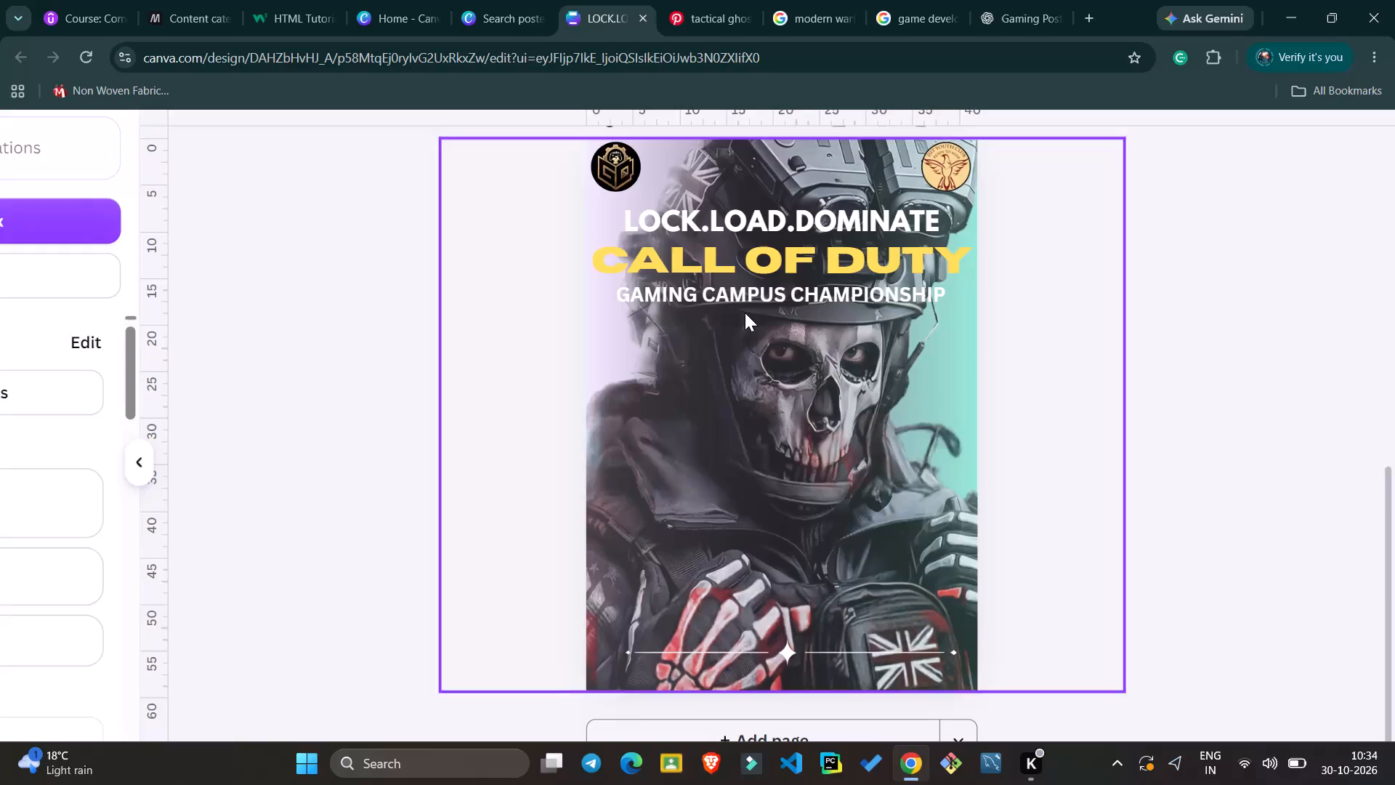
# Enlarge the white GAMING CAMPUS CHAMPIONSHIP line beneath CALL OF DUTY to font size 60.8.
pyautogui.click(743, 307)
pyautogui.click(492, 280)
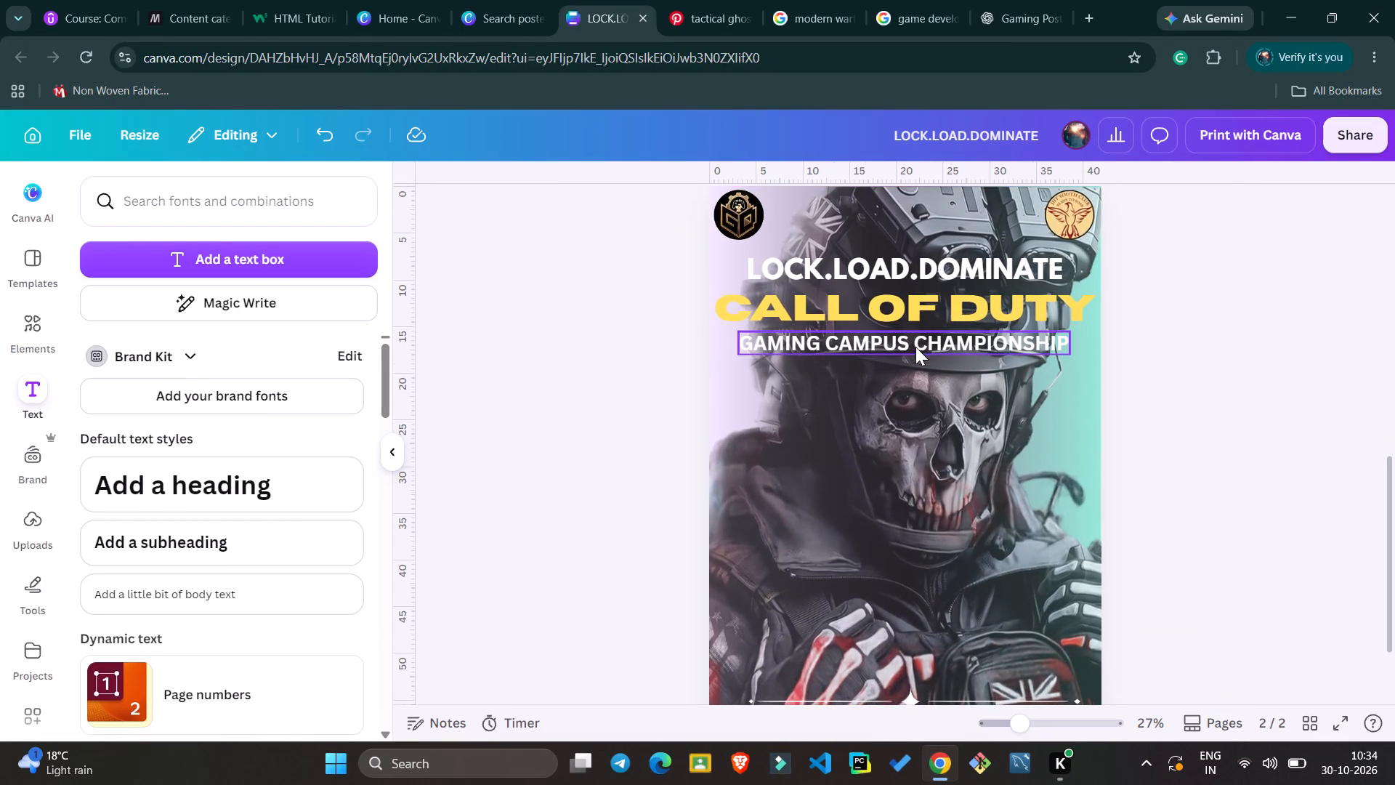
pyautogui.click(918, 345)
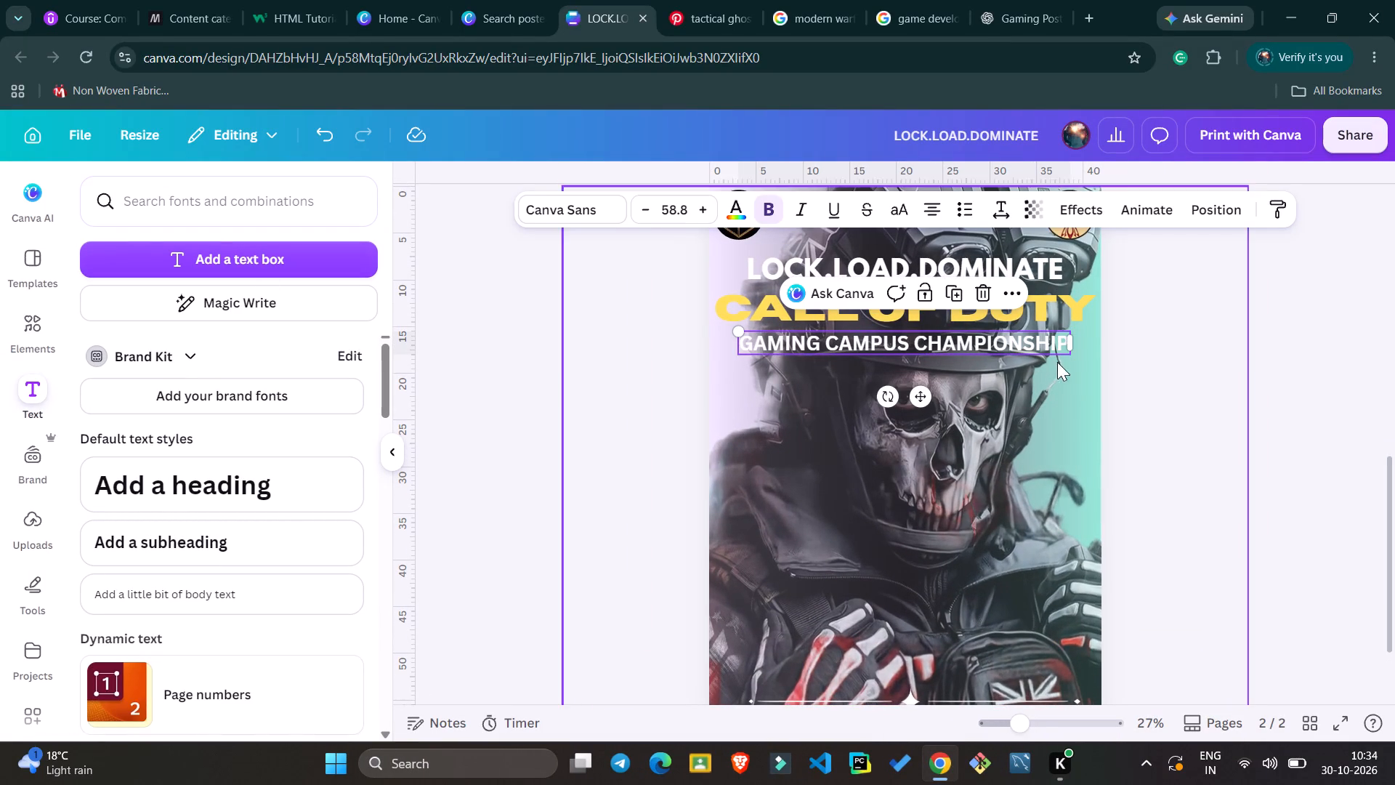
pyautogui.click(1070, 354)
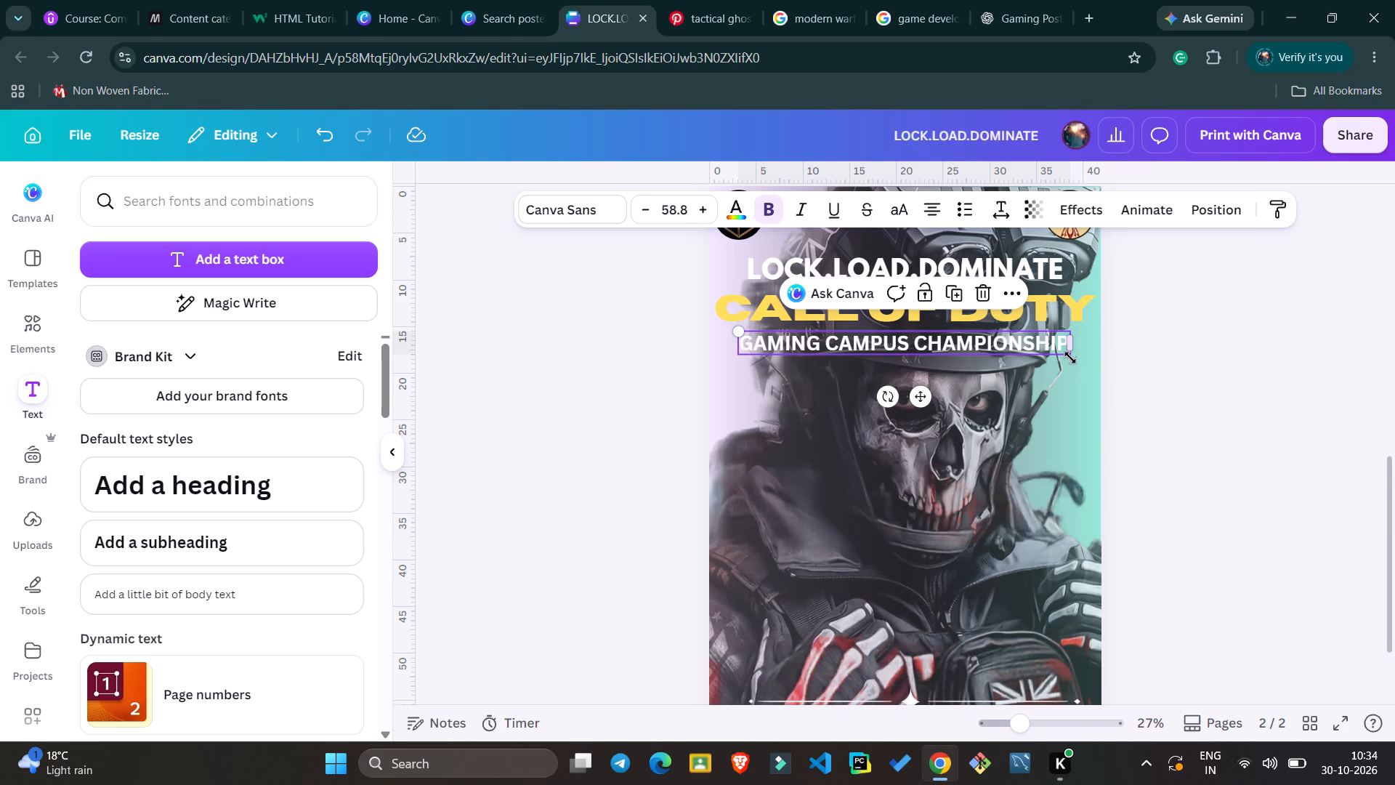
pyautogui.moveTo(1070, 358); pyautogui.dragTo(1074, 389)
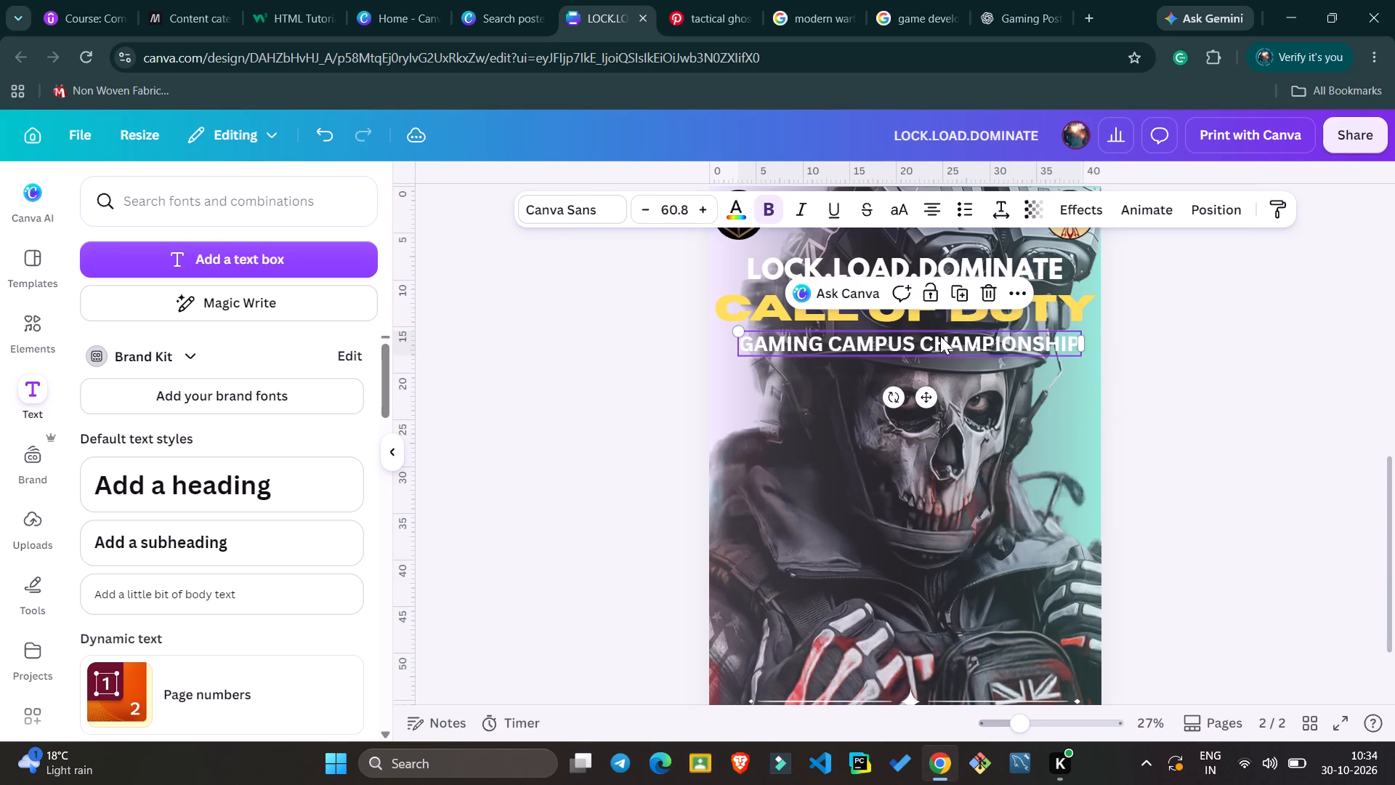
pyautogui.click(942, 340)
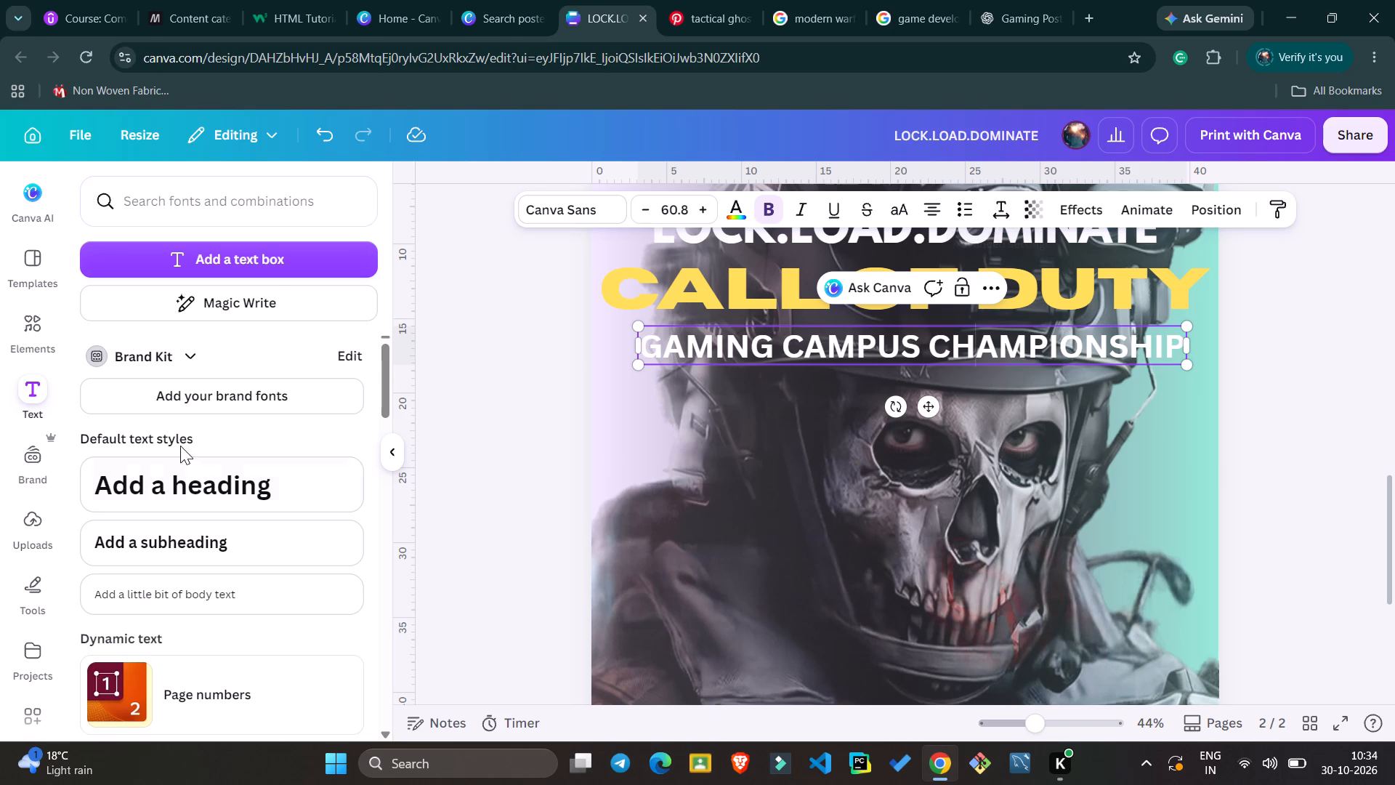
# Add the NEW ITEM font combination with tall yellow lettering to the poster on page 2.
pyautogui.scroll(1, 196, 477)
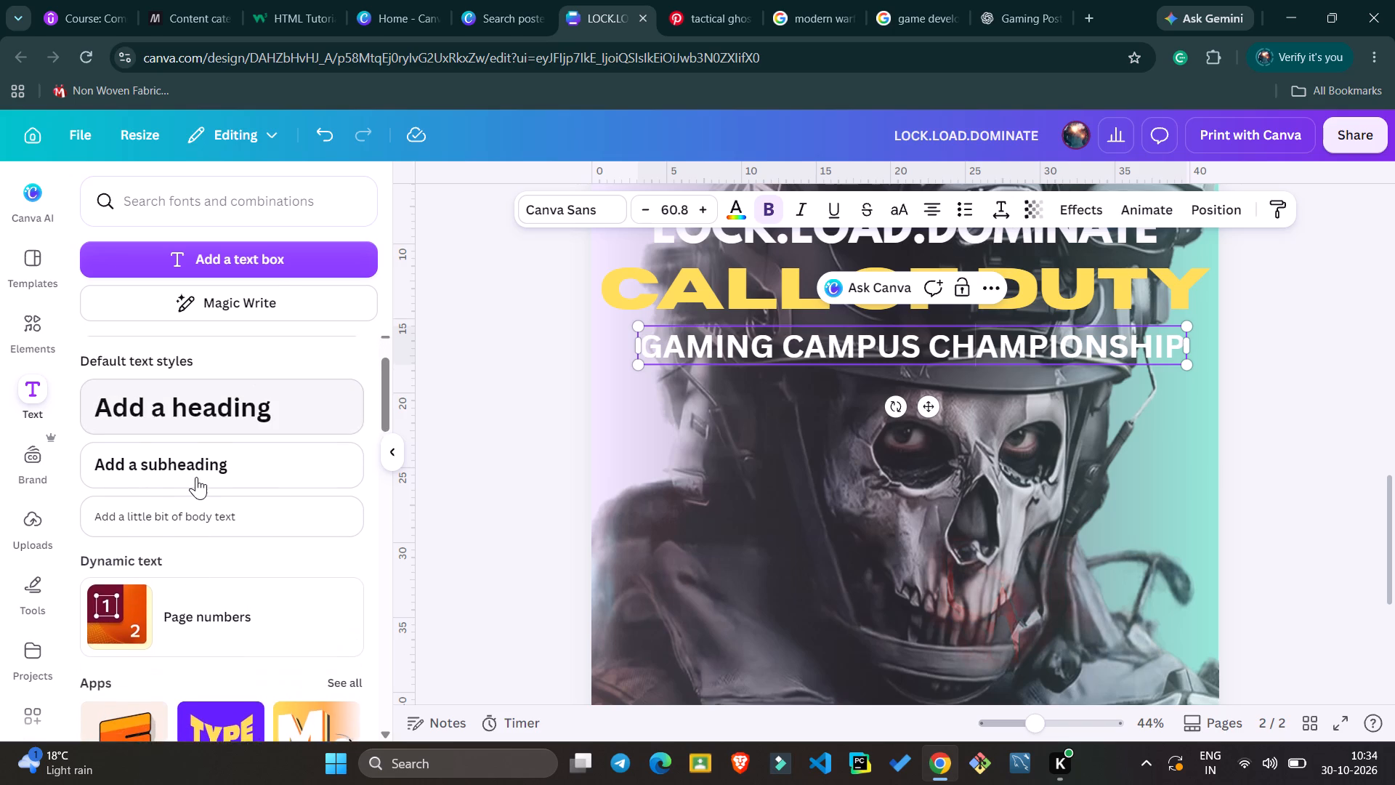
pyautogui.scroll(-3, 196, 477)
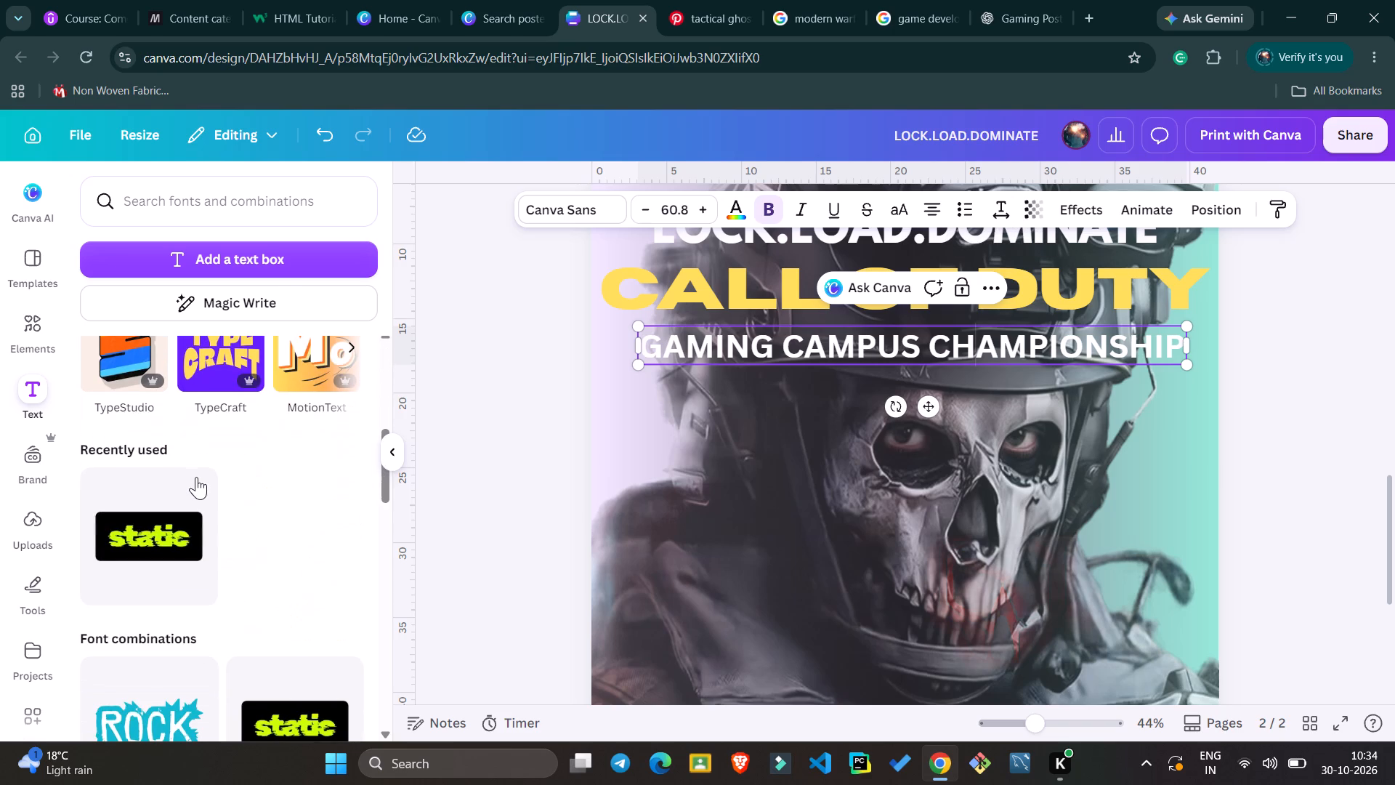
pyautogui.scroll(-4, 196, 477)
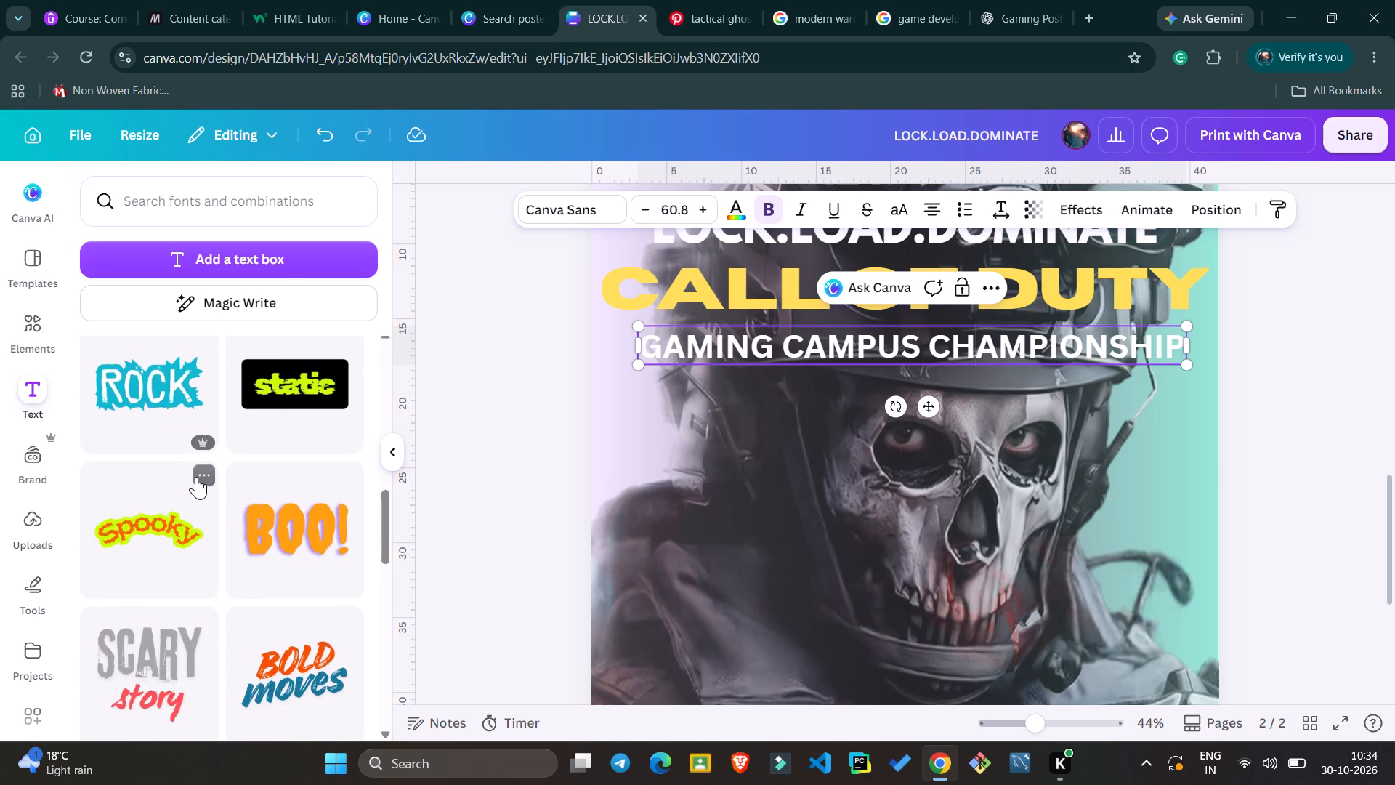
pyautogui.scroll(-6, 196, 477)
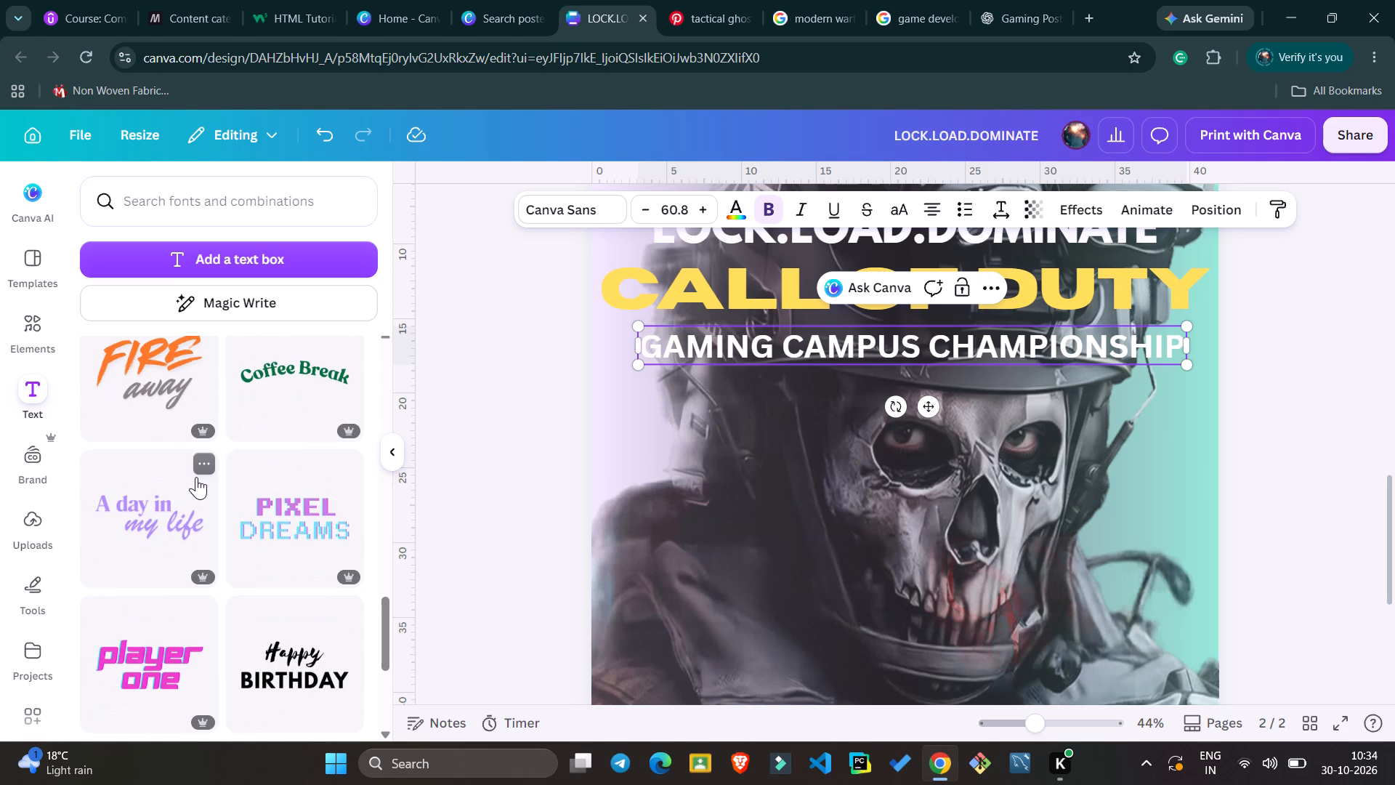
pyautogui.scroll(-2, 196, 477)
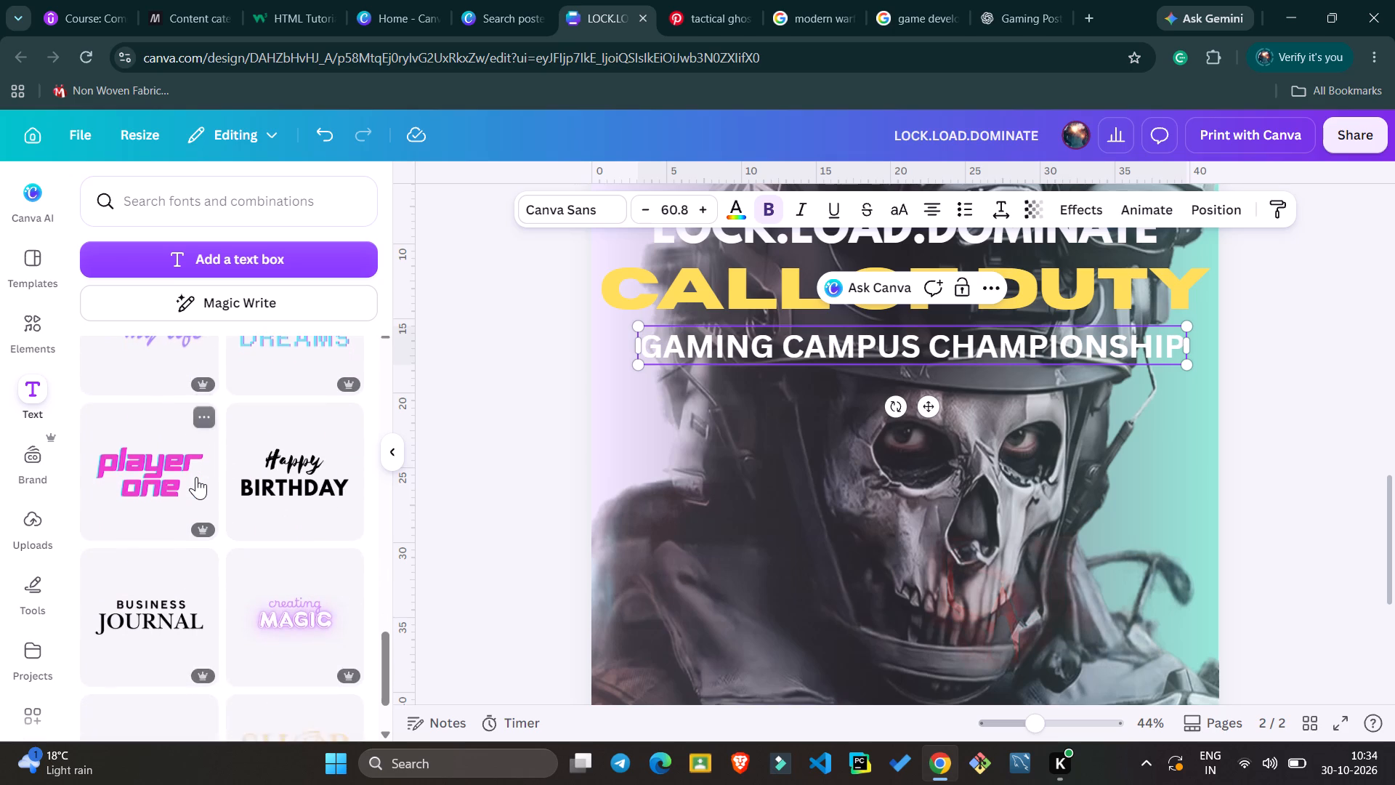
pyautogui.scroll(-1, 196, 477)
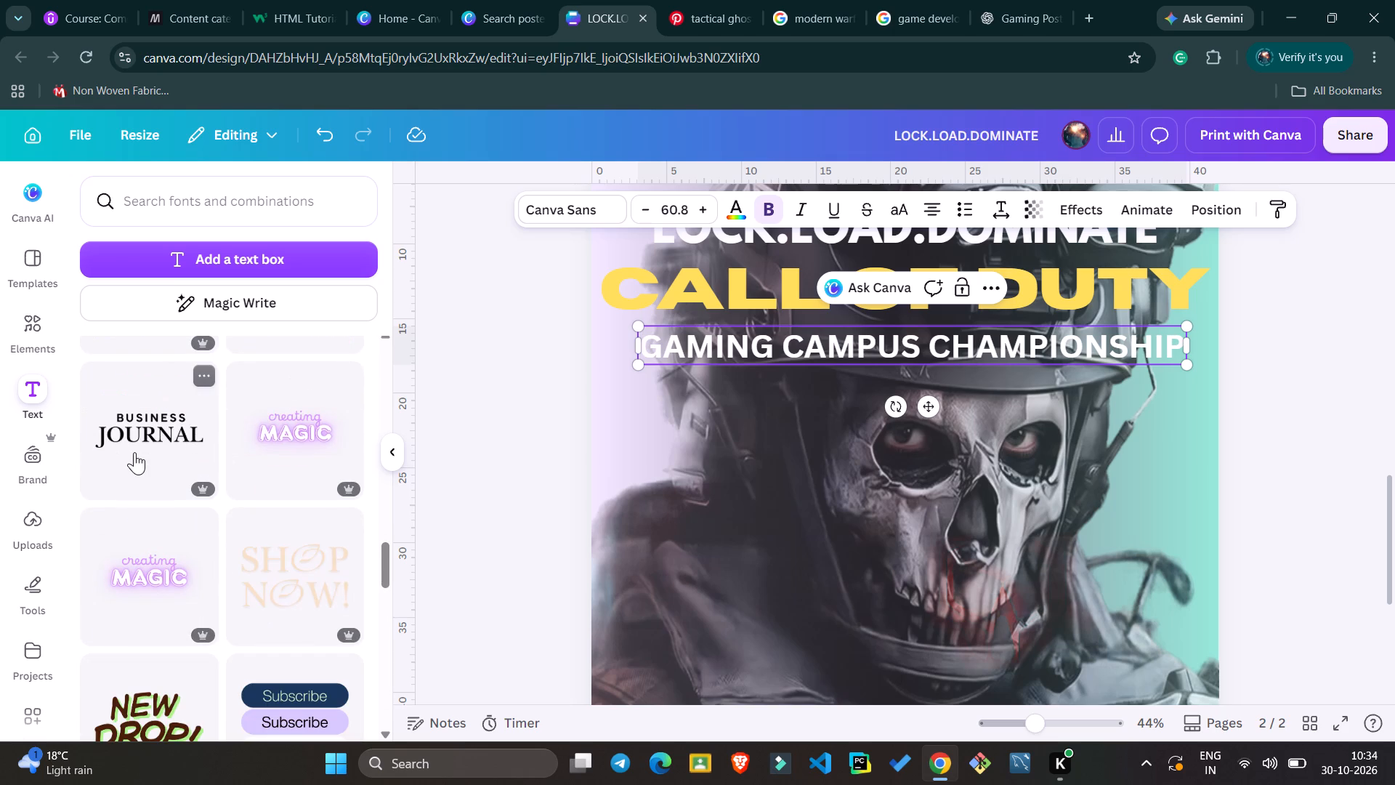
pyautogui.scroll(-5, 134, 452)
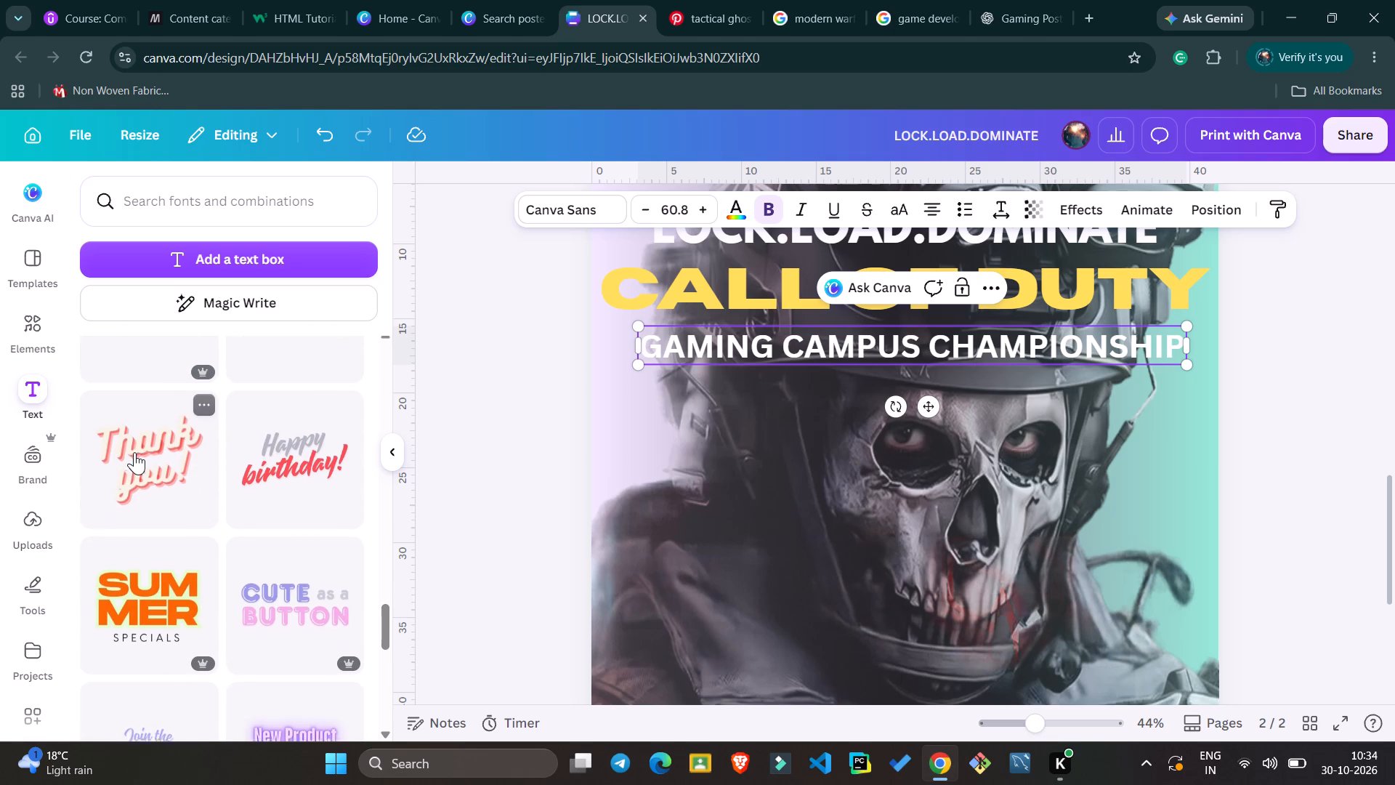
pyautogui.scroll(-3, 134, 452)
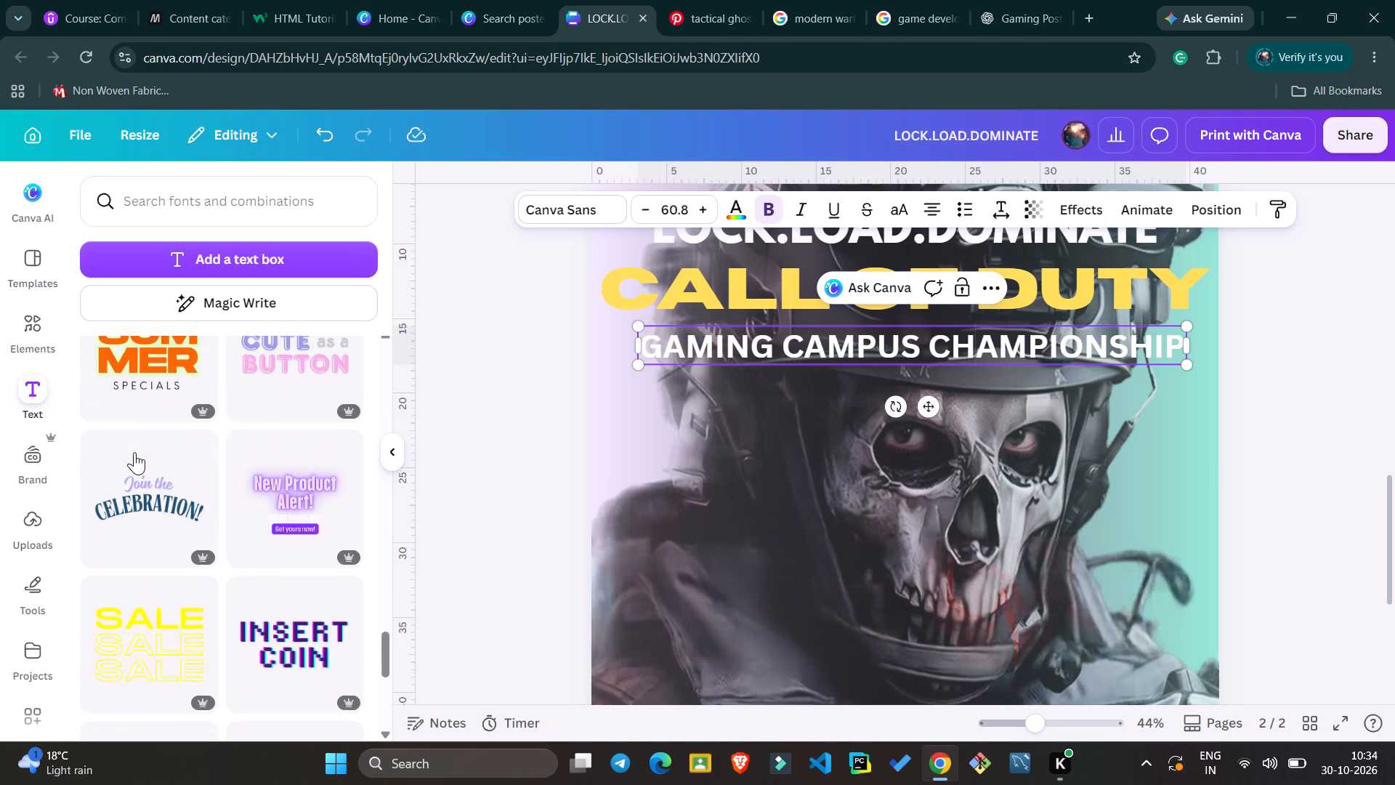
pyautogui.scroll(-4, 134, 452)
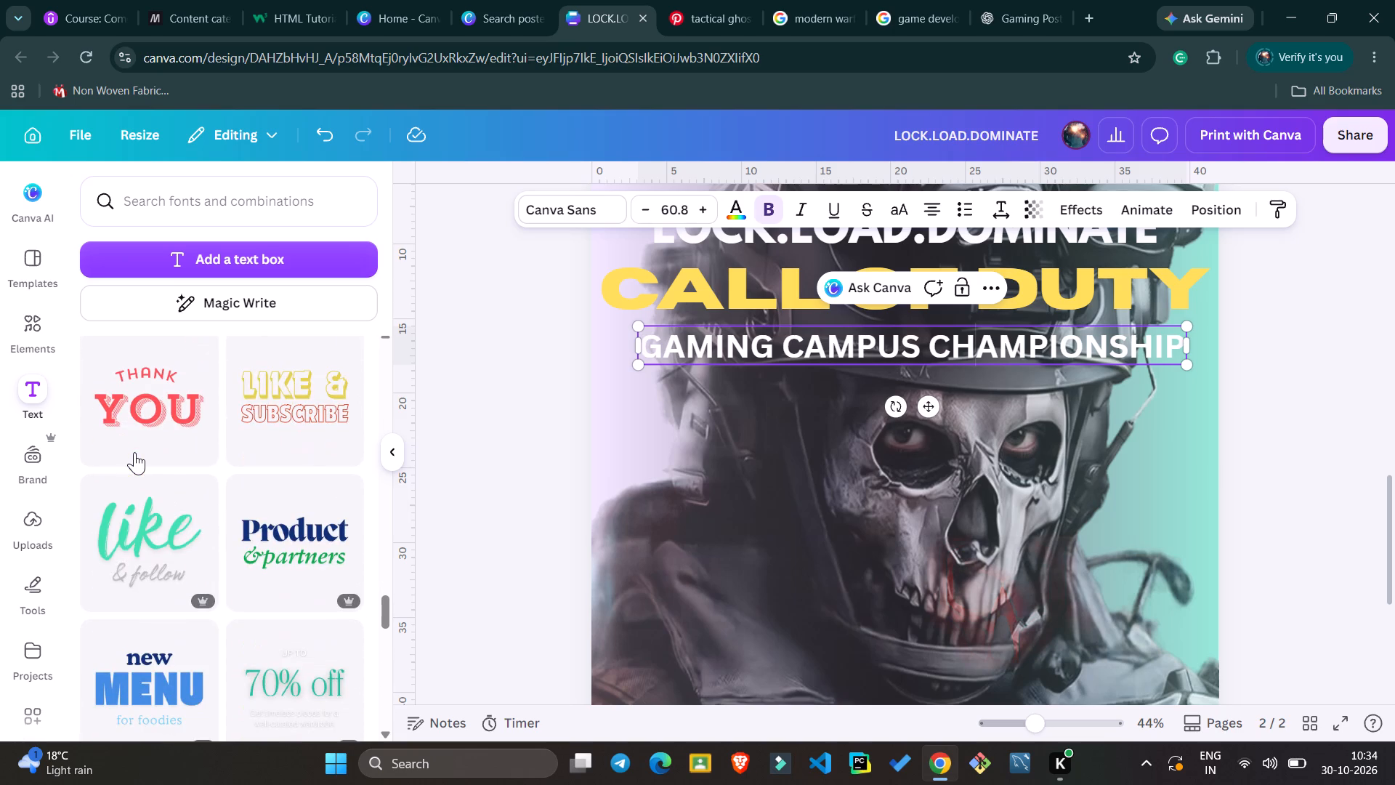
pyautogui.scroll(-7, 134, 452)
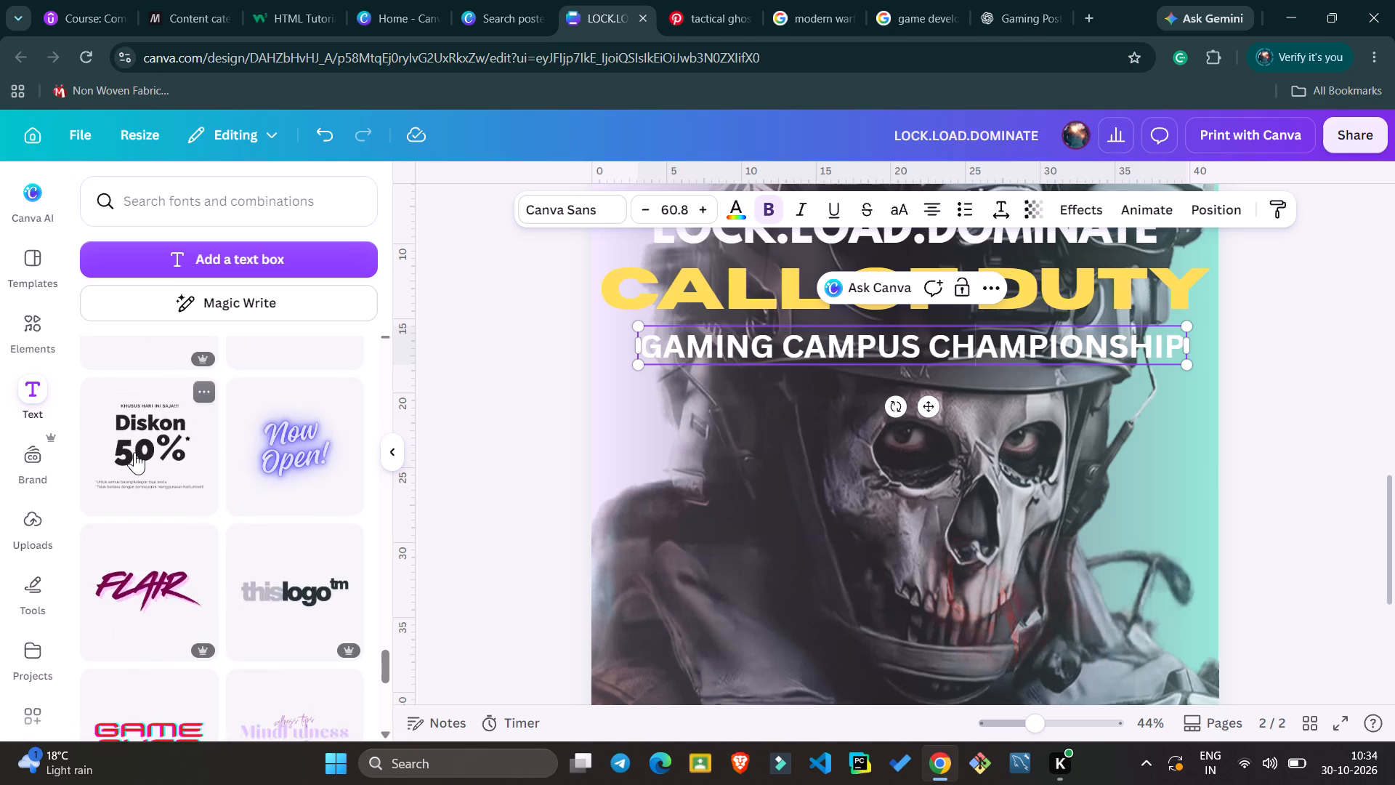
pyautogui.scroll(-4, 134, 452)
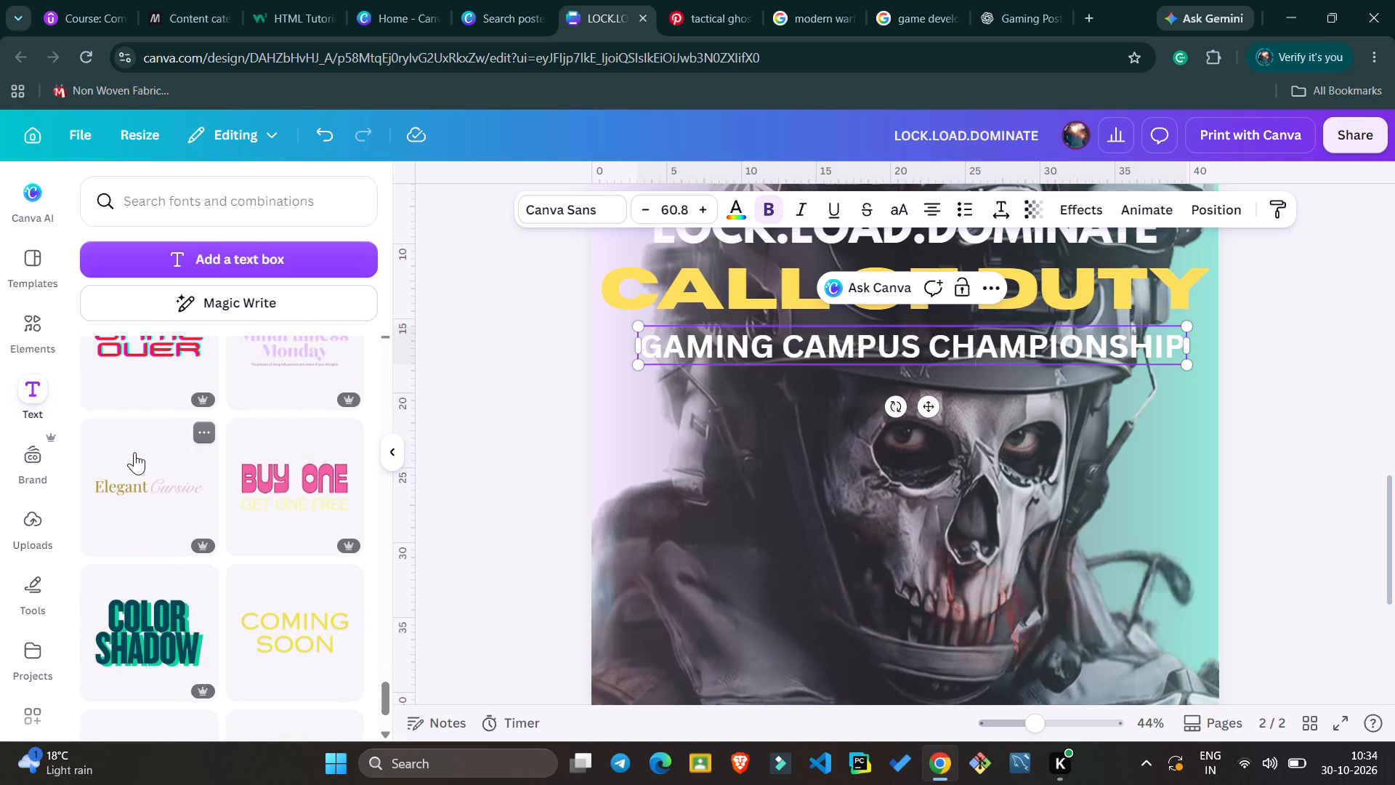
pyautogui.scroll(-1, 134, 452)
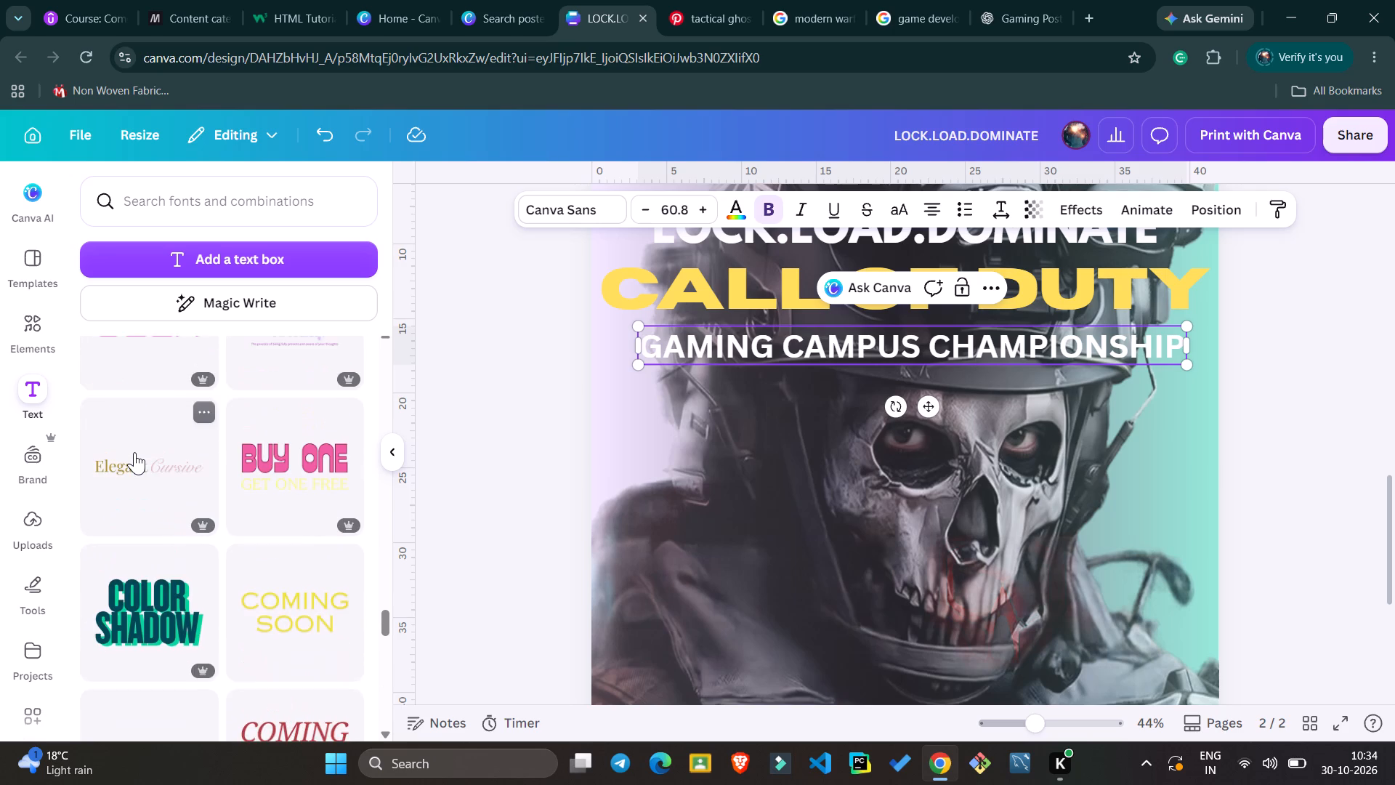
pyautogui.scroll(-3, 134, 452)
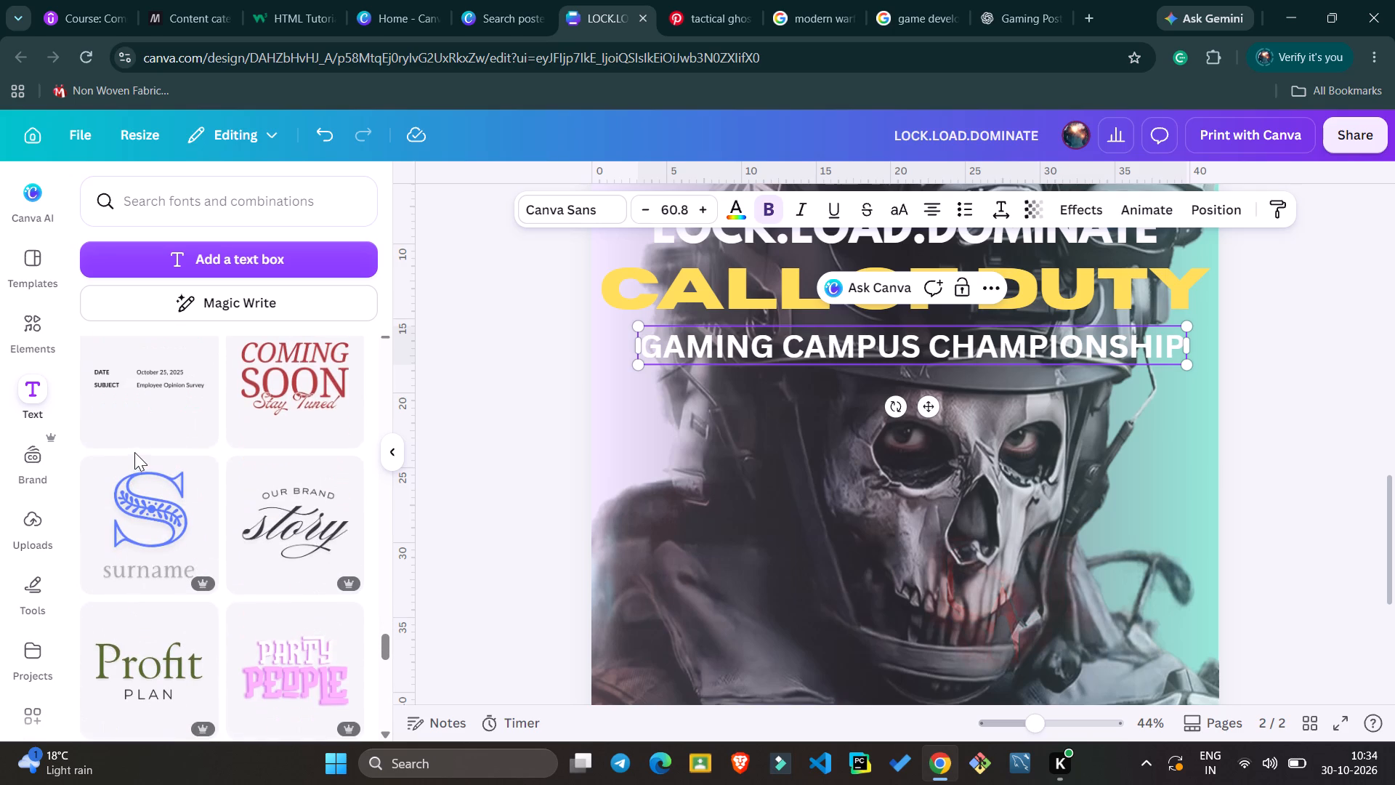
pyautogui.scroll(-3, 134, 452)
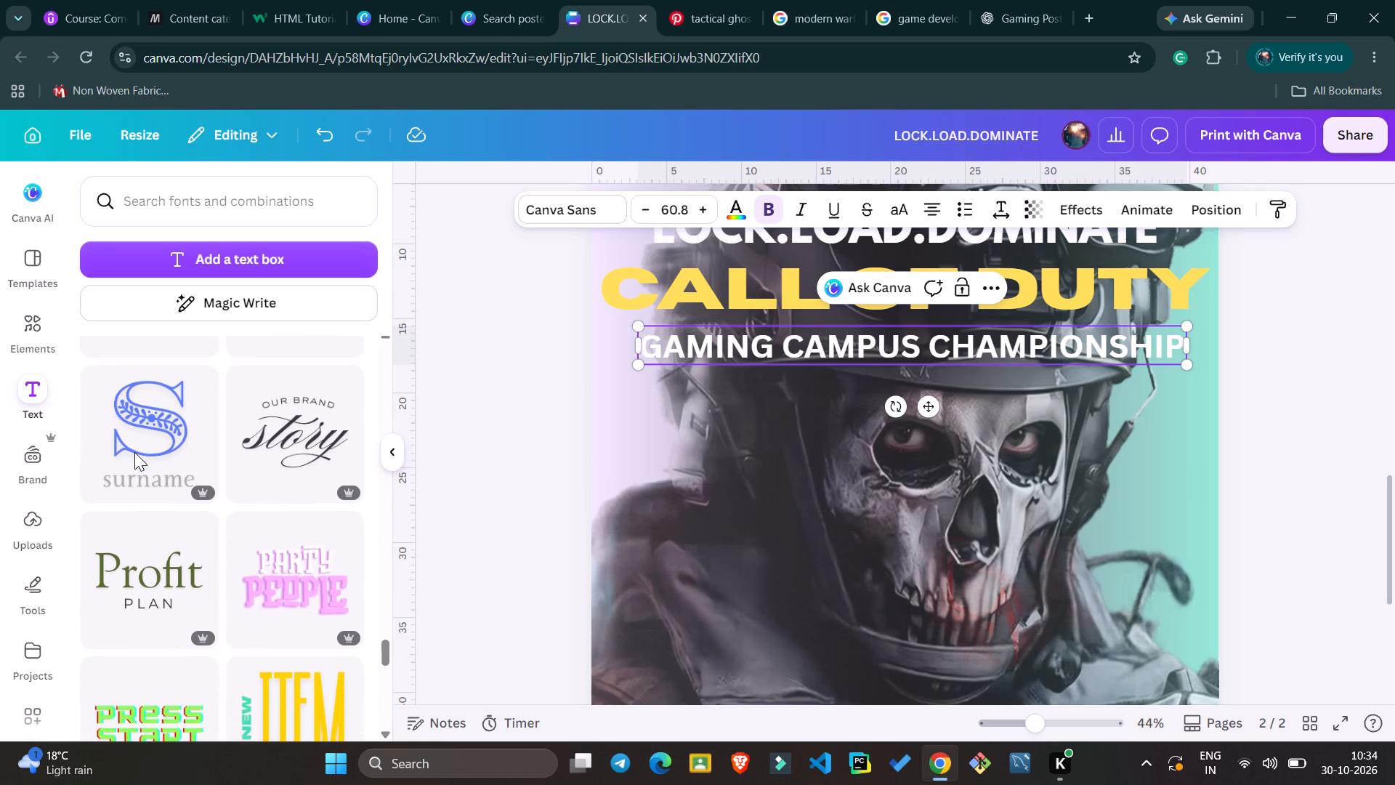
pyautogui.scroll(-3, 134, 452)
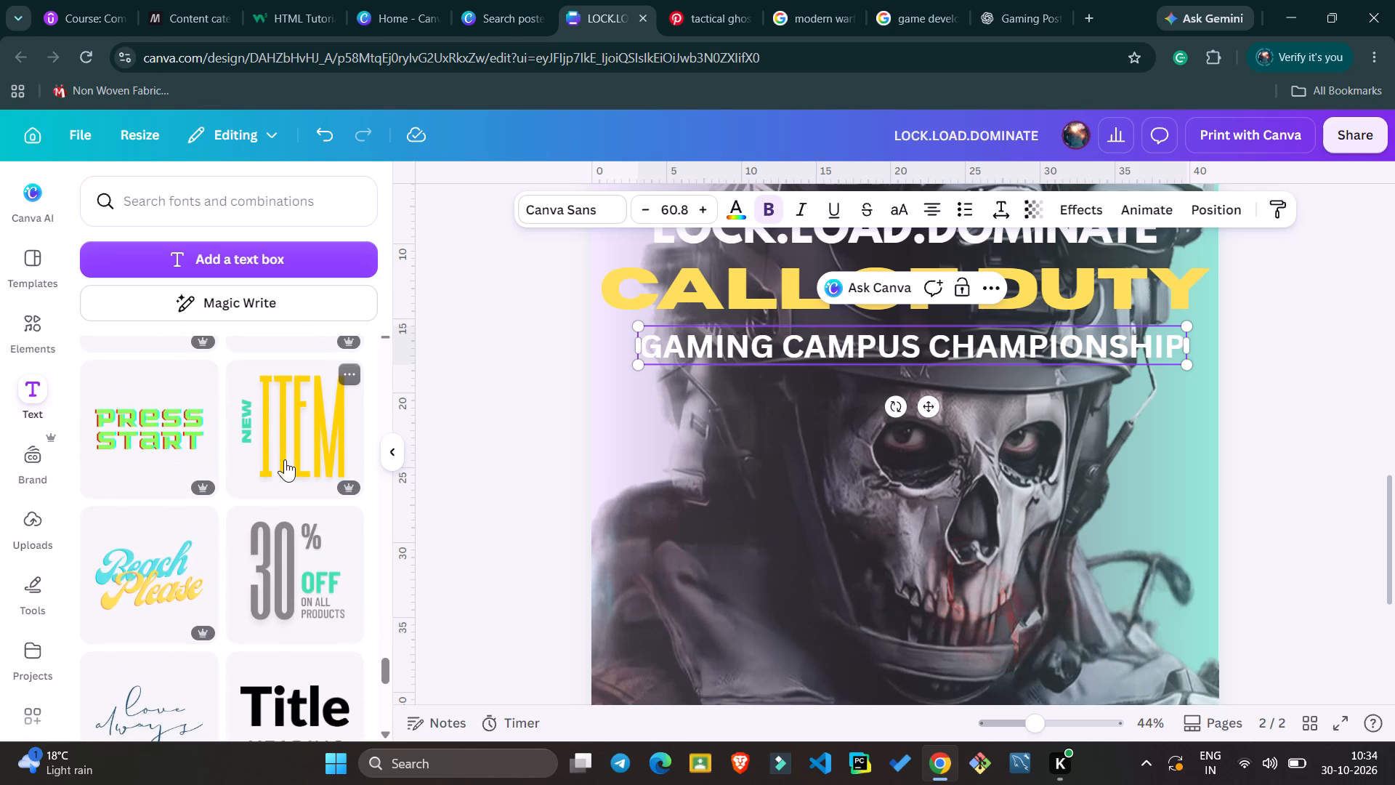
pyautogui.click(285, 459)
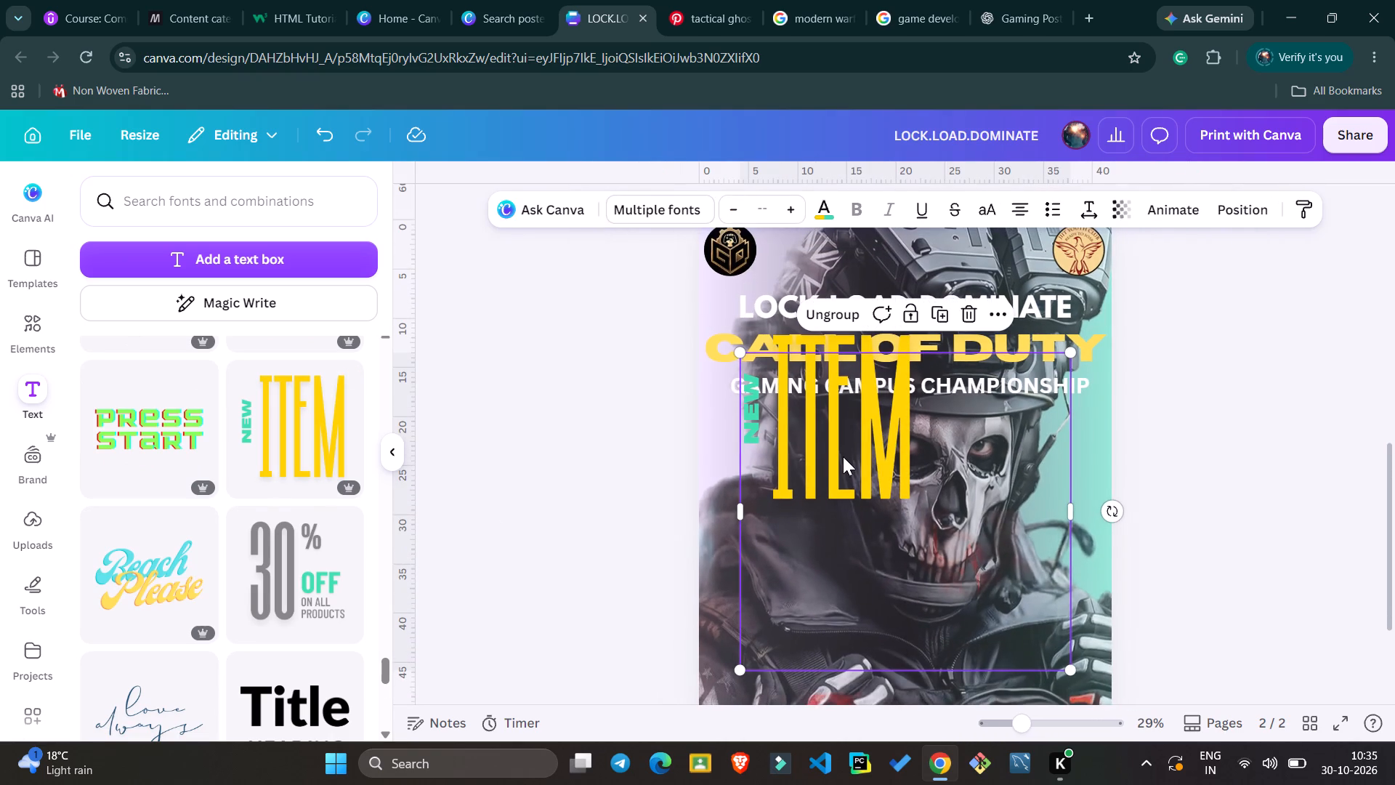
# Clear the yellow ITEM placeholder text and delete the green NEW label from the added combination.
pyautogui.click(843, 456)
pyautogui.doubleClick(843, 456)
pyautogui.press('BackSpace')
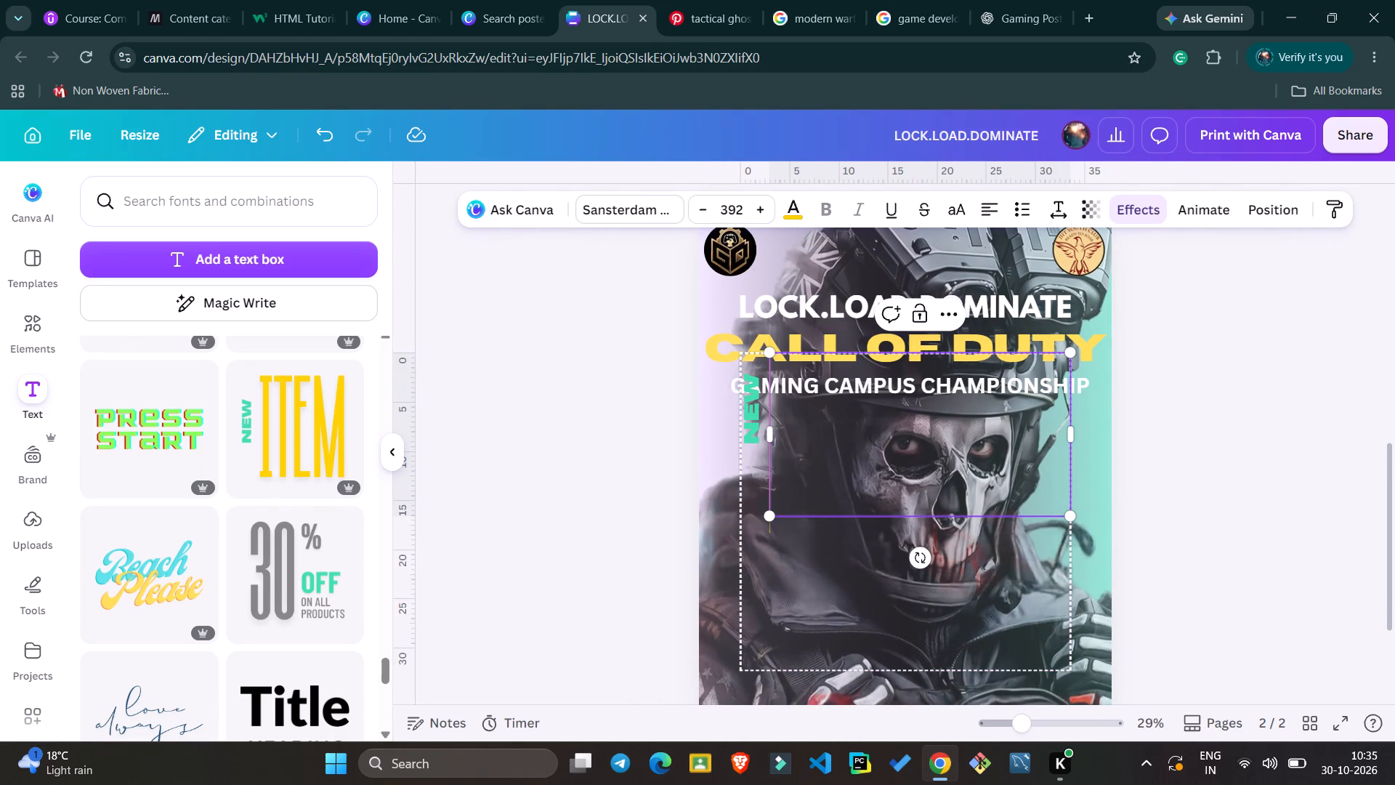
pyautogui.click(750, 431)
pyautogui.press('BackSpace')
# Enter GAMING CAMPUS CHAMPIONSHIP in the emptied yellow text box.
pyautogui.click(891, 443)
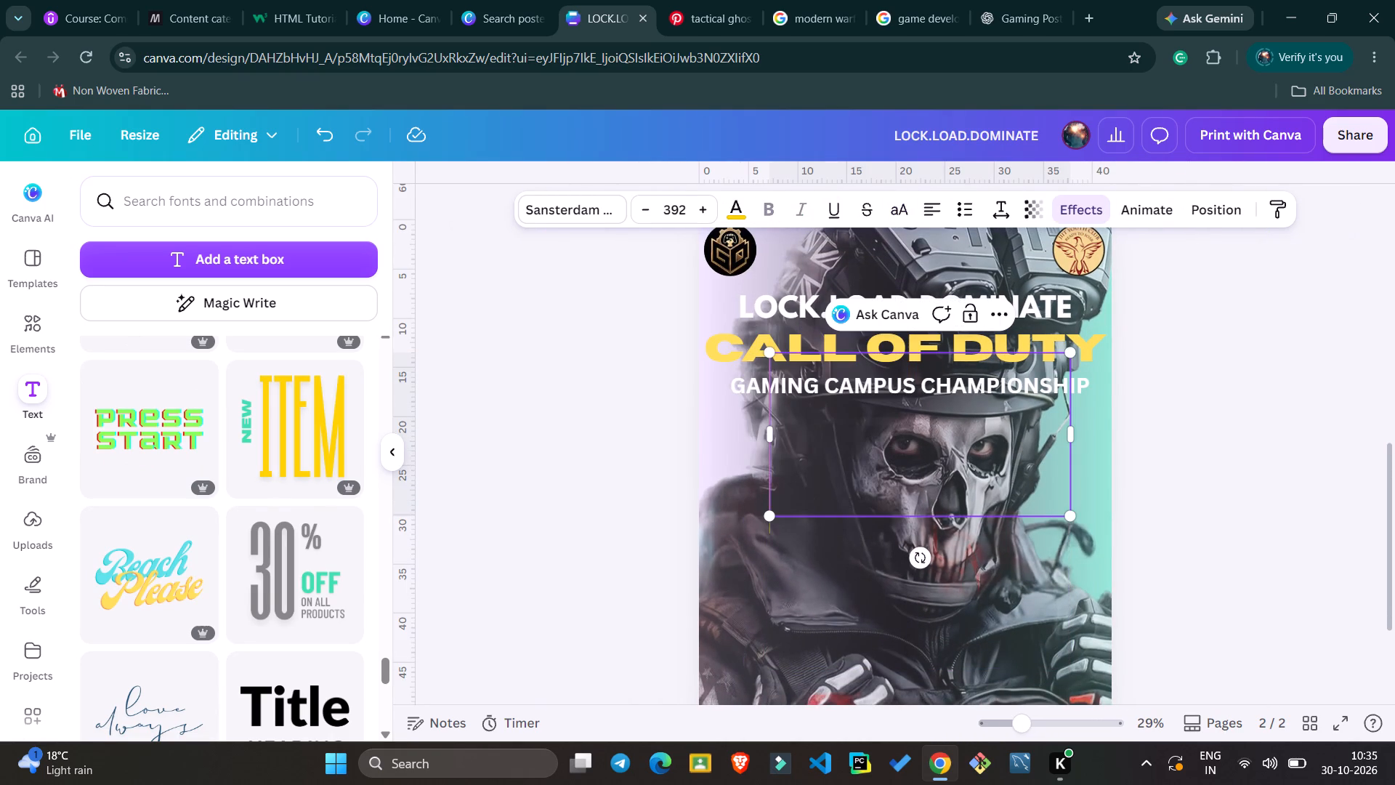
pyautogui.press('s')
pyautogui.press('BackSpace')
pyautogui.write('GAMING')
pyautogui.press('space')
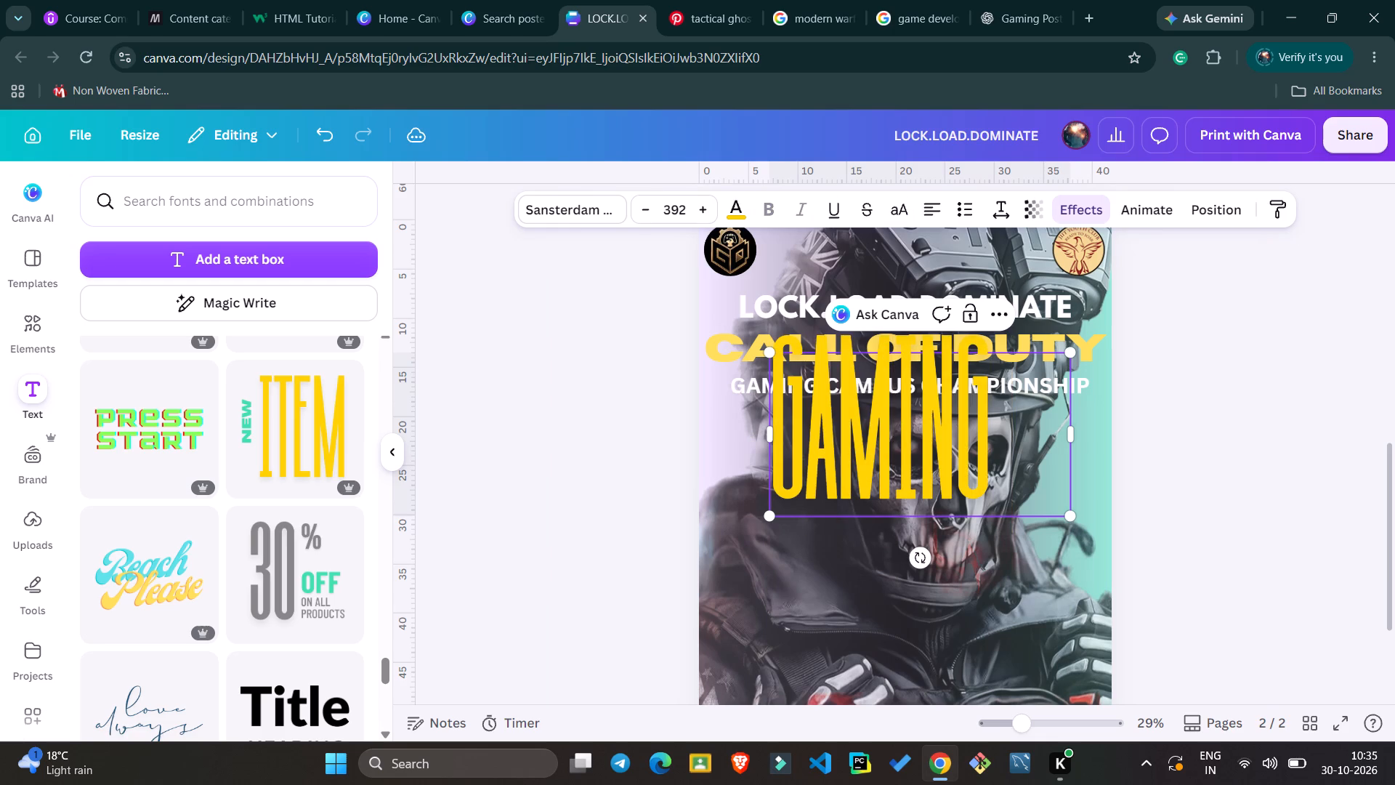
pyautogui.press('BackSpace')
pyautogui.press('BackSpace')
pyautogui.press('BackSpace')
pyautogui.press('BackSpace')
pyautogui.press('BackSpace')
pyautogui.press('BackSpace')
pyautogui.write('AMING CAMPUS CHA')
pyautogui.write('MO')
pyautogui.press('BackSpace')
pyautogui.write('PIONSHIP')
# Scale the yellow GAMING CAMPUS CHAMPIONSHIP text down to size 196 and fit its box around a single line.
pyautogui.moveTo(1077, 688); pyautogui.dragTo(1054, 536)
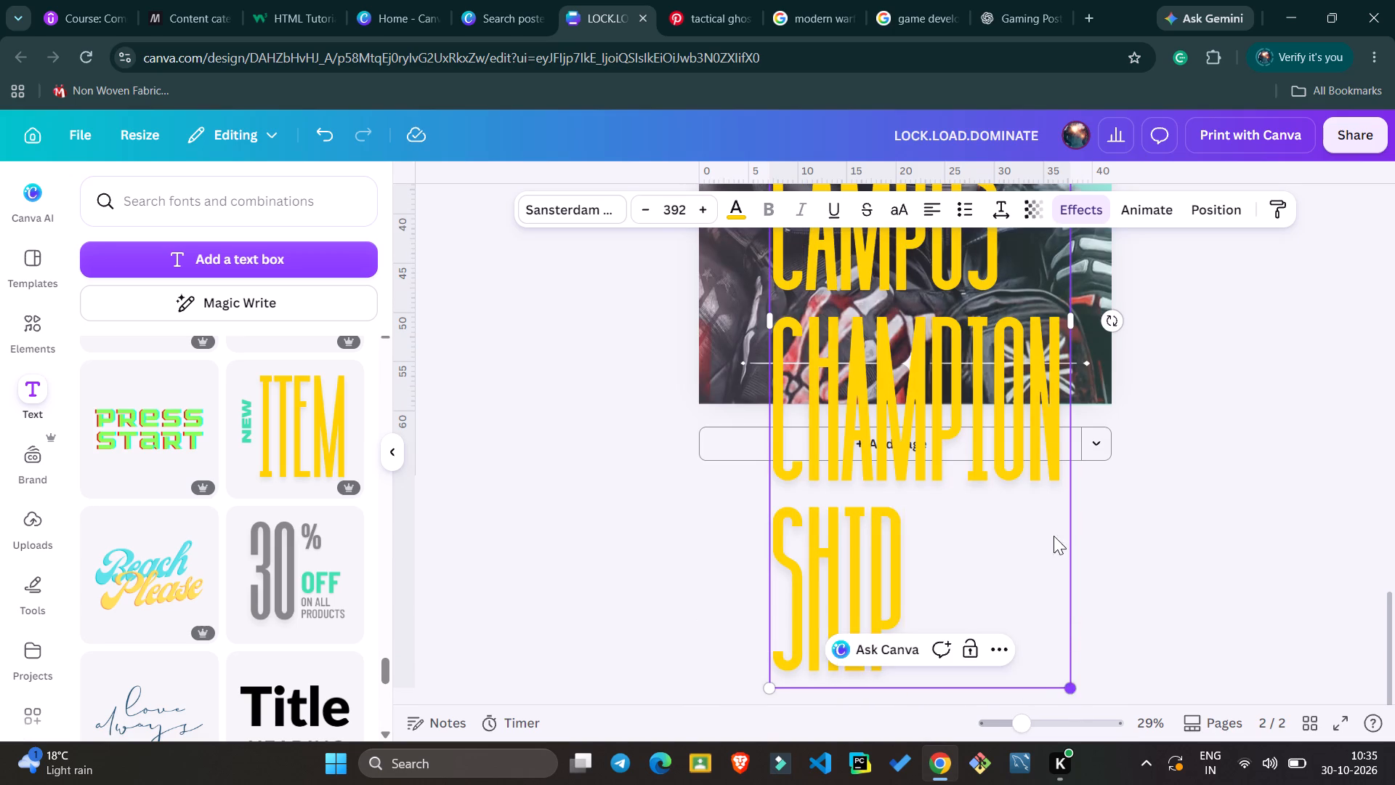
pyautogui.moveTo(1054, 536); pyautogui.dragTo(1007, 327)
pyautogui.scroll(1, 1007, 327)
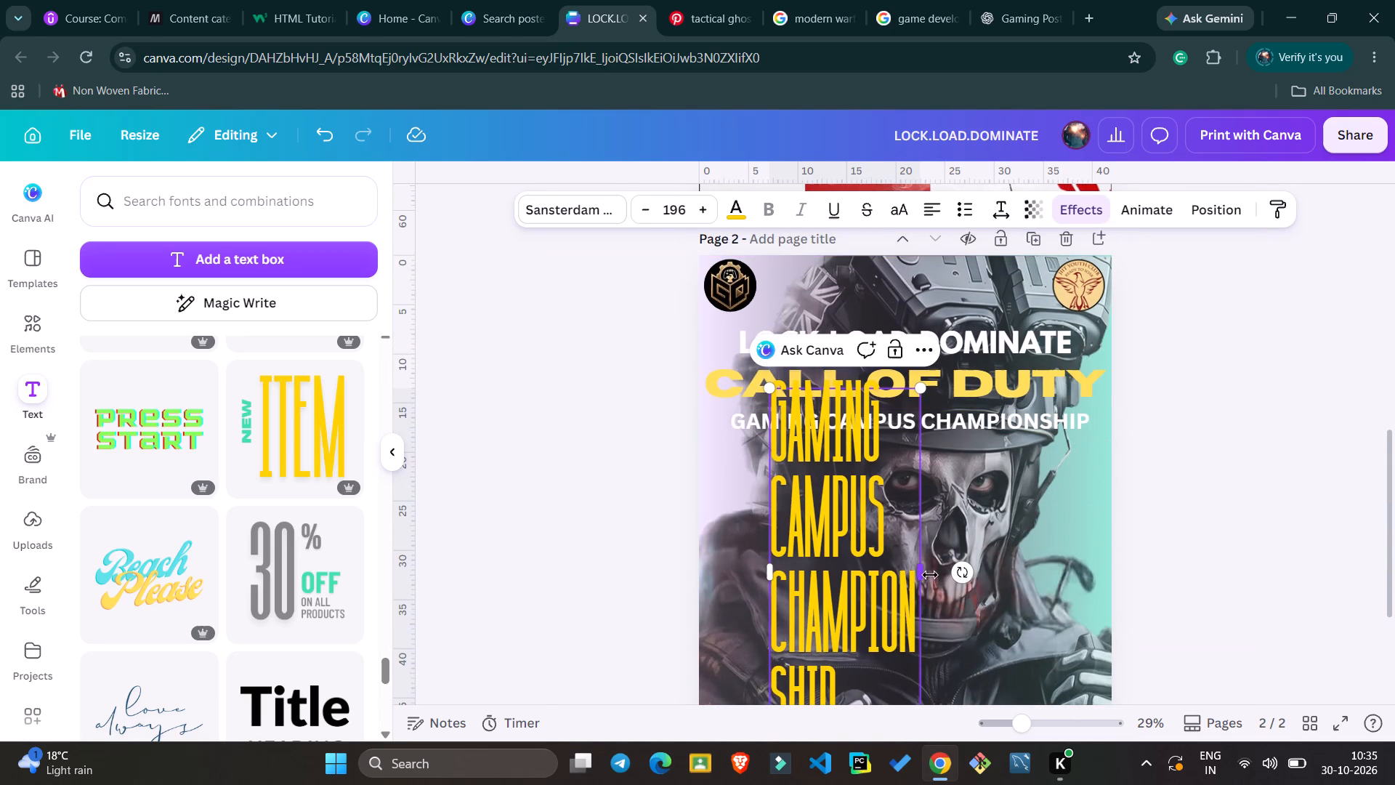
pyautogui.moveTo(921, 574); pyautogui.dragTo(1103, 562)
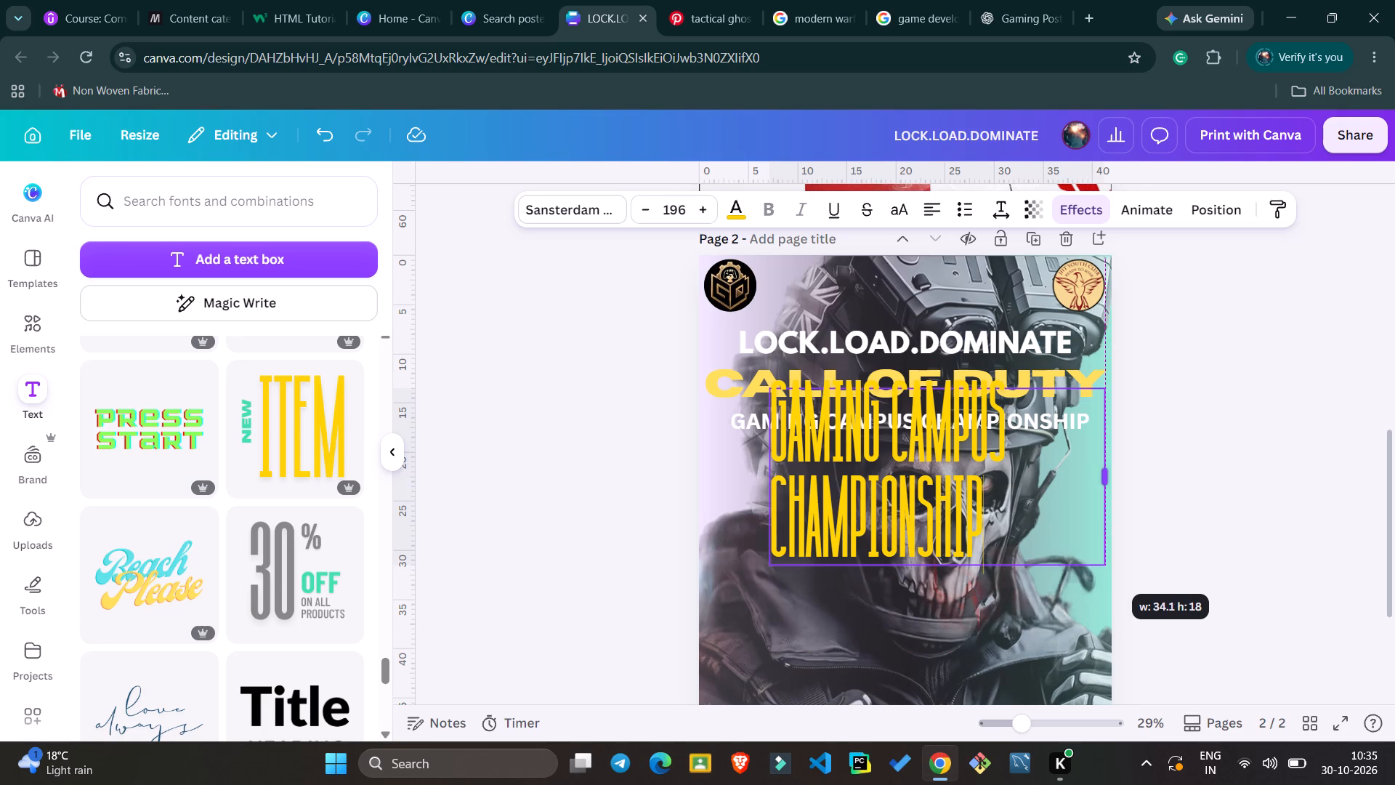
pyautogui.moveTo(1103, 562); pyautogui.dragTo(1305, 552)
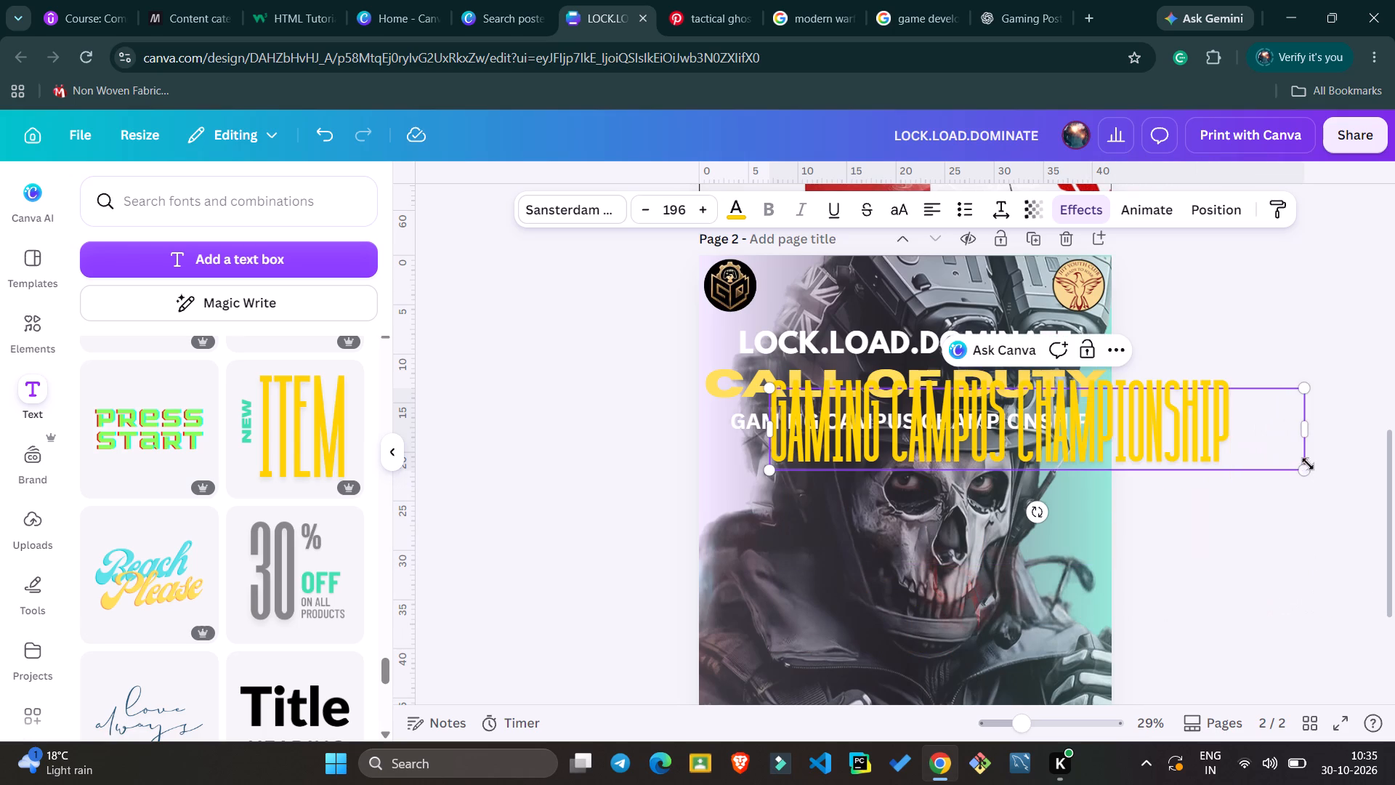
pyautogui.moveTo(1309, 440); pyautogui.dragTo(1234, 442)
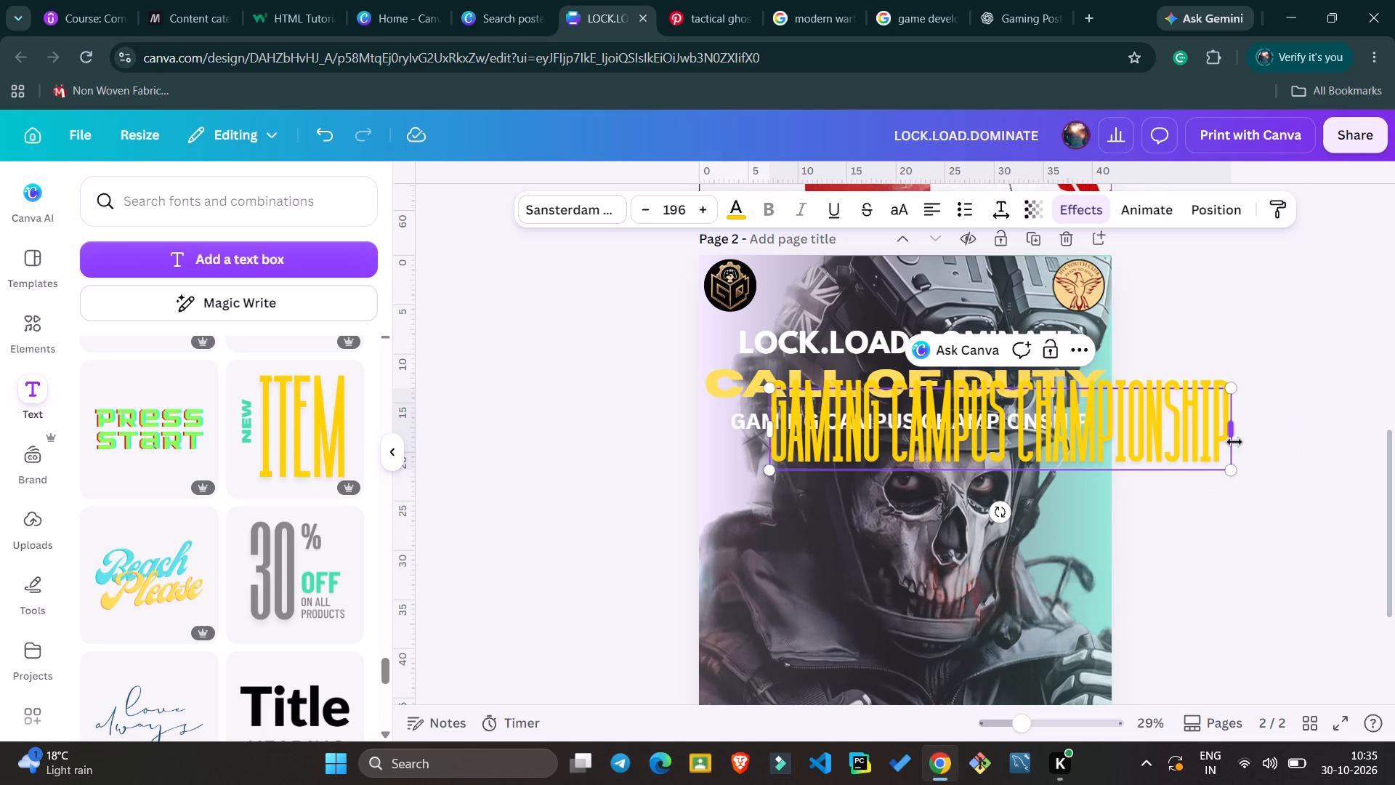
# Change the whole tall GAMING CAMPUS CHAMPIONSHIP text from the font combination to white.
pyautogui.doubleClick(868, 438)
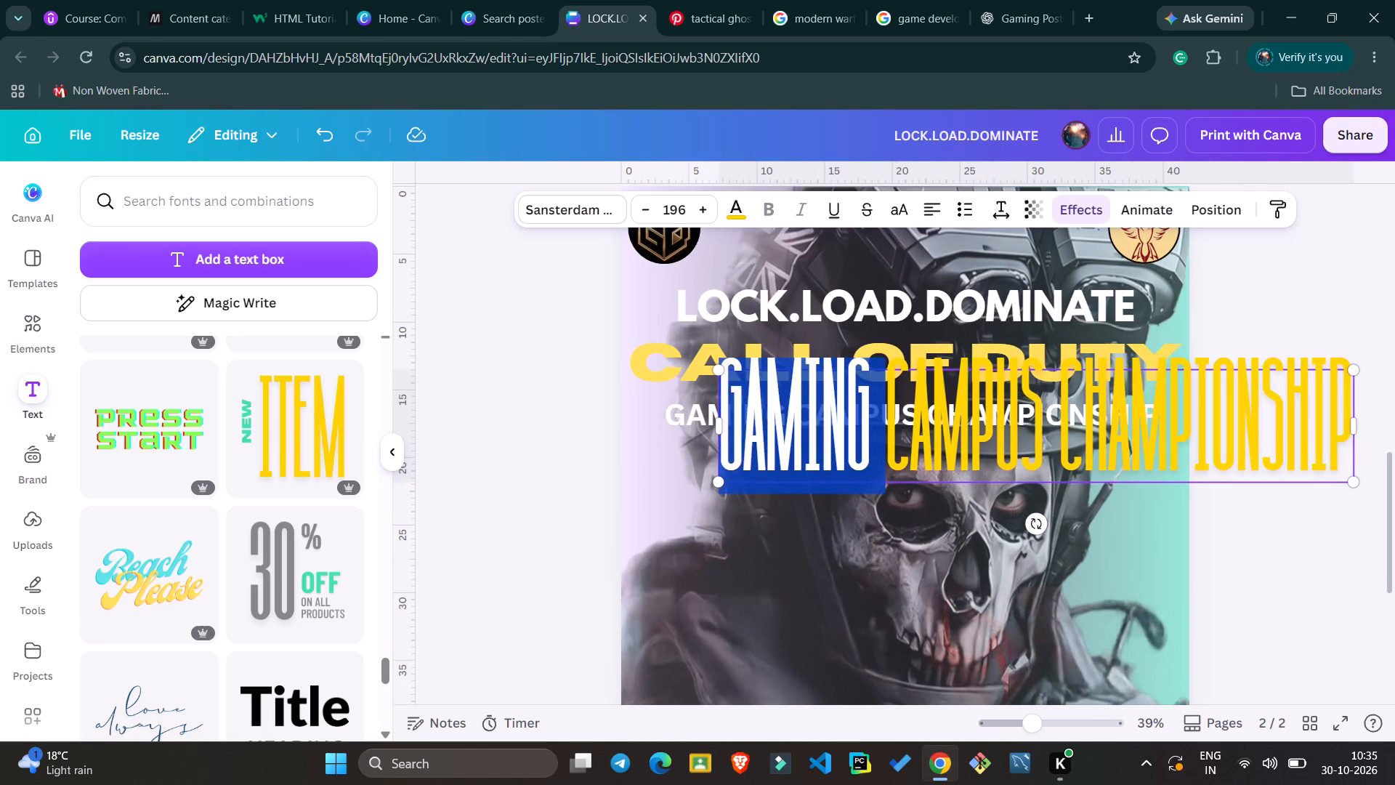
pyautogui.moveTo(1328, 437); pyautogui.dragTo(841, 430)
pyautogui.click(841, 430)
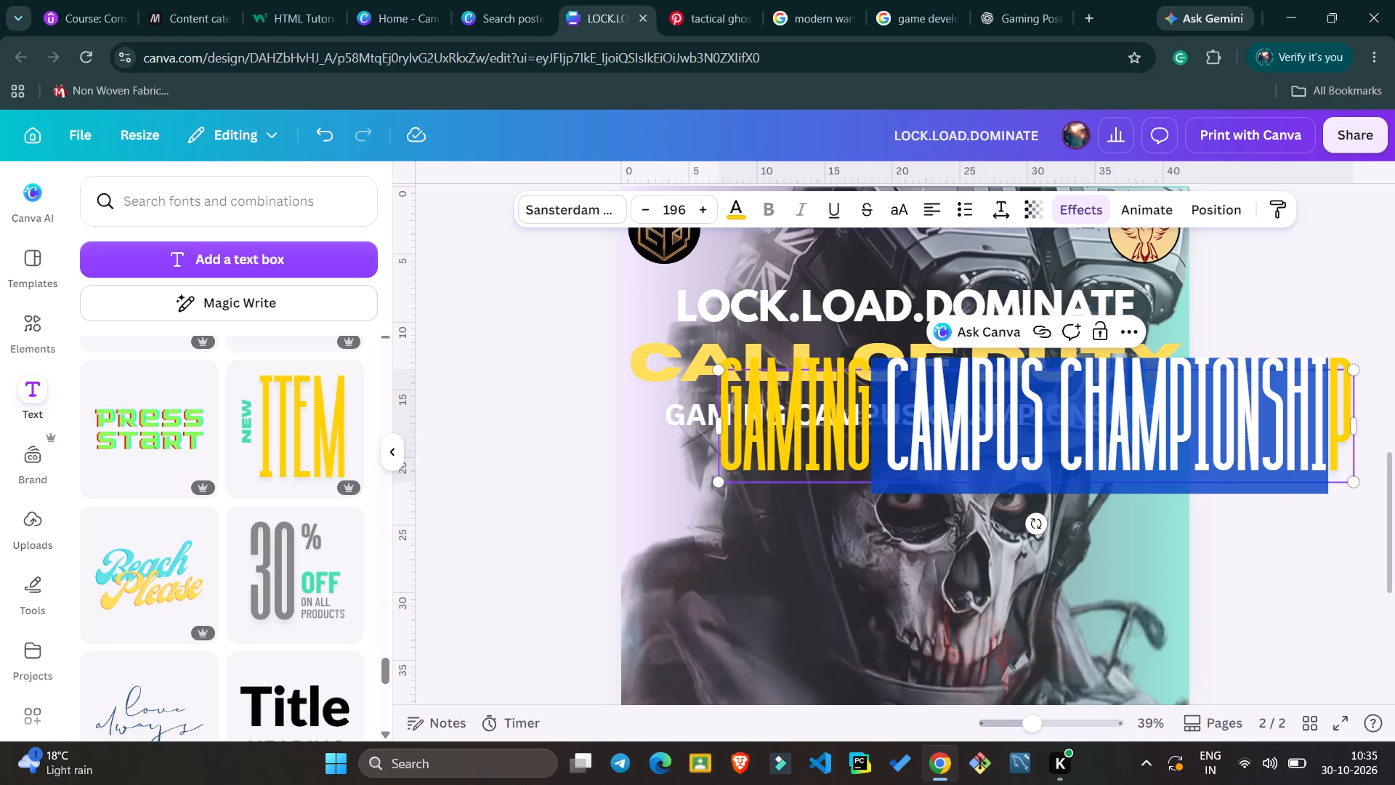
pyautogui.doubleClick(841, 430)
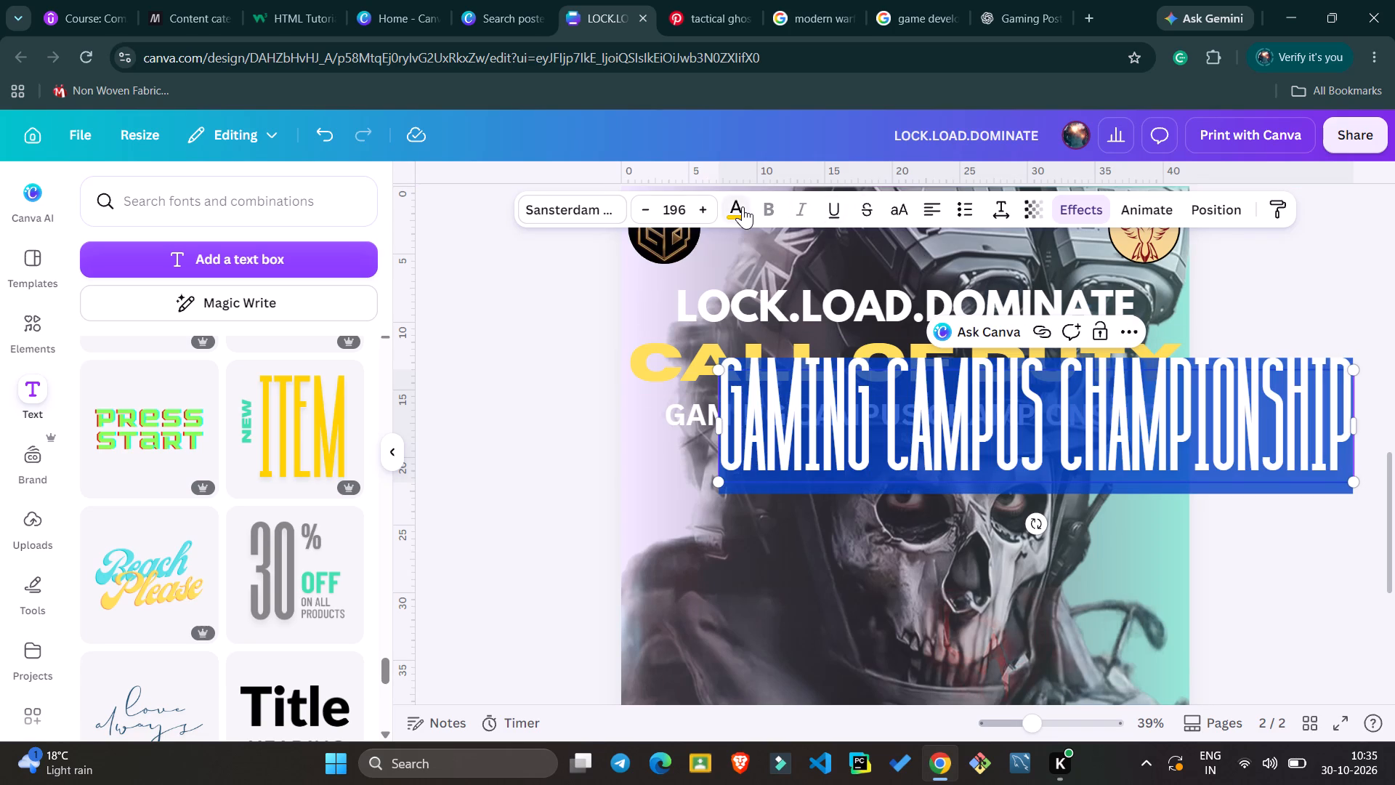
pyautogui.click(743, 207)
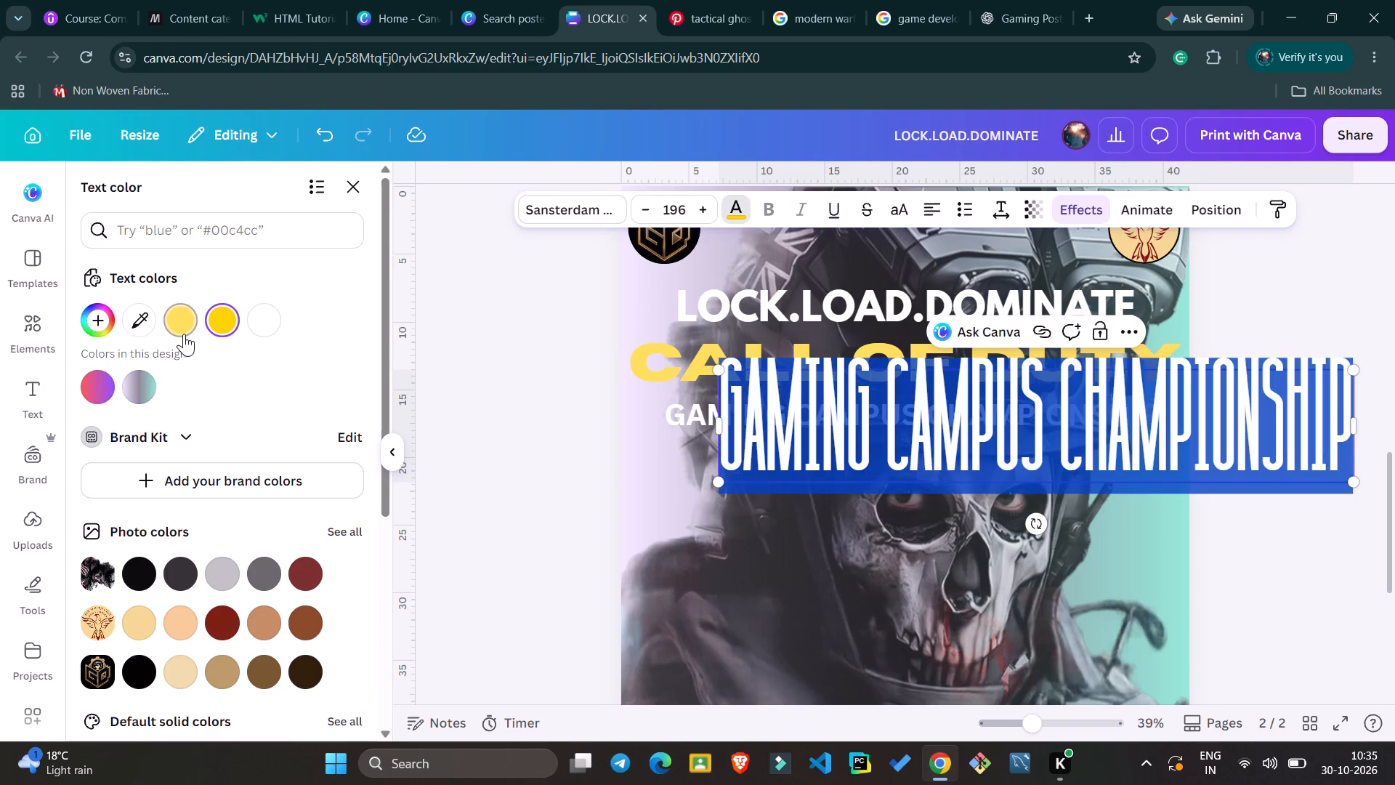
pyautogui.click(262, 323)
pyautogui.click(531, 487)
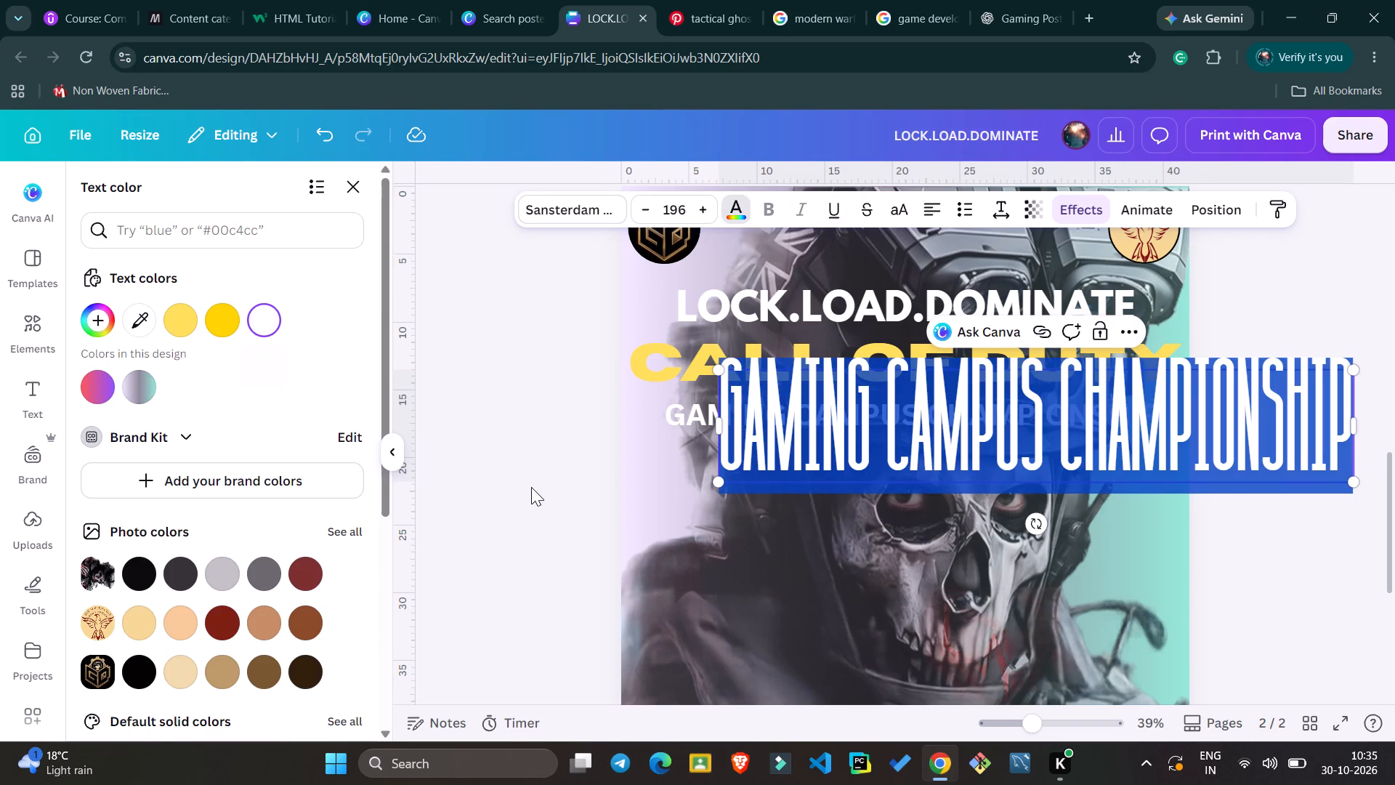
# Delete the original bold Canva Sans GAMING CAMPUS CHAMPIONSHIP subtitle that sits behind the tall version.
pyautogui.click(687, 423)
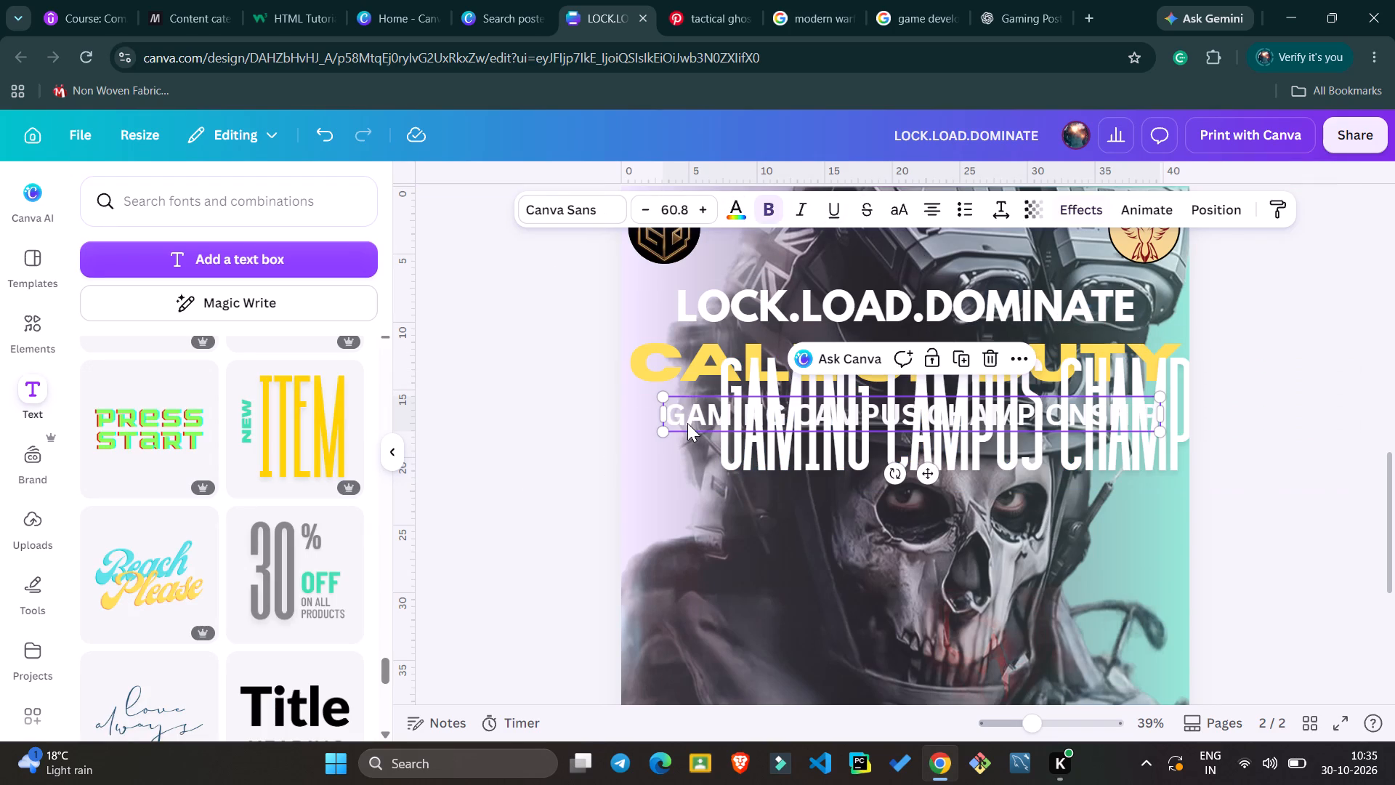
pyautogui.press('Delete')
# Scale the tall GAMING CAMPUS CHAMPIONSHIP text down to size 165 and place it within the poster width just beneath CALL OF DUTY.
pyautogui.click(831, 432)
pyautogui.moveTo(831, 432); pyautogui.dragTo(793, 456)
pyautogui.moveTo(793, 456); pyautogui.dragTo(702, 462)
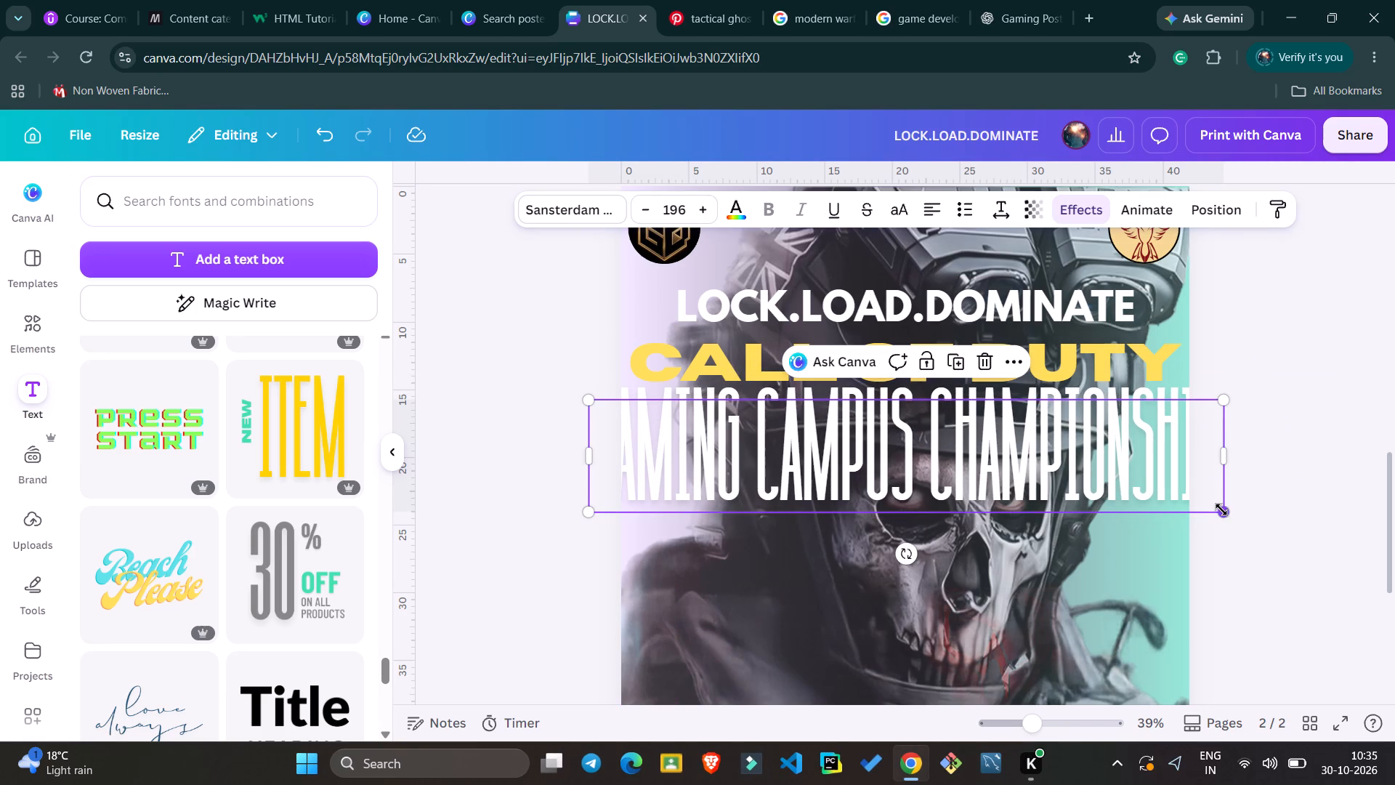
pyautogui.moveTo(1221, 510); pyautogui.dragTo(1122, 491)
pyautogui.moveTo(1012, 445); pyautogui.dragTo(1069, 446)
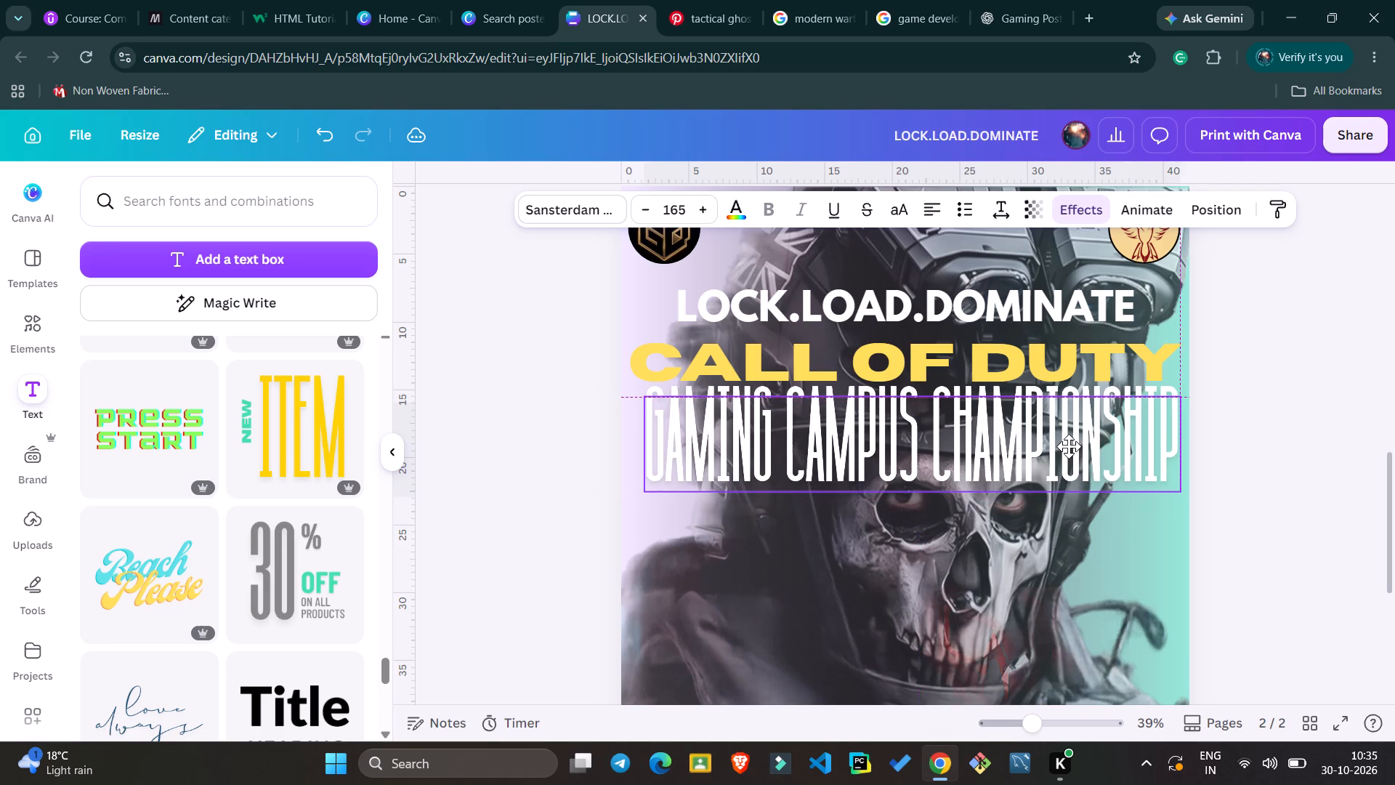
pyautogui.moveTo(1069, 446); pyautogui.dragTo(1069, 454)
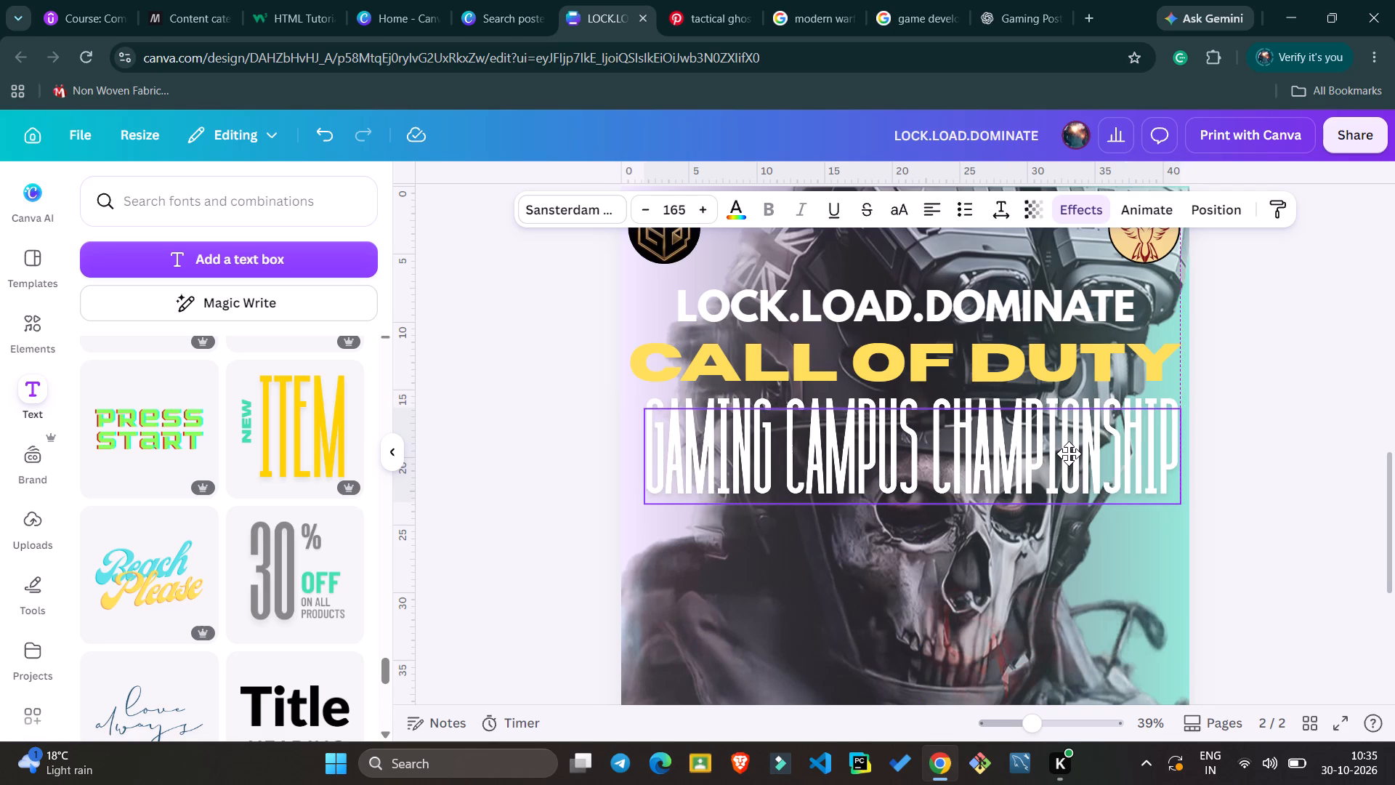
pyautogui.moveTo(1069, 454); pyautogui.dragTo(1072, 455)
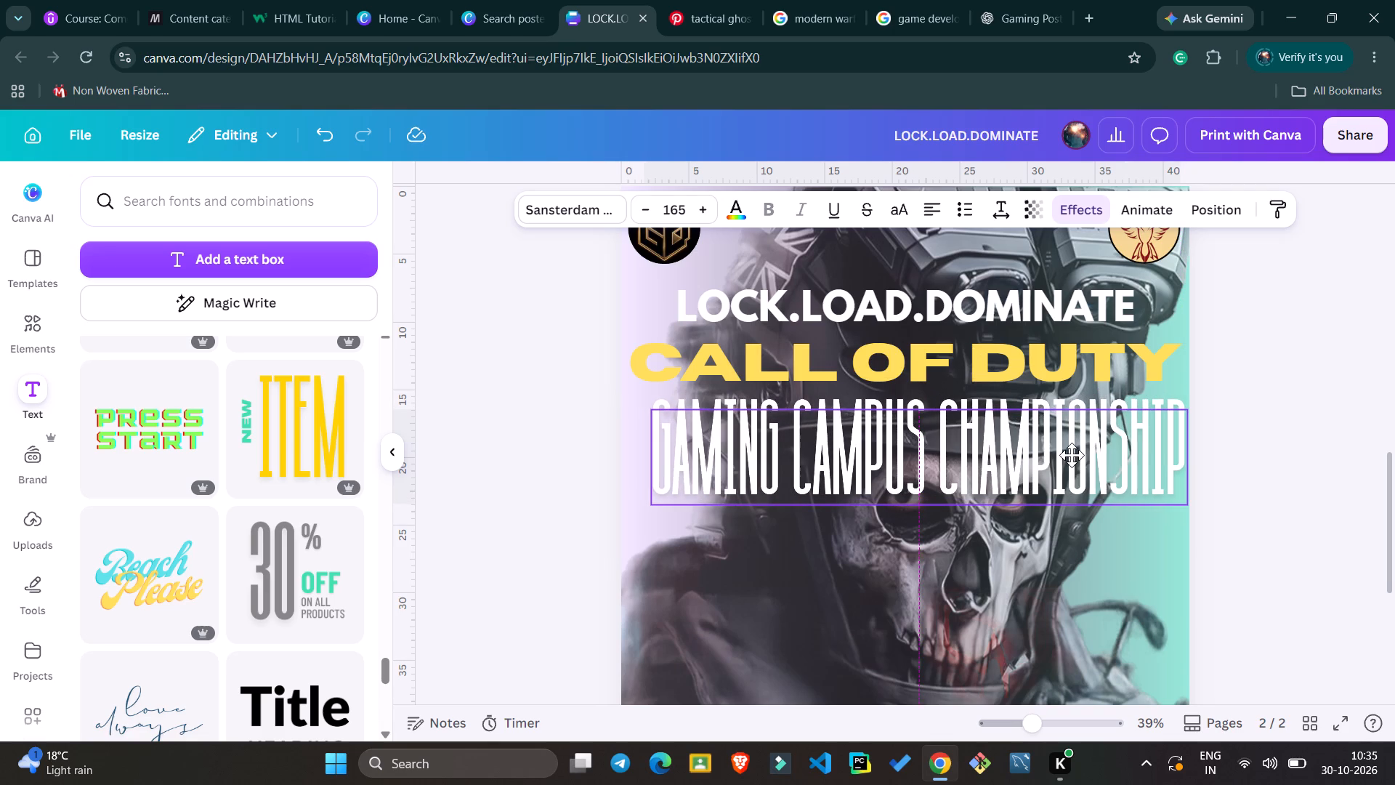
pyautogui.moveTo(1072, 455); pyautogui.dragTo(1069, 454)
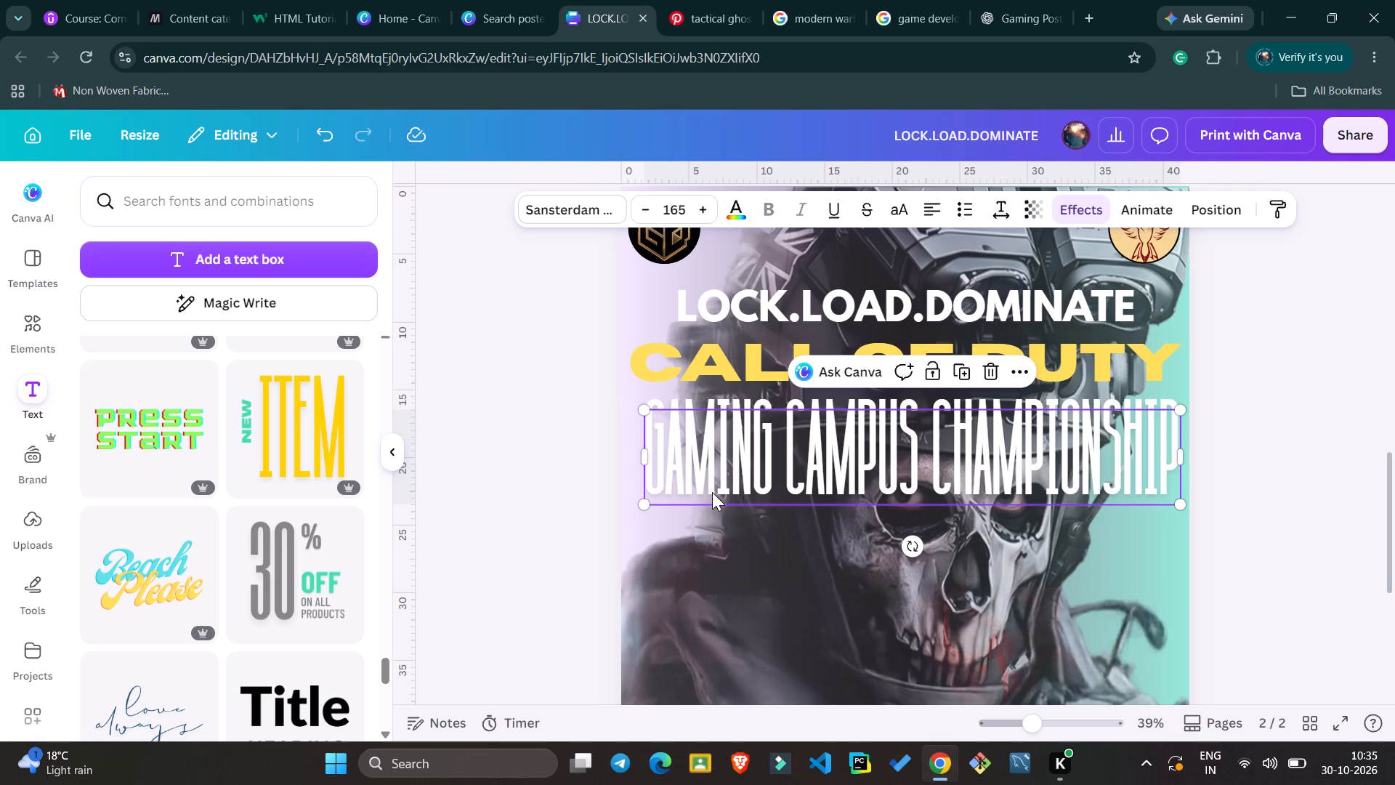
pyautogui.click(567, 364)
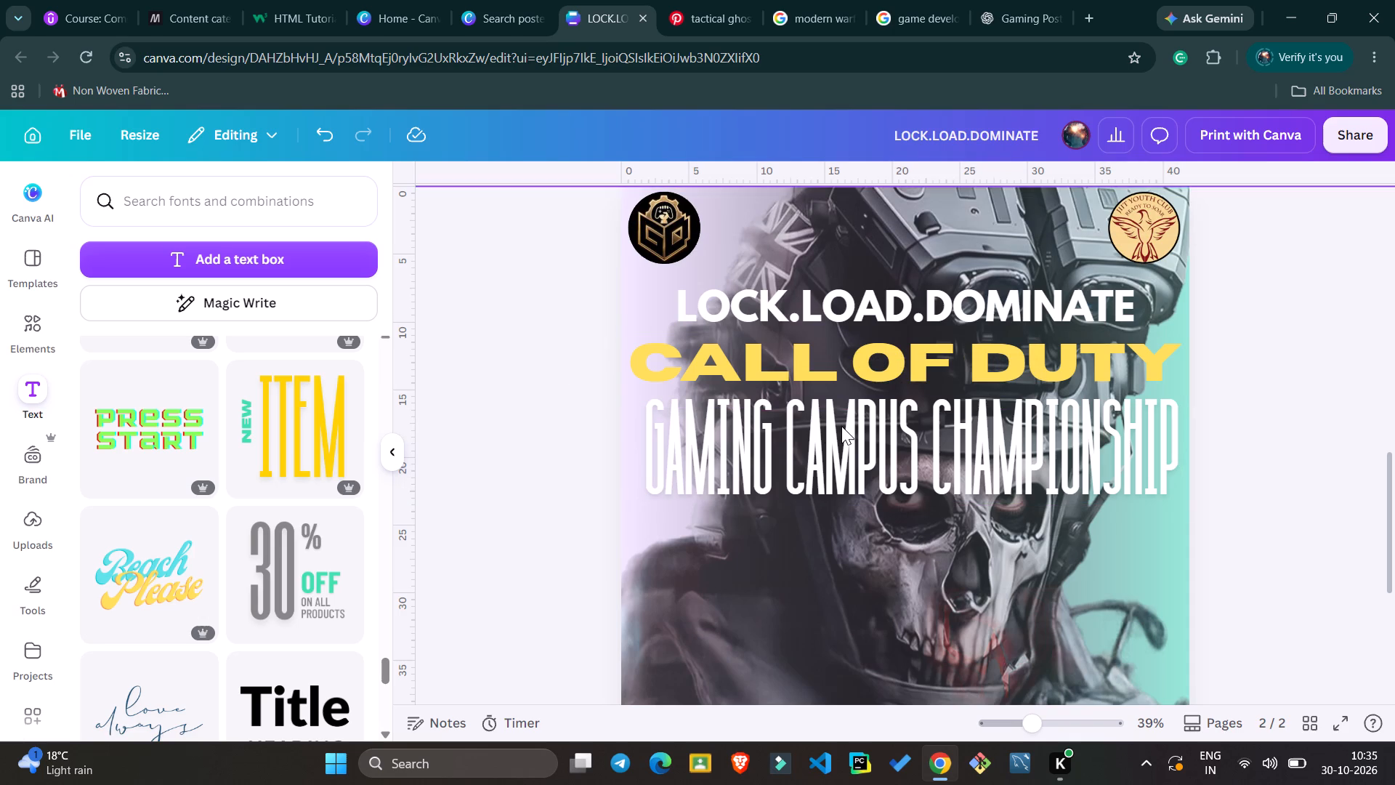
pyautogui.click(841, 426)
pyautogui.click(530, 419)
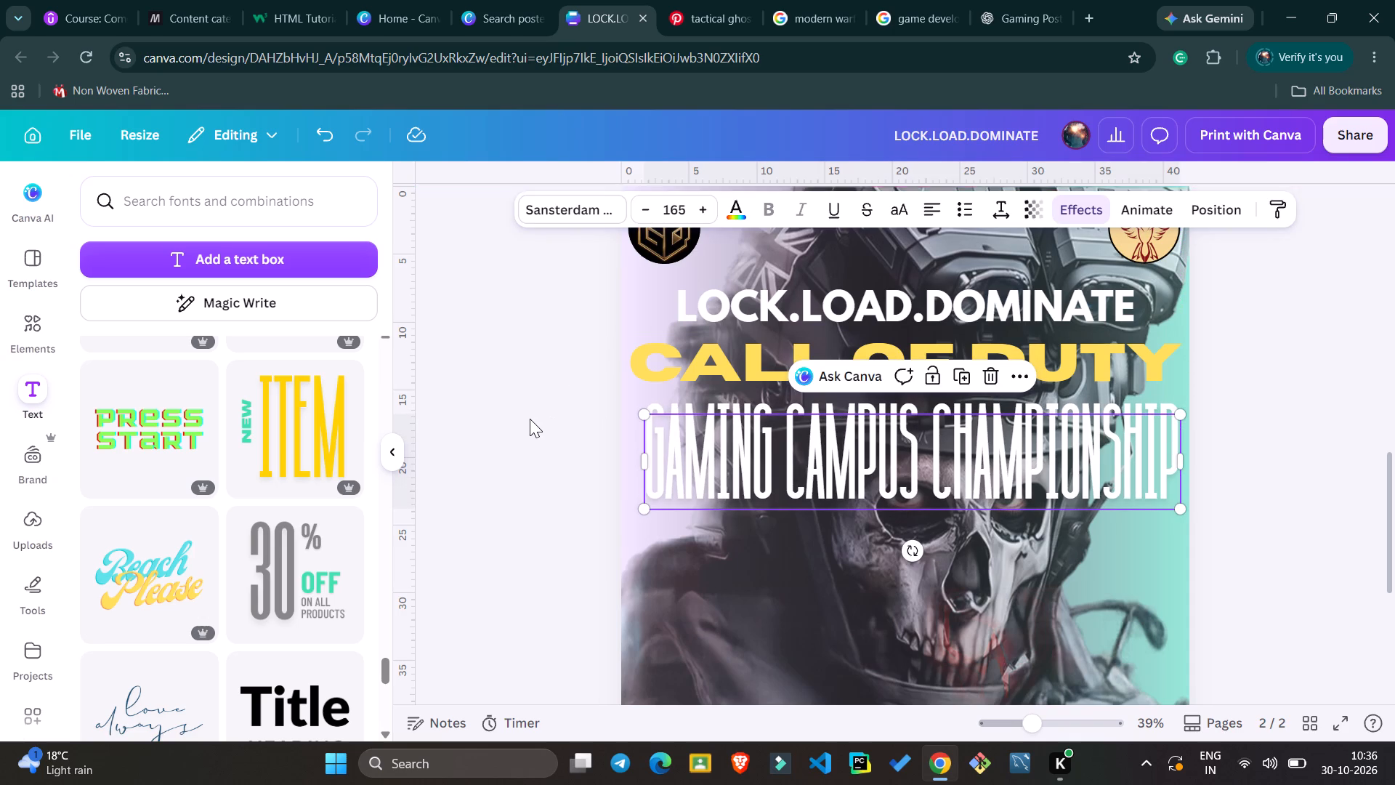
# Make the tall white GAMING CAMPUS CHAMPIONSHIP text semi-transparent so the background image shows through it.
pyautogui.scroll(-1, 530, 419)
pyautogui.scroll(1, 530, 419)
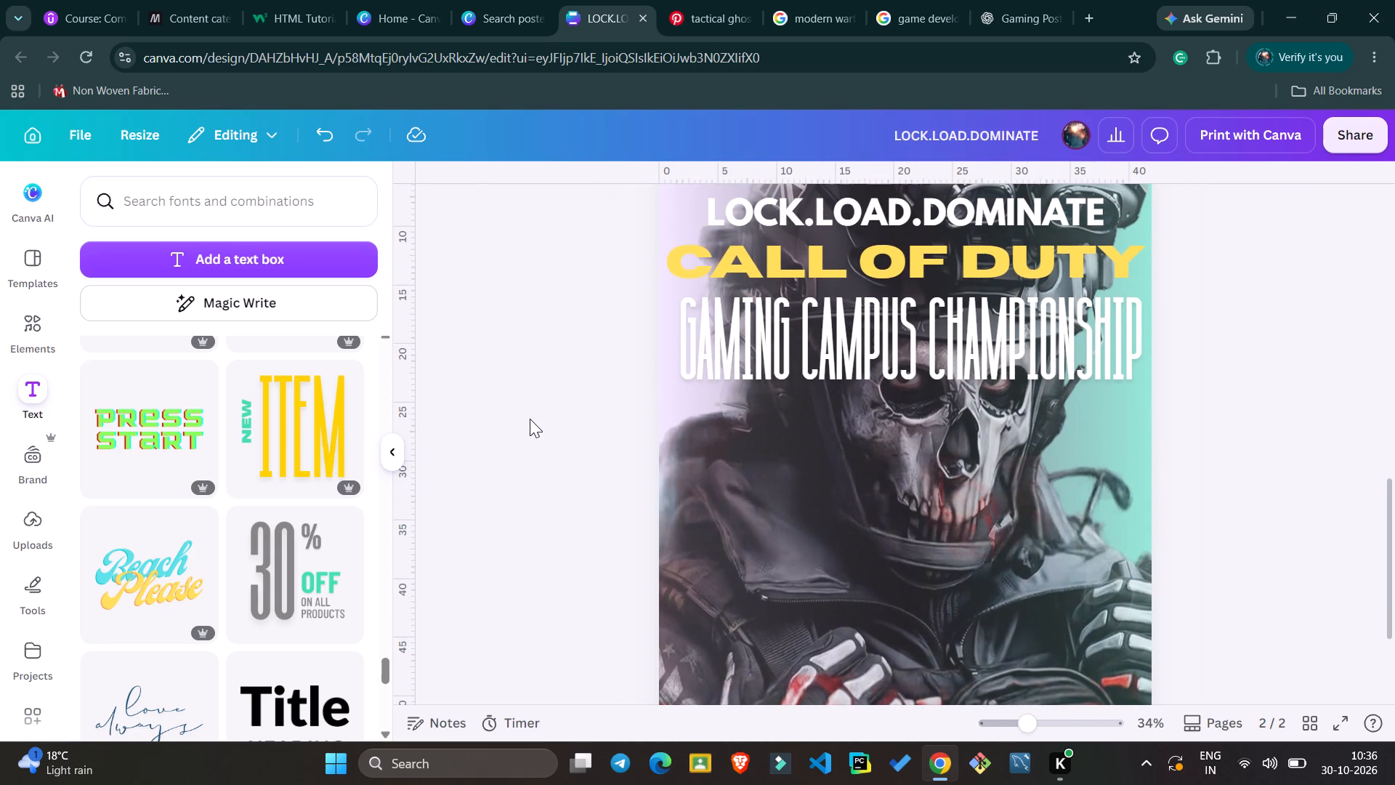
pyautogui.scroll(1, 530, 419)
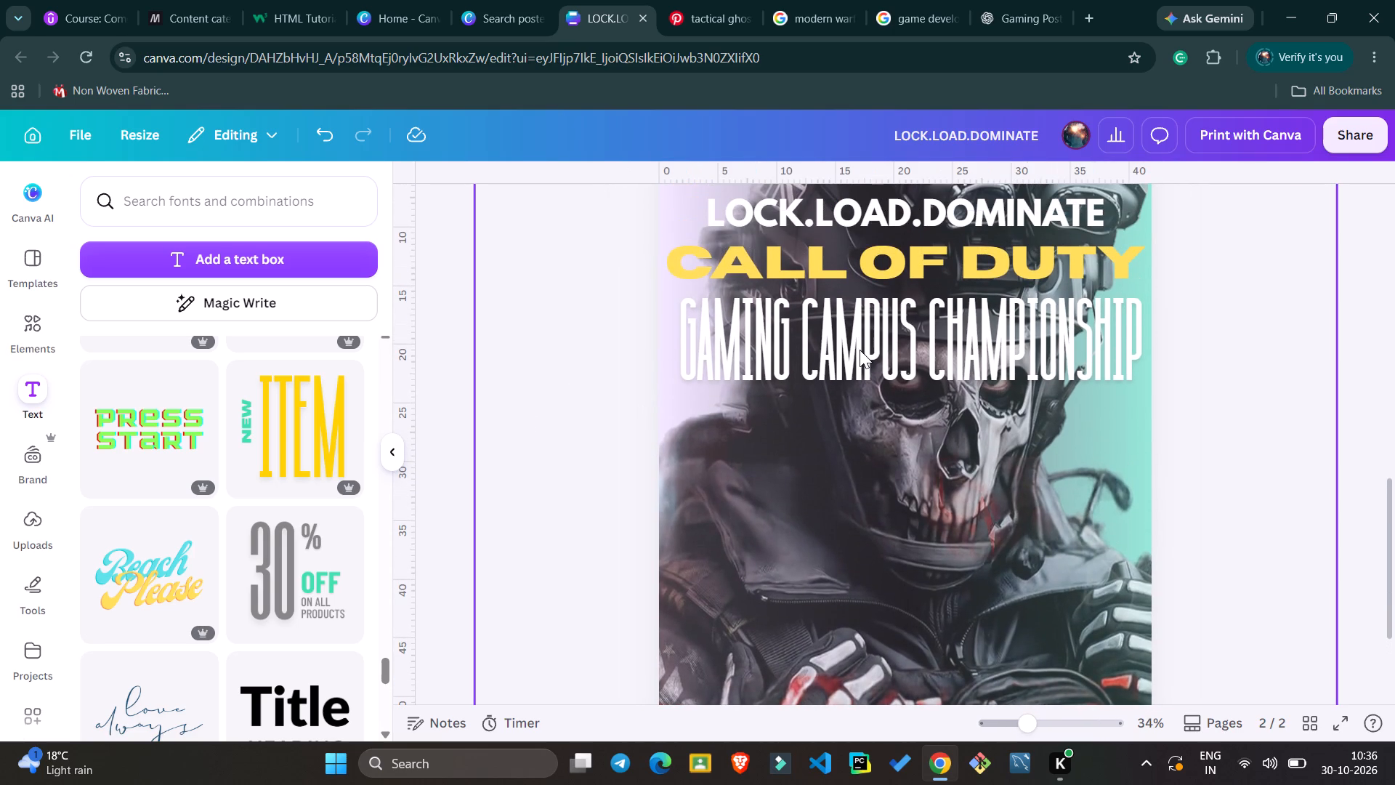
pyautogui.click(860, 350)
pyautogui.doubleClick(862, 348)
pyautogui.click(862, 348)
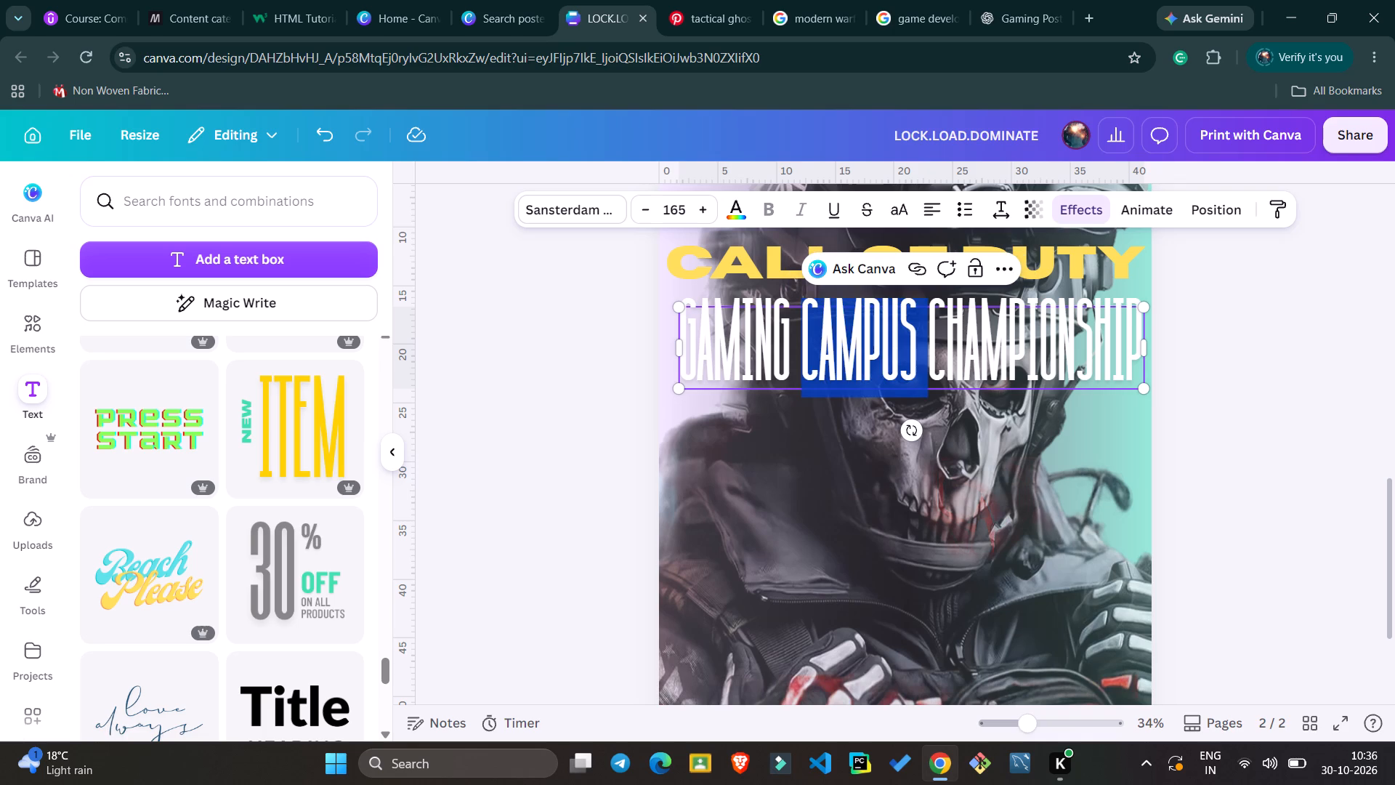
pyautogui.click(862, 348)
pyautogui.press('Right')
pyautogui.press('Left')
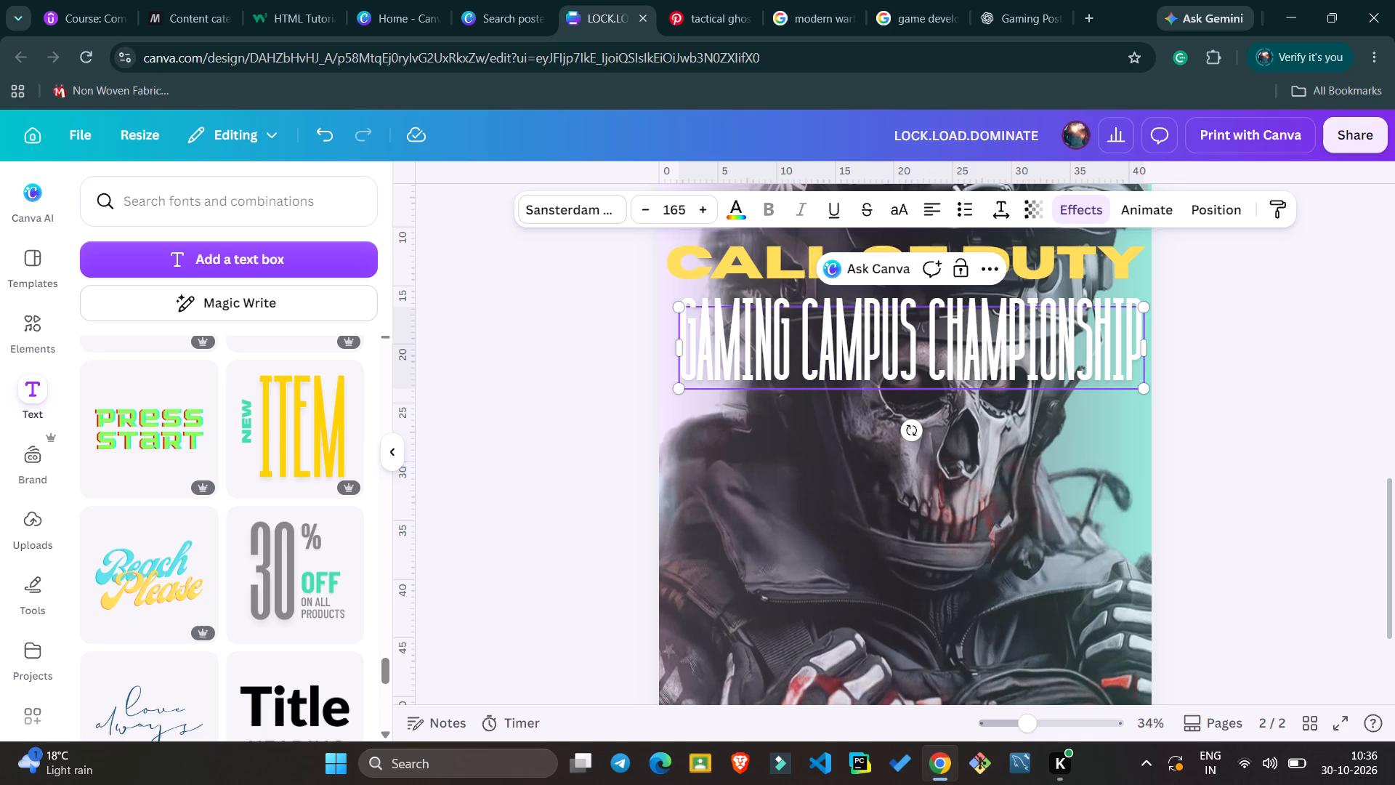
pyautogui.press('Left')
pyautogui.hotkey('shift', 'Right')
pyautogui.hotkey('shift', 'Right')
pyautogui.hotkey('shift', 'Right')
pyautogui.hotkey('shift', 'Right')
pyautogui.hotkey('shift', 'Right')
pyautogui.hotkey('shift', 'Right')
pyautogui.hotkey('shift', 'Right')
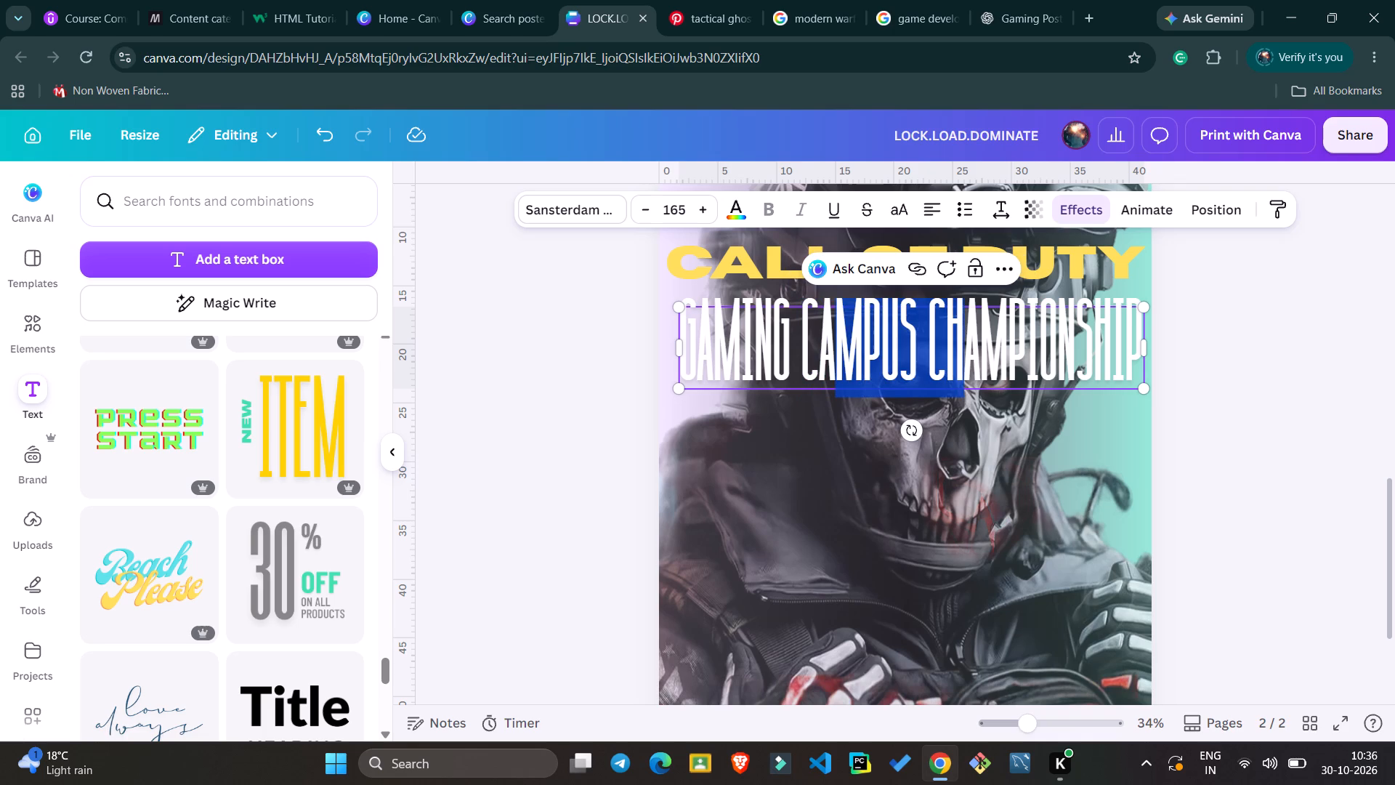
pyautogui.hotkey('shift', 'Right')
pyautogui.hotkey('shift', 'Right')
pyautogui.hotkey('shift', 'Right')
pyautogui.hotkey('shift', 'Right')
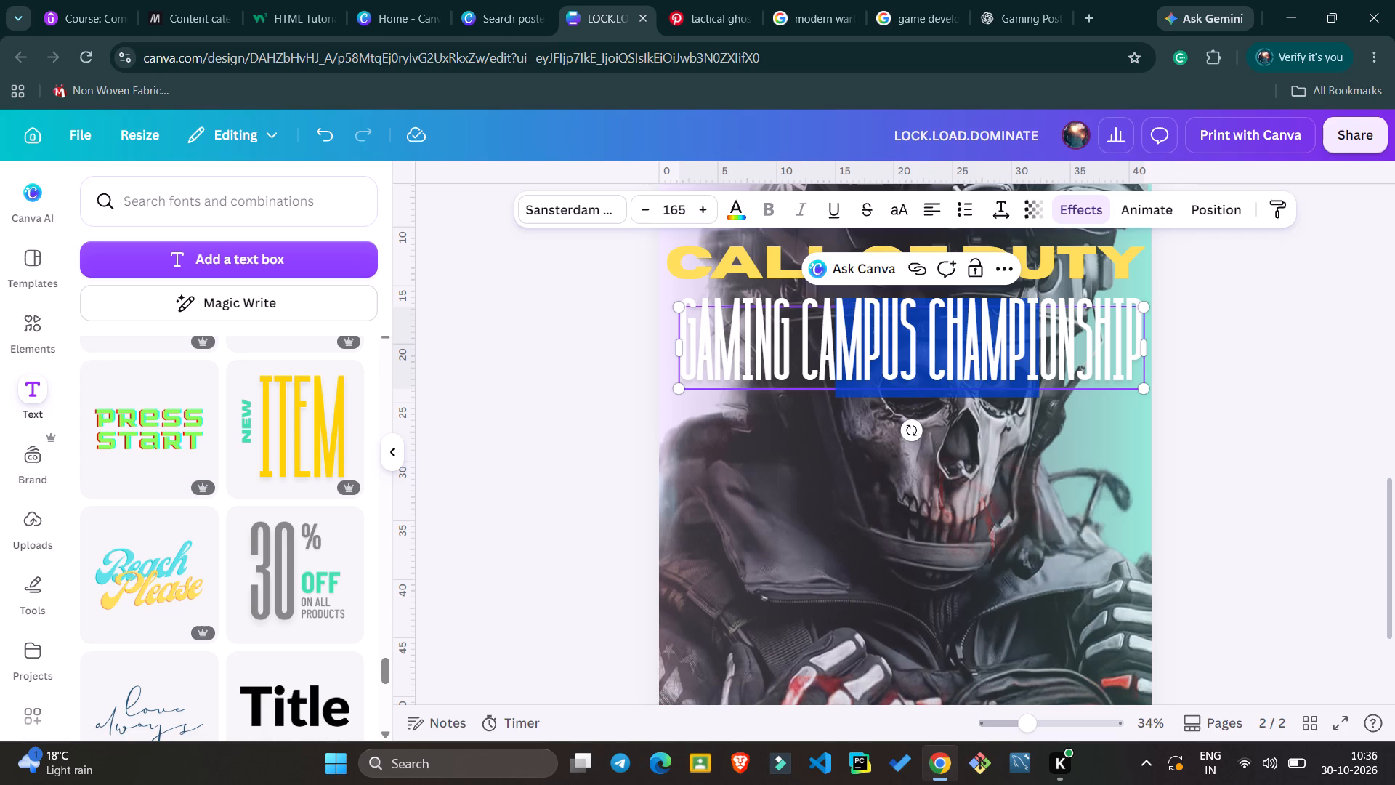
pyautogui.hotkey('shift', 'Right')
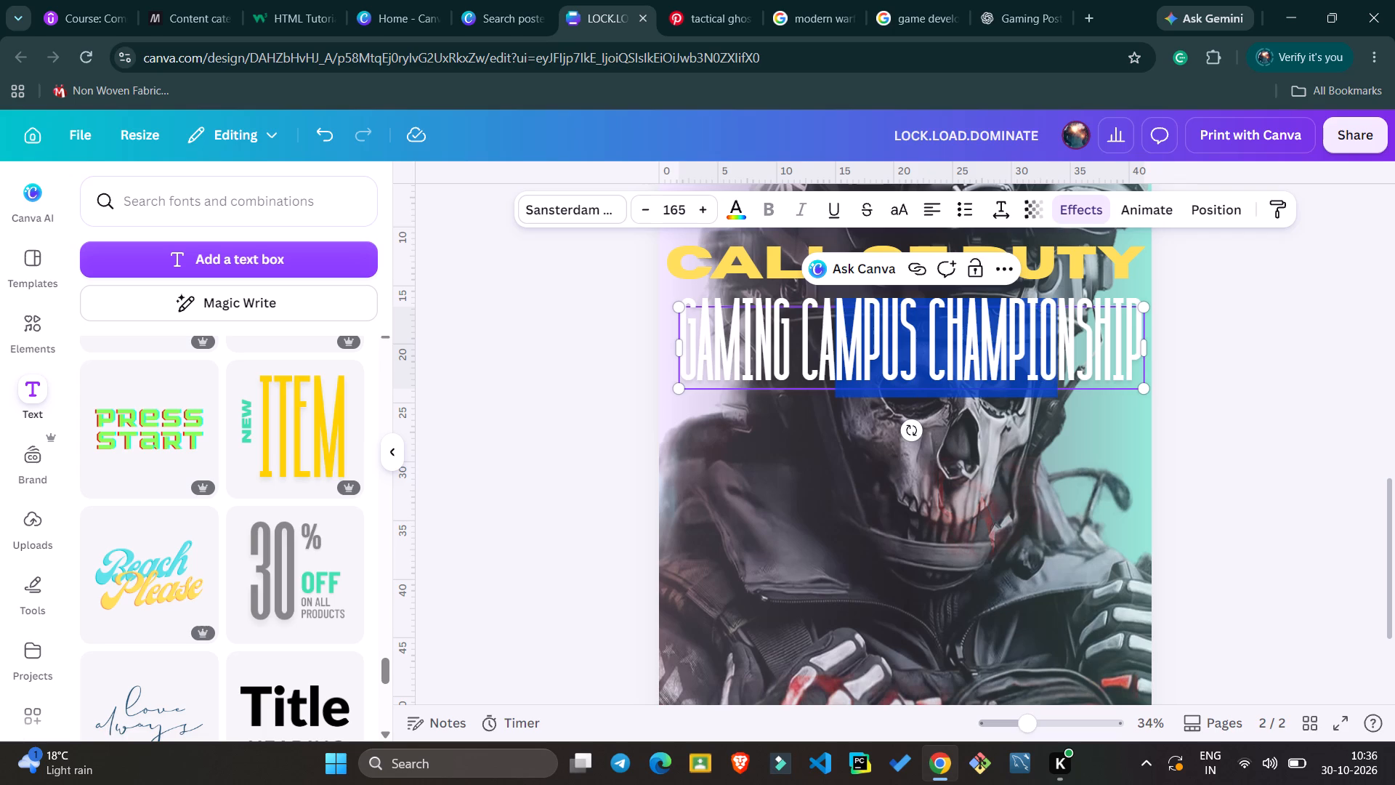
pyautogui.click(1027, 209)
pyautogui.moveTo(1075, 285); pyautogui.dragTo(1056, 285)
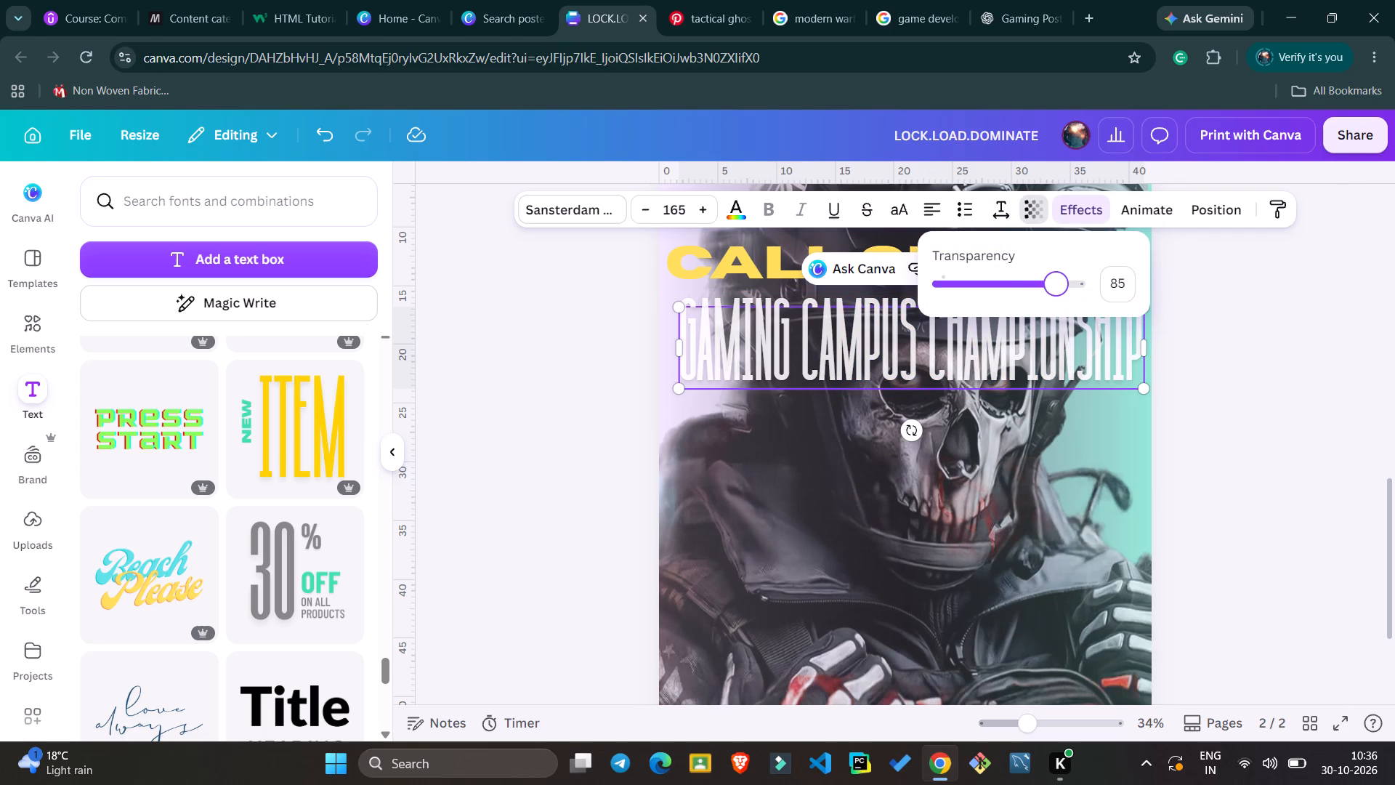
pyautogui.moveTo(1056, 285); pyautogui.dragTo(1018, 281)
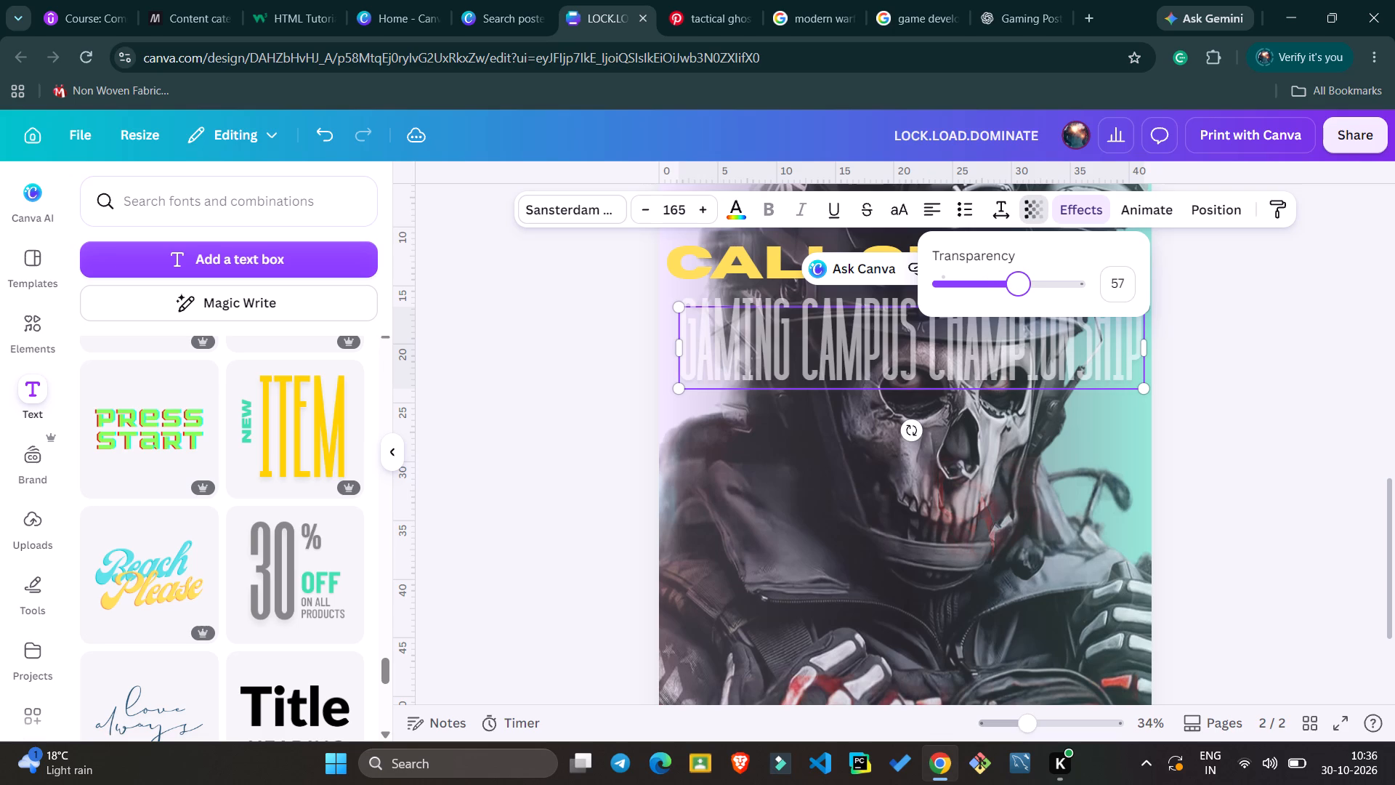
pyautogui.moveTo(1018, 281); pyautogui.dragTo(1001, 276)
pyautogui.click(619, 326)
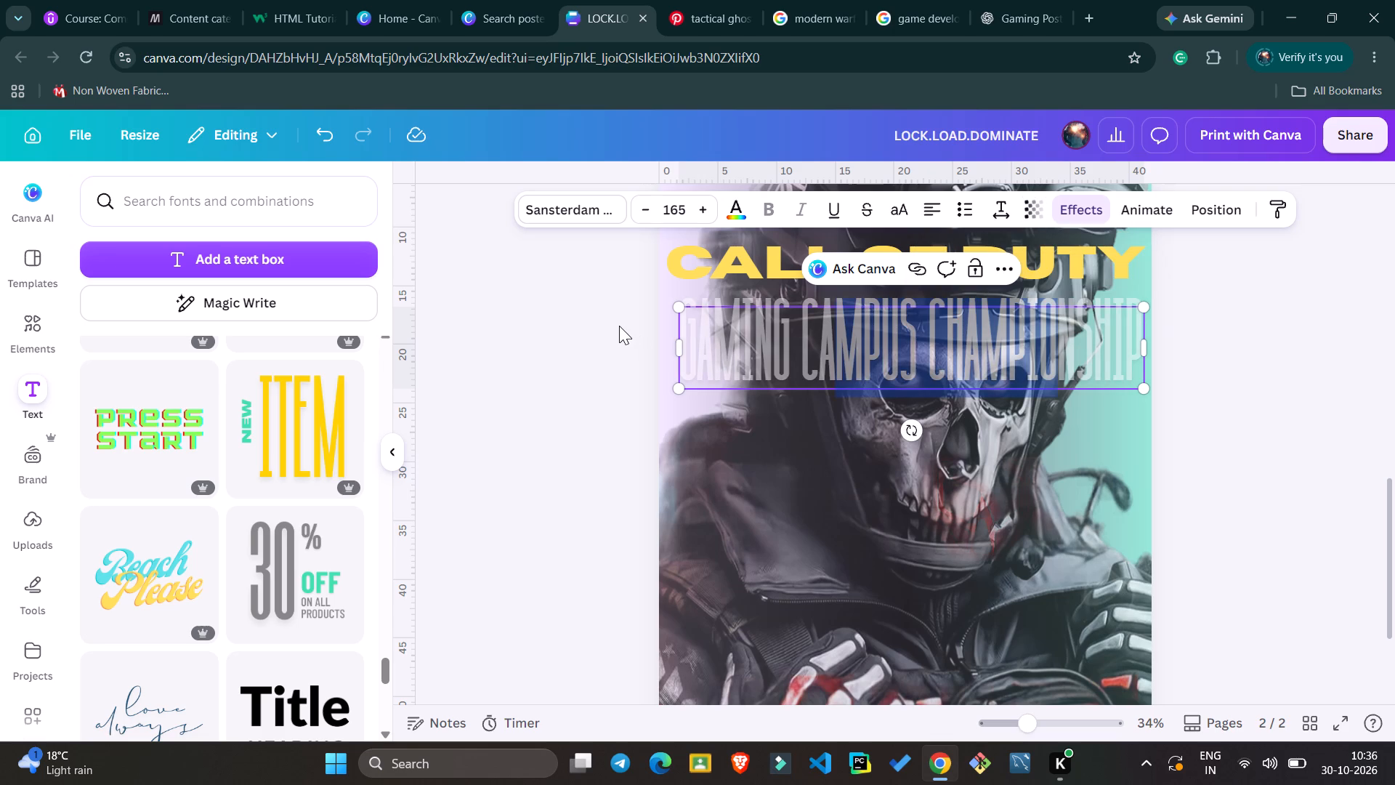
pyautogui.click(570, 369)
pyautogui.scroll(1, 570, 369)
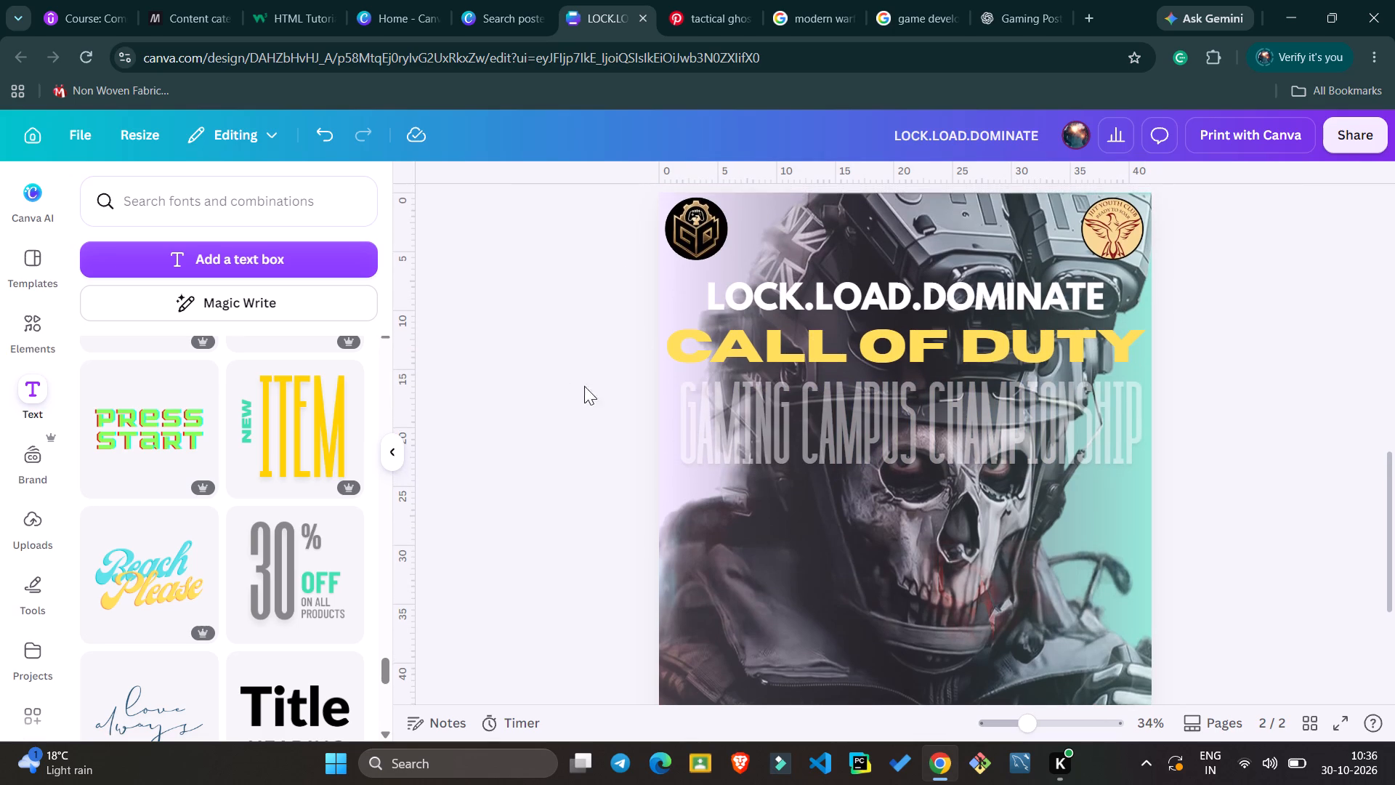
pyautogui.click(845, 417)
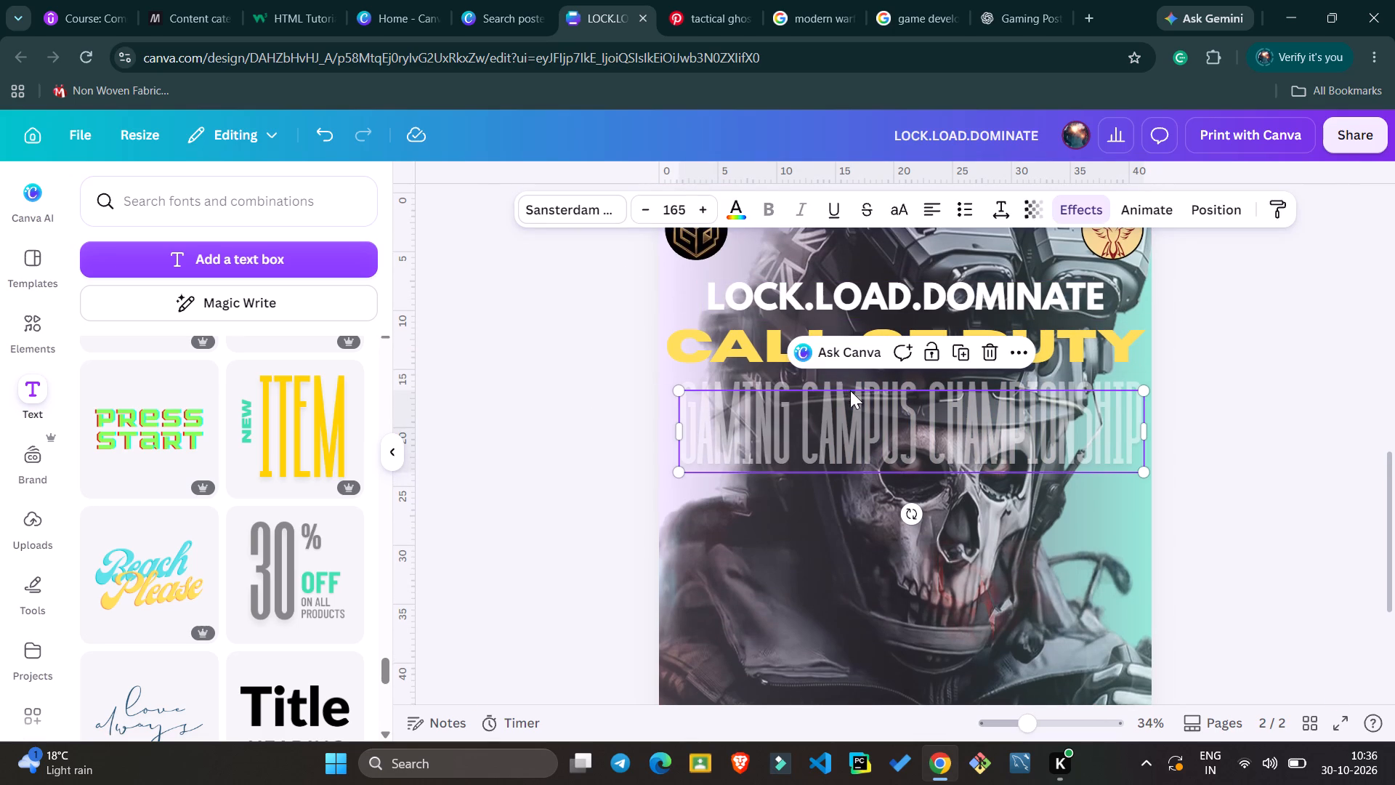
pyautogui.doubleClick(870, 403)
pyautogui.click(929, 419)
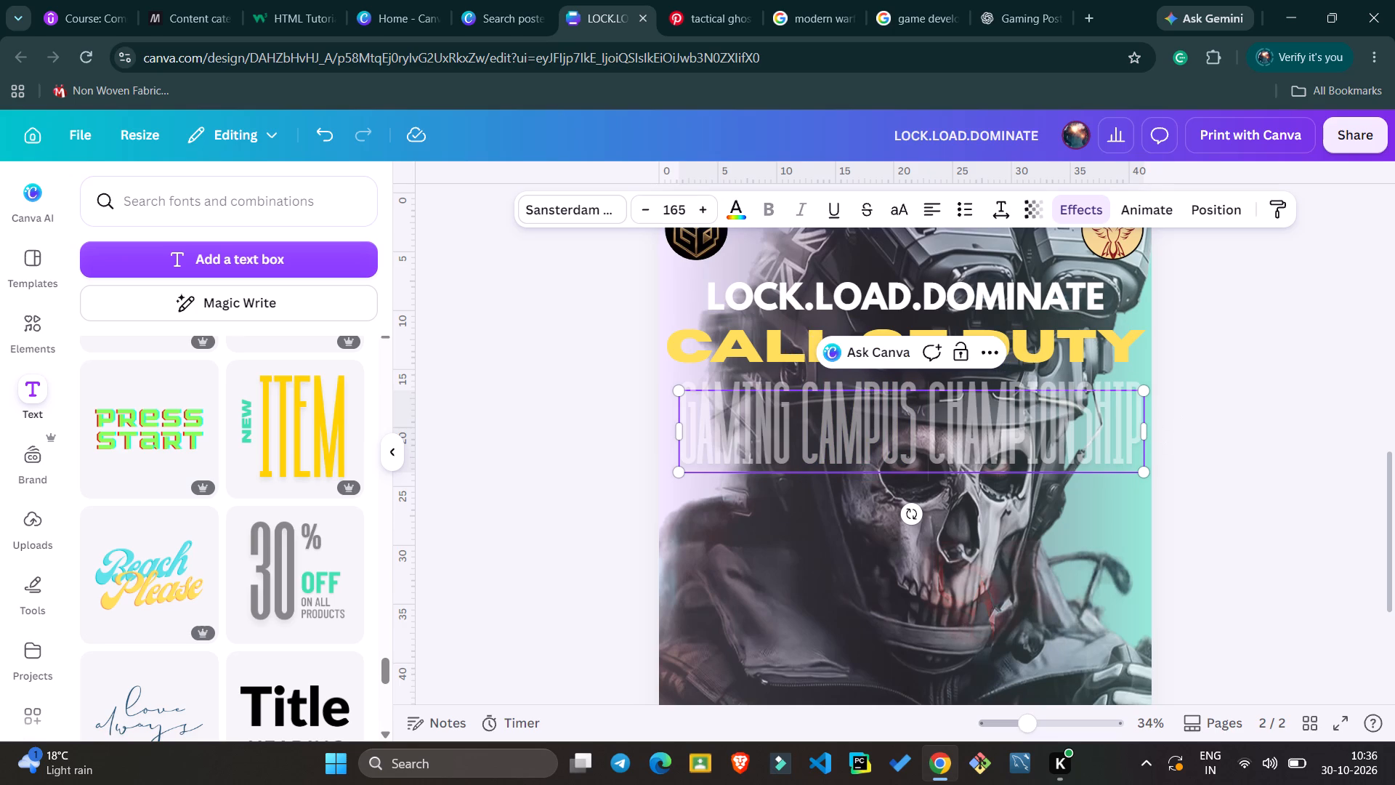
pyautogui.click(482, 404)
# Enlarge the star divider line near the poster's bottom edge and shift it to span the page width.
pyautogui.scroll(-1, 482, 404)
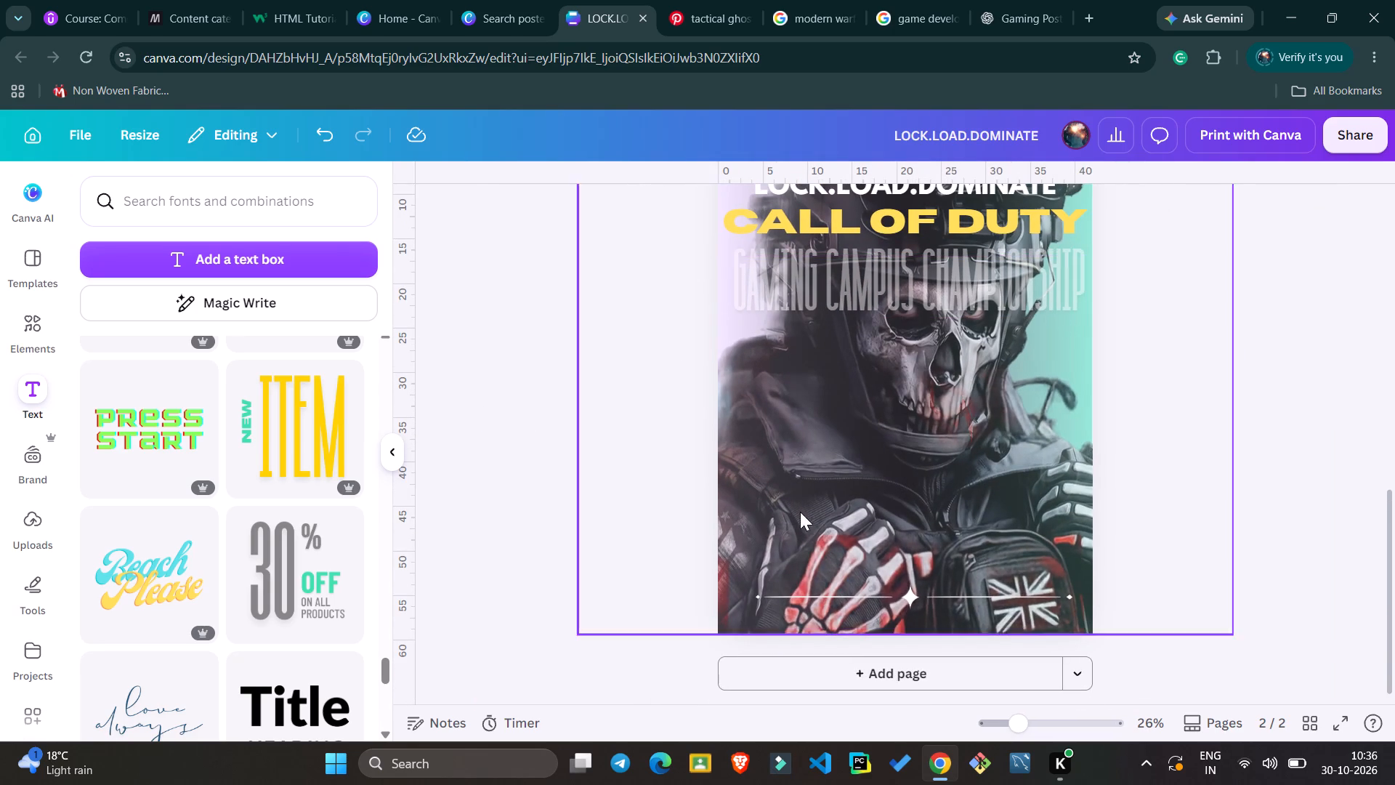
pyautogui.click(897, 606)
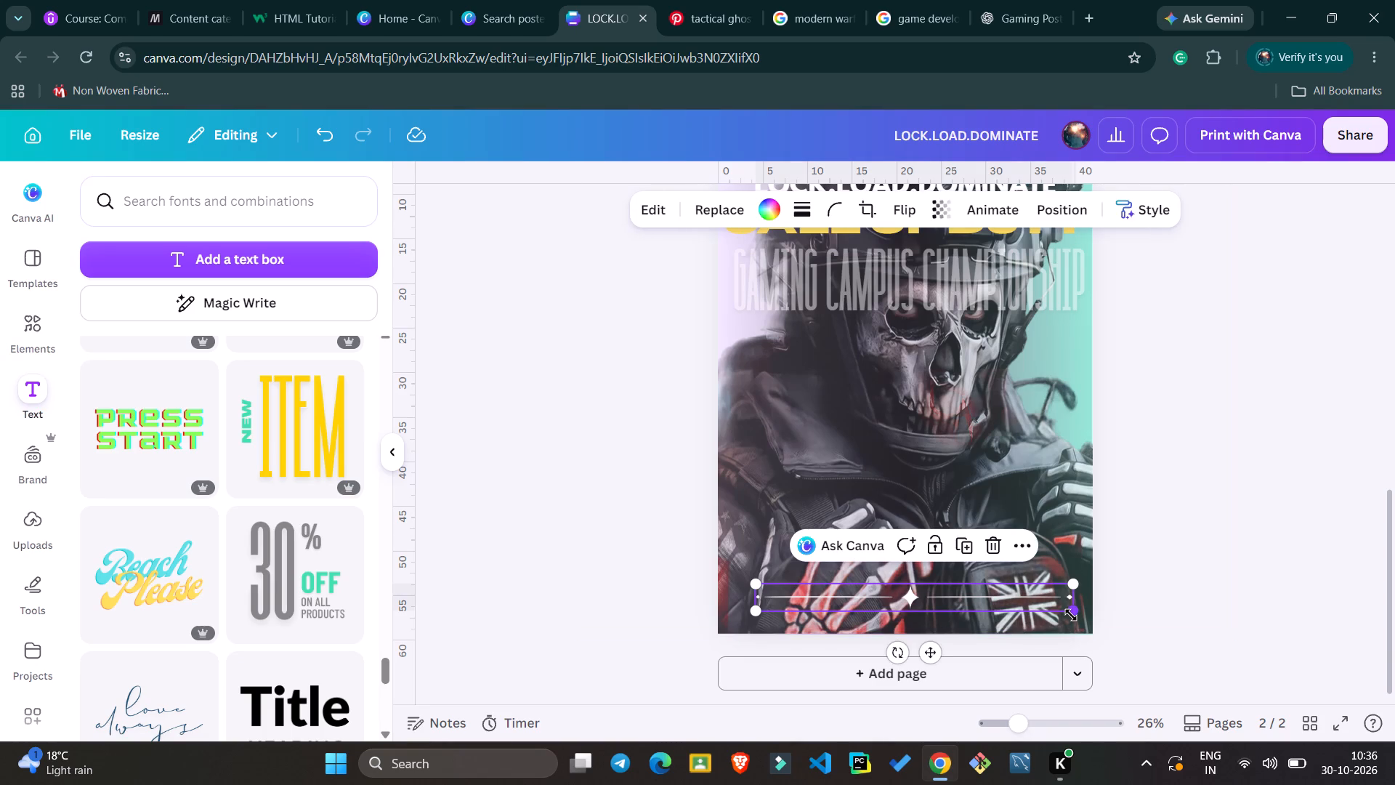
pyautogui.moveTo(1071, 615); pyautogui.dragTo(1103, 624)
pyautogui.moveTo(1040, 599); pyautogui.dragTo(1022, 600)
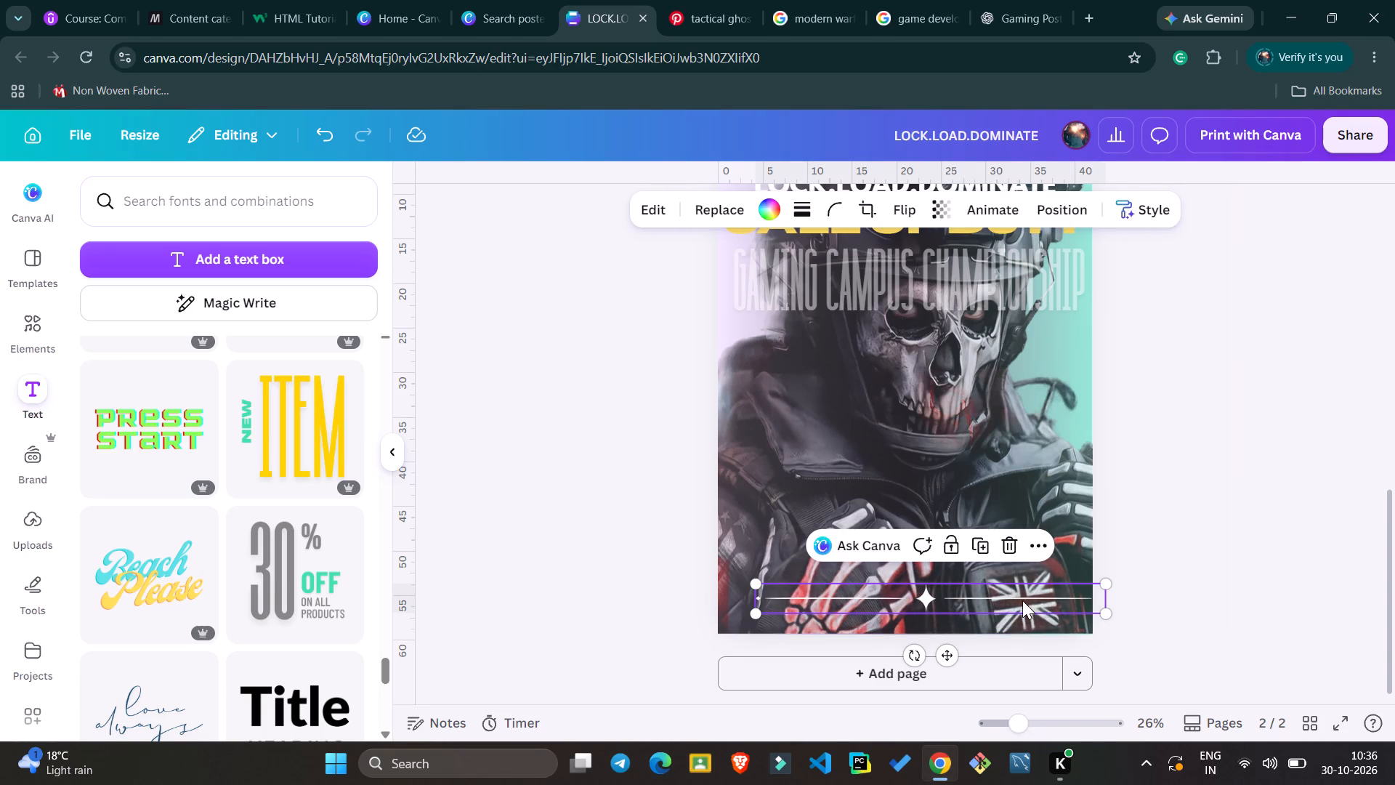
pyautogui.moveTo(1022, 600); pyautogui.dragTo(1015, 600)
pyautogui.click(1015, 600)
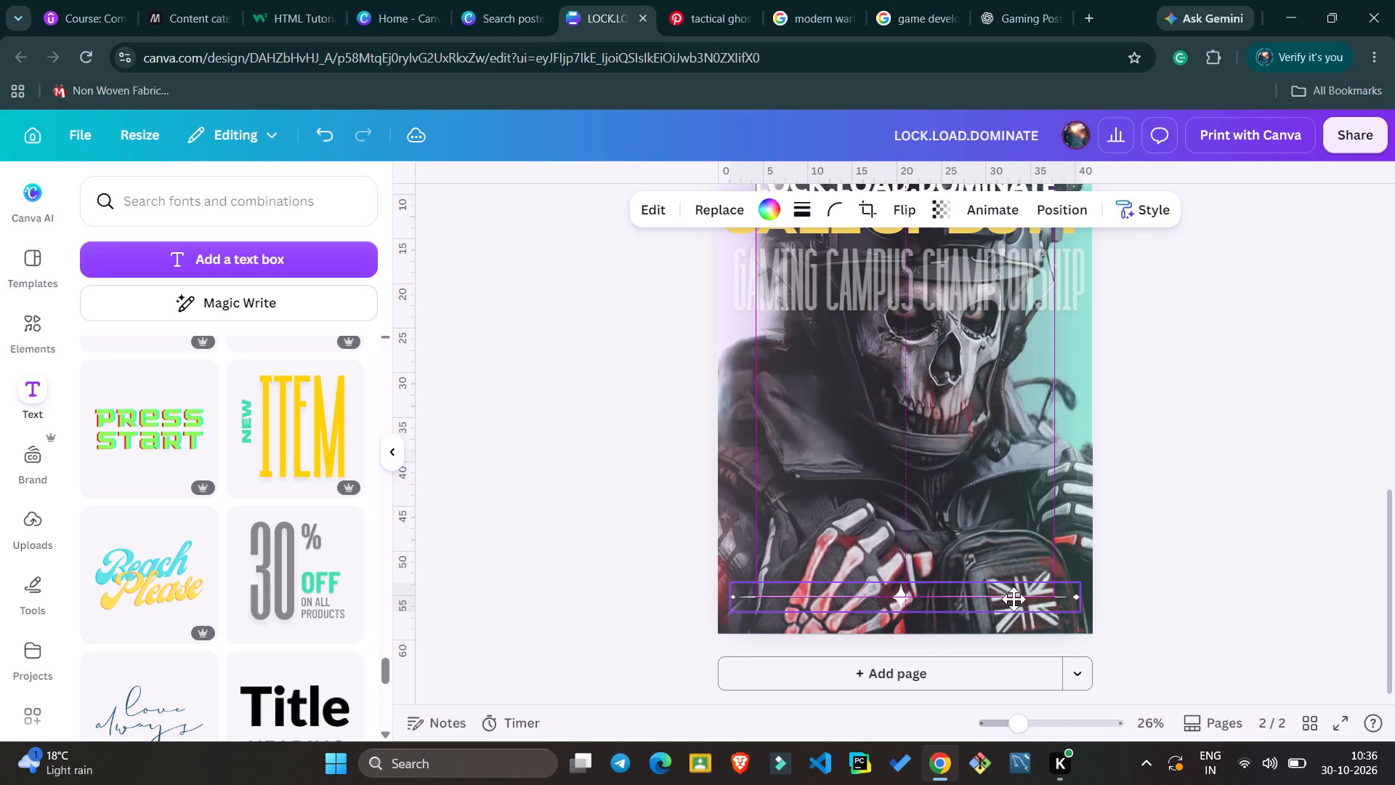
pyautogui.click(573, 494)
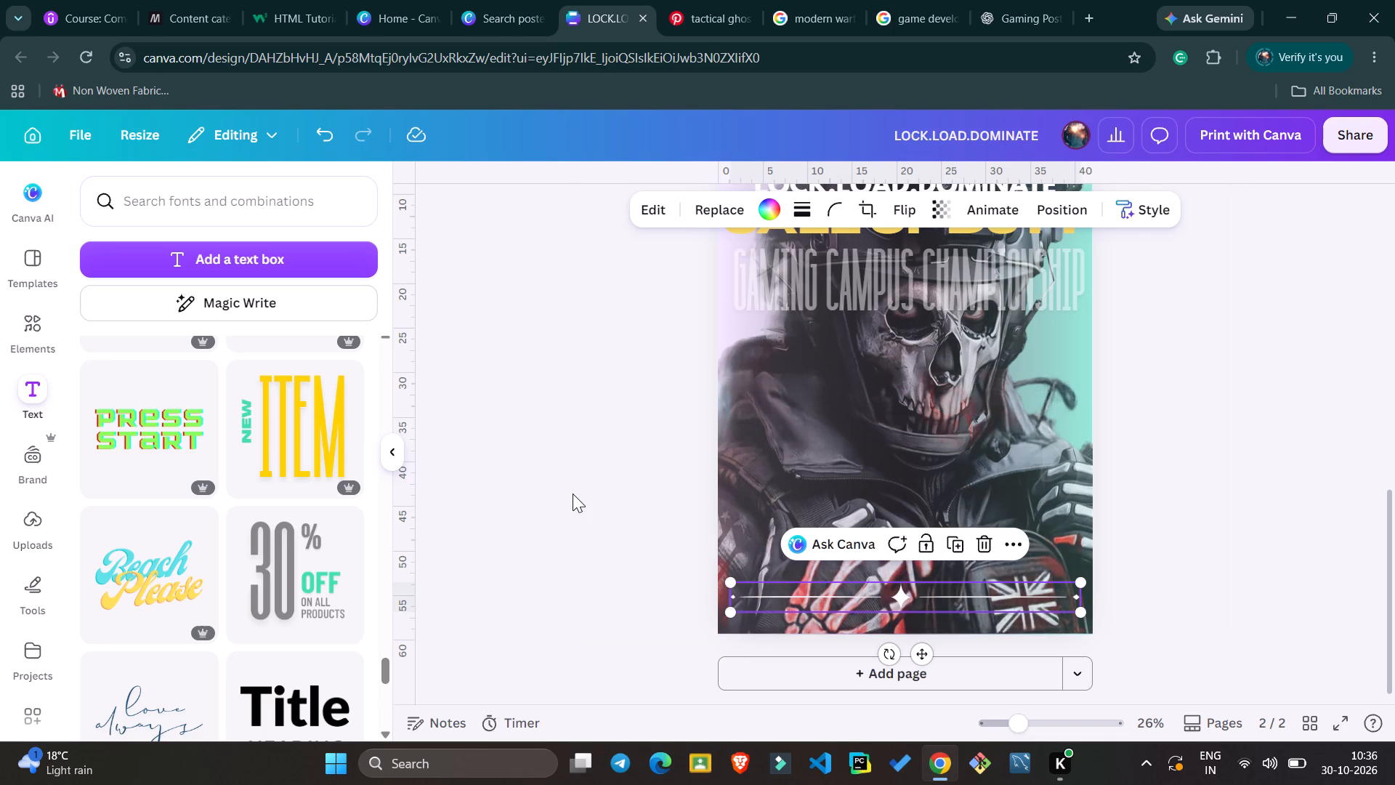
# Browse the font combinations for a style suited to more poster text, and return to the poster's title area.
pyautogui.scroll(-3, 226, 629)
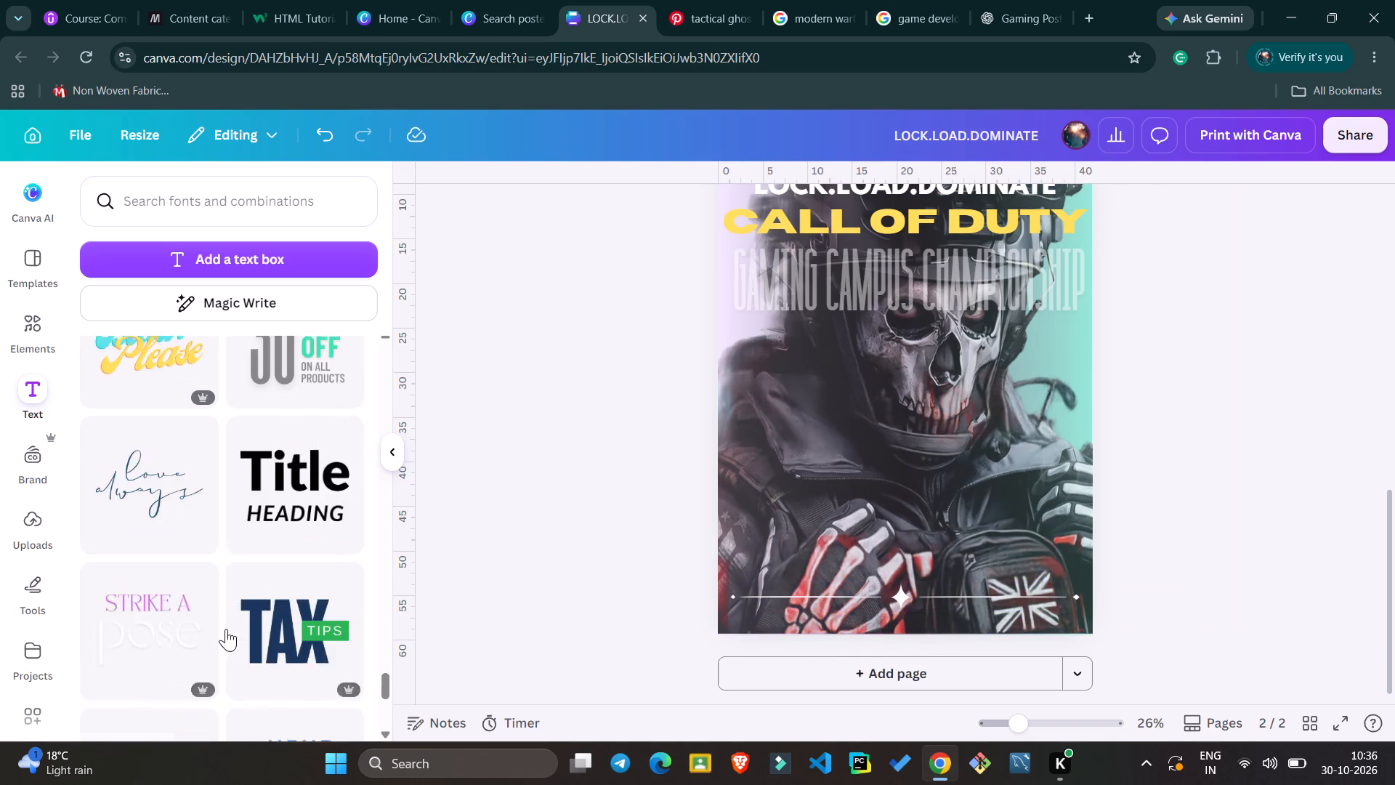
pyautogui.scroll(-7, 226, 629)
pyautogui.scroll(1, 226, 629)
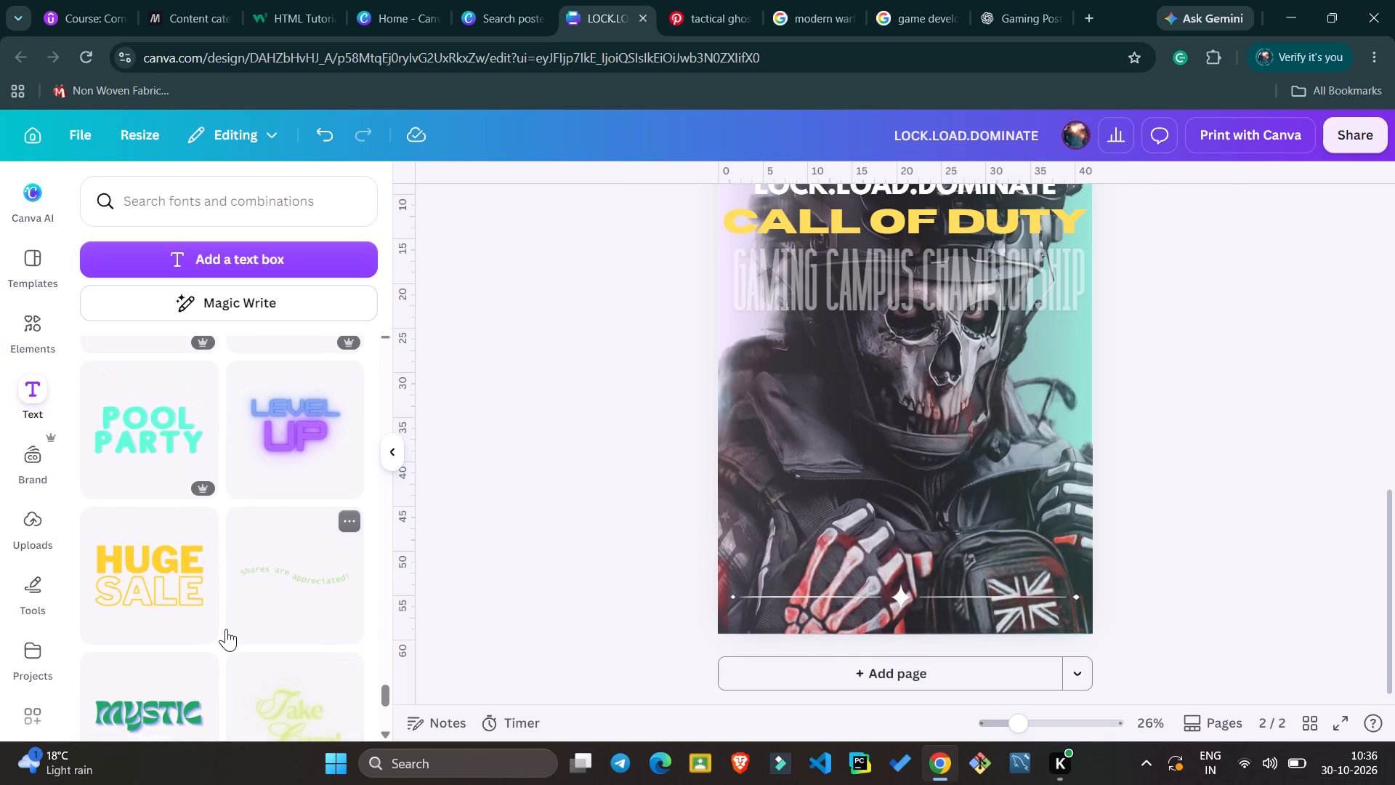
pyautogui.scroll(-6, 226, 629)
pyautogui.scroll(1, 226, 629)
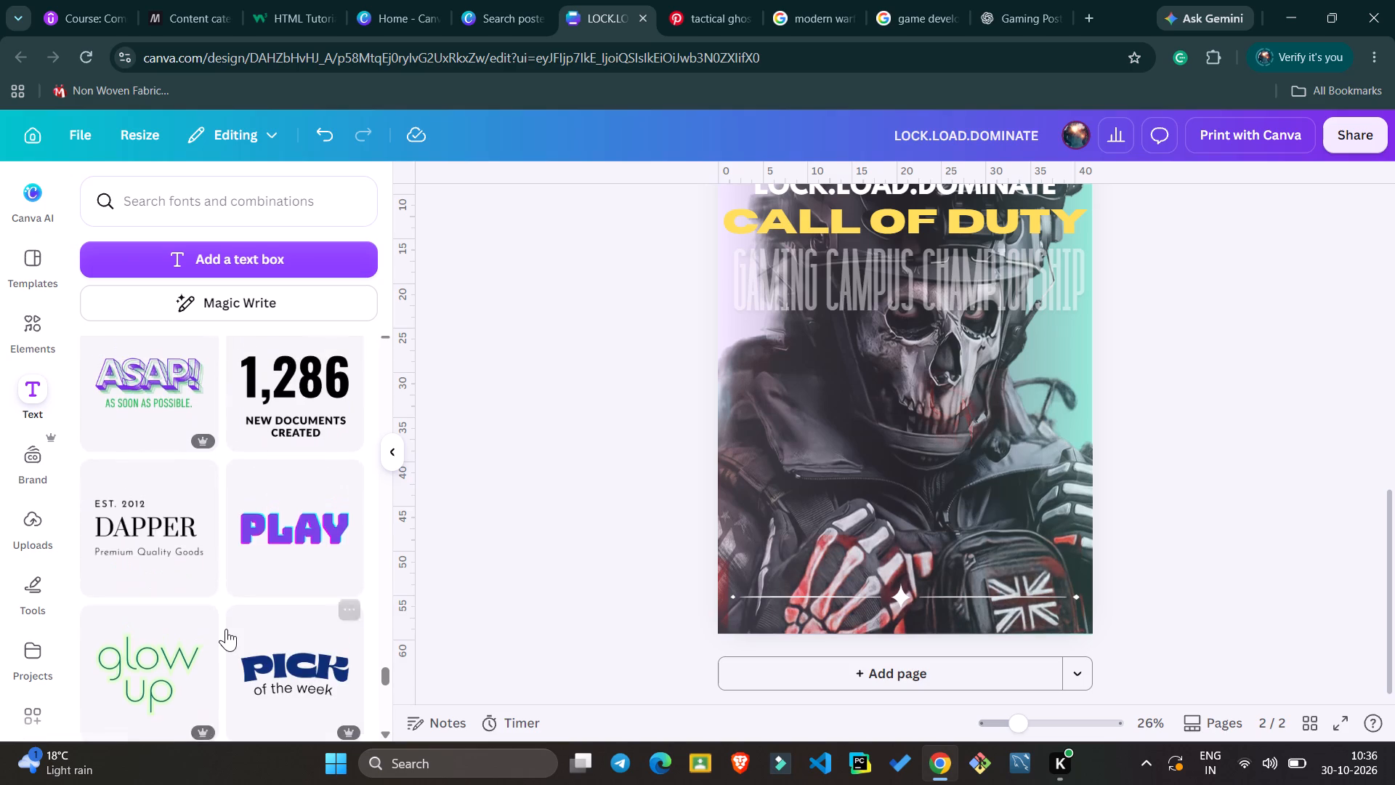
pyautogui.scroll(1, 226, 629)
pyautogui.scroll(-9, 226, 629)
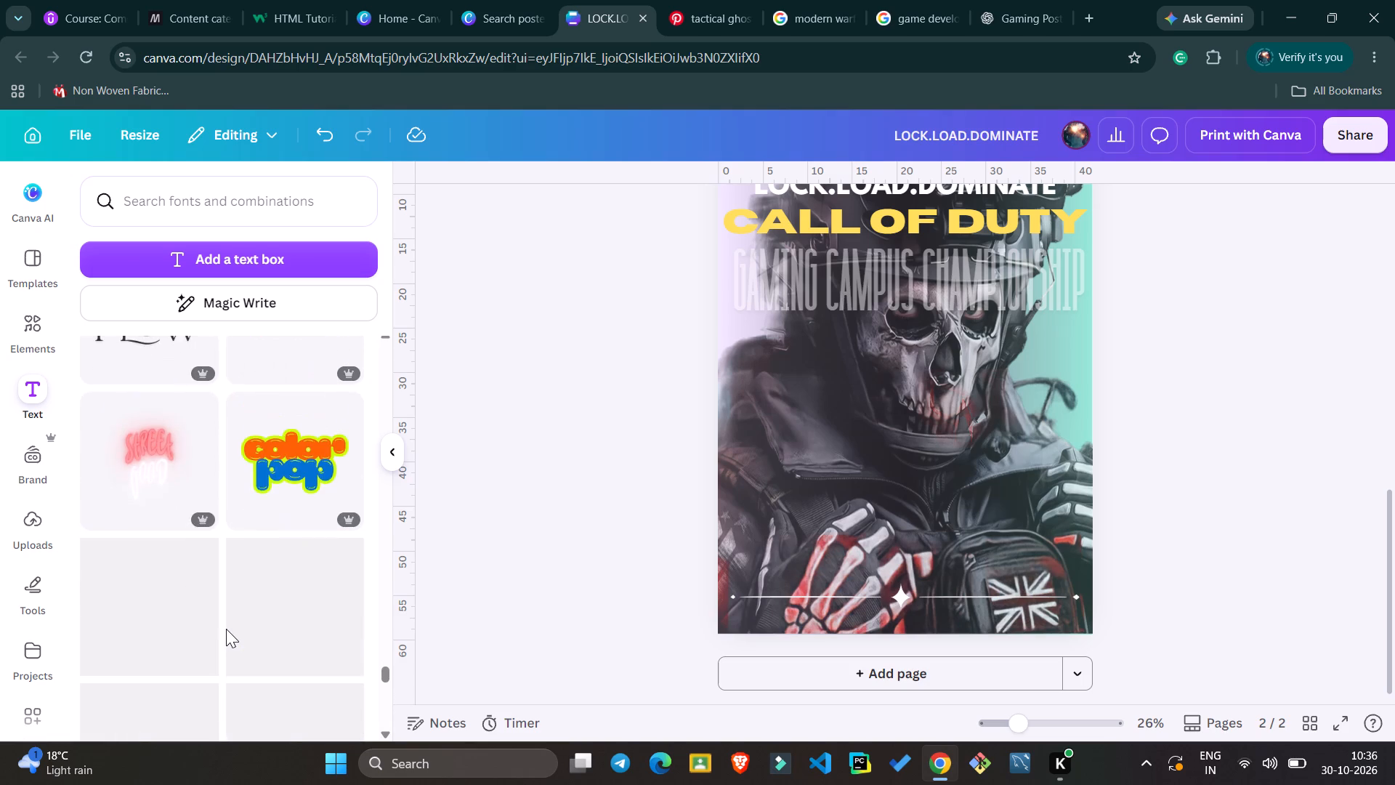
pyautogui.scroll(-11, 226, 629)
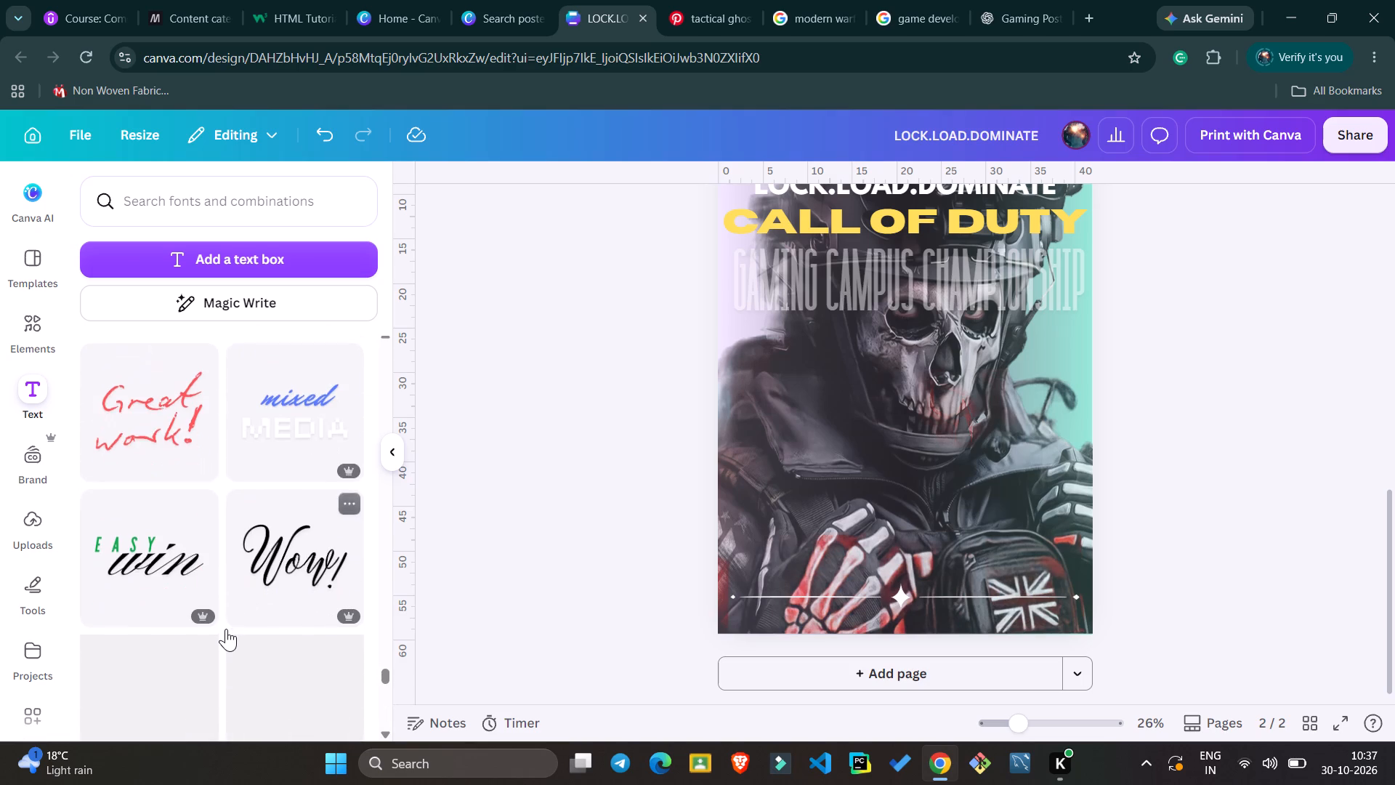
pyautogui.scroll(-10, 226, 629)
pyautogui.scroll(1, 226, 629)
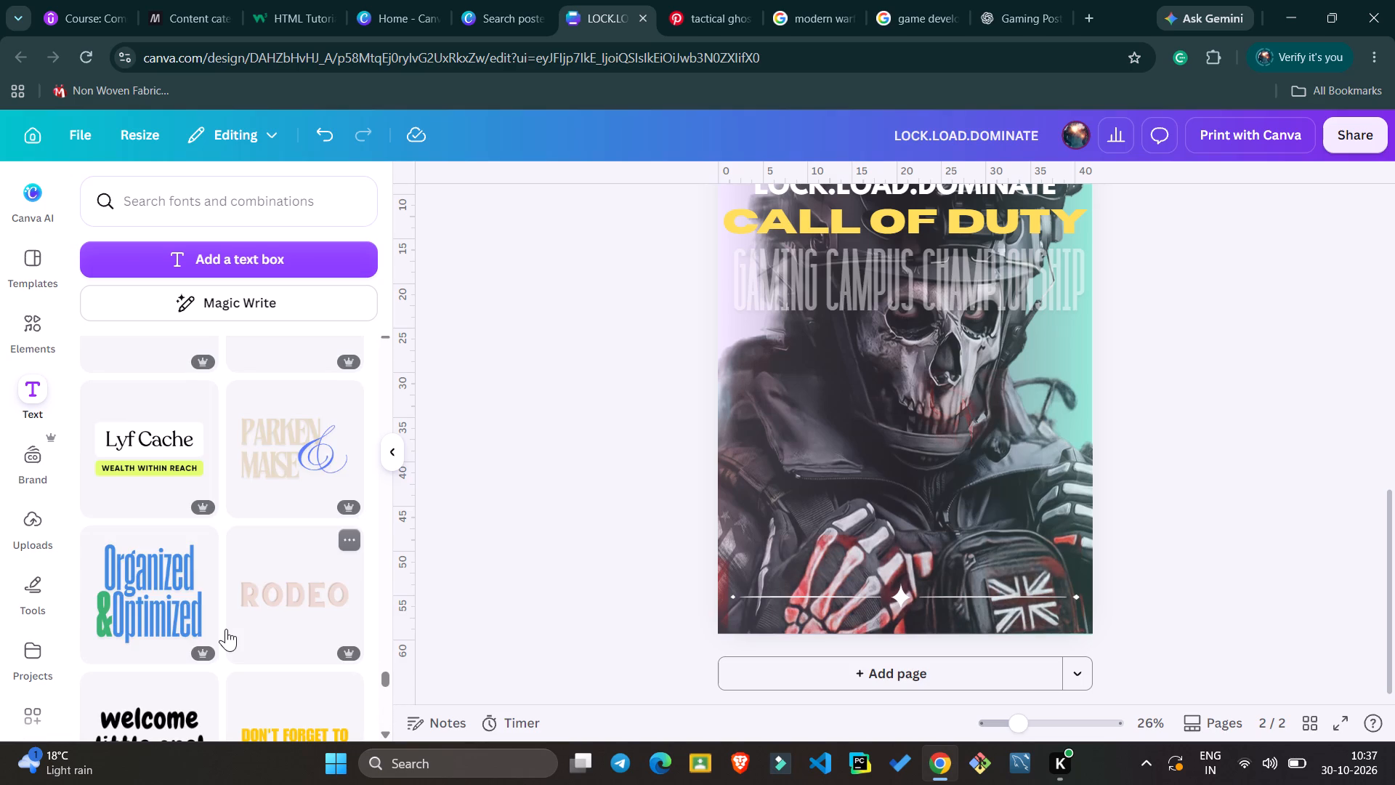
pyautogui.scroll(5, 179, 474)
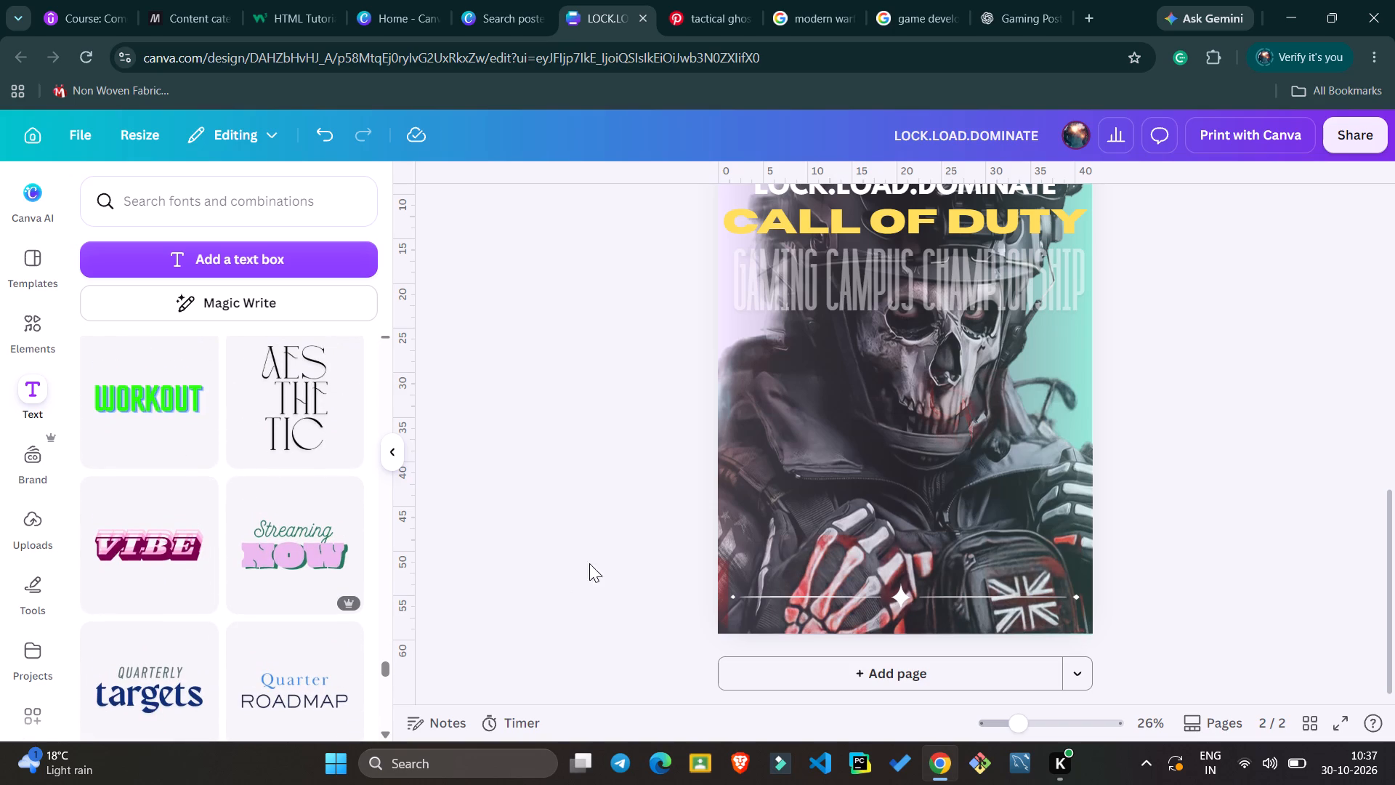
pyautogui.click(631, 493)
pyautogui.scroll(2, 631, 493)
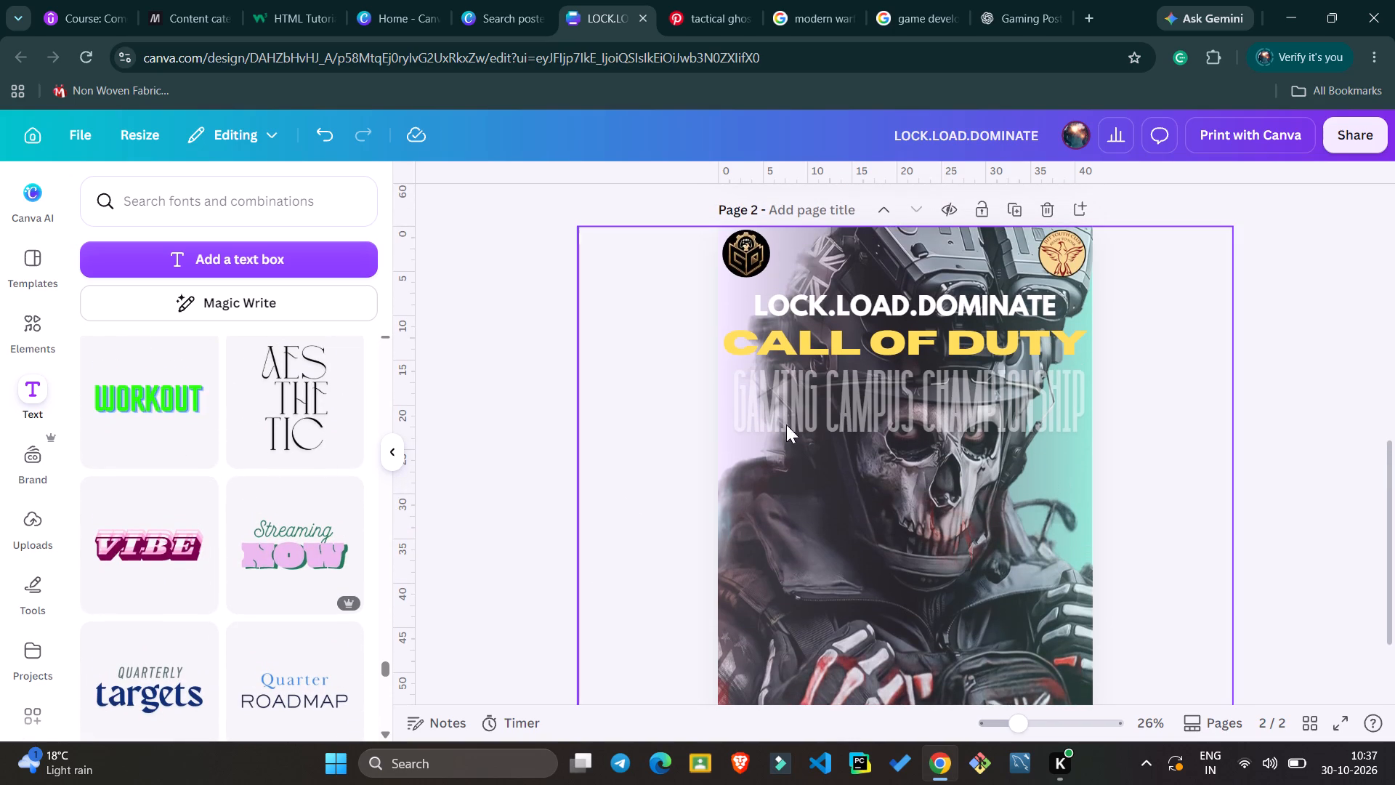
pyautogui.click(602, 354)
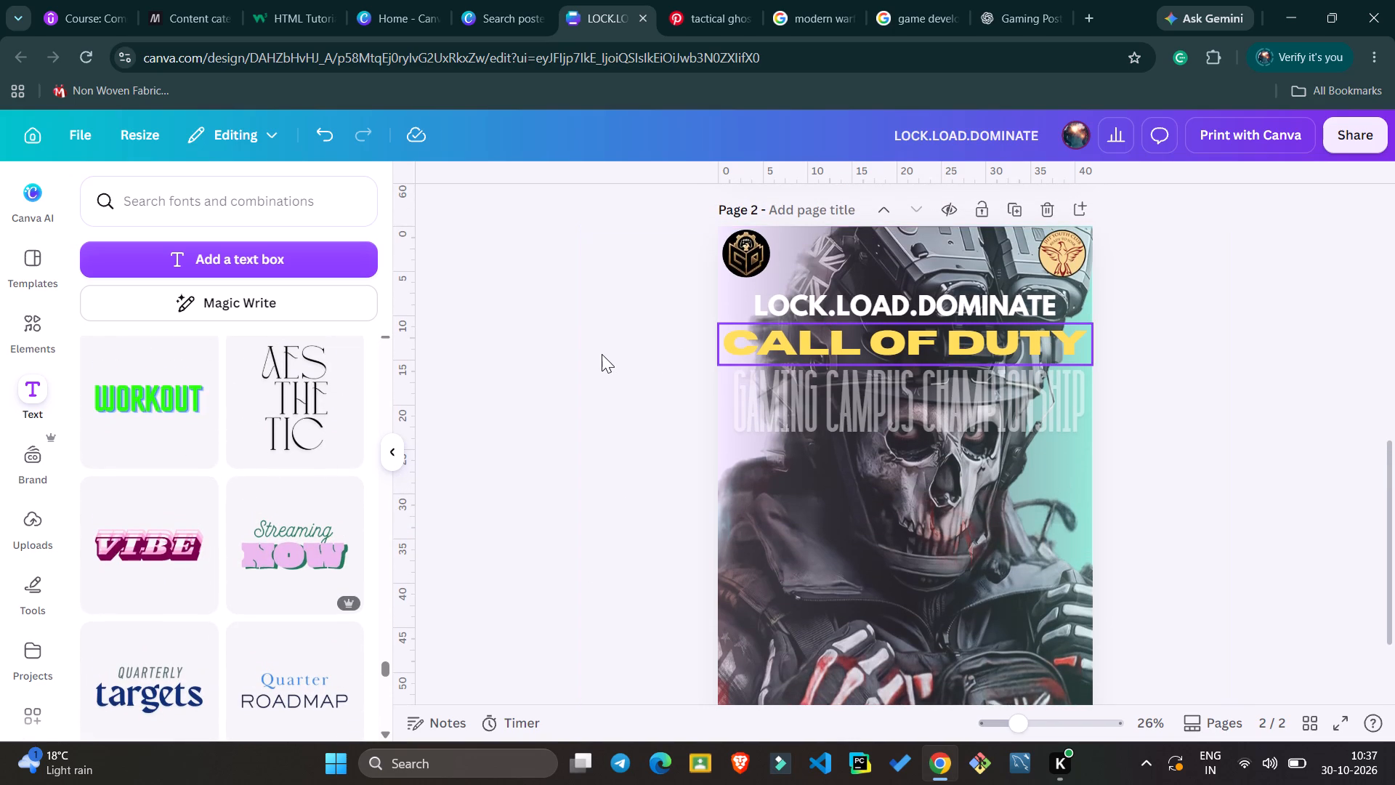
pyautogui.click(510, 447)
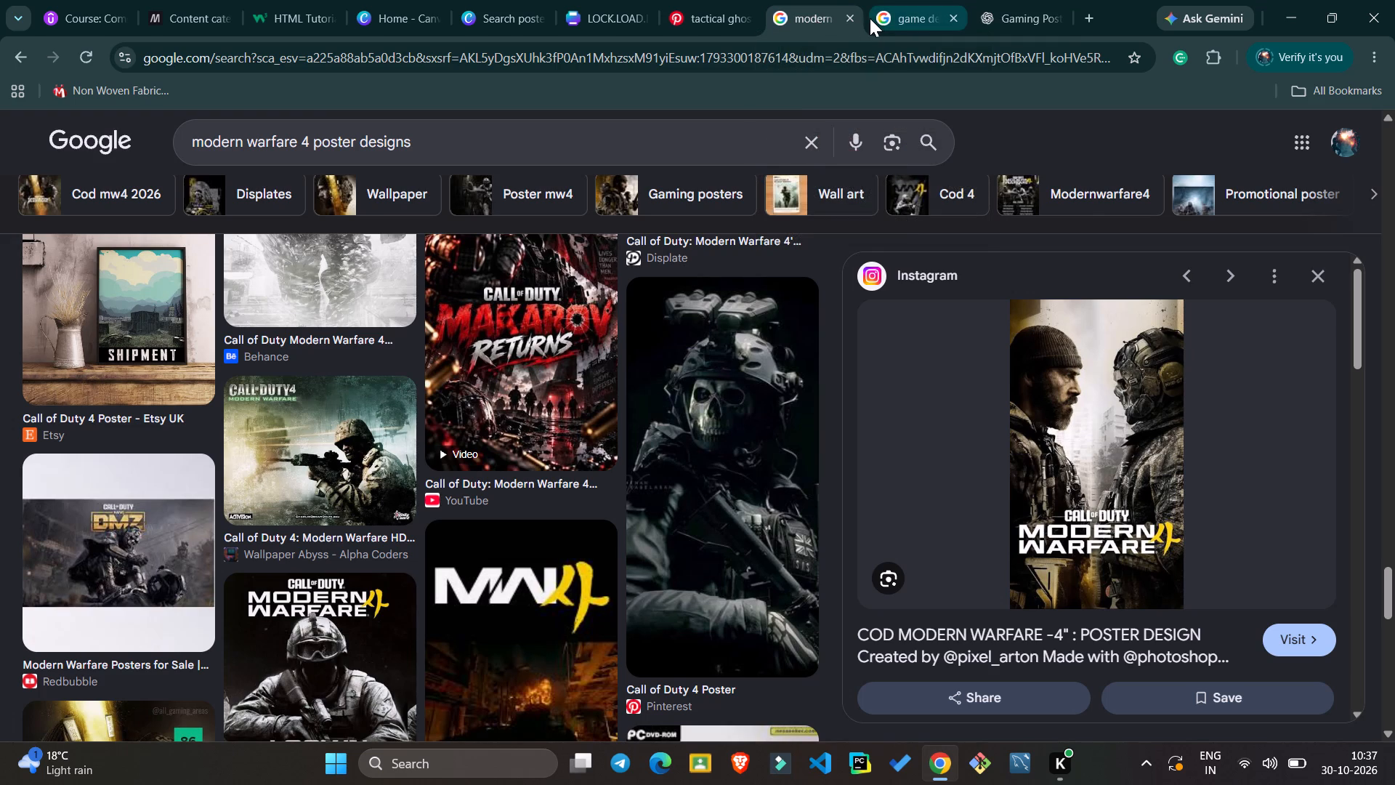
pyautogui.click(870, 18)
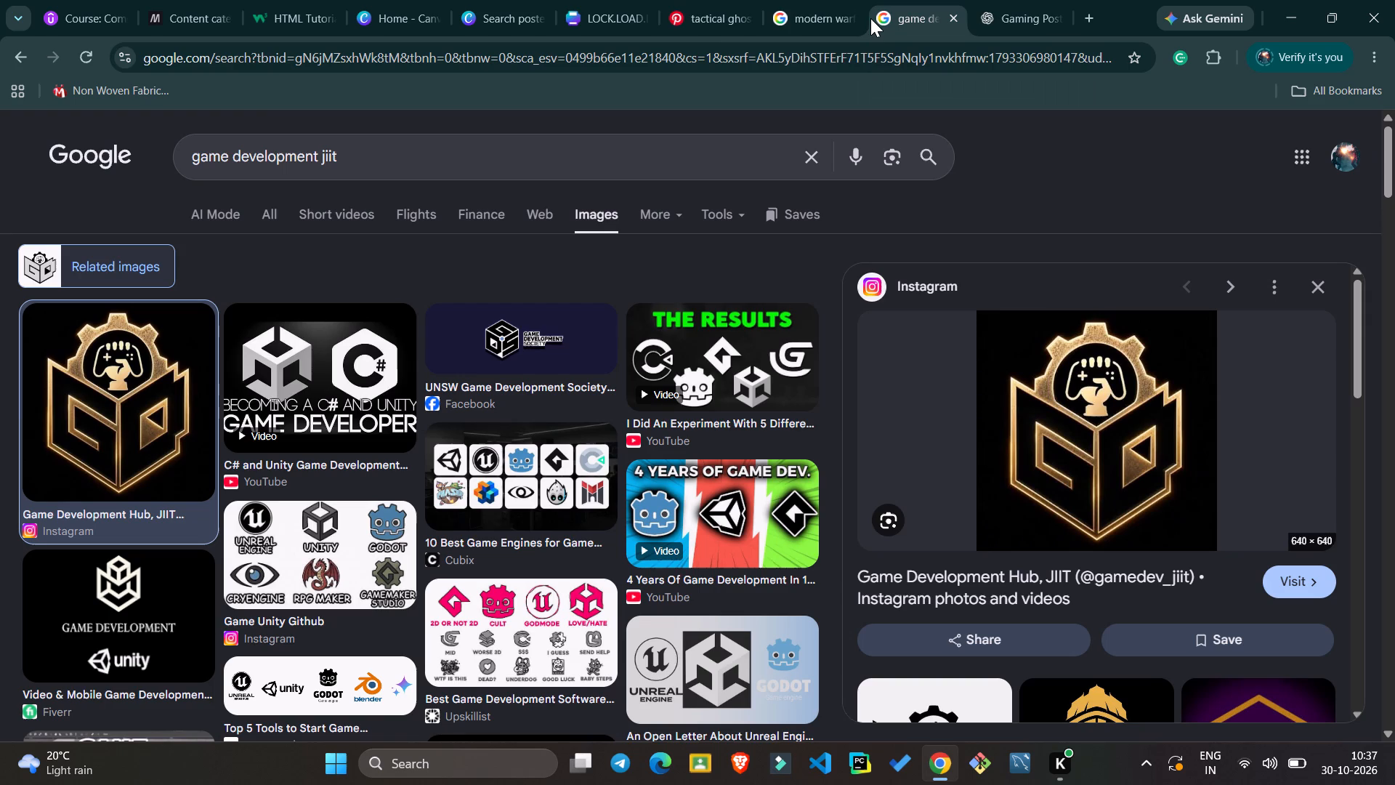
pyautogui.click(603, 13)
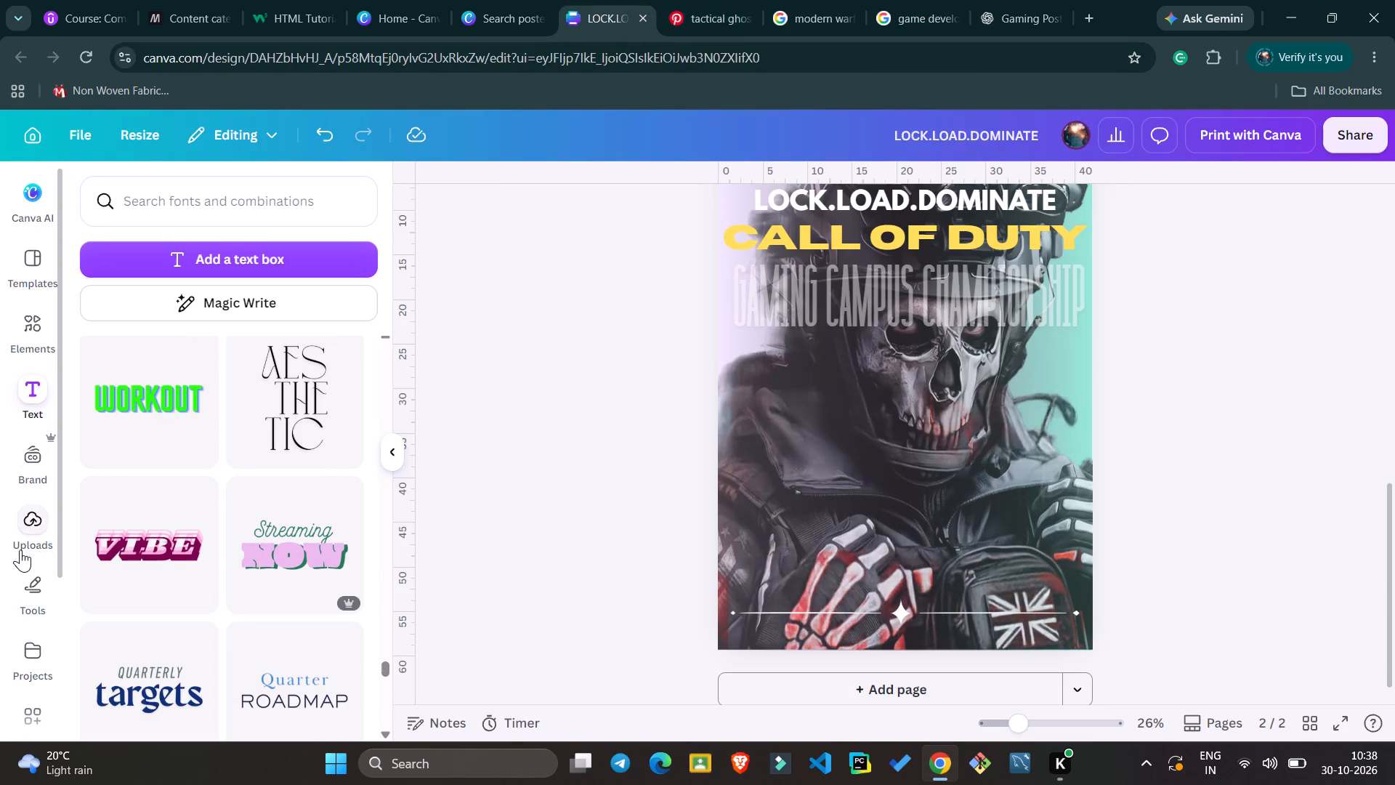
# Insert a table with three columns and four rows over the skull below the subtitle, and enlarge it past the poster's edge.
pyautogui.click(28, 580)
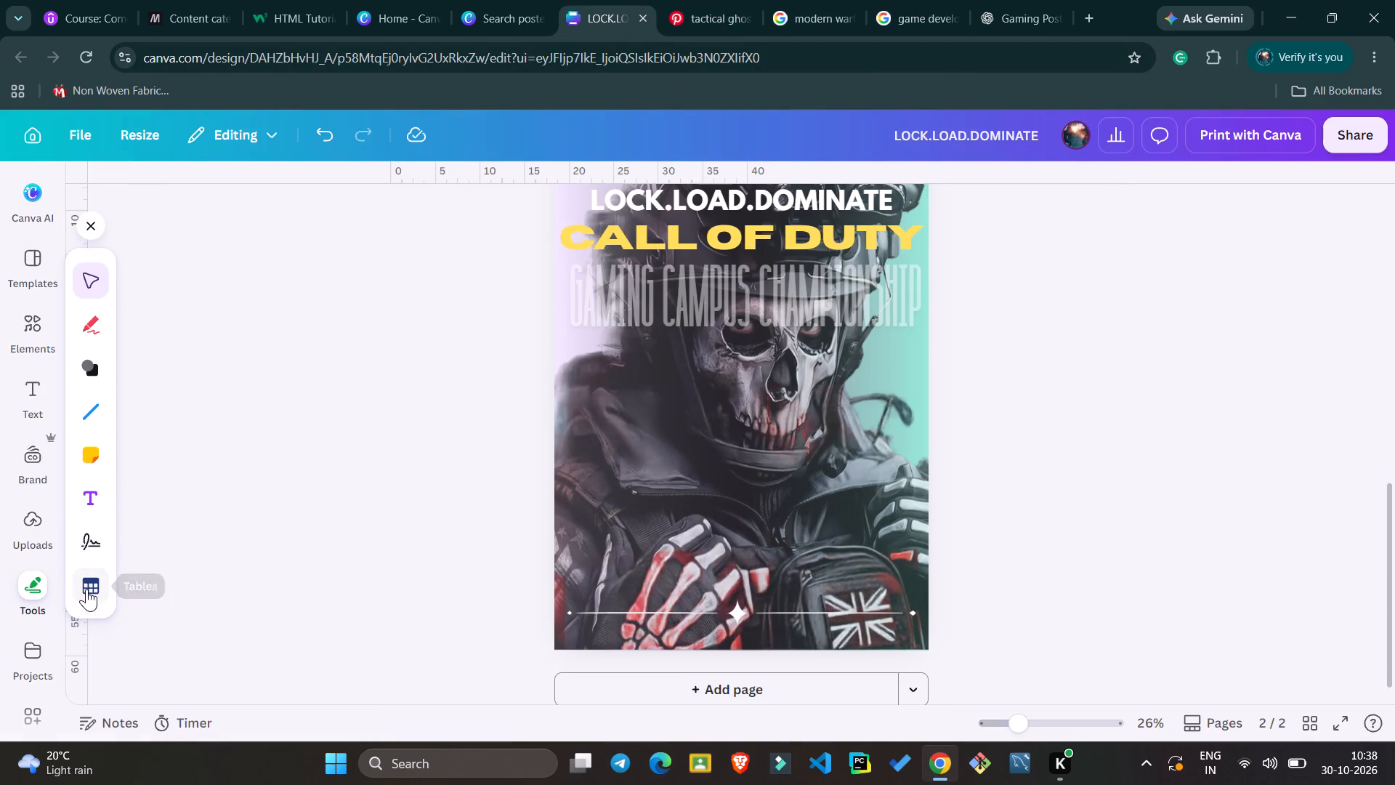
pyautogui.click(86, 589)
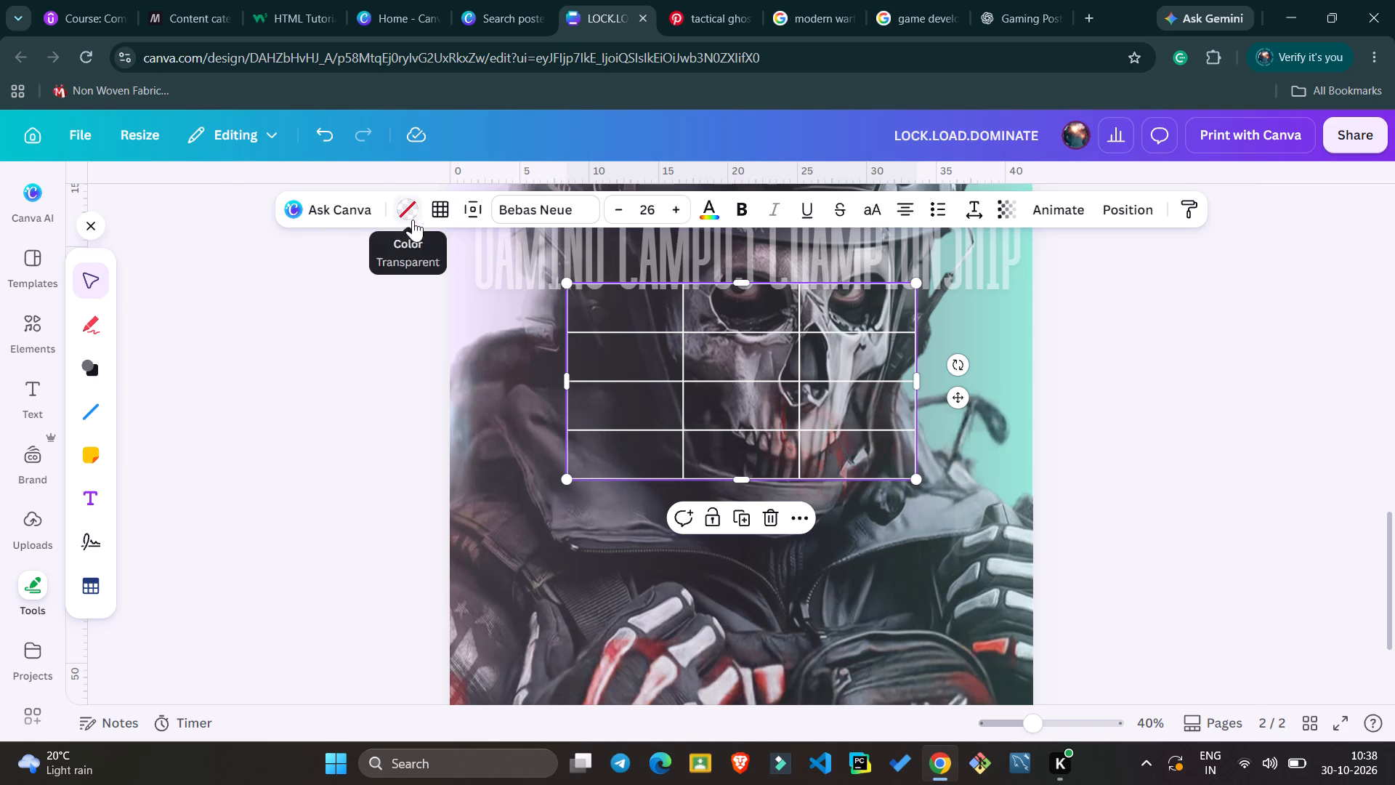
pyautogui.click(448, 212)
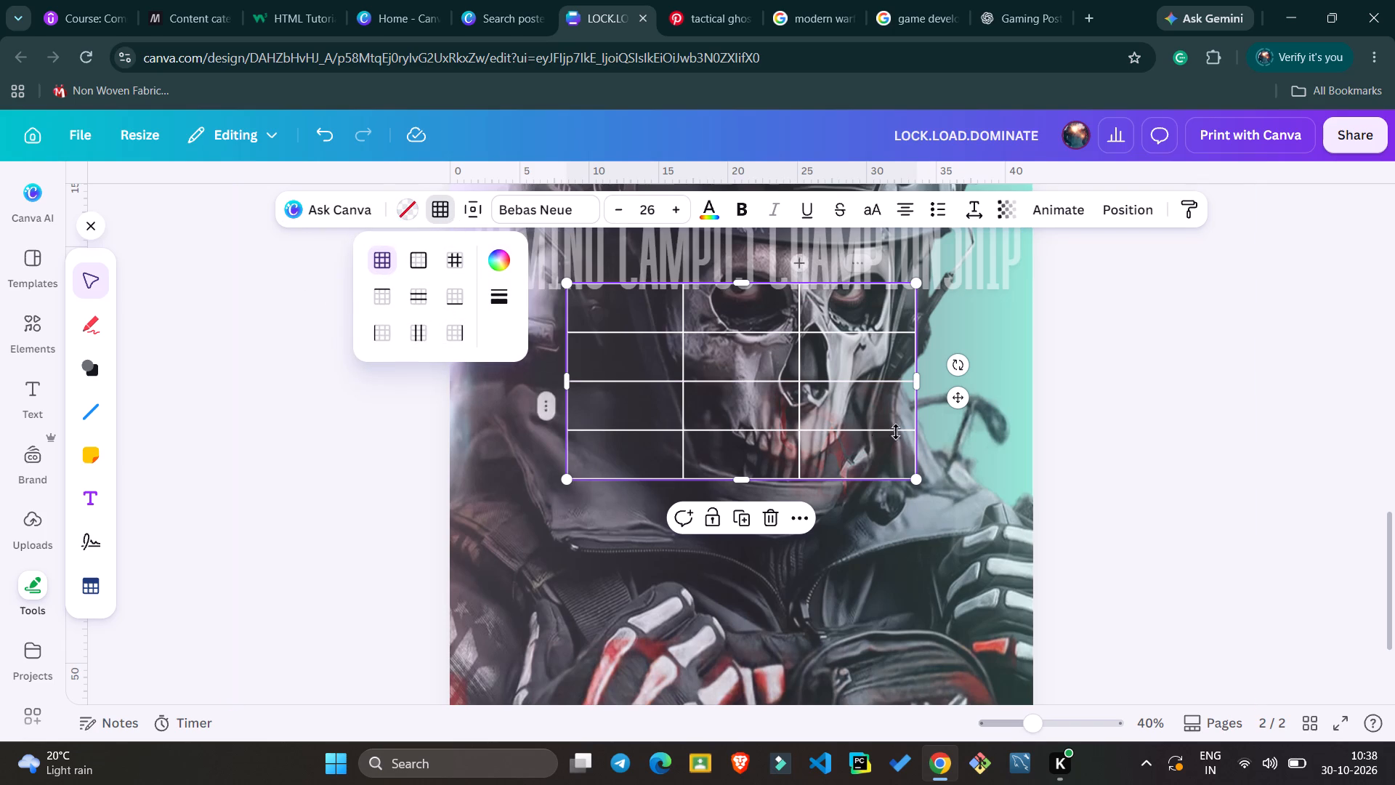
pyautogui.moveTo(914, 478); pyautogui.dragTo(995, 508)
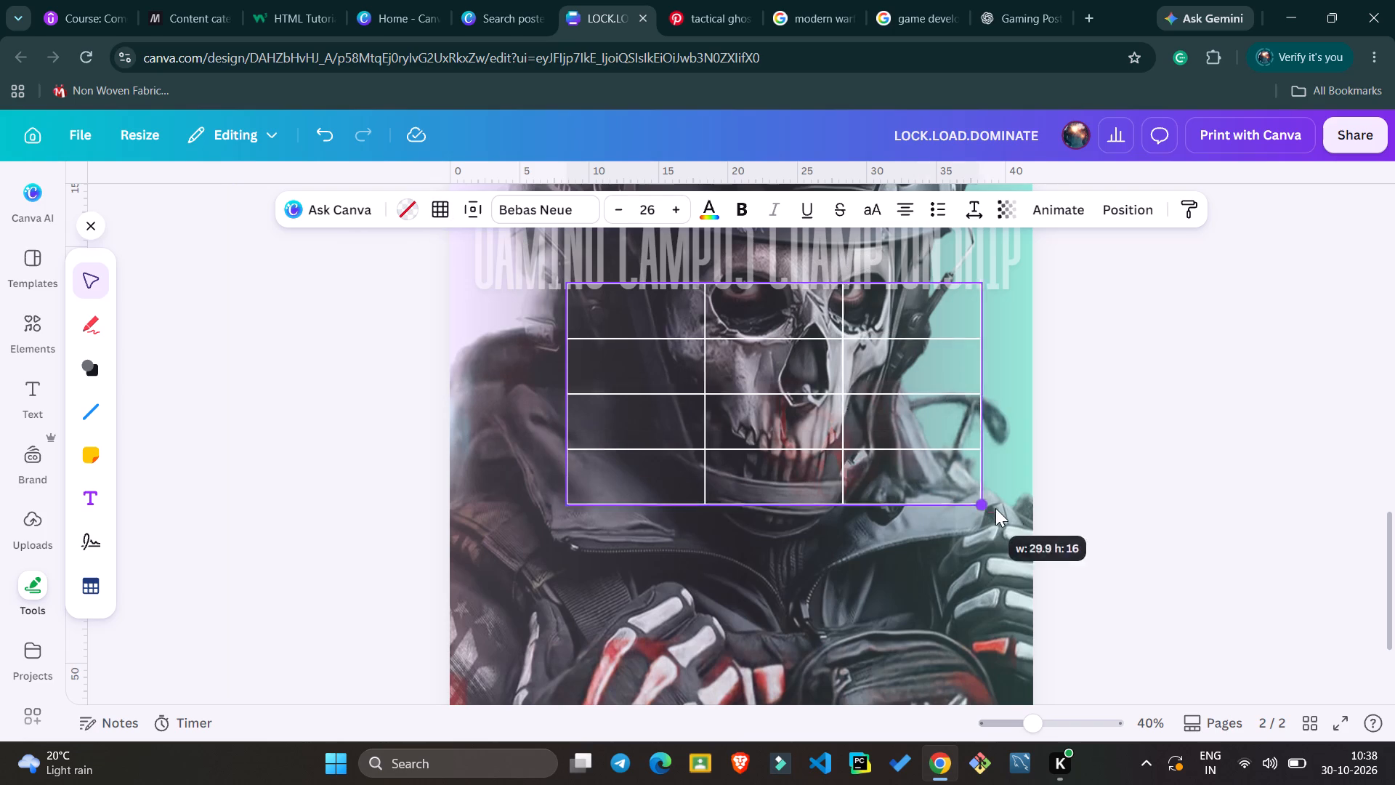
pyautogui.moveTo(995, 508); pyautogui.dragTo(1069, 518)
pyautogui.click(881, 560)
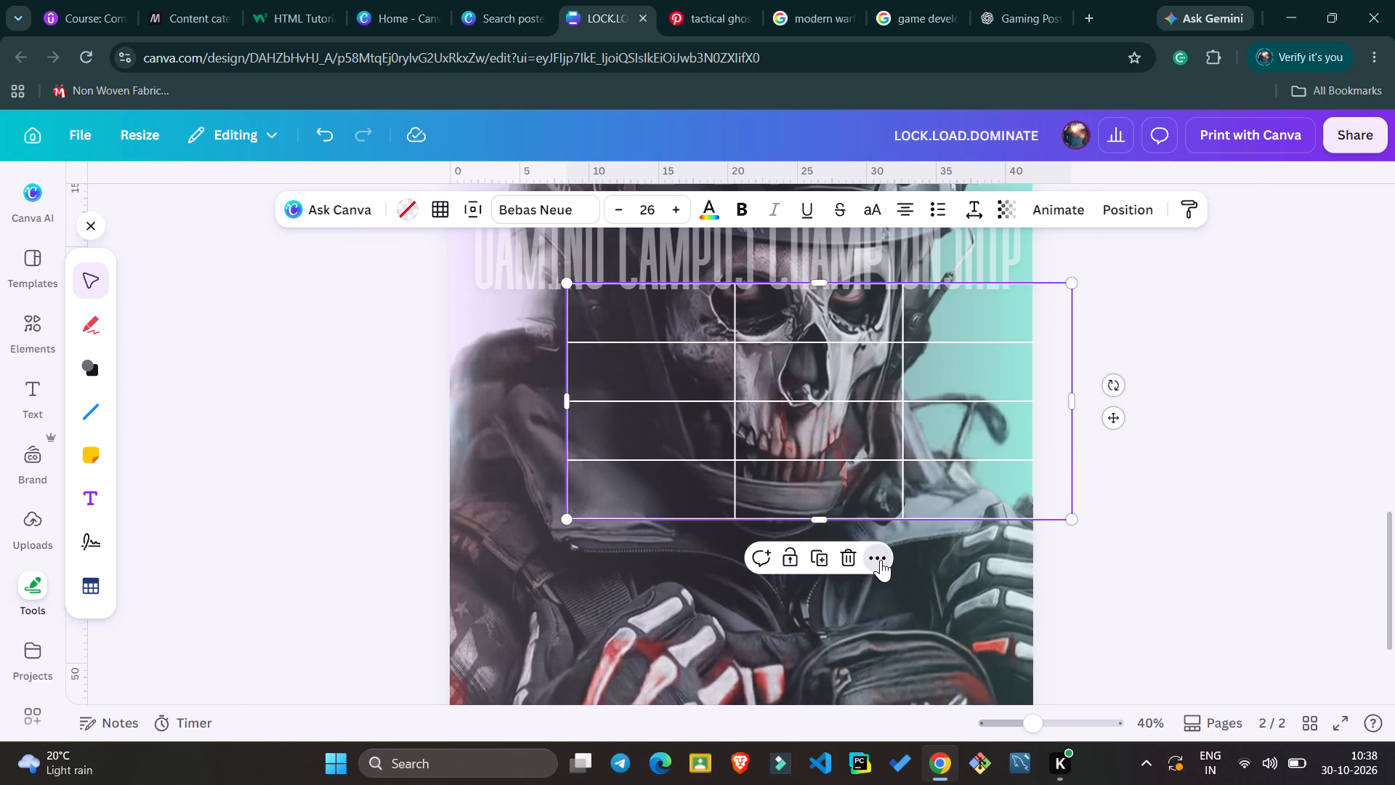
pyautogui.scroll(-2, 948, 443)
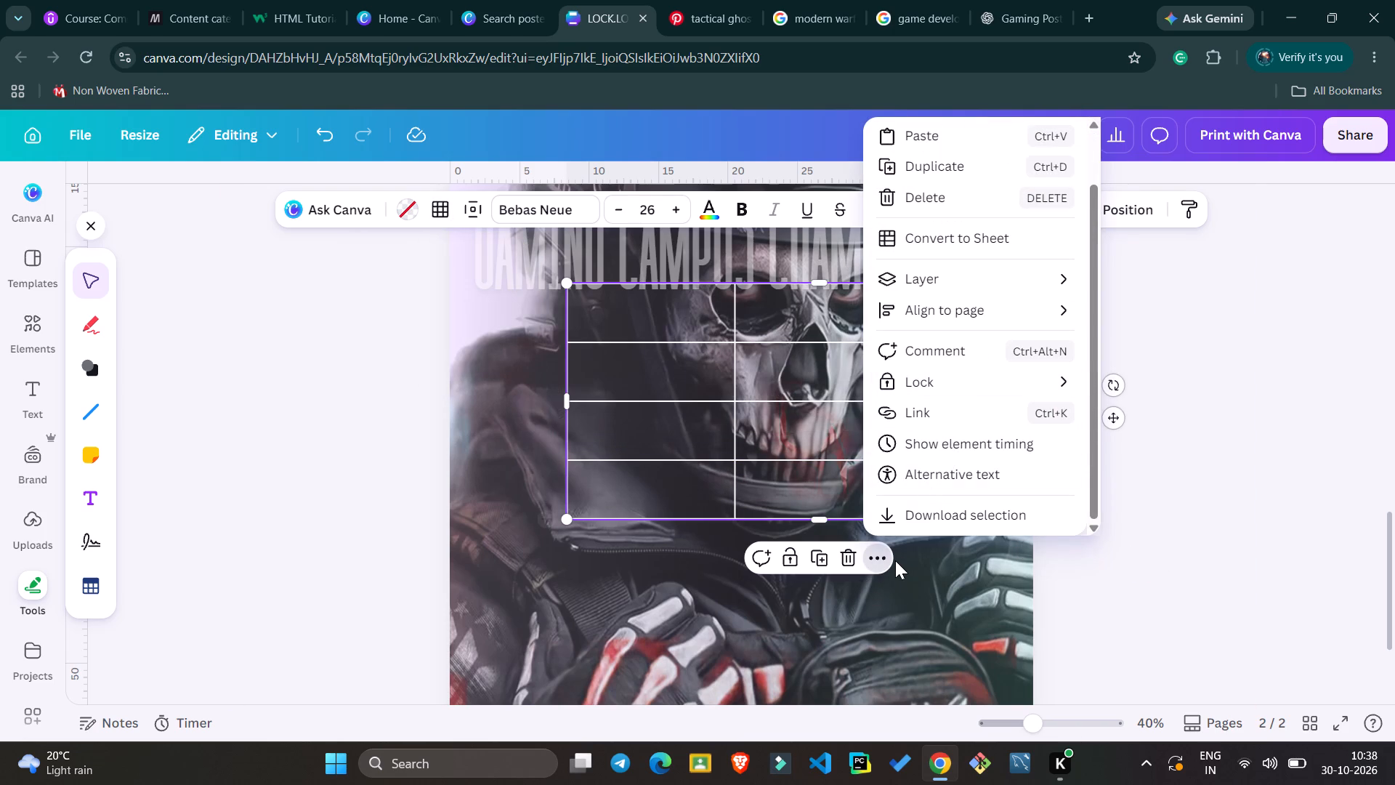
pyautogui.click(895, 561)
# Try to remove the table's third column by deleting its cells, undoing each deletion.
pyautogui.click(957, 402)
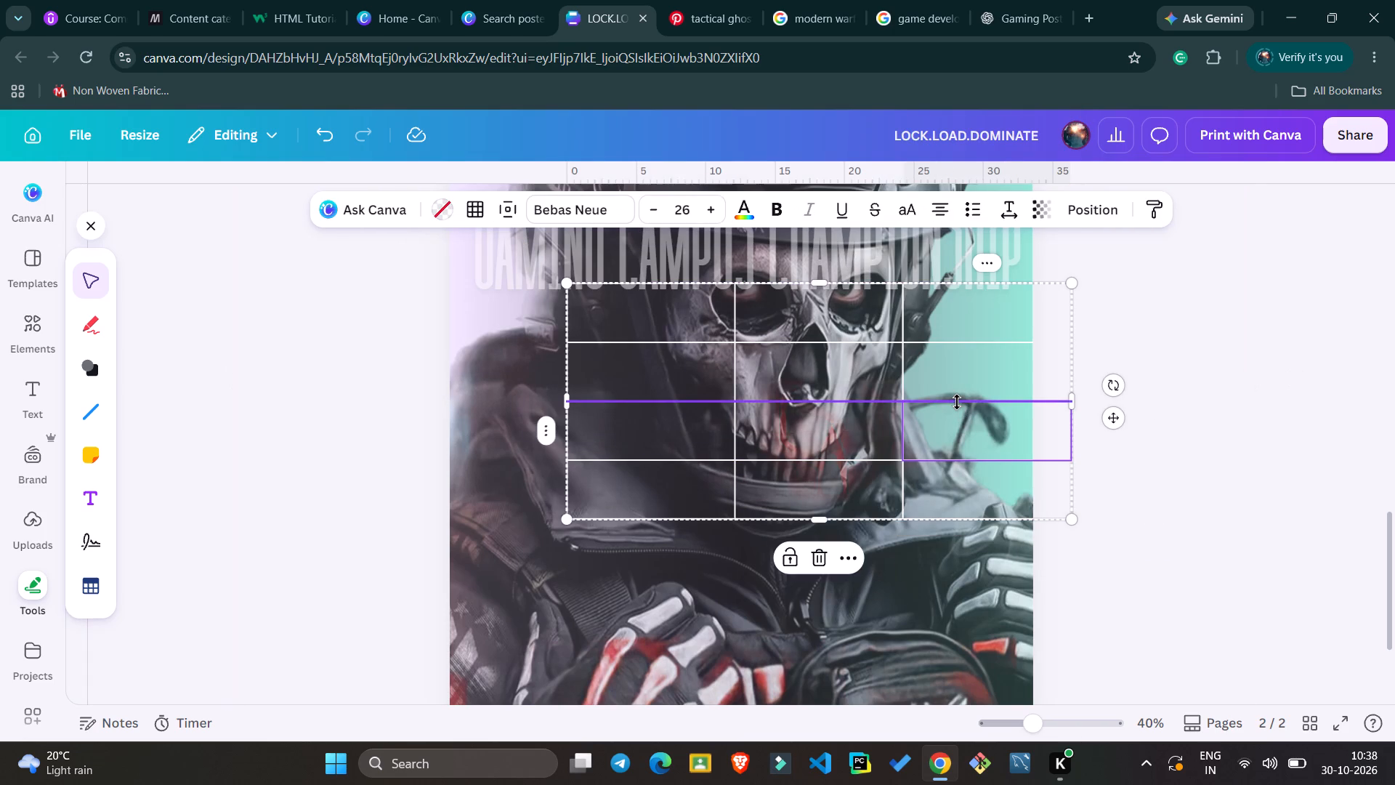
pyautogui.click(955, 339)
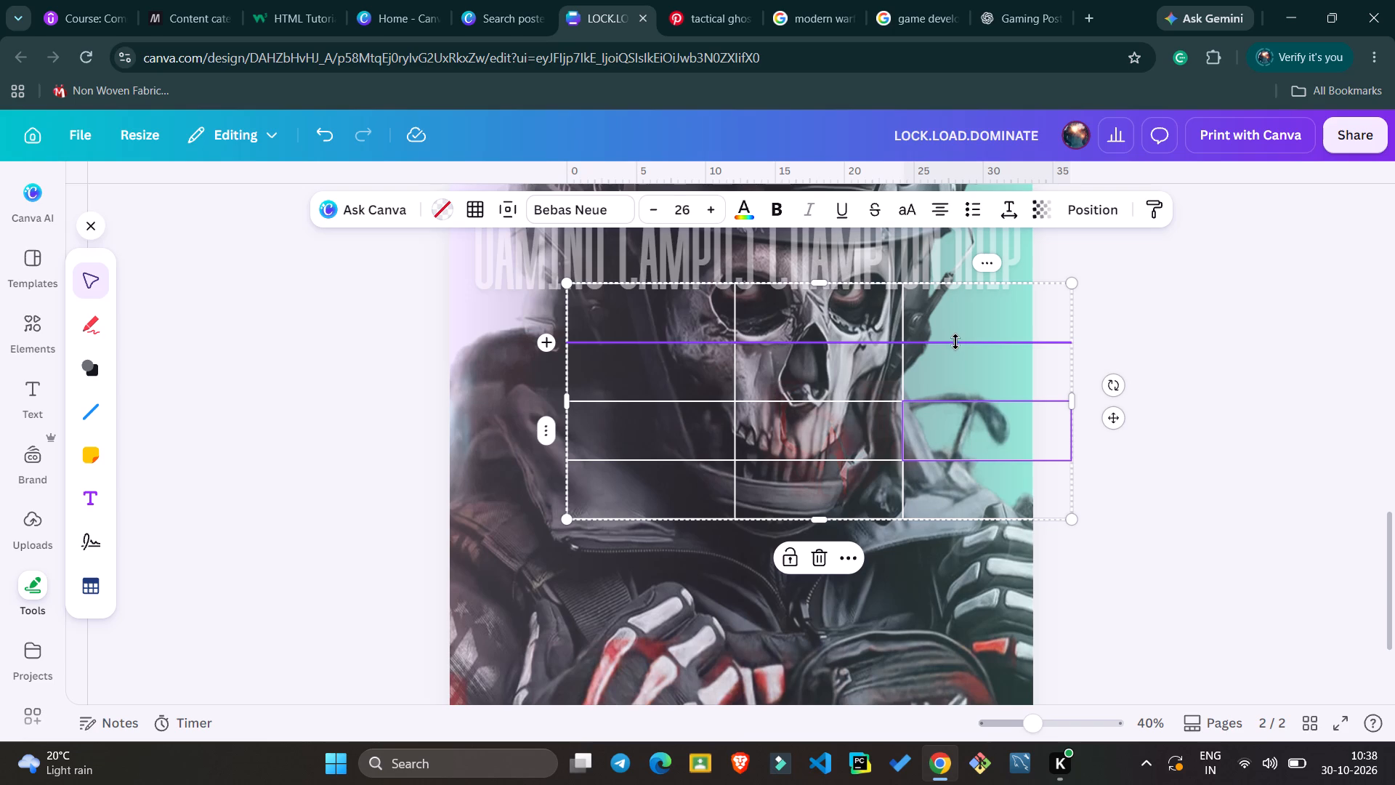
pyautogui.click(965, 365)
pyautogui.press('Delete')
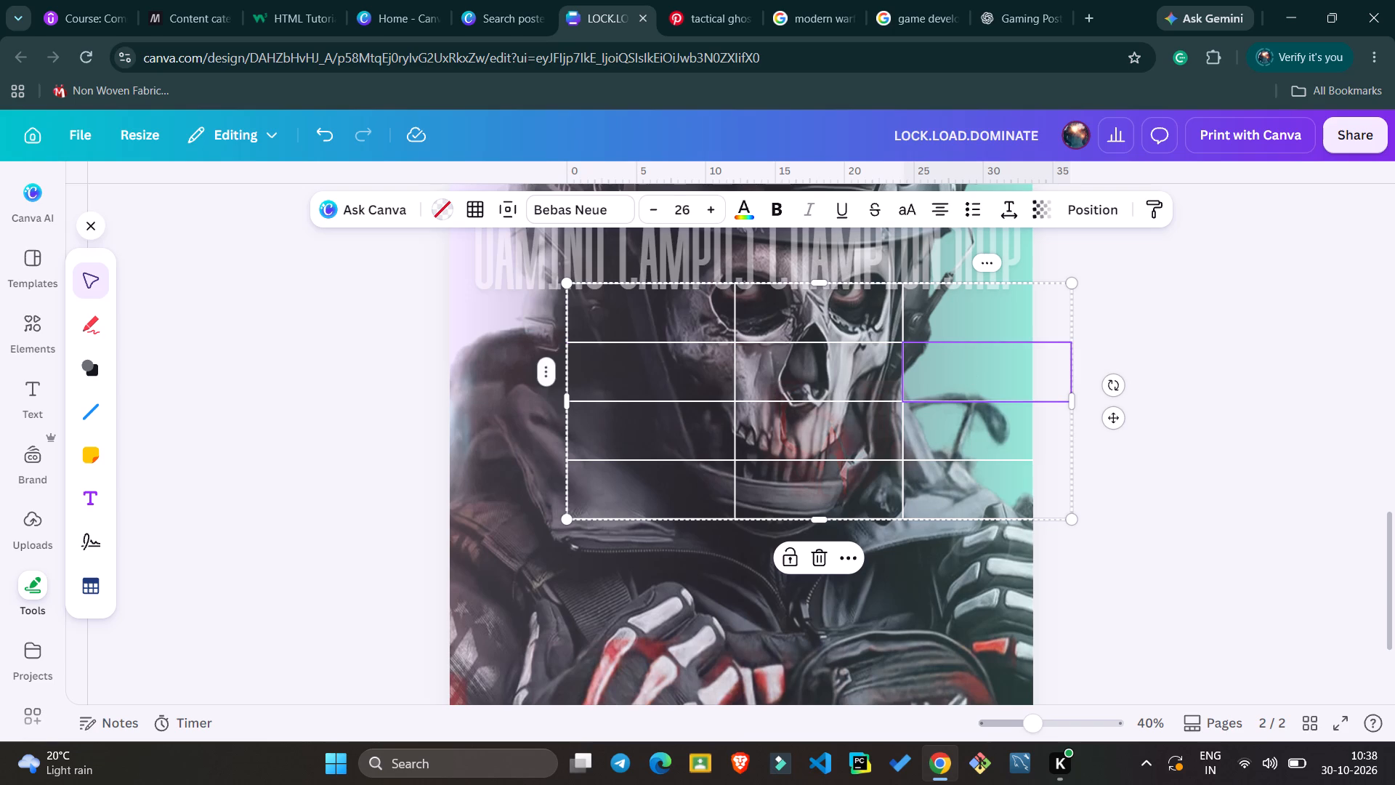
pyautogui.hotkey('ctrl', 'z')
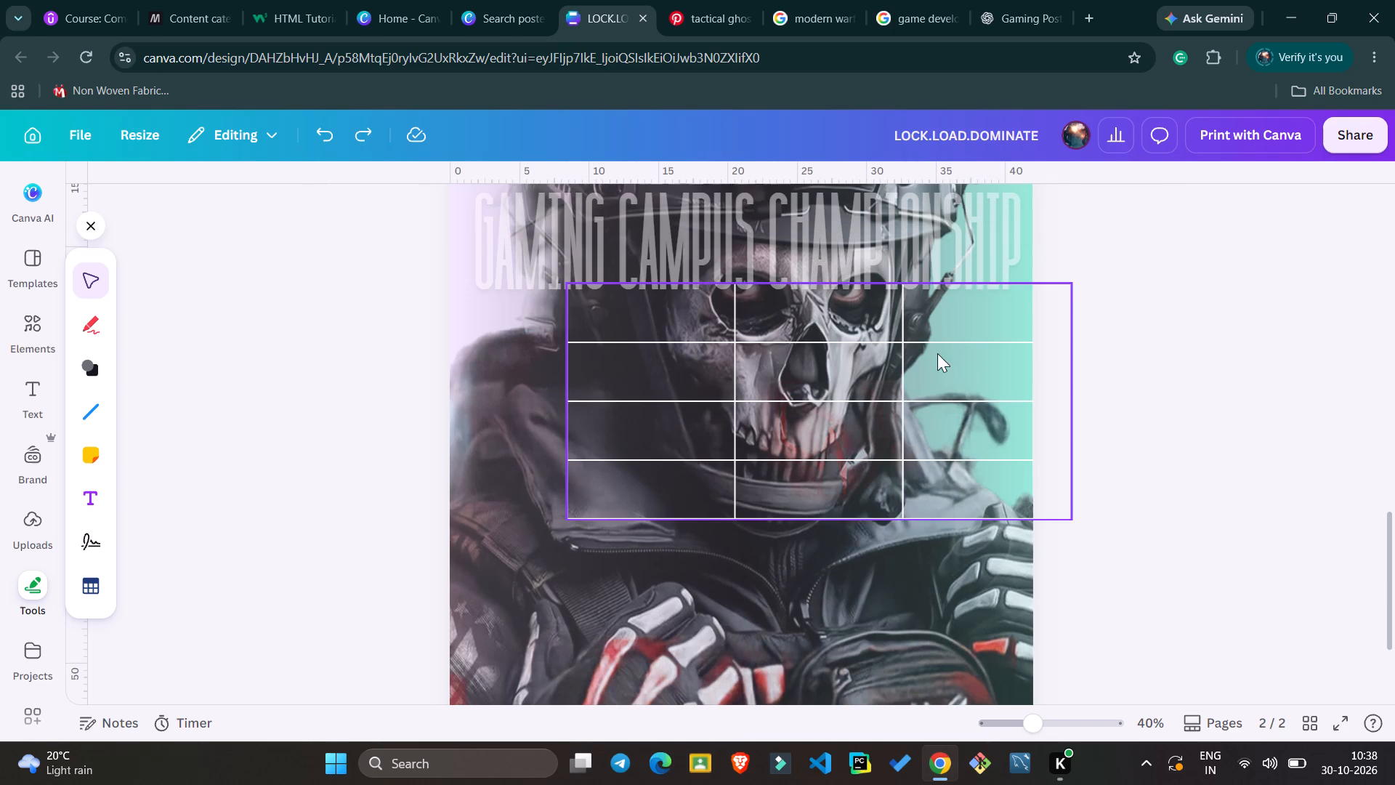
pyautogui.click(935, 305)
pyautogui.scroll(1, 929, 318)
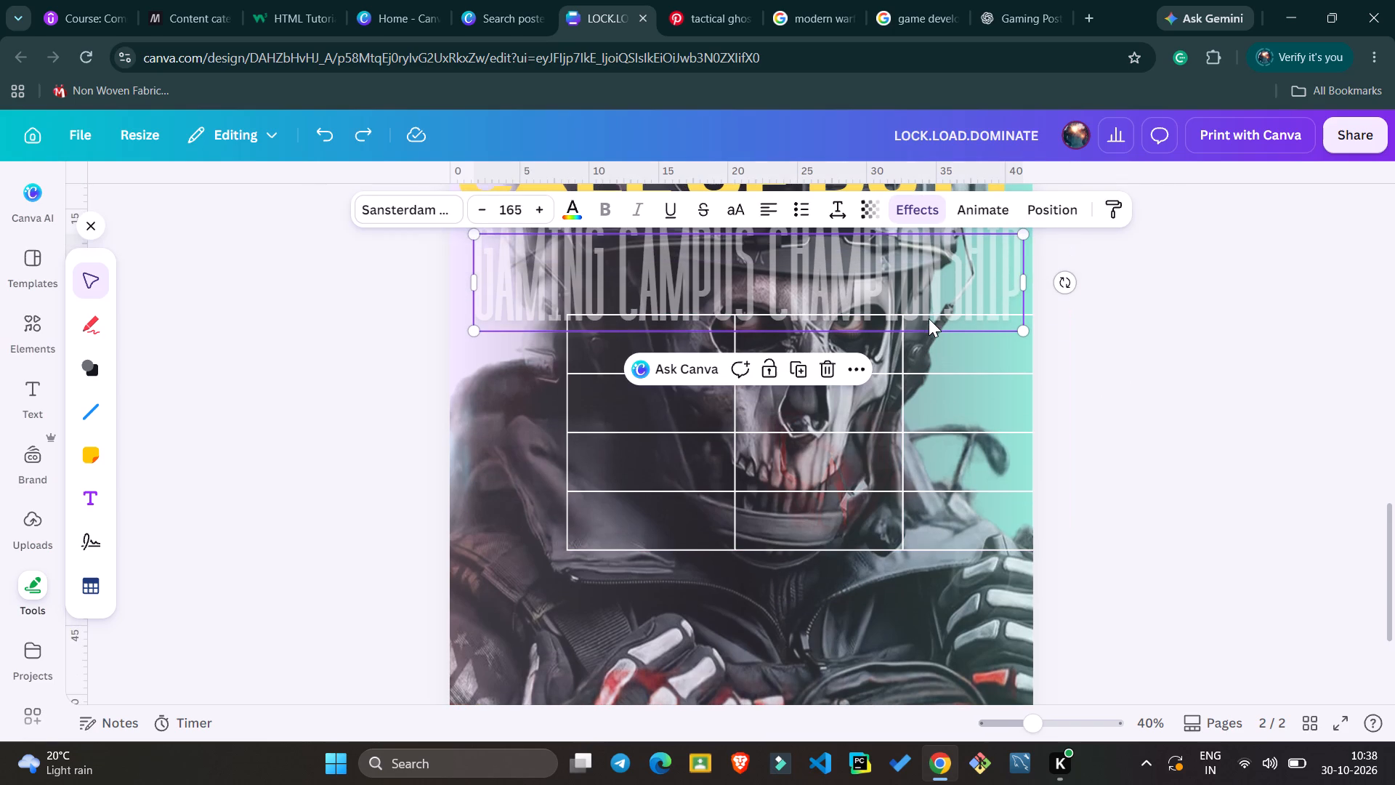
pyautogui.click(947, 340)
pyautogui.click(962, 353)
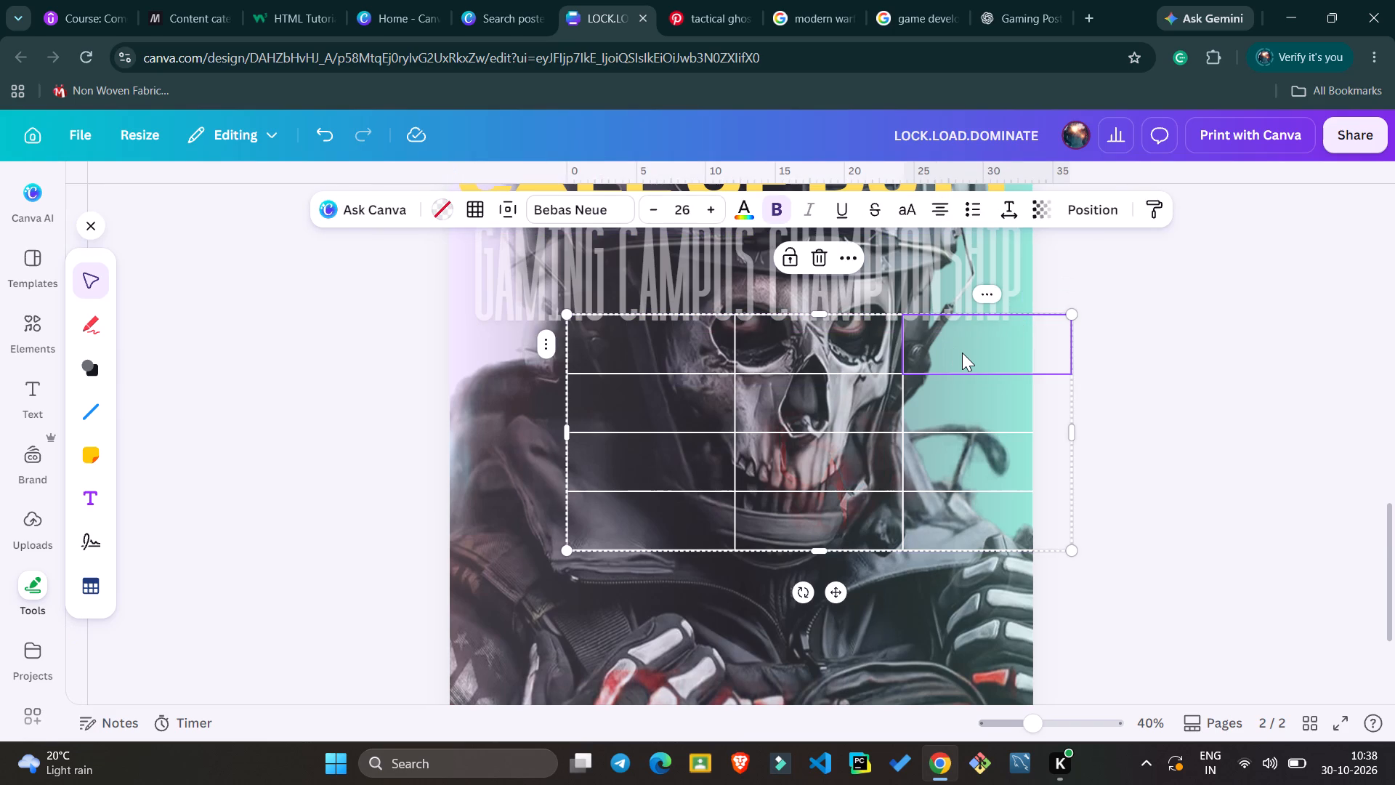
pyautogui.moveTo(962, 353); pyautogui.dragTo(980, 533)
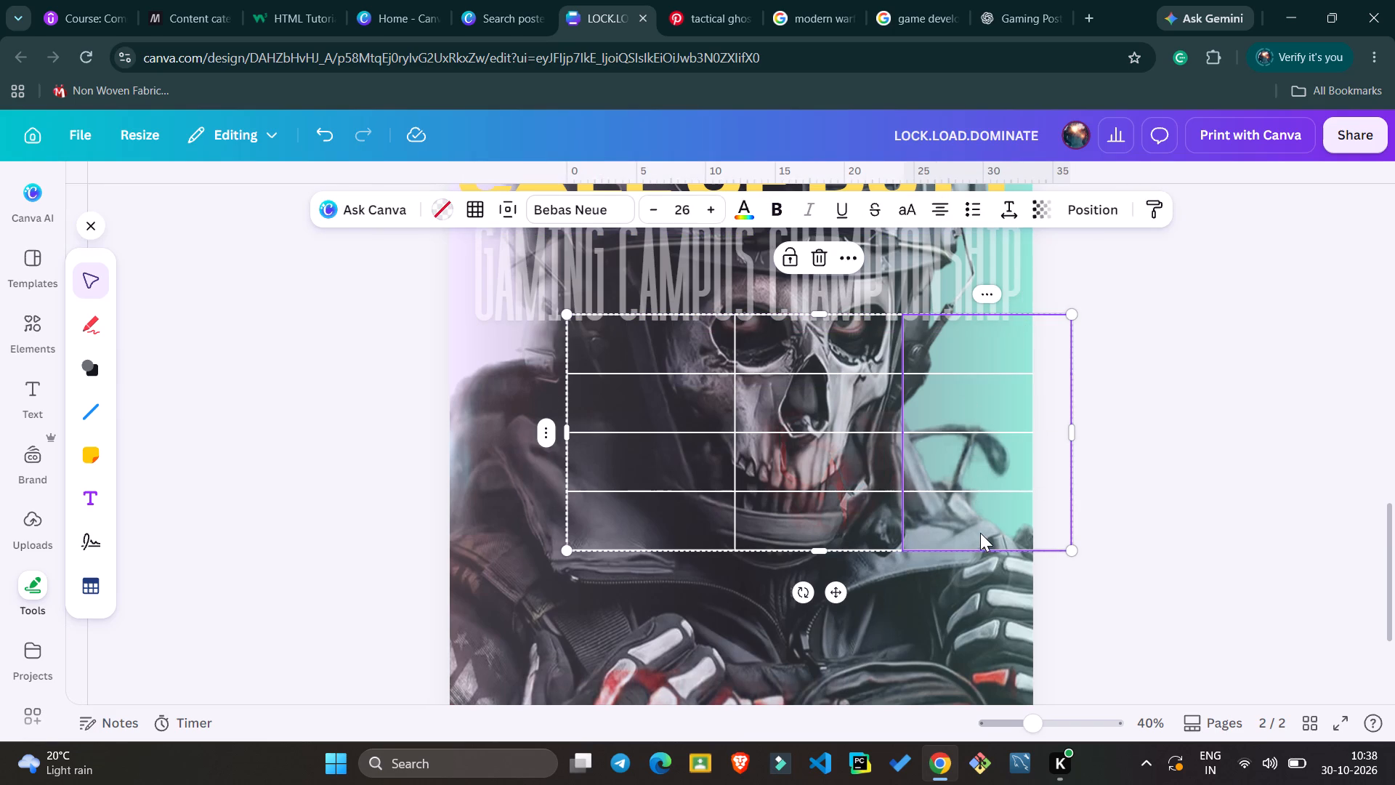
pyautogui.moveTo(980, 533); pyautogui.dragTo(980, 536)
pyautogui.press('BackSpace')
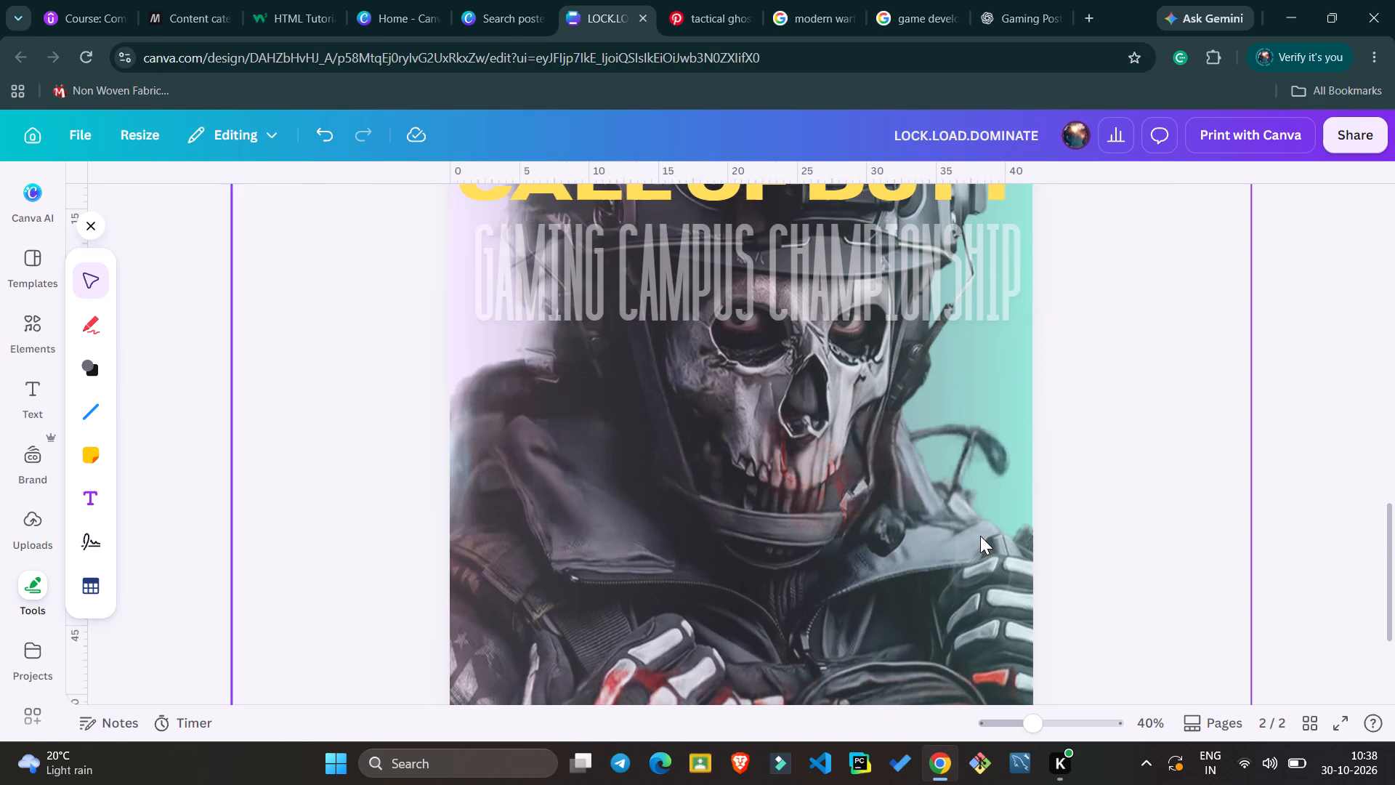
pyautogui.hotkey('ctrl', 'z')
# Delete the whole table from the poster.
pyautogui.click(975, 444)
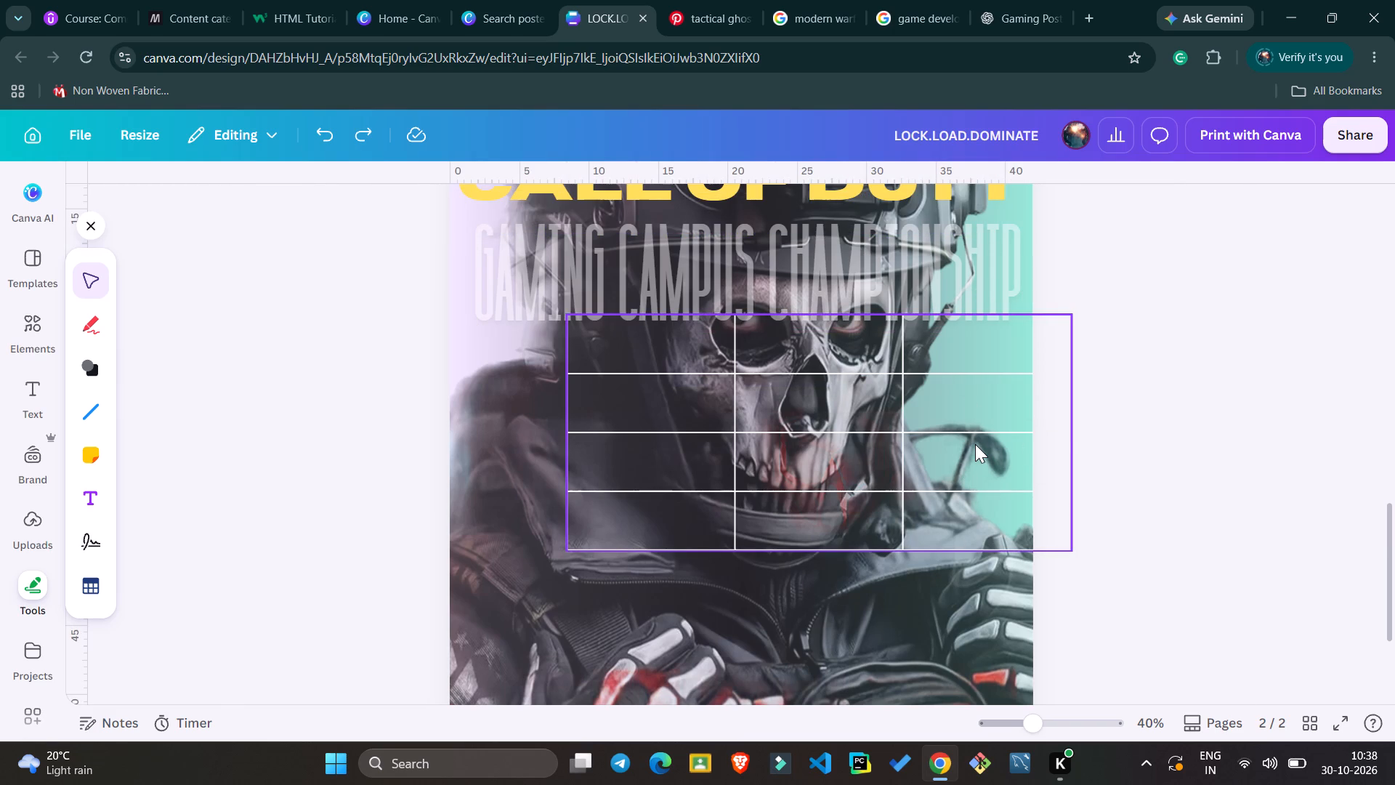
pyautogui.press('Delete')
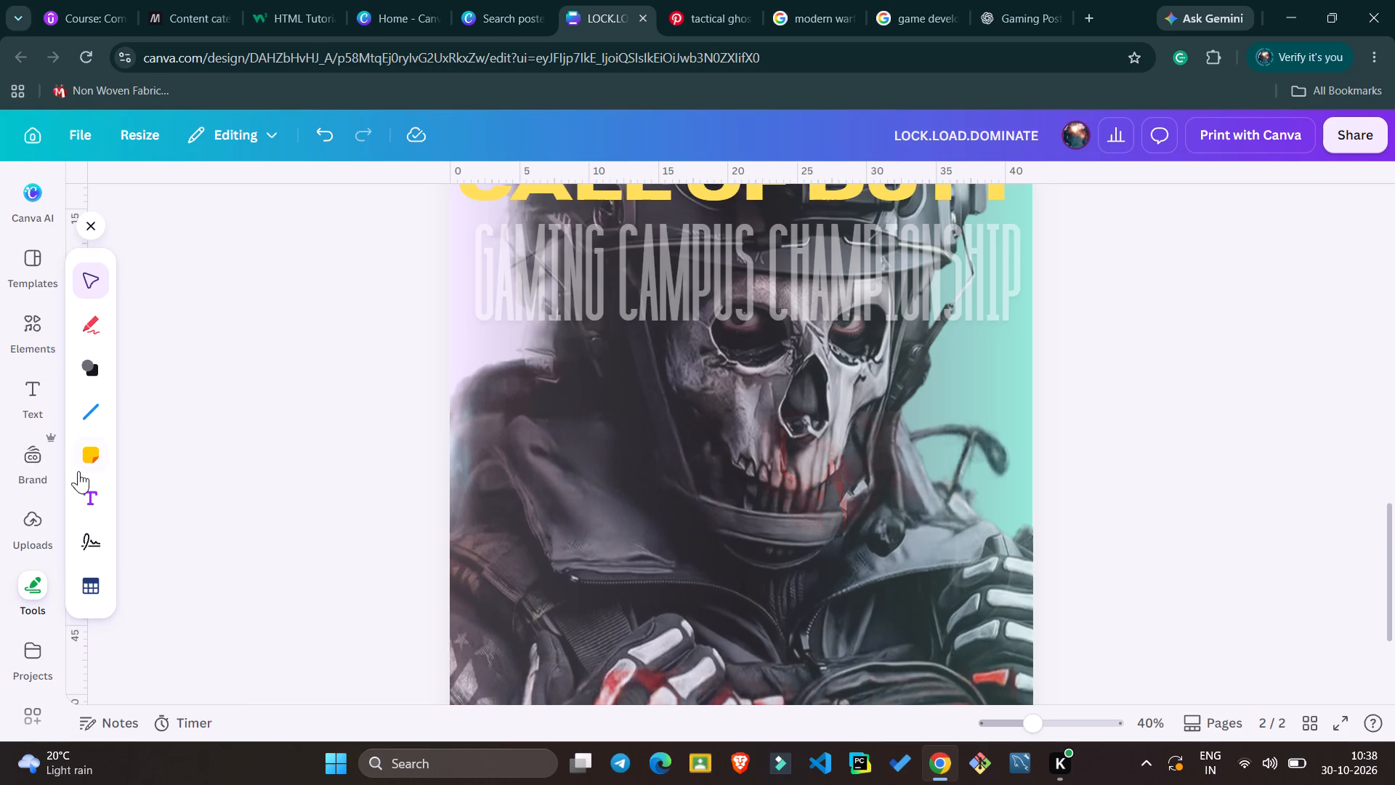
# Search the elements library for TABLE and narrow the results to graphics.
pyautogui.click(27, 326)
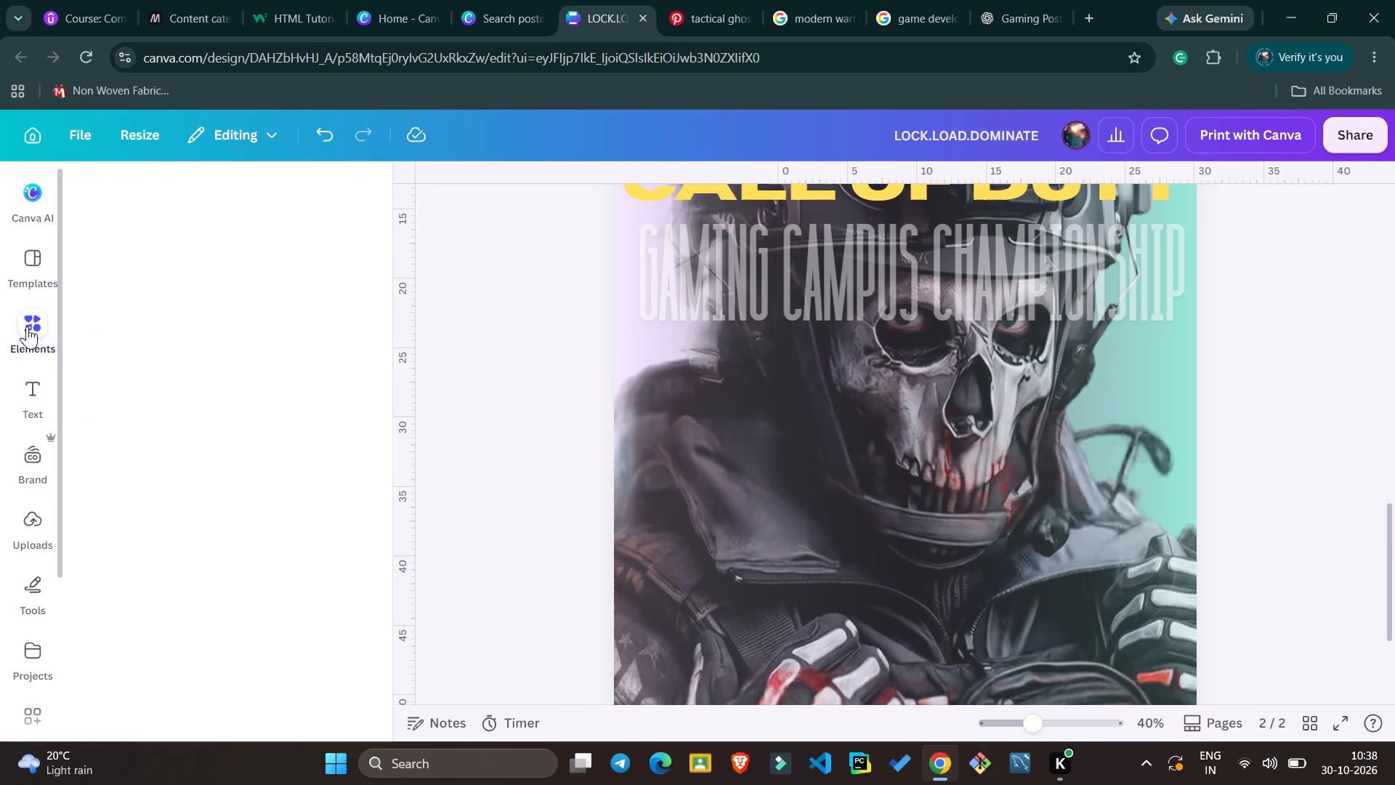
pyautogui.click(313, 195)
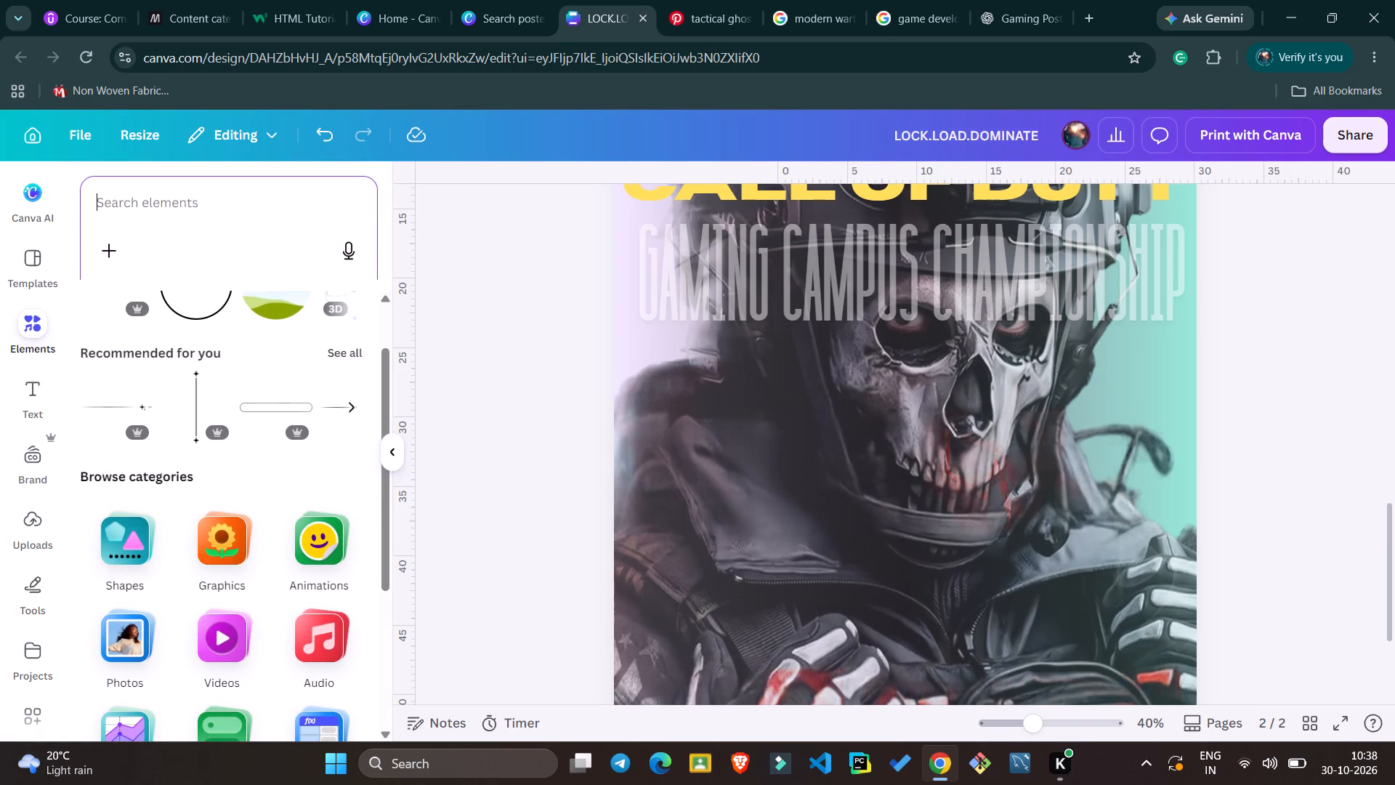
pyautogui.write('TABLE')
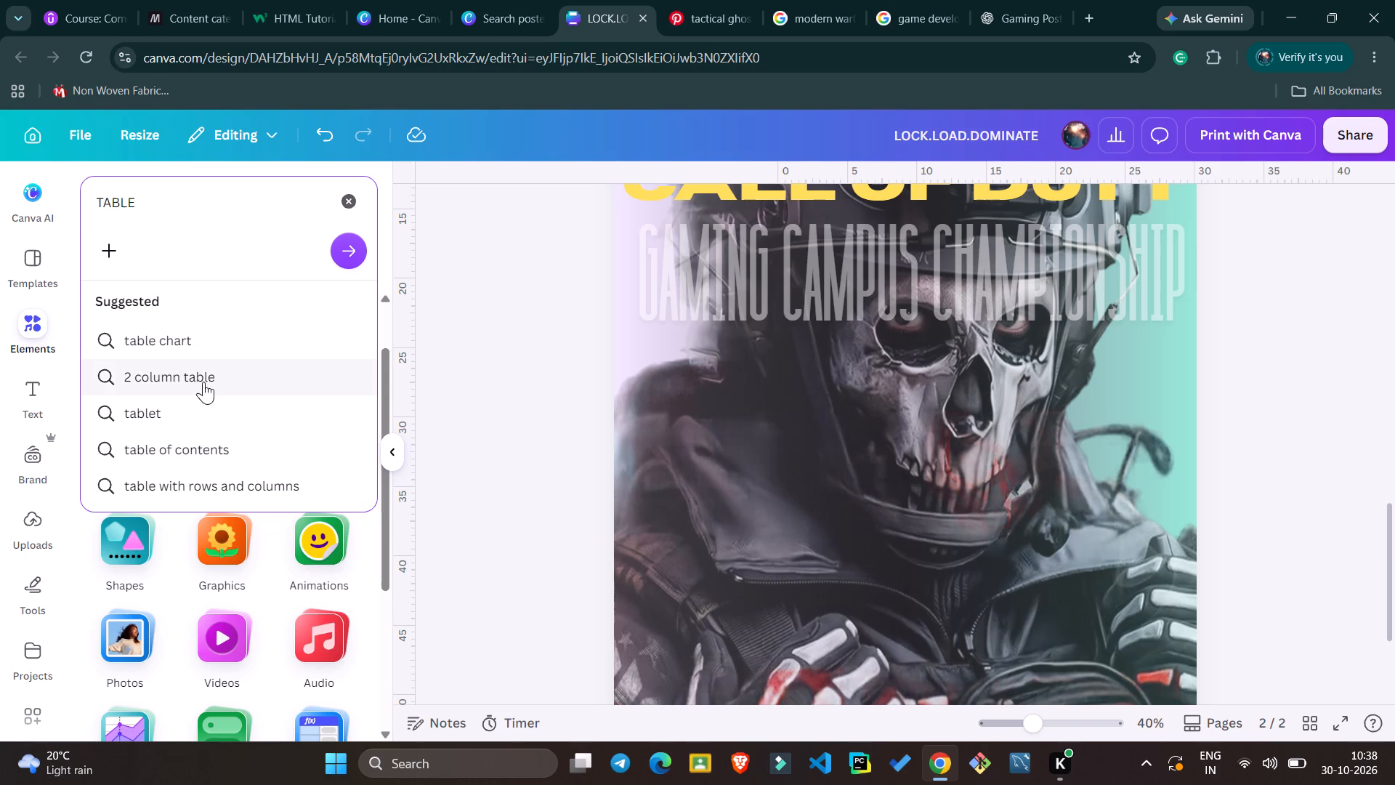
pyautogui.press('Return')
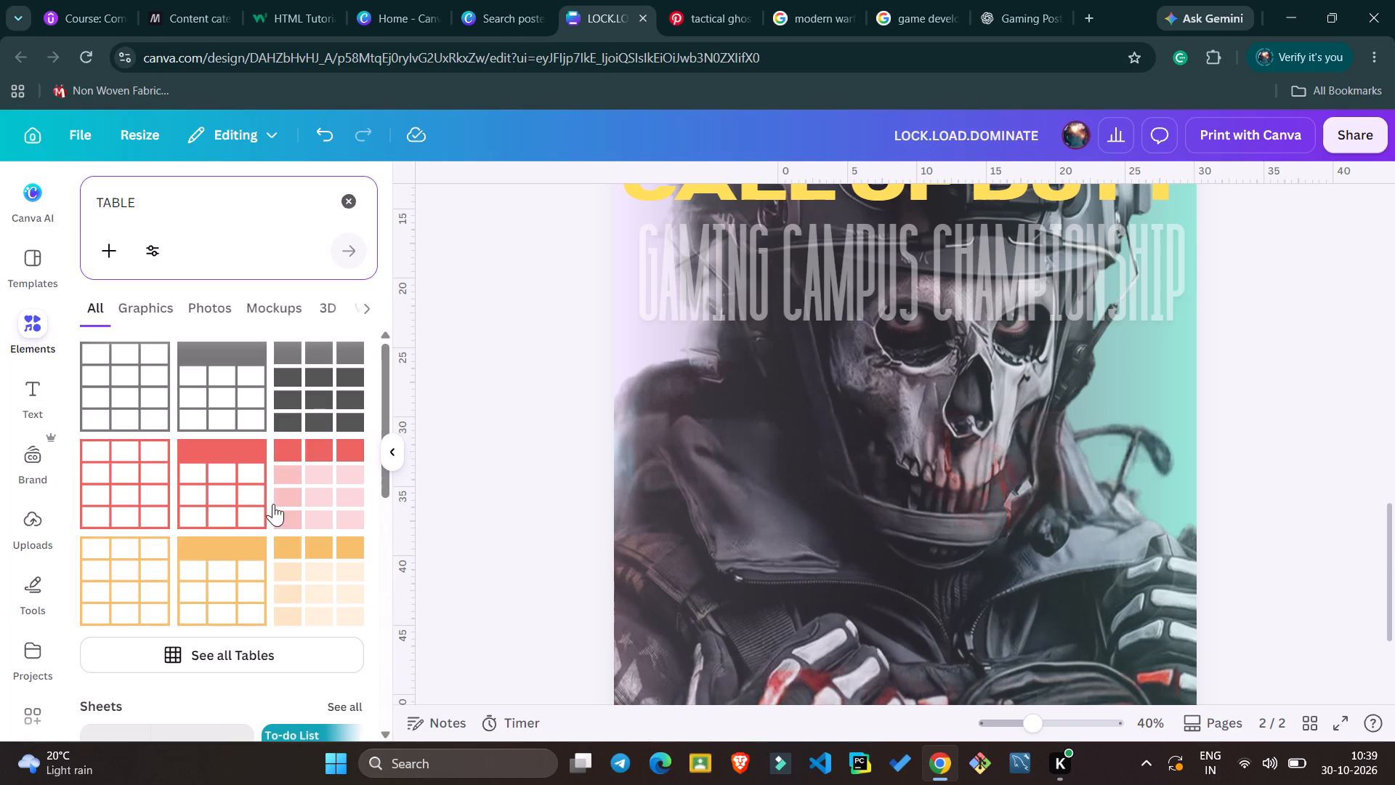
pyautogui.scroll(-2, 264, 500)
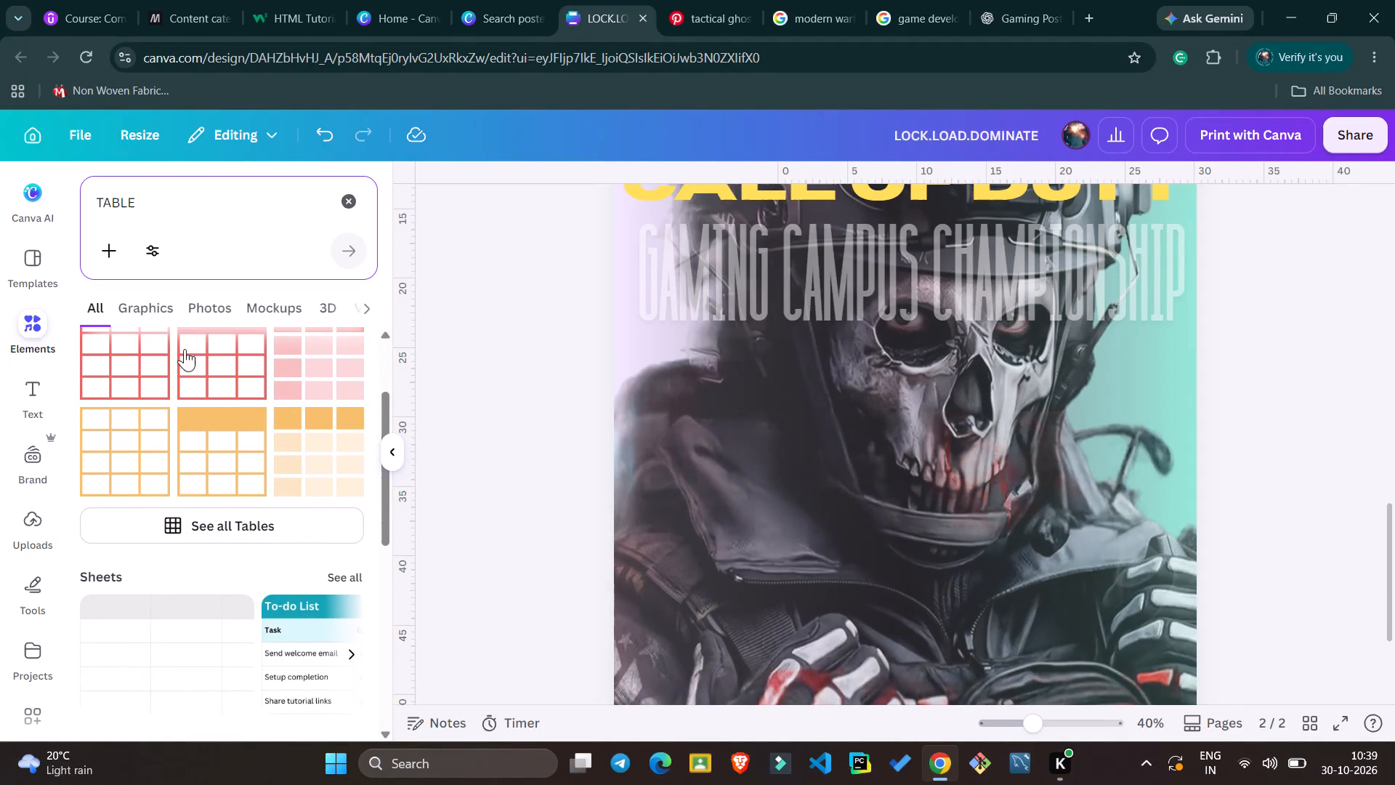
pyautogui.click(133, 310)
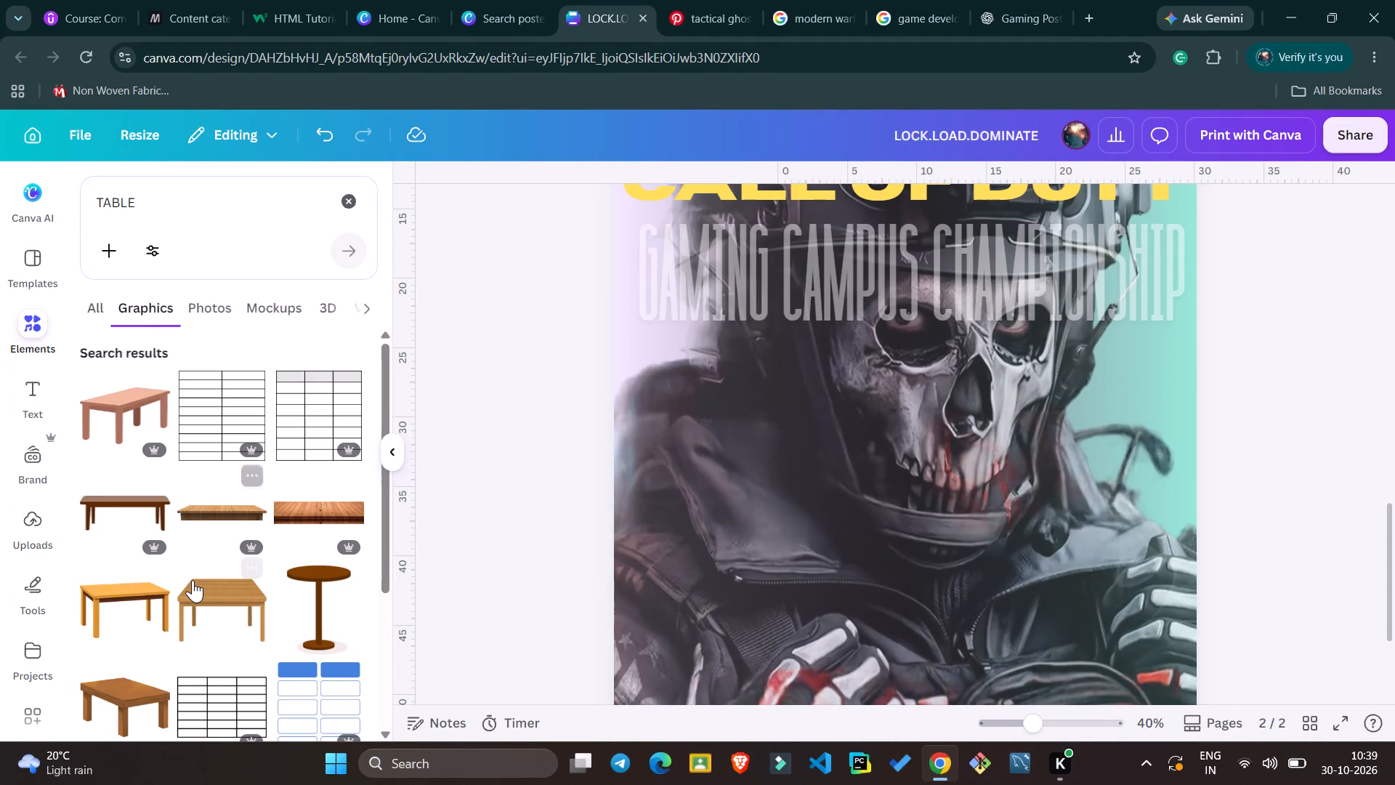
pyautogui.scroll(-4, 193, 586)
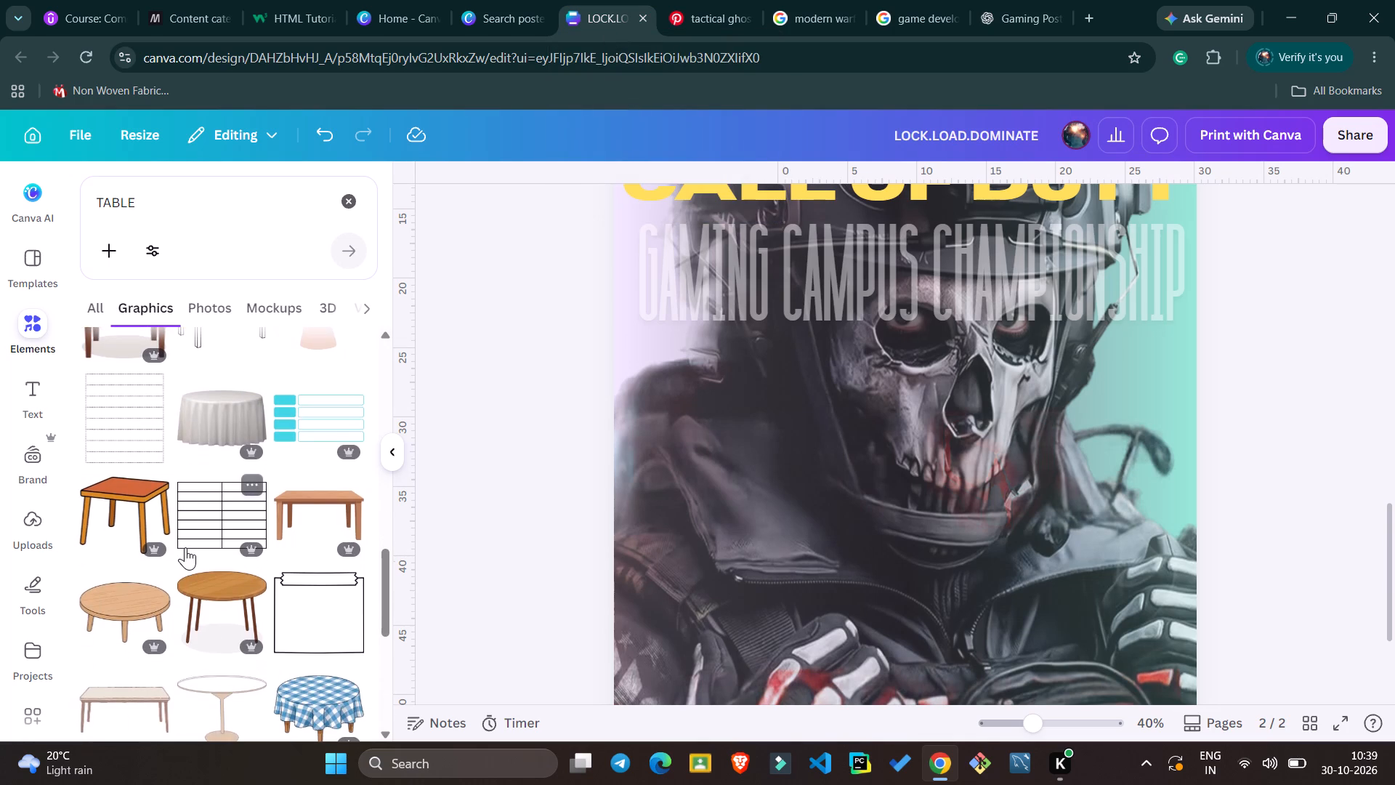
pyautogui.scroll(-1, 185, 547)
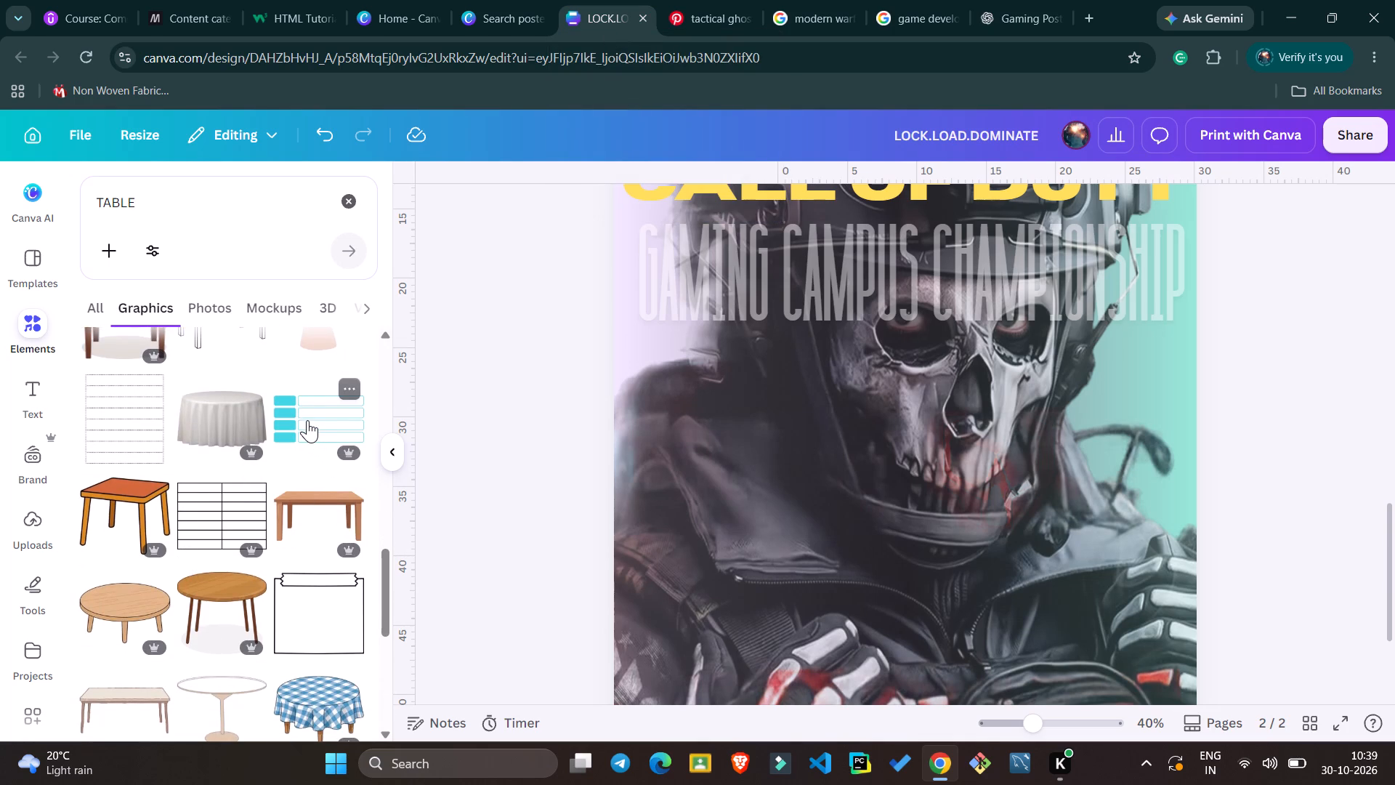
pyautogui.click(307, 420)
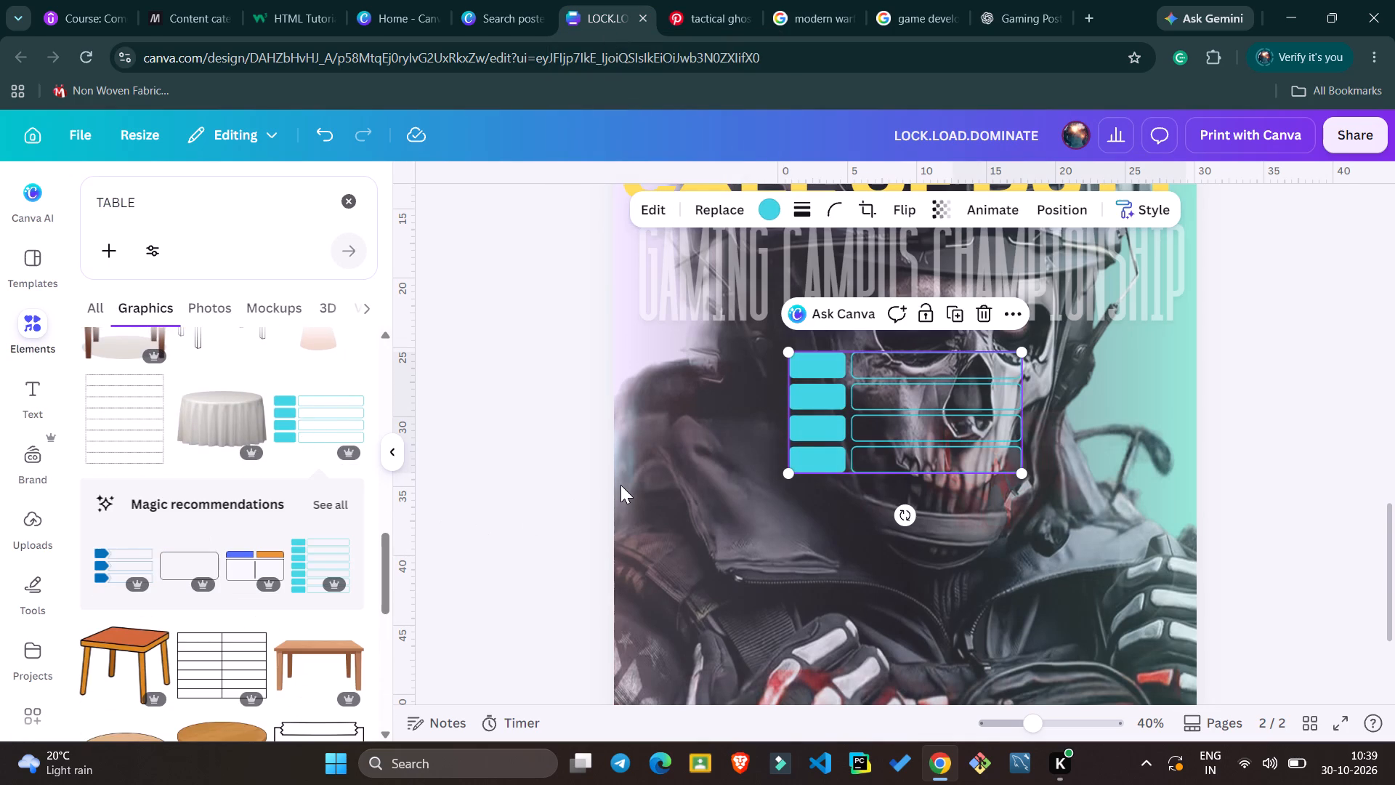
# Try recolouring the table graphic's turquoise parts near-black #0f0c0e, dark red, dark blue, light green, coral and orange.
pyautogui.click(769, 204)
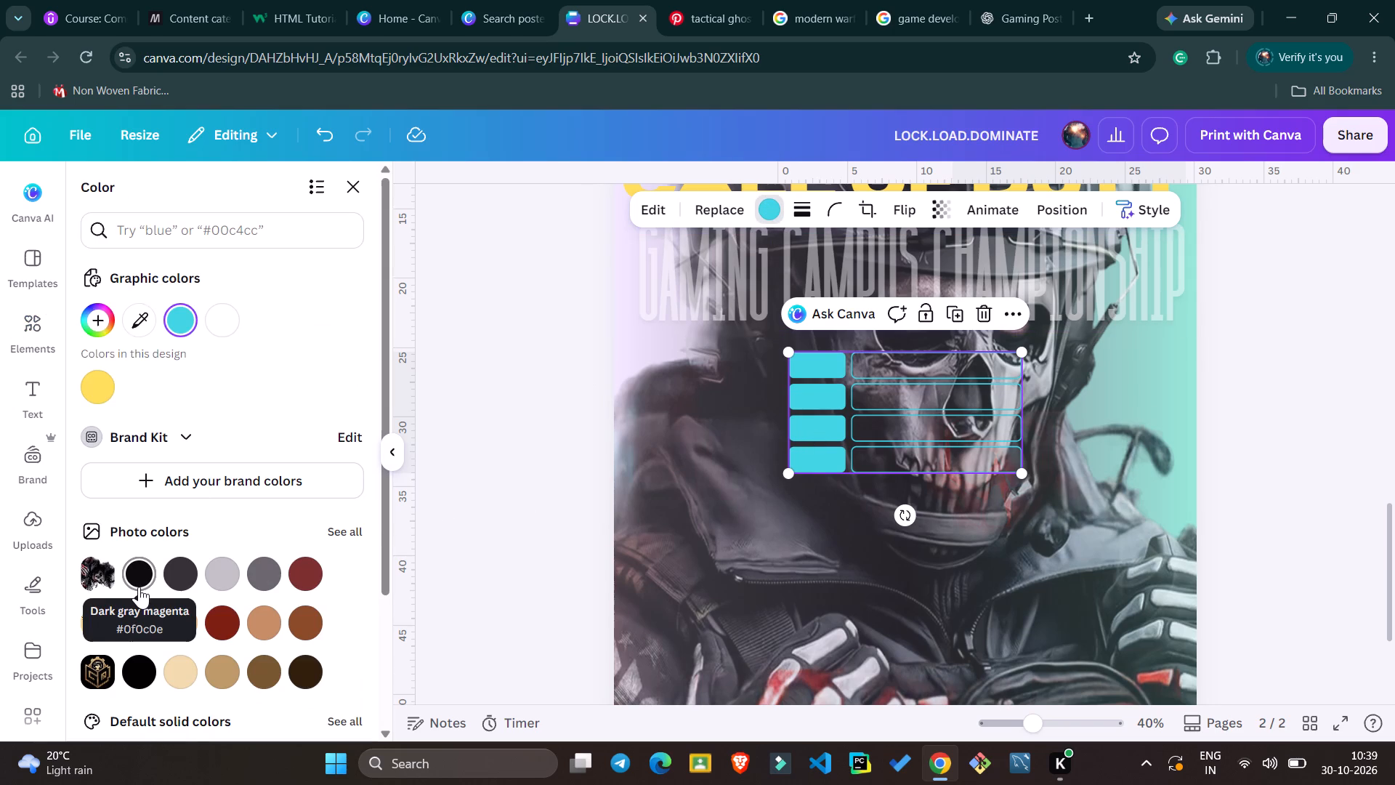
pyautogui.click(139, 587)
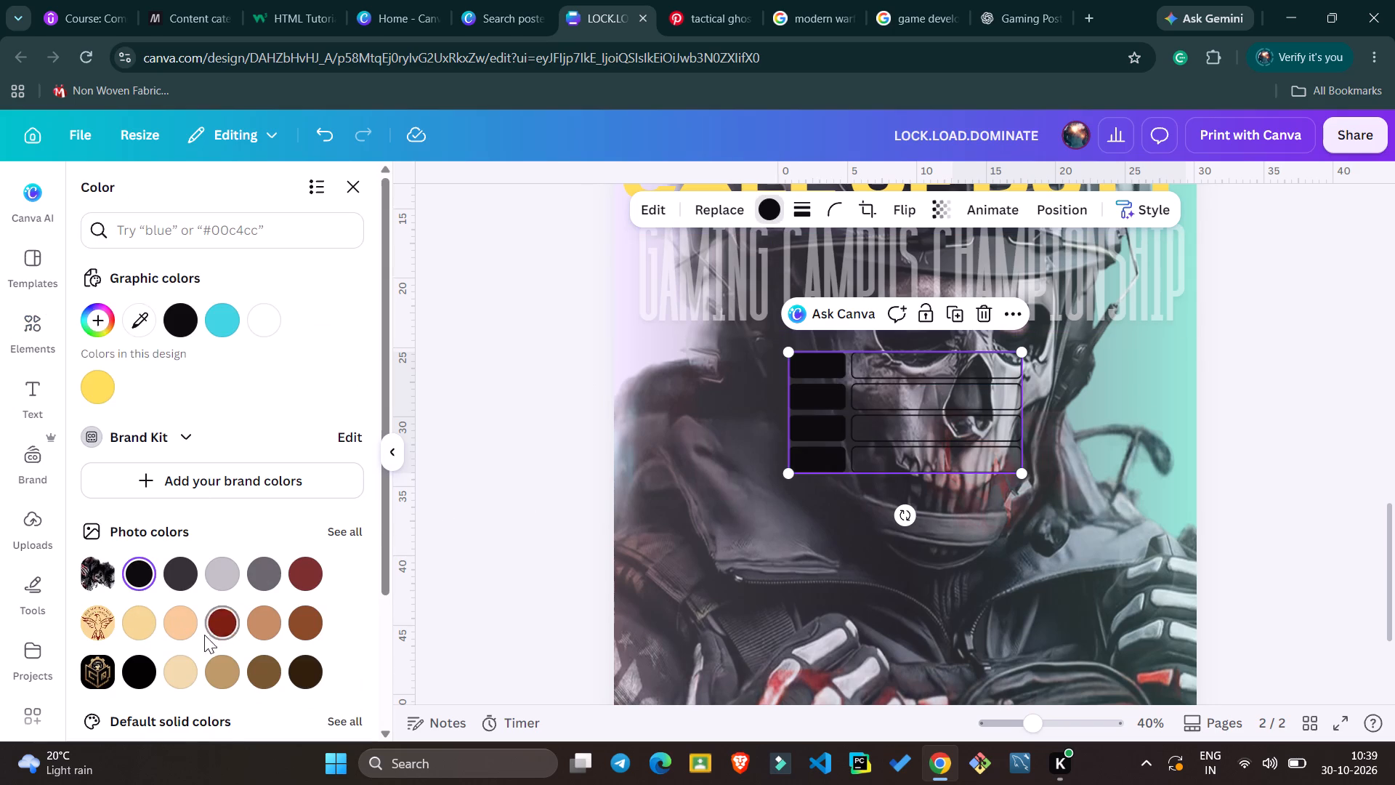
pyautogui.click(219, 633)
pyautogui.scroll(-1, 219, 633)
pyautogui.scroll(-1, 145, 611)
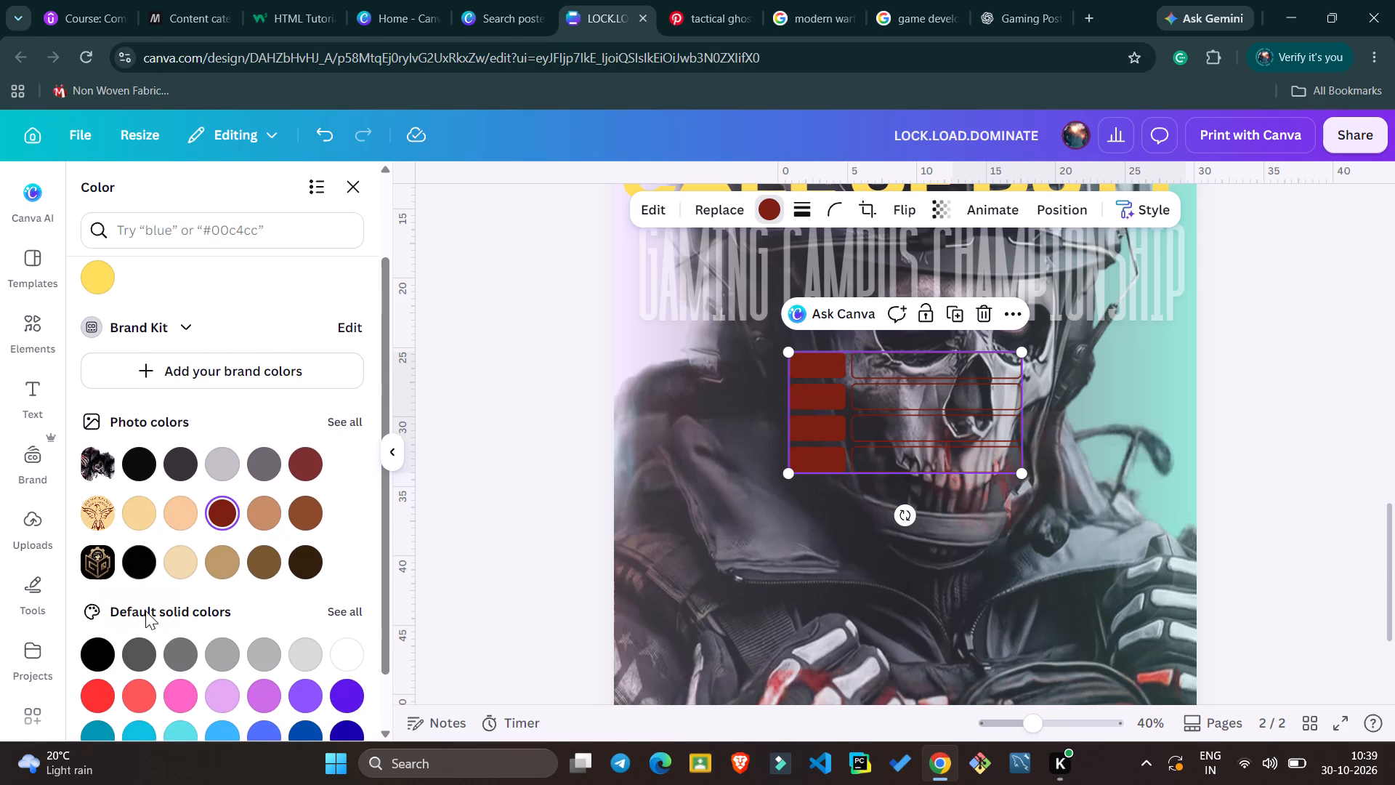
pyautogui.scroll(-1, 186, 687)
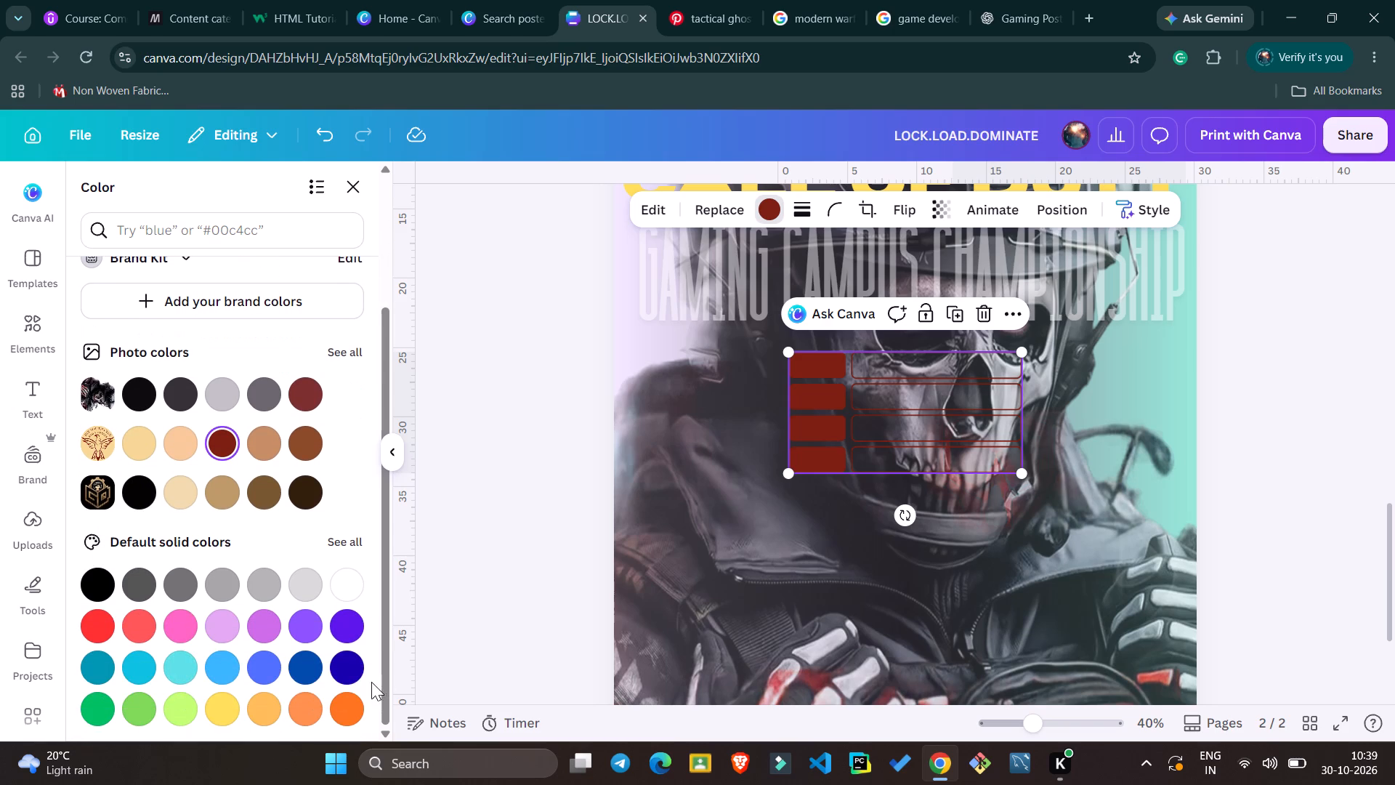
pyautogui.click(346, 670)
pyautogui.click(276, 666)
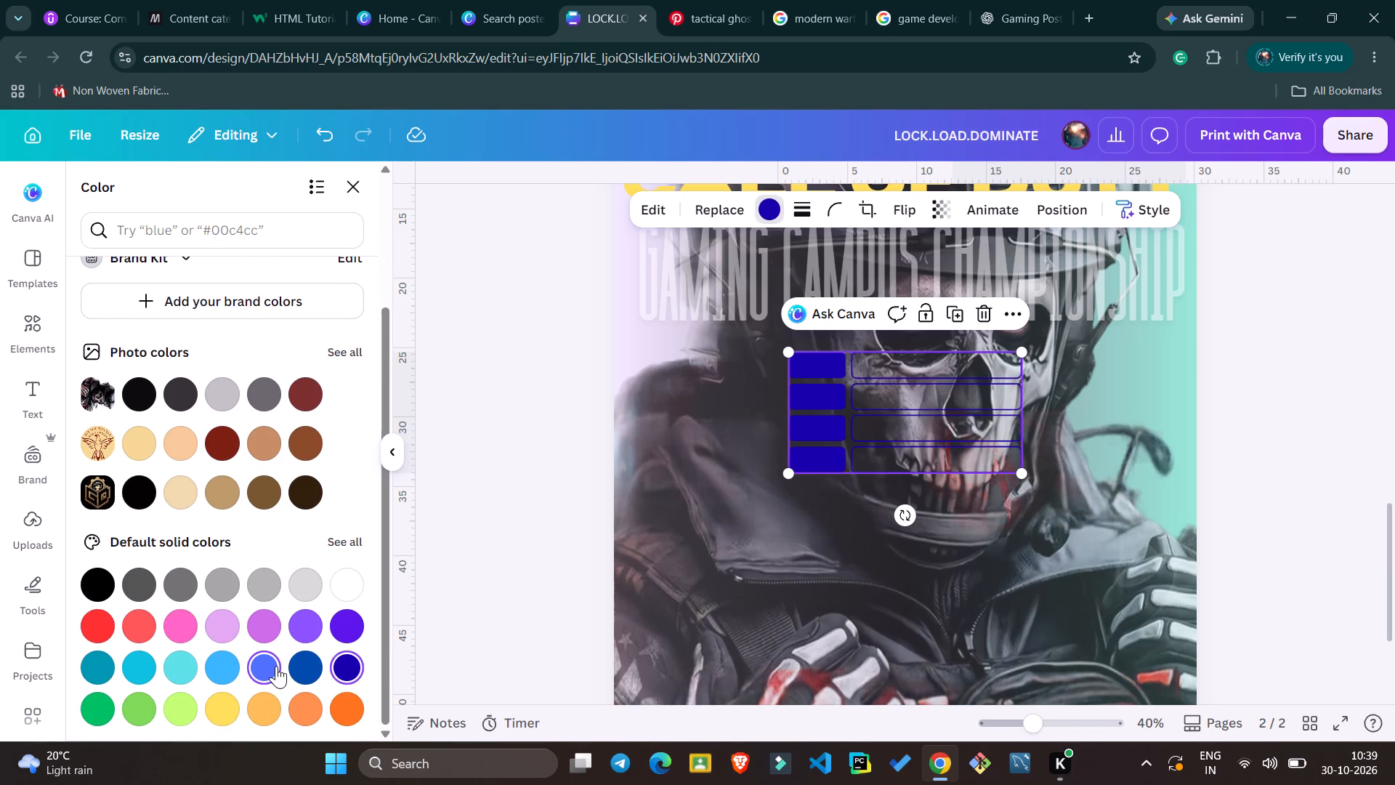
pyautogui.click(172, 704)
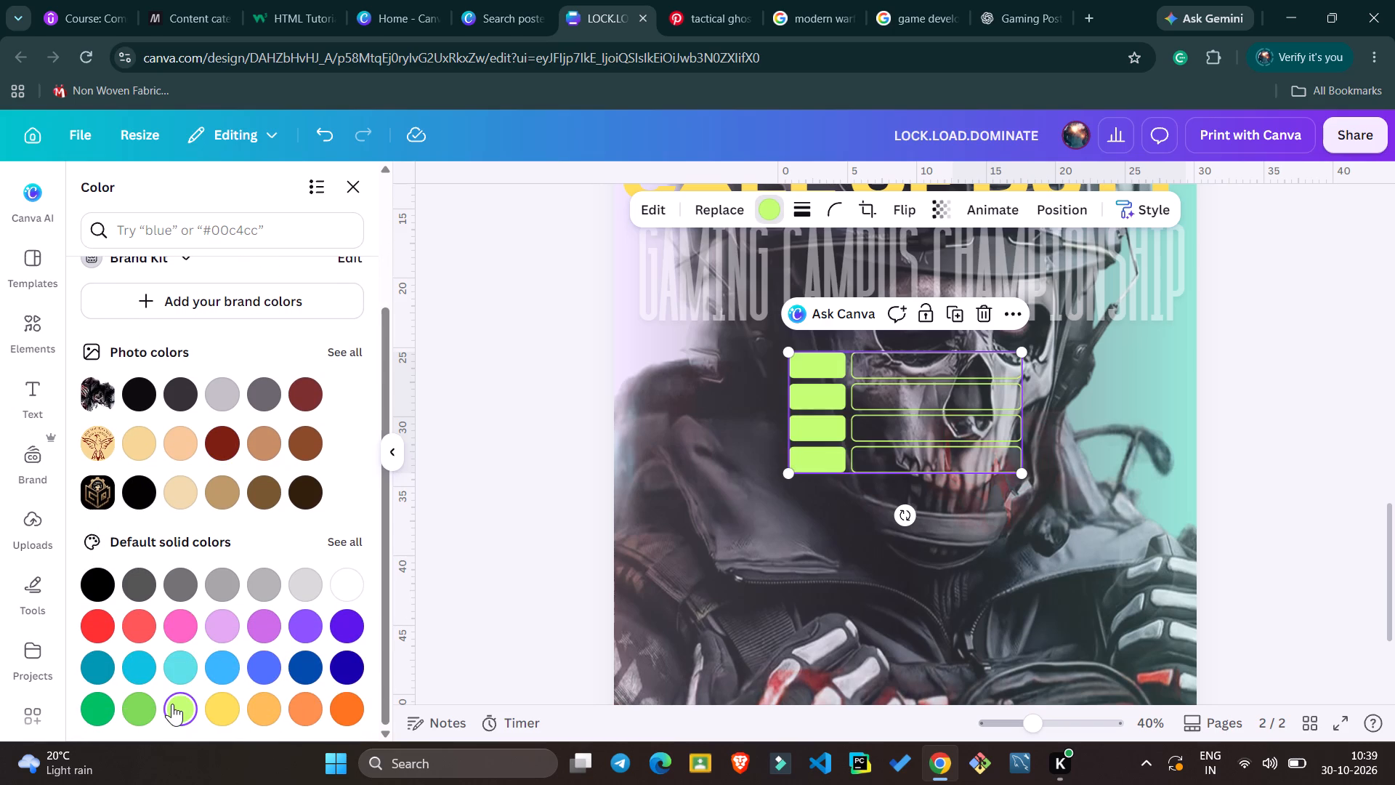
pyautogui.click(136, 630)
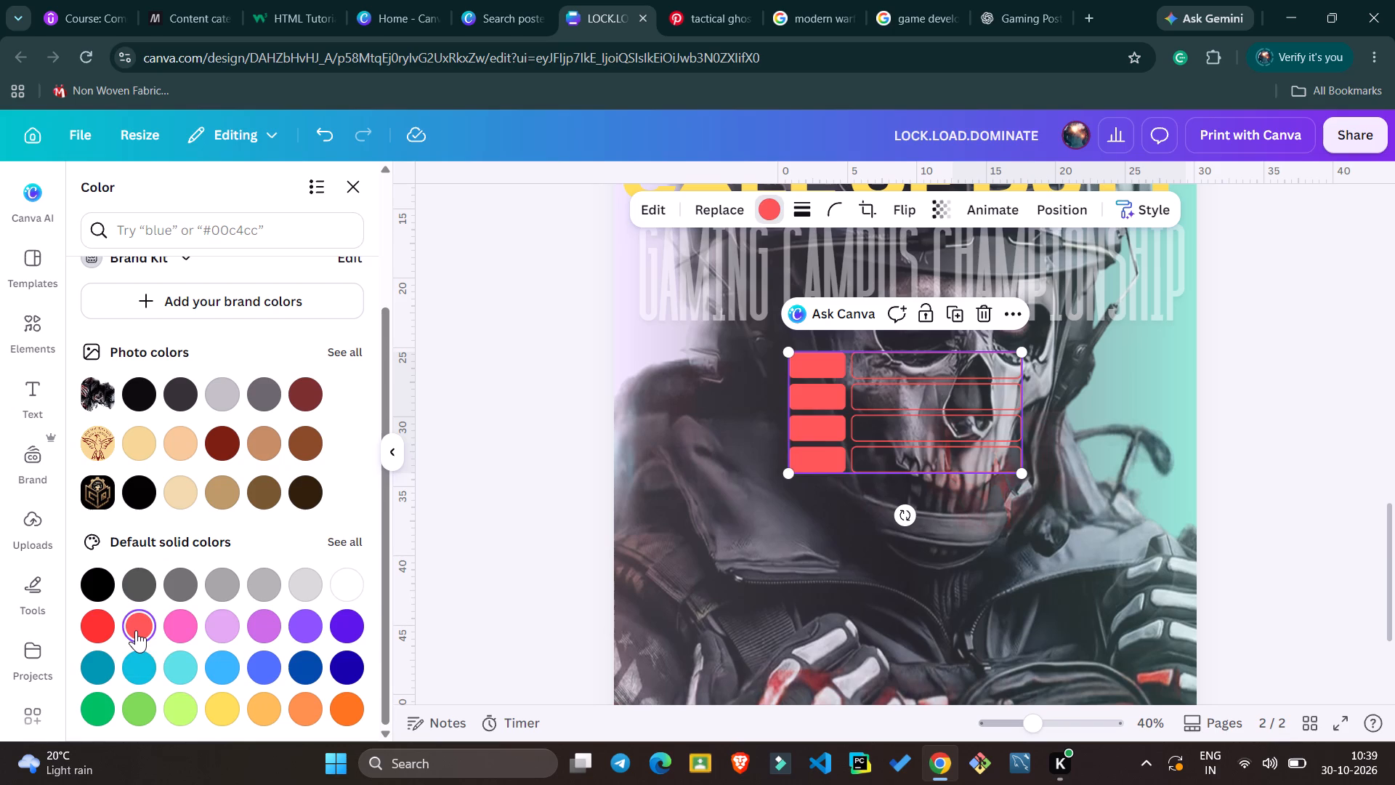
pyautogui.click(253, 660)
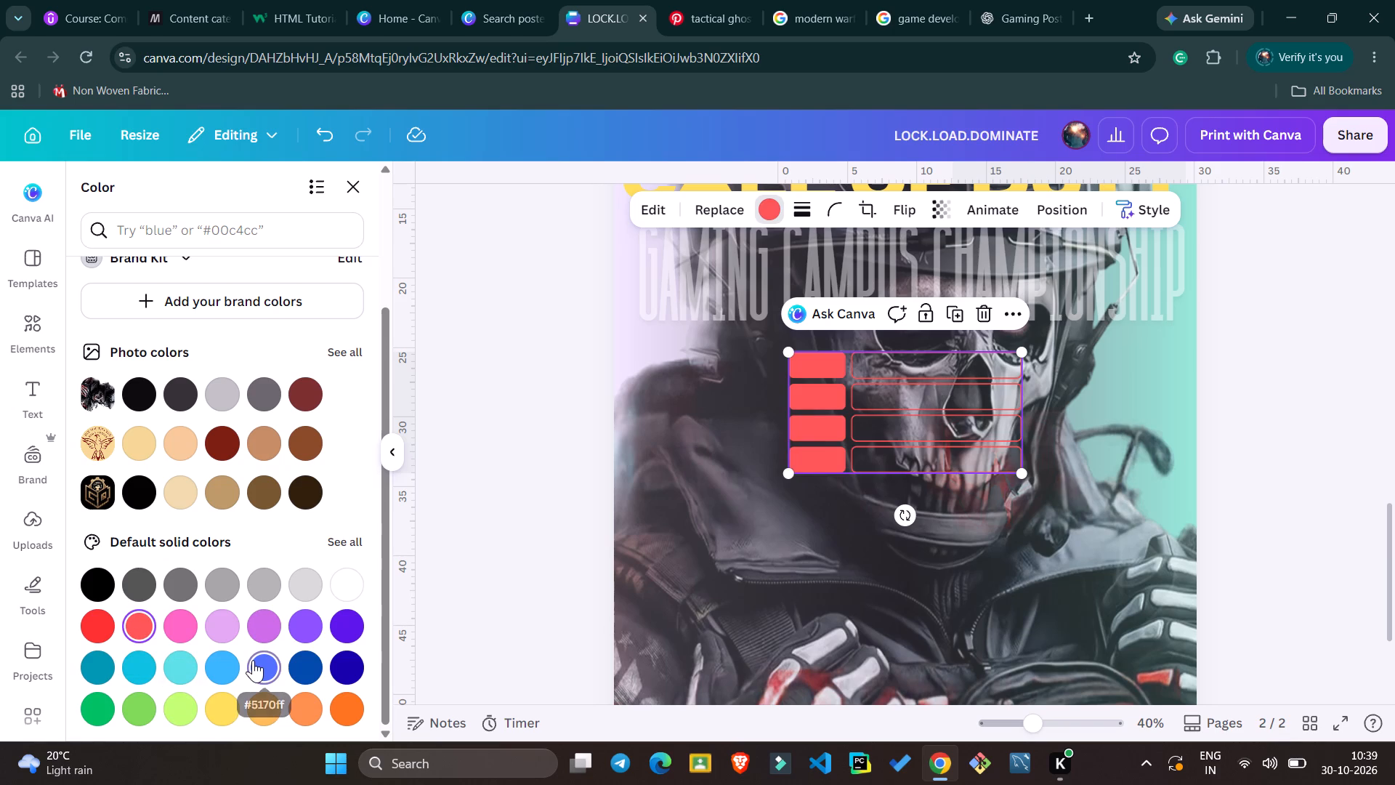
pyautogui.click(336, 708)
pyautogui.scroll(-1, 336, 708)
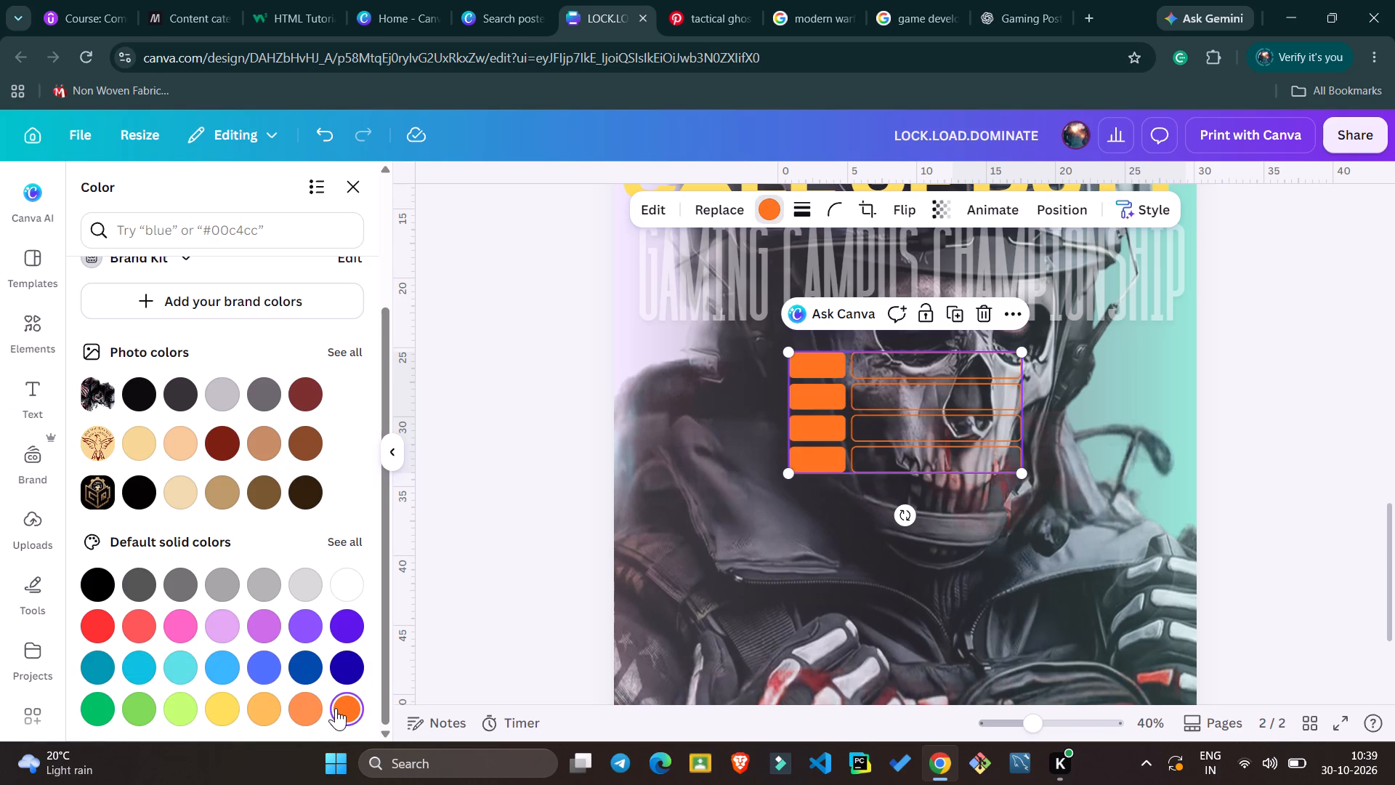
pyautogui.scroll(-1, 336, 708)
# Recolour the table graphic's label cells and outlines white, matching the other existing graphic colour.
pyautogui.scroll(1, 217, 544)
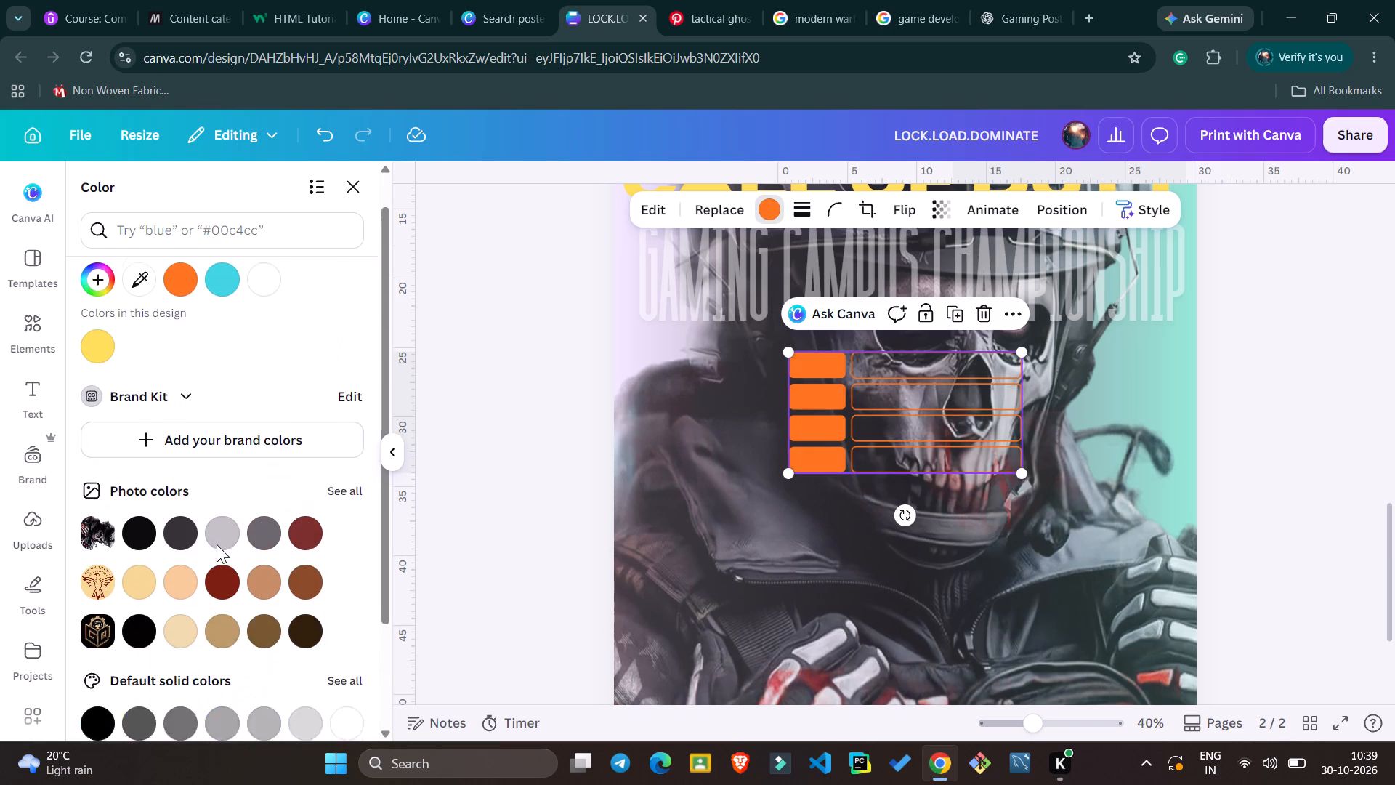
pyautogui.scroll(1, 217, 544)
pyautogui.click(268, 327)
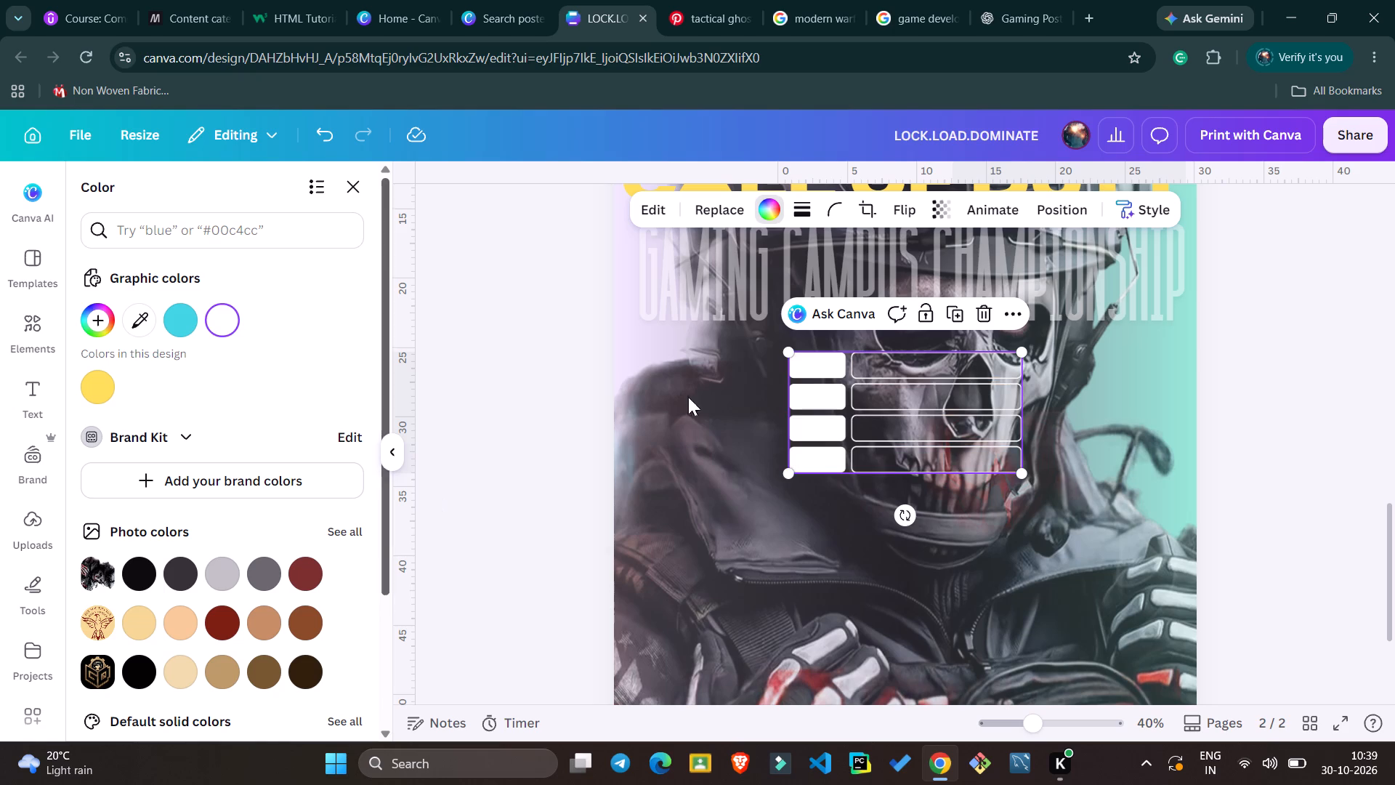
# Set the table graphic's transparency to 44.
pyautogui.click(932, 209)
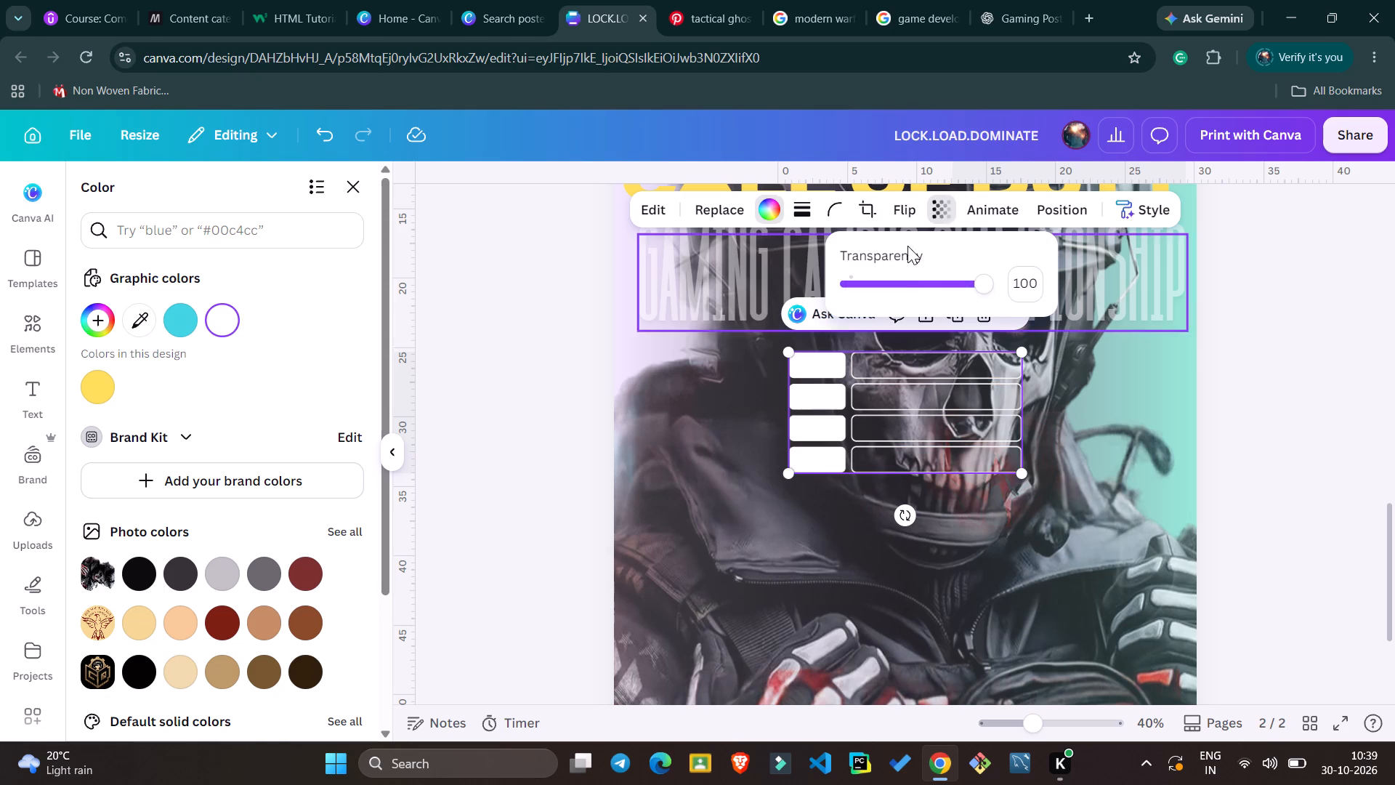
pyautogui.moveTo(979, 285); pyautogui.dragTo(917, 286)
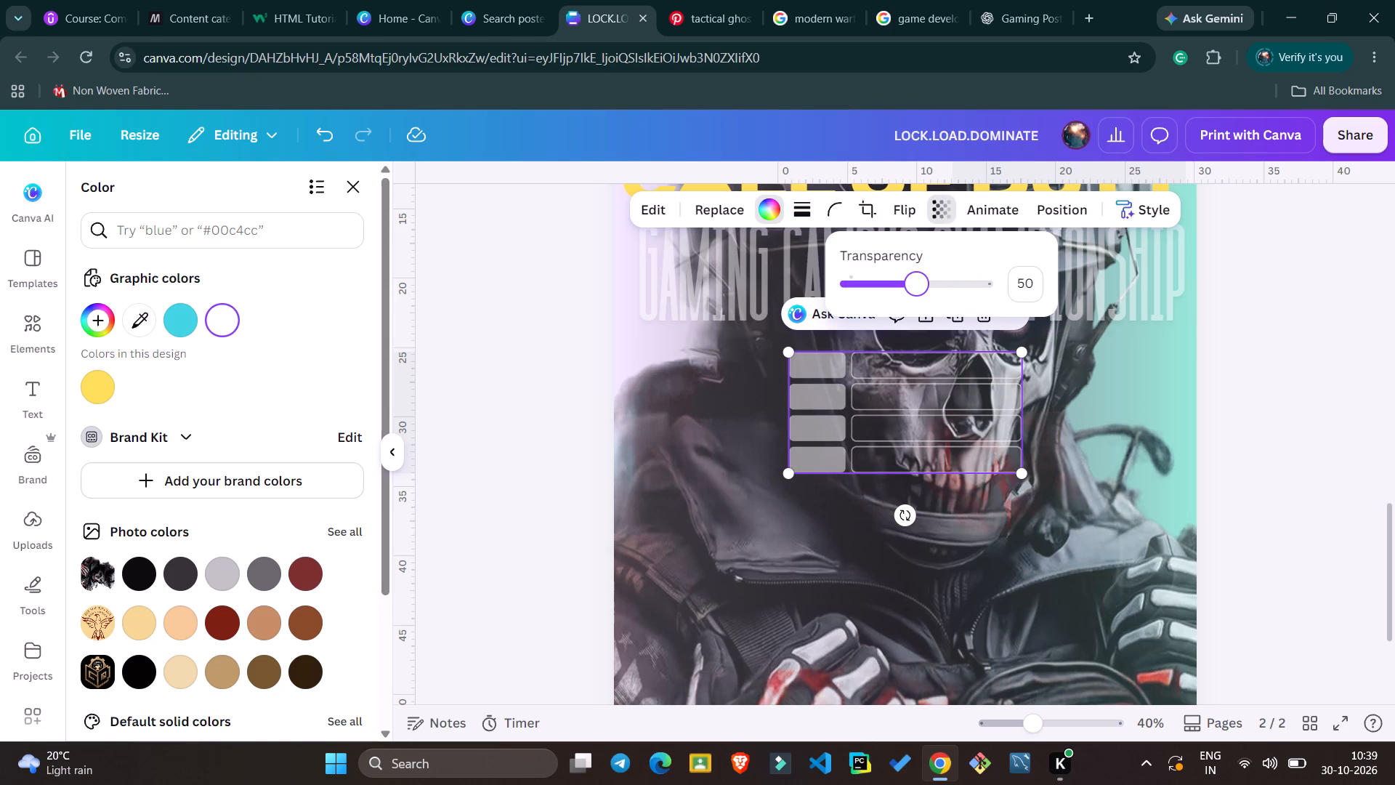
pyautogui.moveTo(917, 286); pyautogui.dragTo(907, 282)
# Enlarge the table graphic on both sides below the subtitle until it spans most of the poster's width.
pyautogui.moveTo(1022, 474); pyautogui.dragTo(1134, 509)
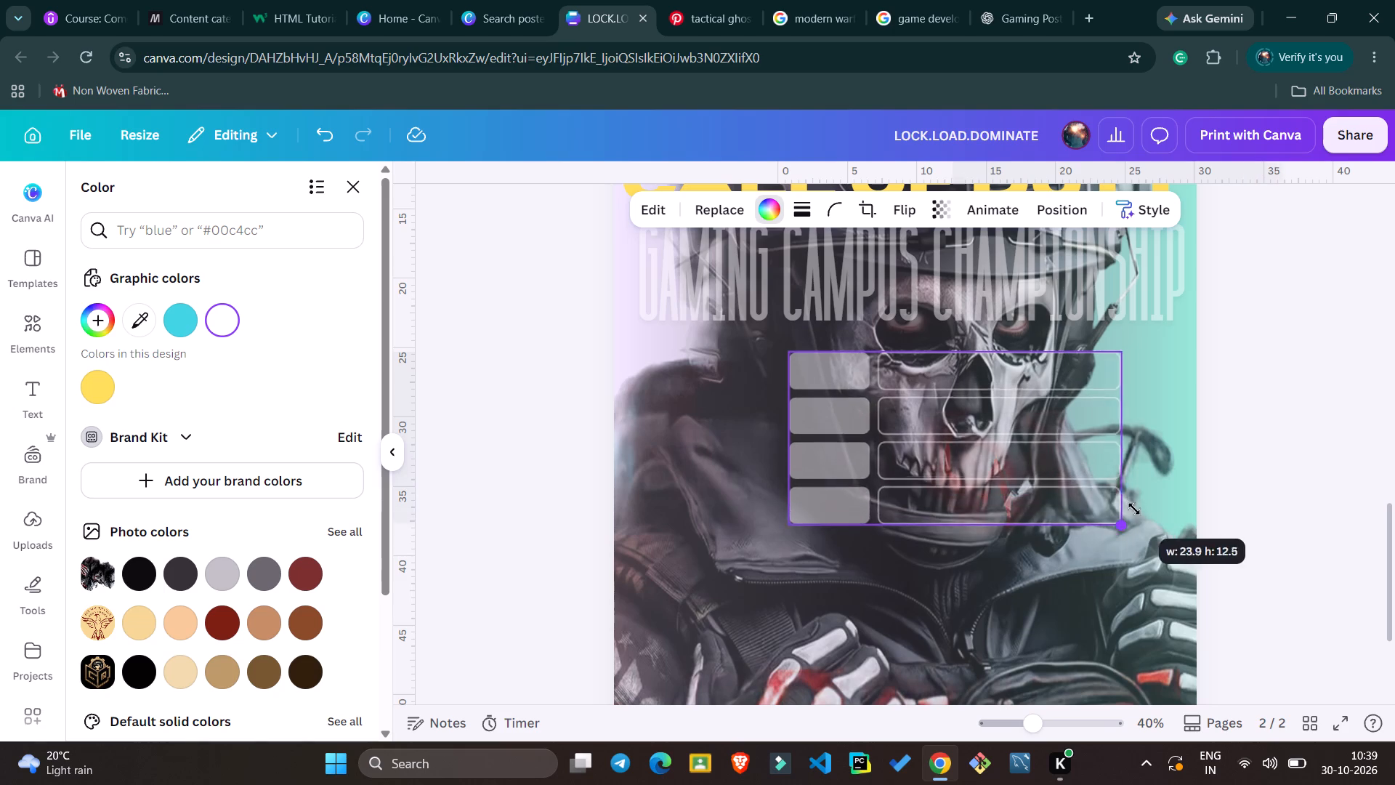
pyautogui.moveTo(1134, 509); pyautogui.dragTo(1194, 542)
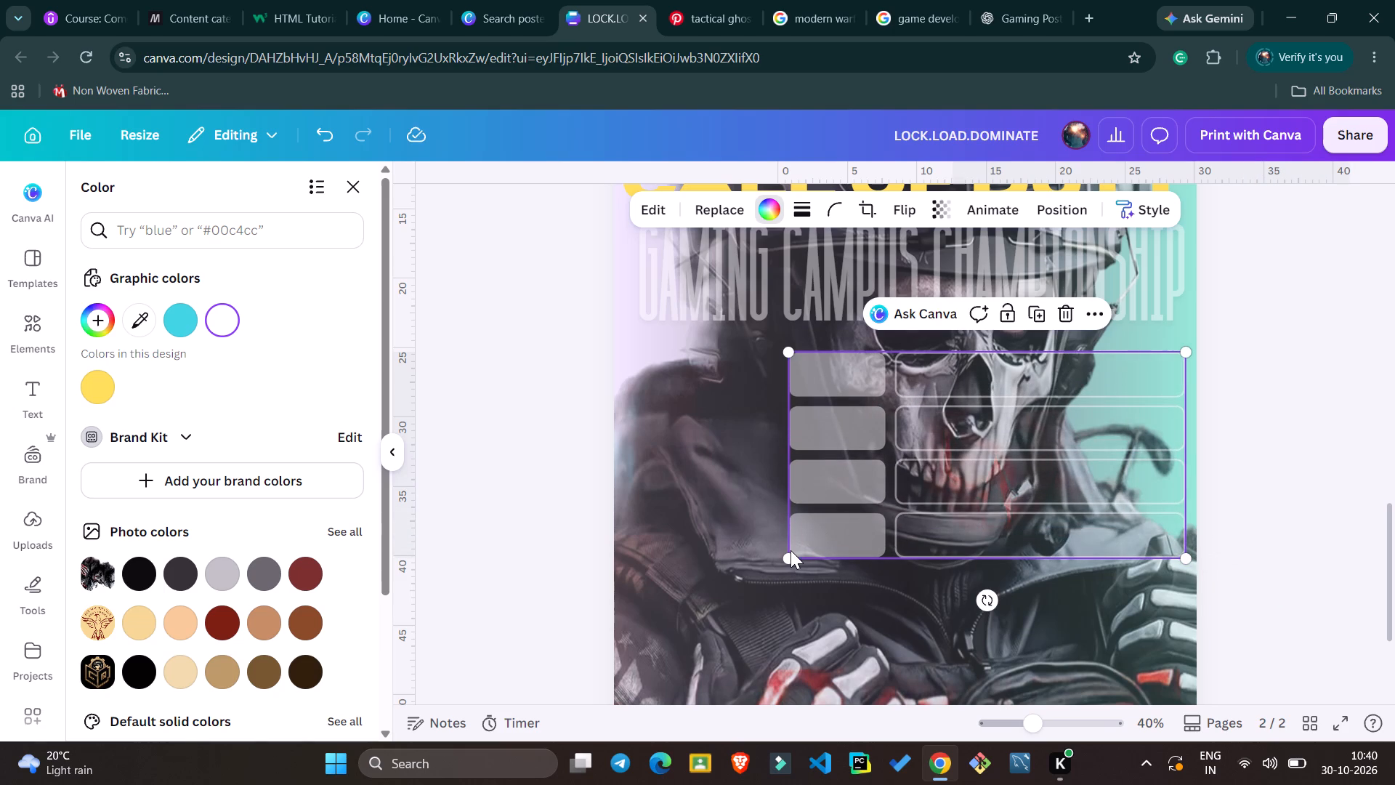
pyautogui.click(789, 456)
pyautogui.click(830, 482)
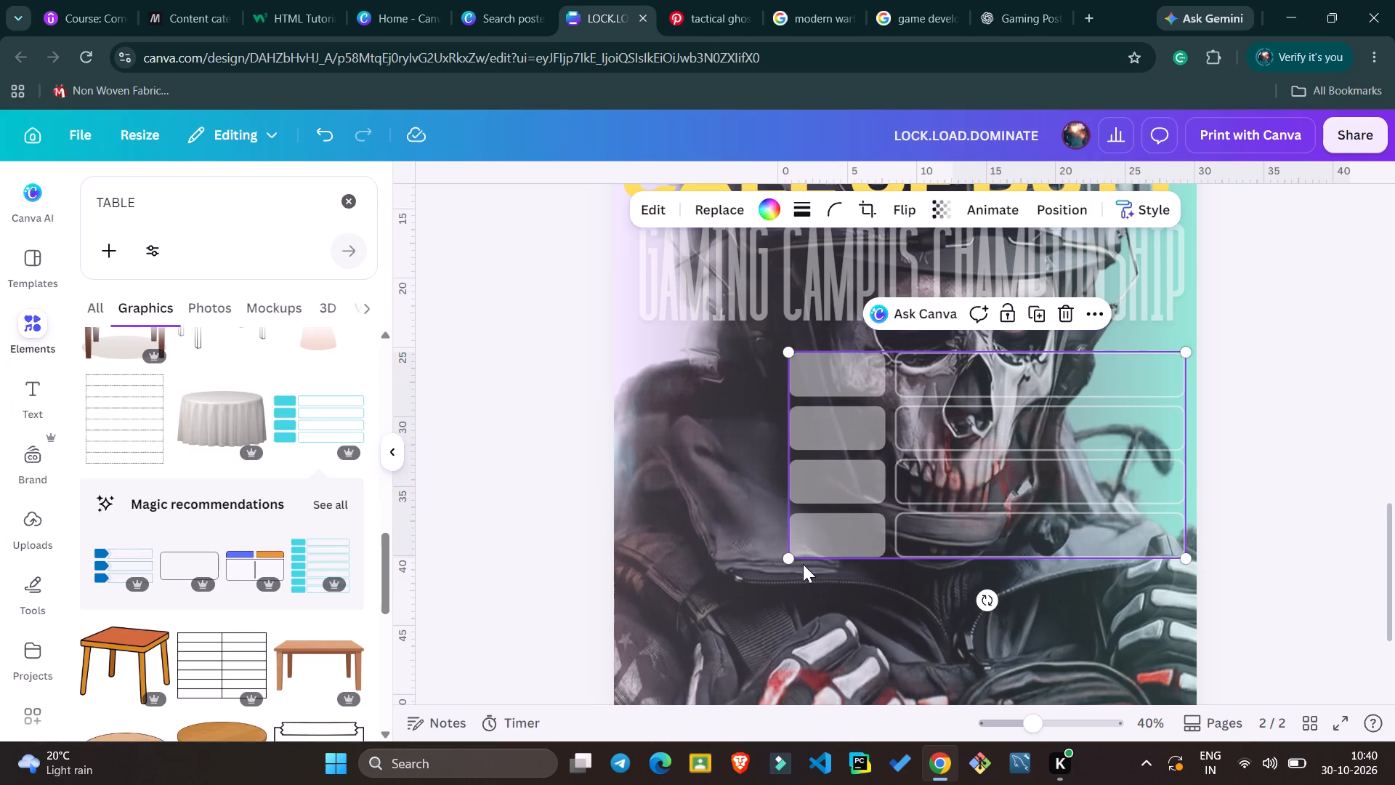
pyautogui.moveTo(781, 557); pyautogui.dragTo(661, 585)
pyautogui.click(753, 462)
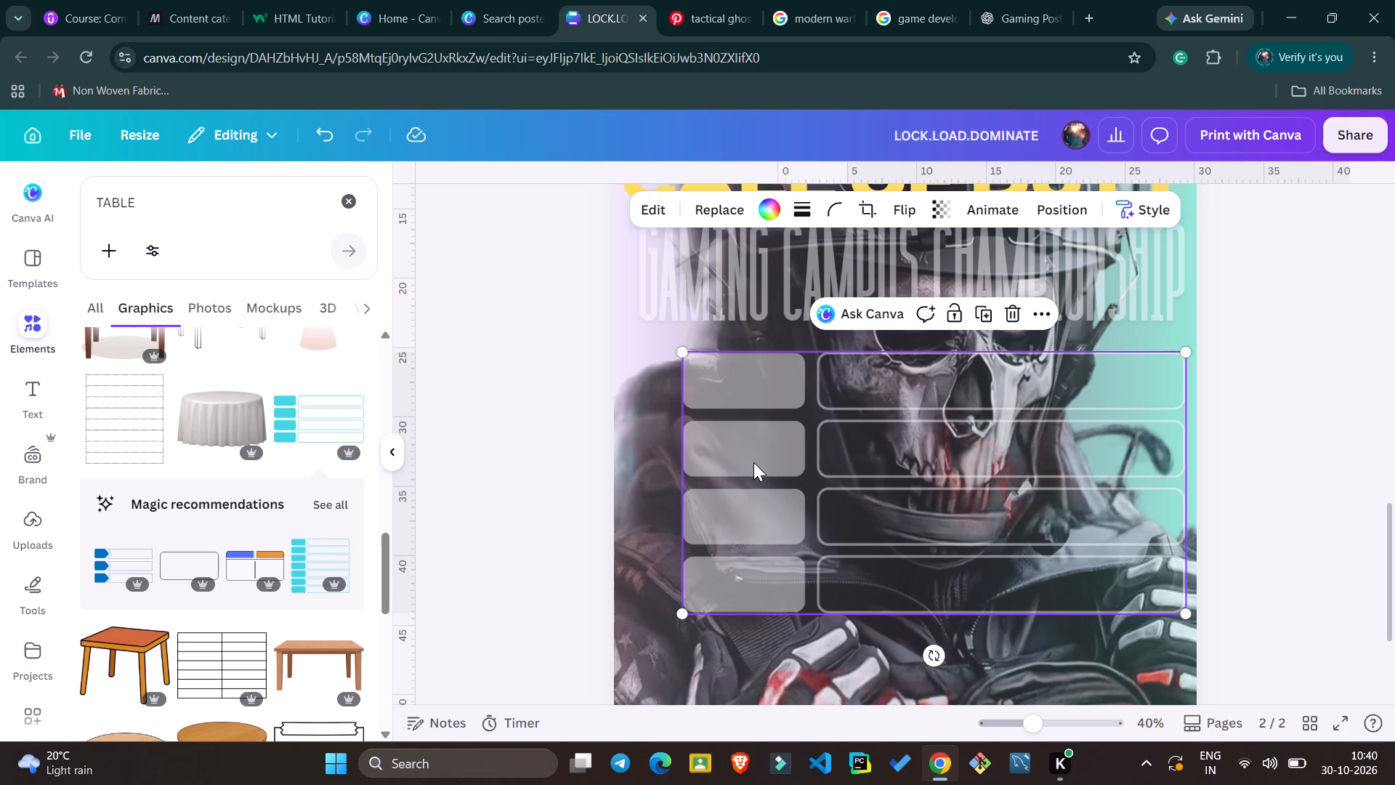
pyautogui.tripleClick(769, 577)
pyautogui.click(769, 577)
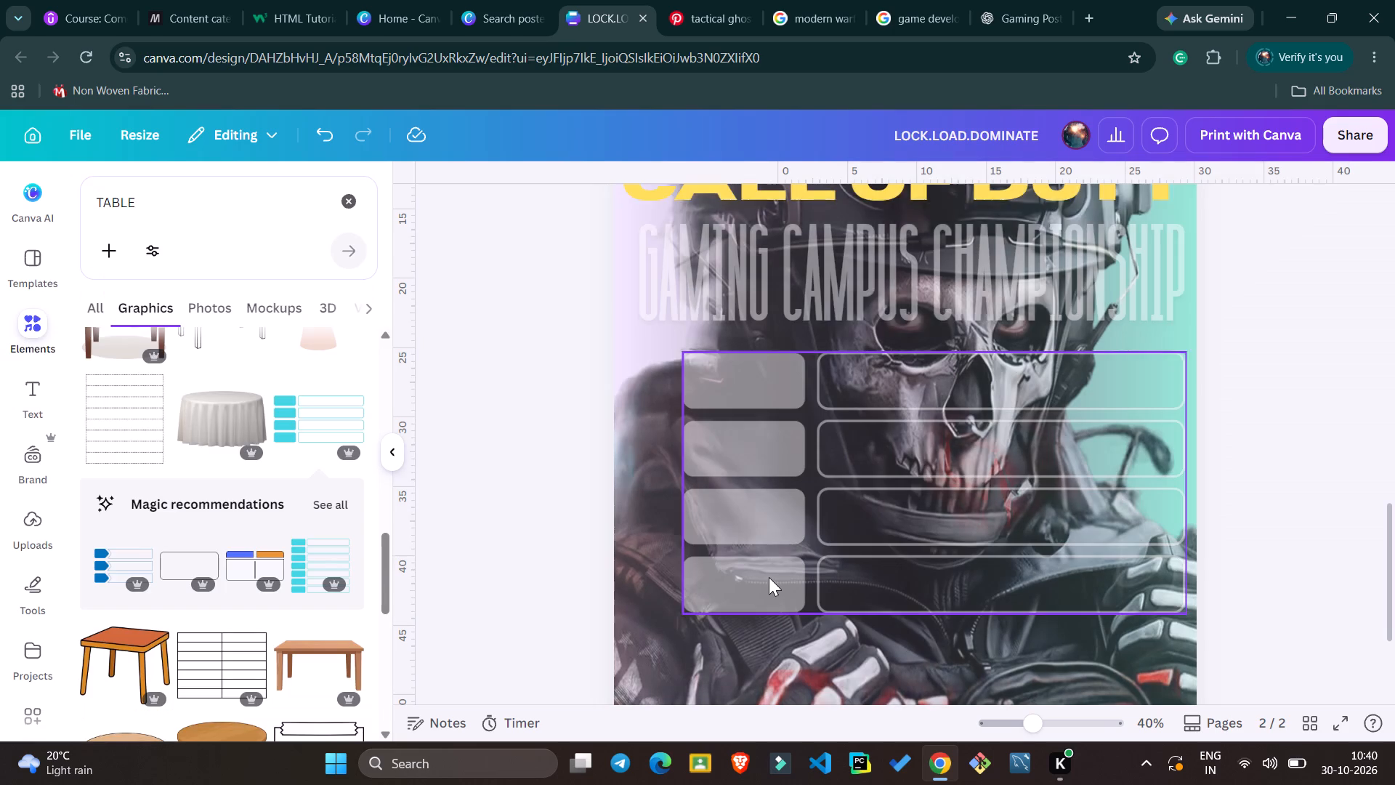
# Move the table graphic sideways so it is horizontally centred on the poster just below the GAMING CAMPUS CHAMPIONSHIP subtitle.
pyautogui.moveTo(769, 577); pyautogui.dragTo(732, 570)
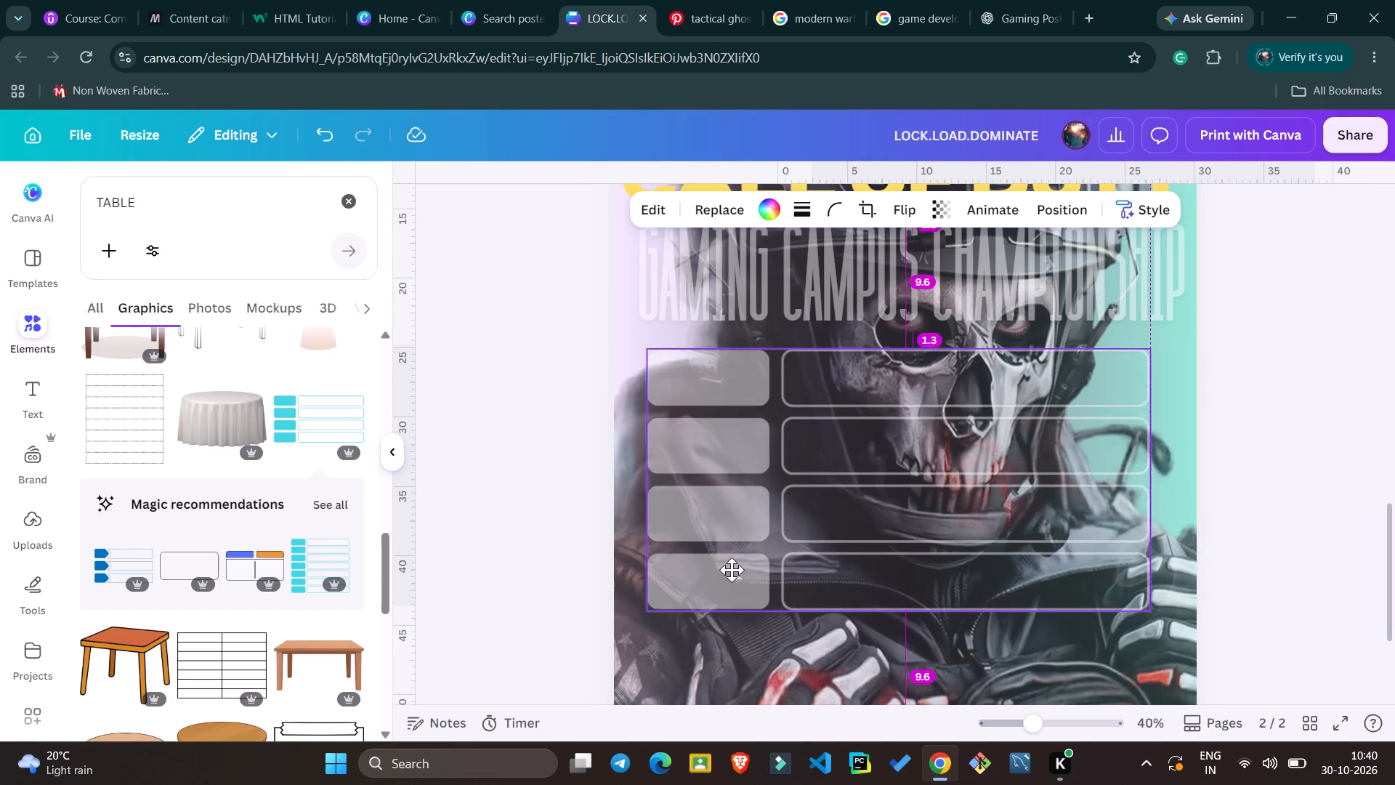
pyautogui.moveTo(732, 570); pyautogui.dragTo(737, 575)
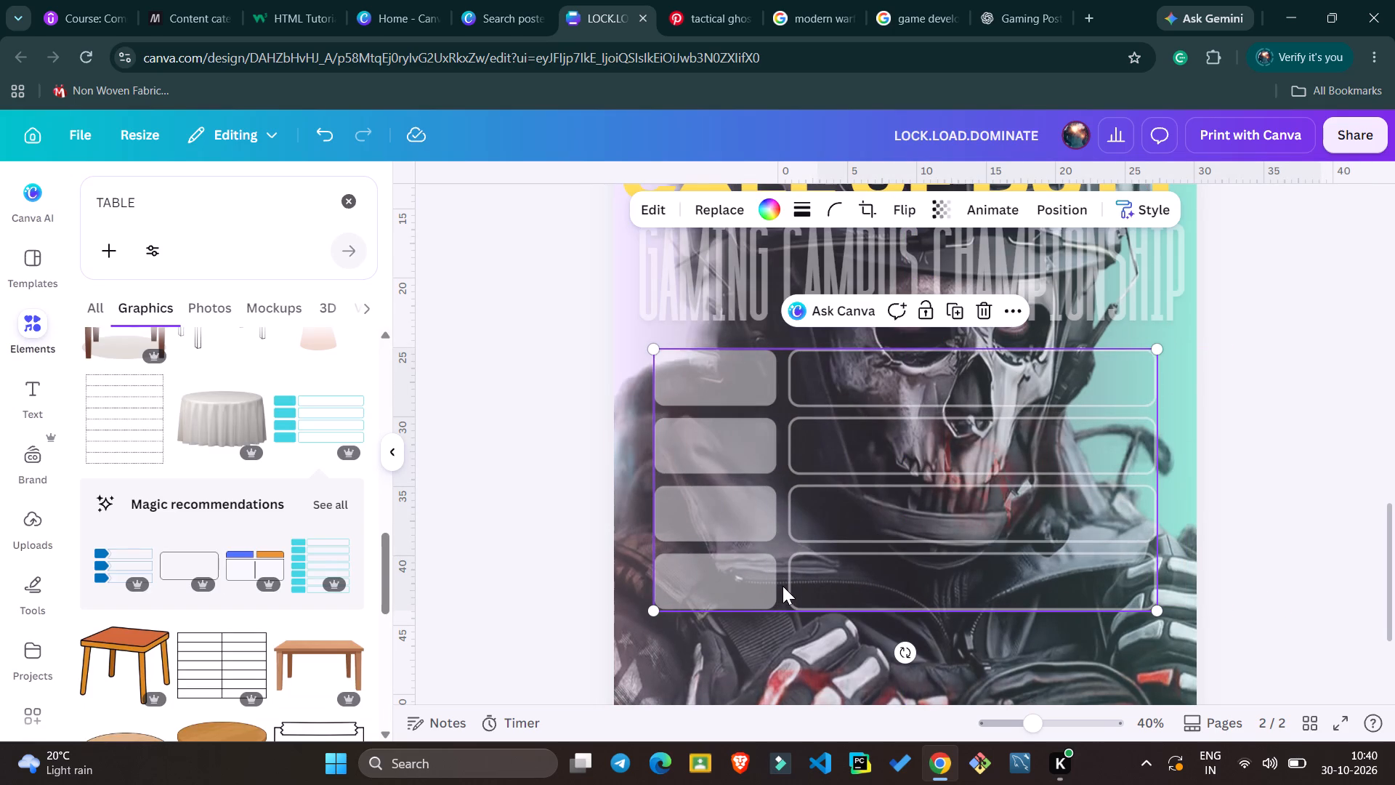
pyautogui.click(783, 586)
pyautogui.click(783, 586)
# Crop the table graphic from its bottom edge to remove the fourth row, keeping the upper three rows.
pyautogui.click(881, 214)
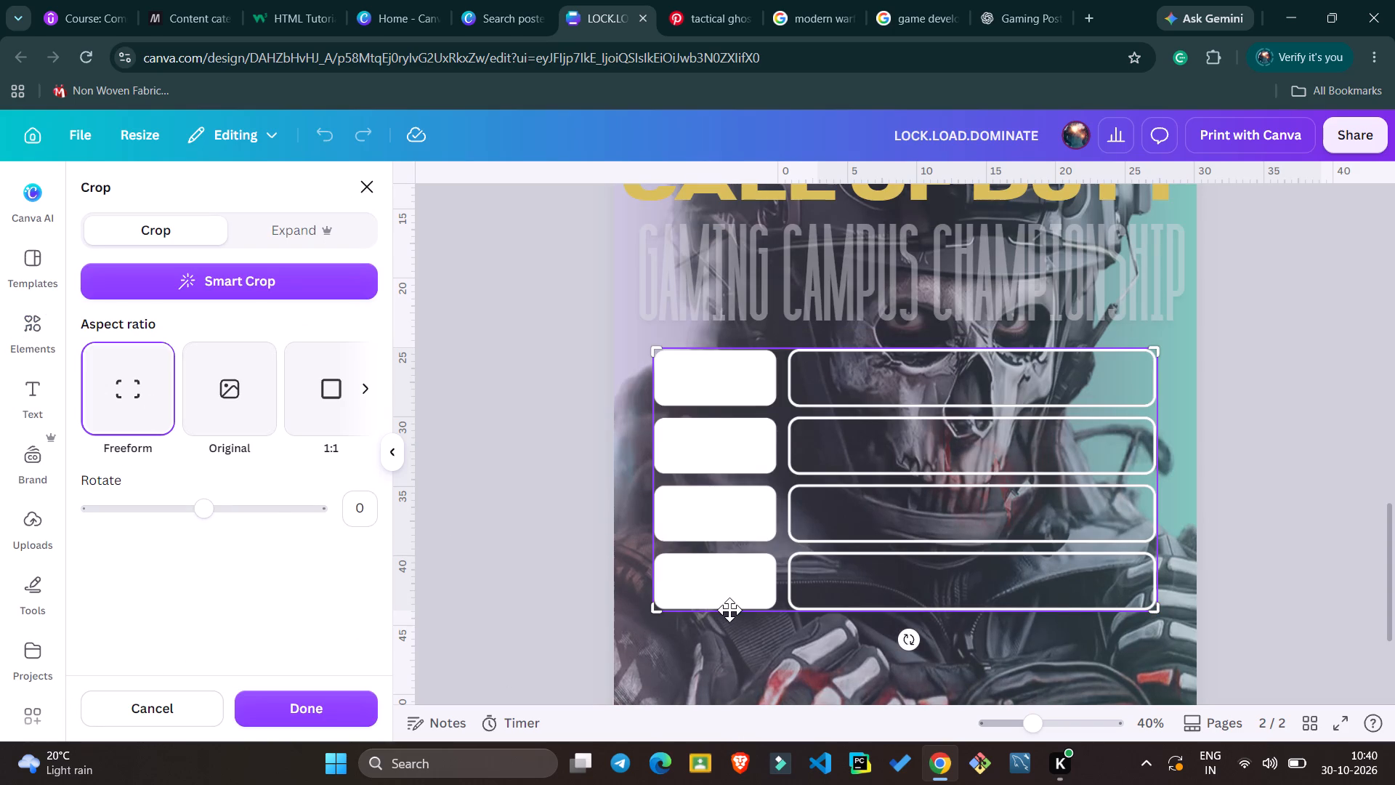
pyautogui.moveTo(653, 611); pyautogui.dragTo(642, 563)
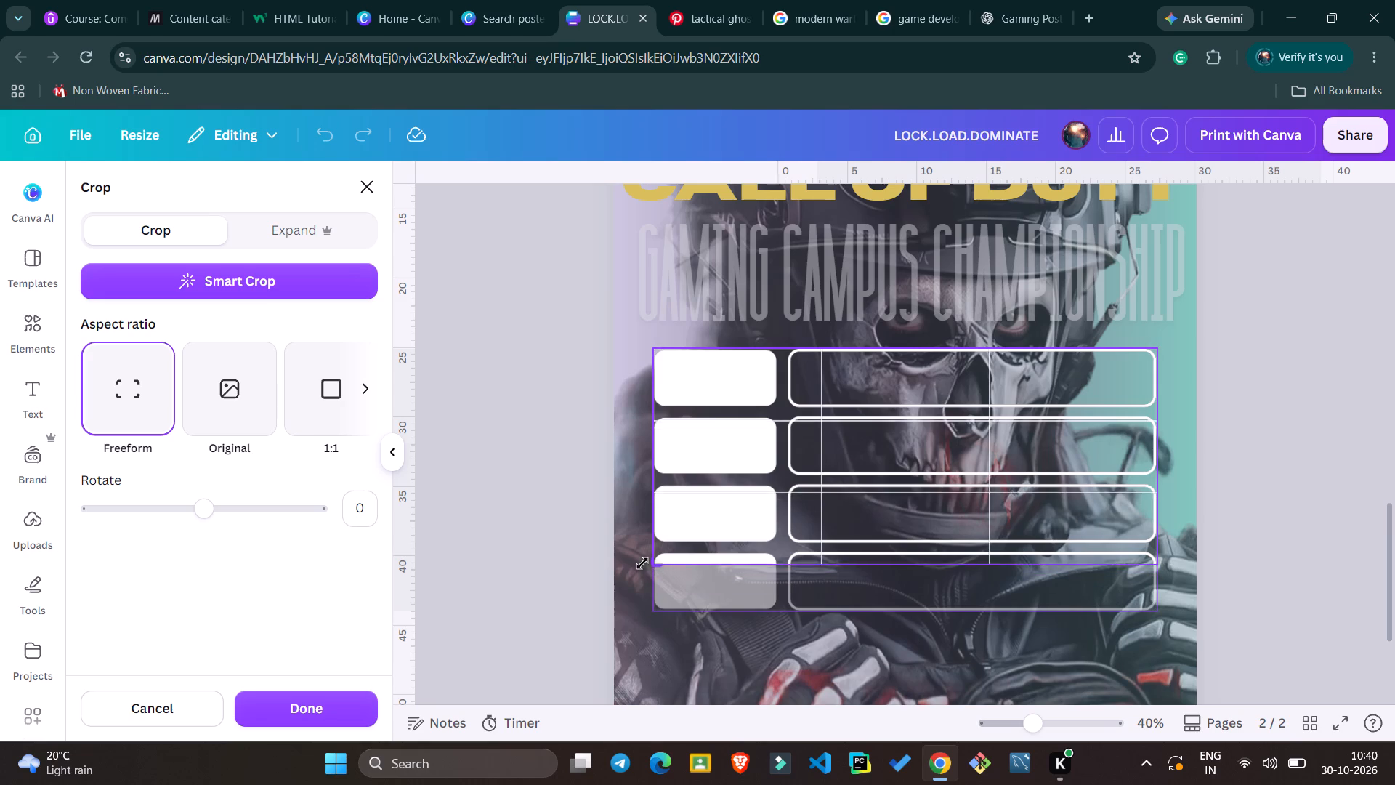
pyautogui.moveTo(642, 563); pyautogui.dragTo(643, 544)
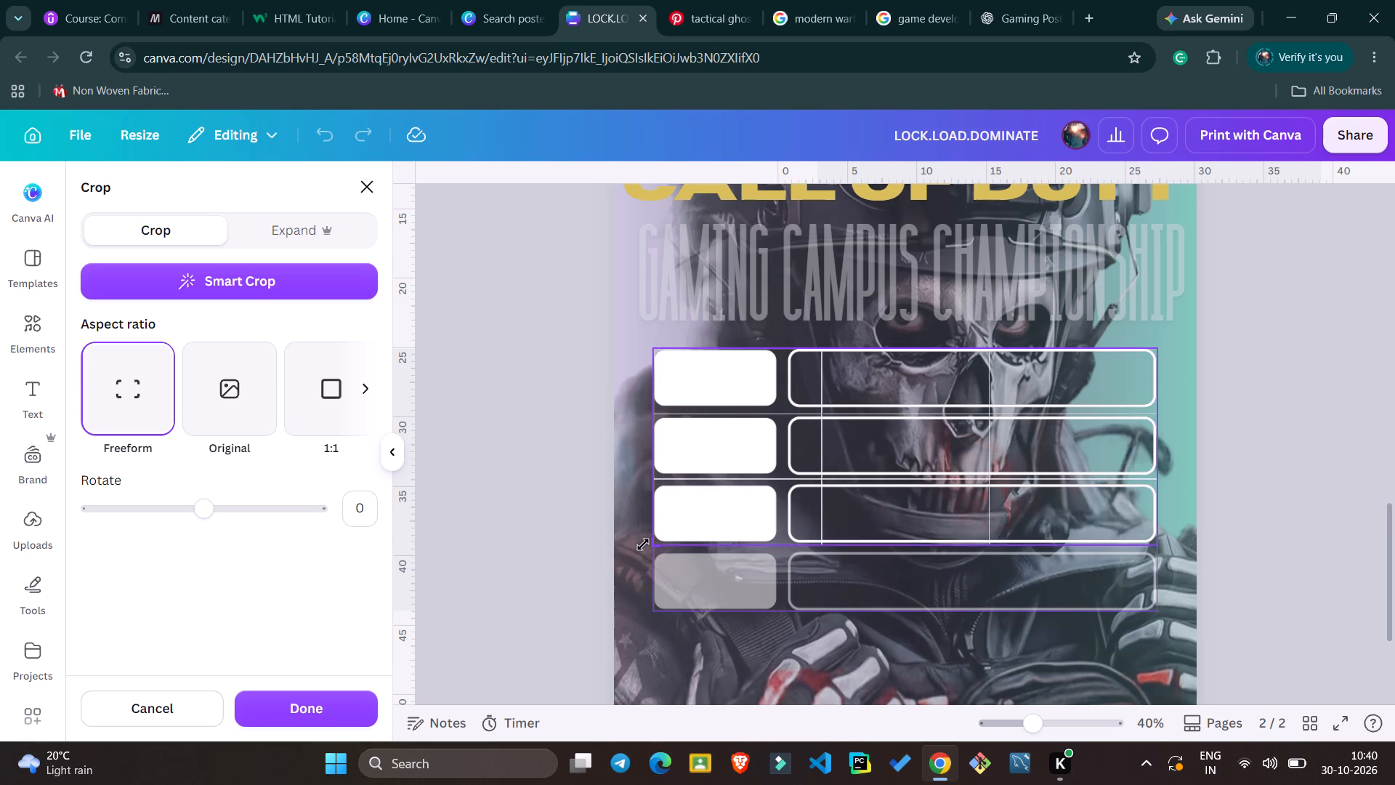
pyautogui.moveTo(643, 544); pyautogui.dragTo(644, 545)
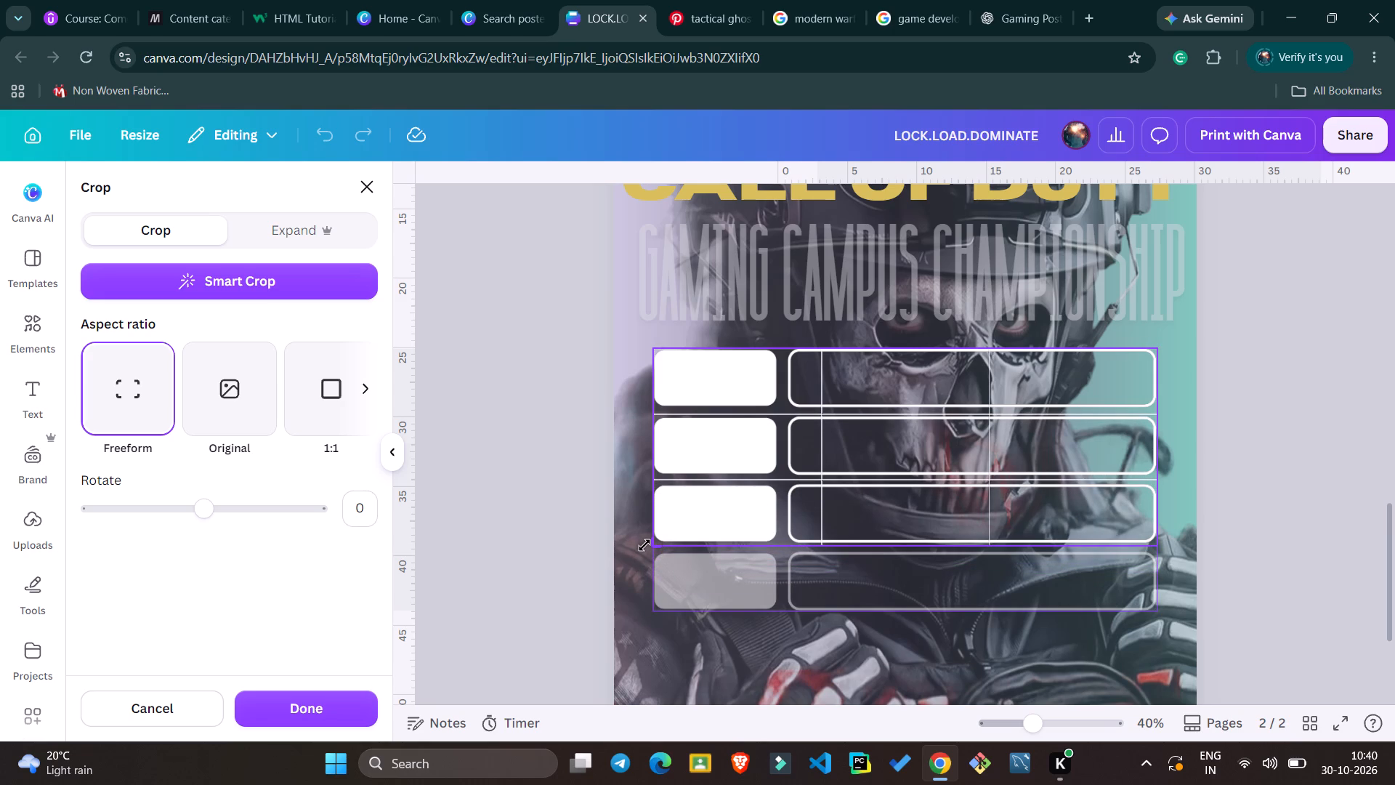
pyautogui.moveTo(644, 545); pyautogui.dragTo(644, 544)
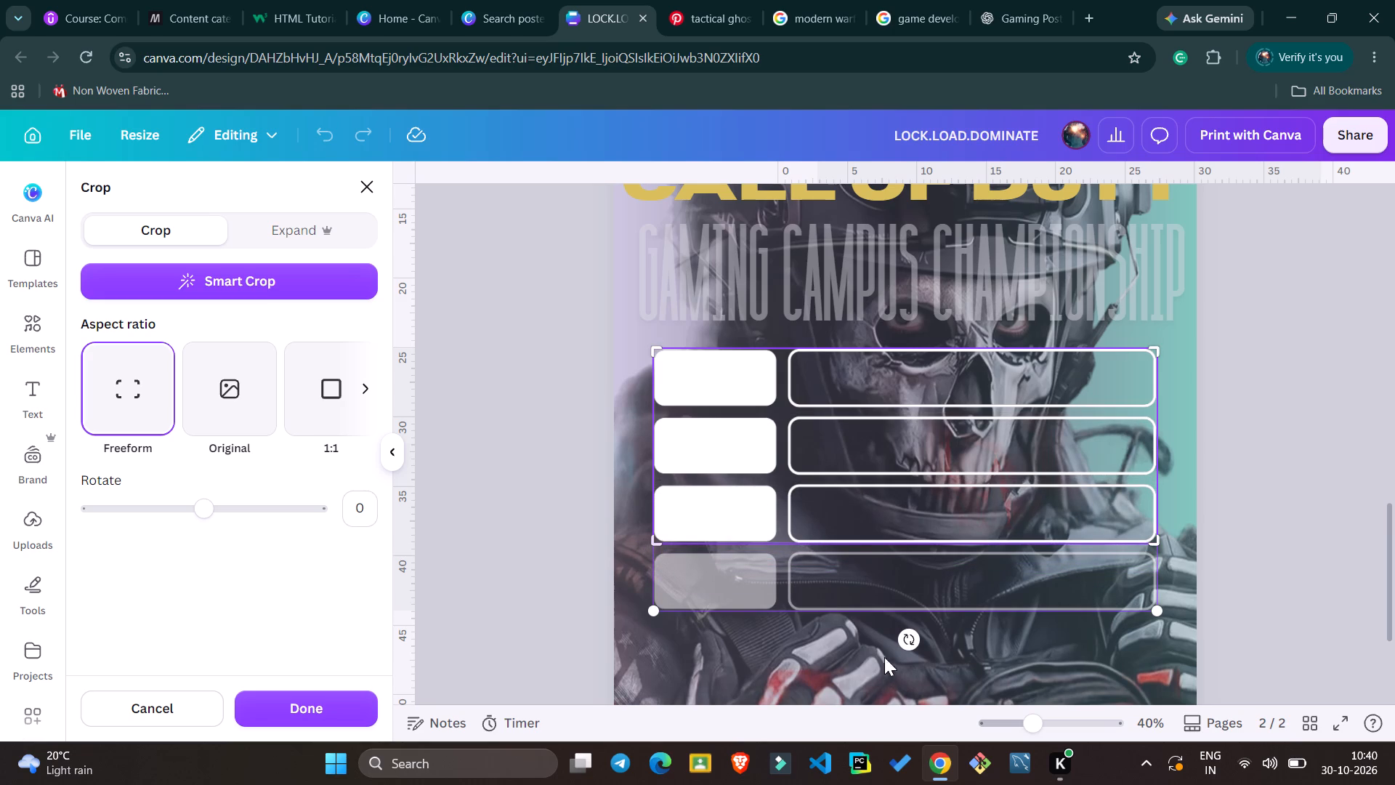
pyautogui.click(338, 694)
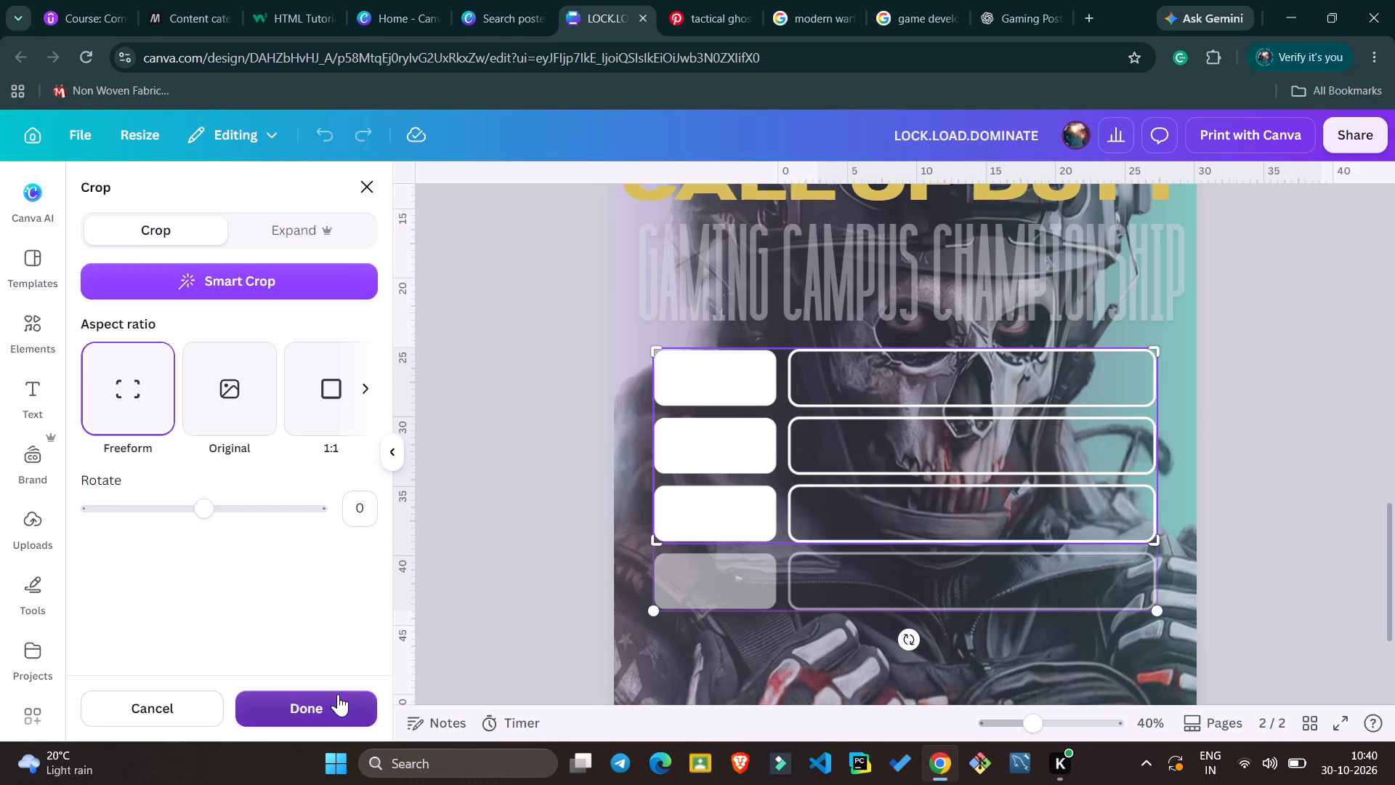
pyautogui.click(532, 510)
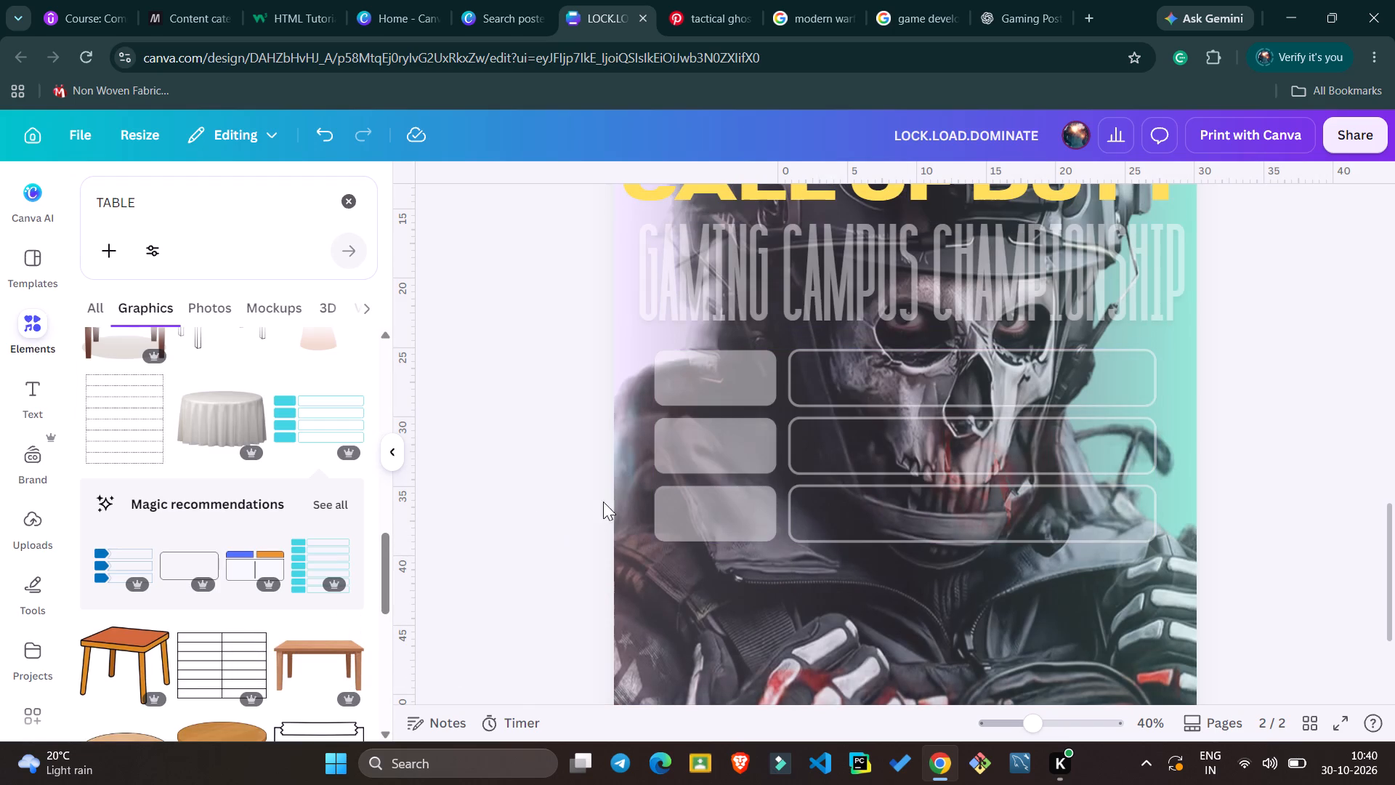
# Try a larger size for the three-row table graphic, and nudge it slightly towards the poster's right edge.
pyautogui.click(721, 463)
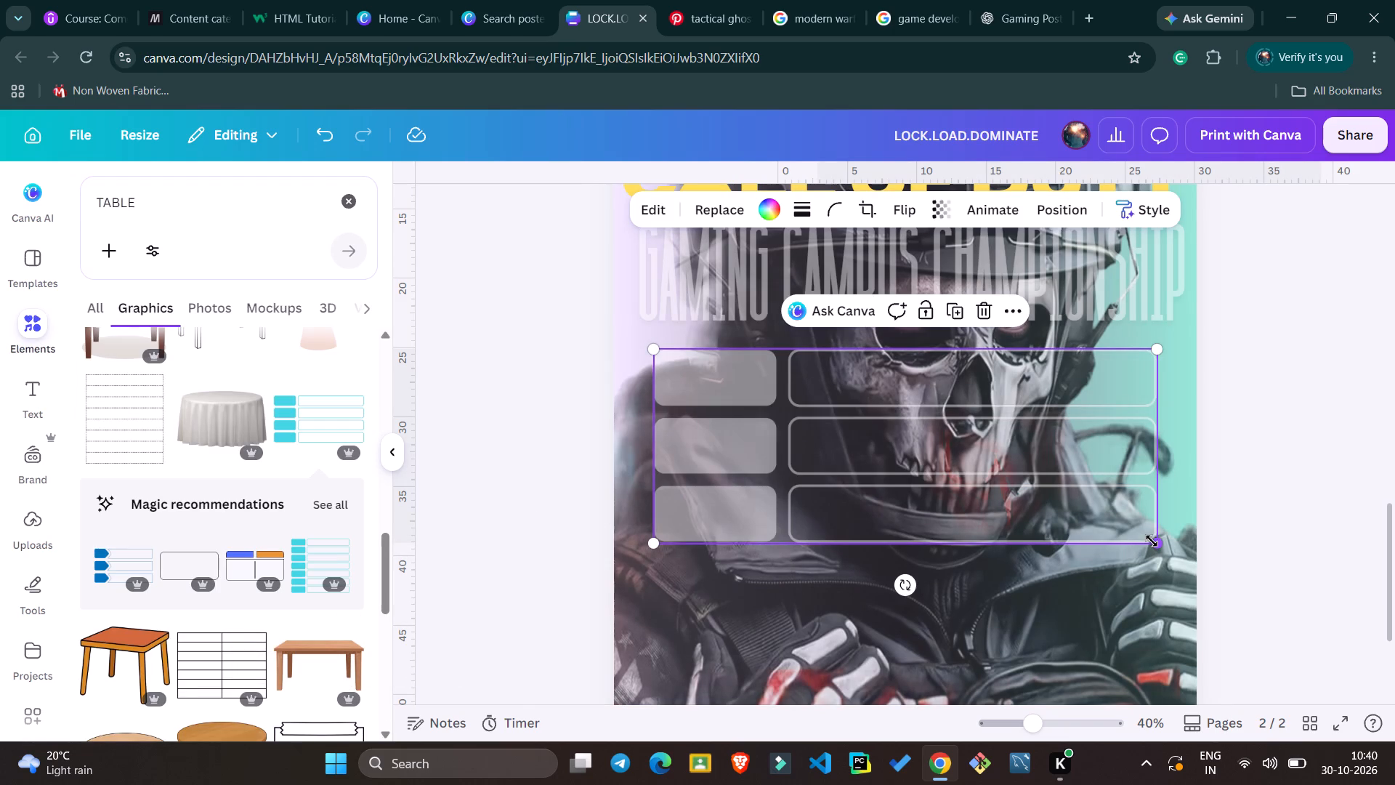
pyautogui.scroll(-2, 844, 467)
pyautogui.scroll(1, 844, 467)
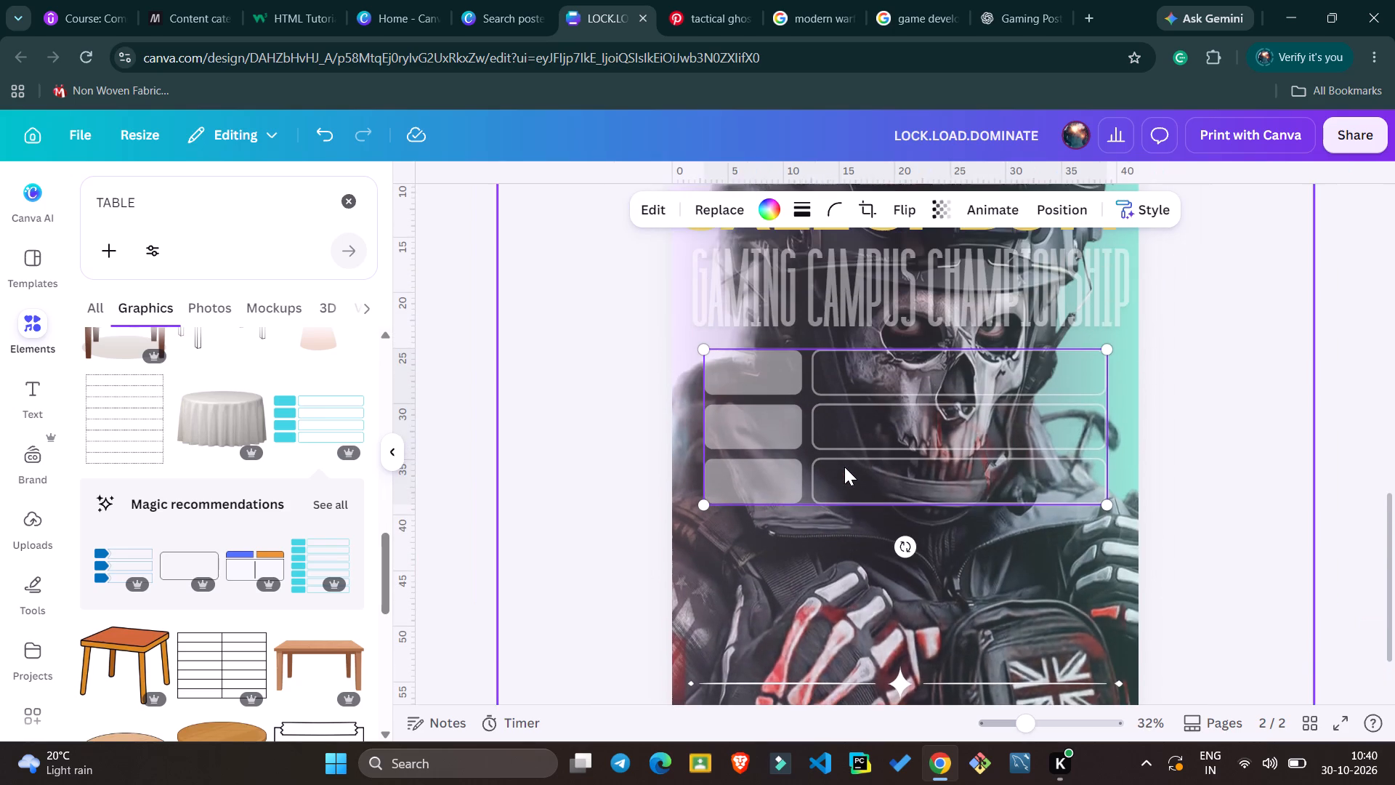
pyautogui.moveTo(1104, 503); pyautogui.dragTo(1144, 524)
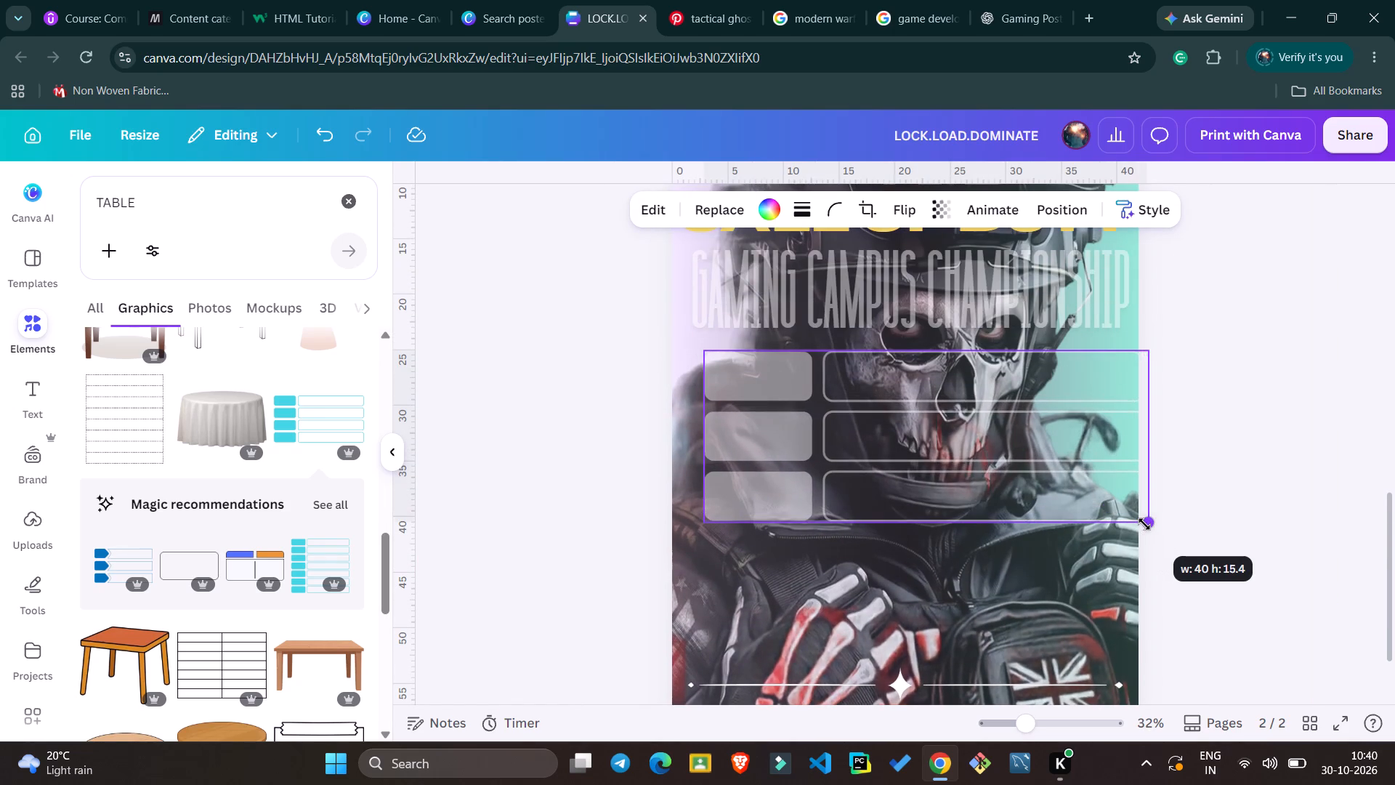
pyautogui.moveTo(1144, 524); pyautogui.dragTo(1115, 501)
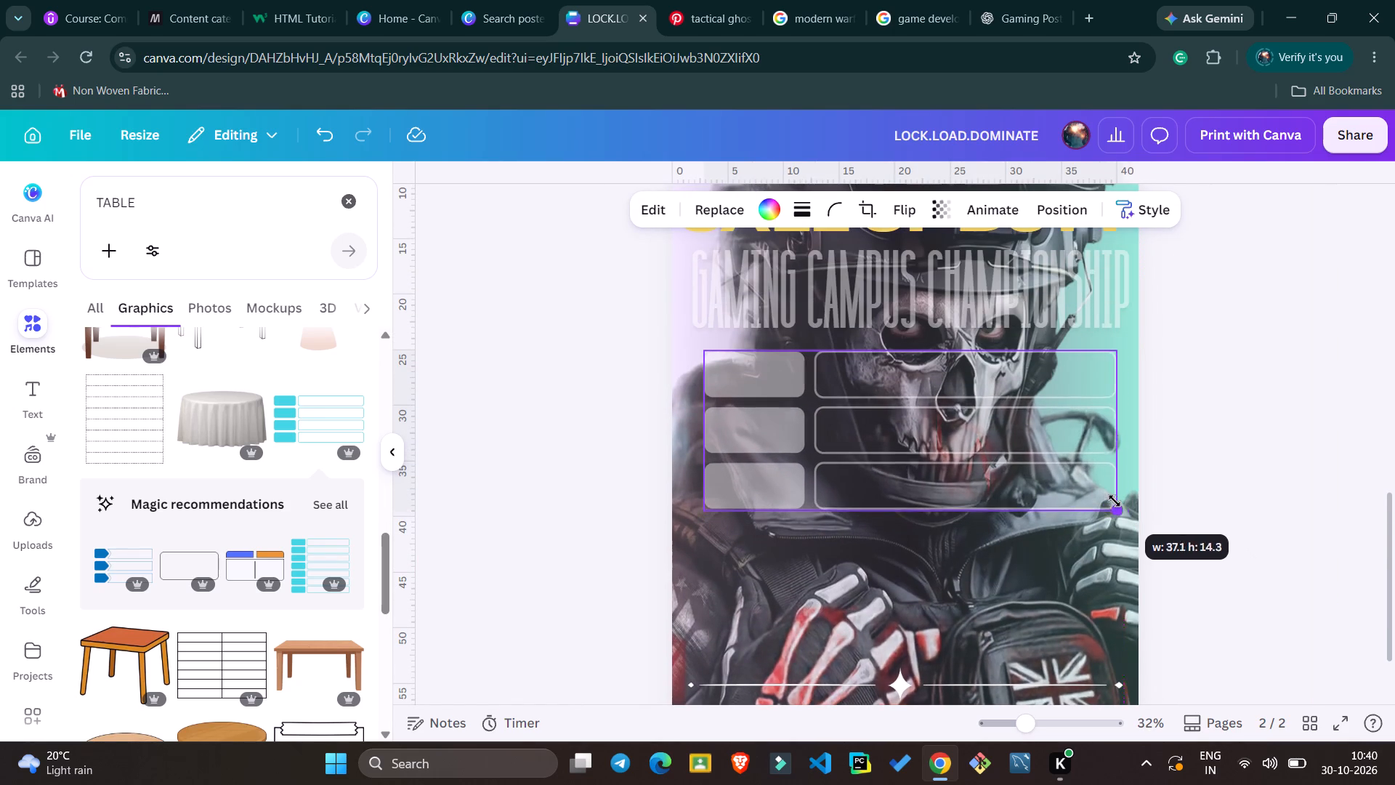
pyautogui.moveTo(1115, 501); pyautogui.dragTo(1108, 495)
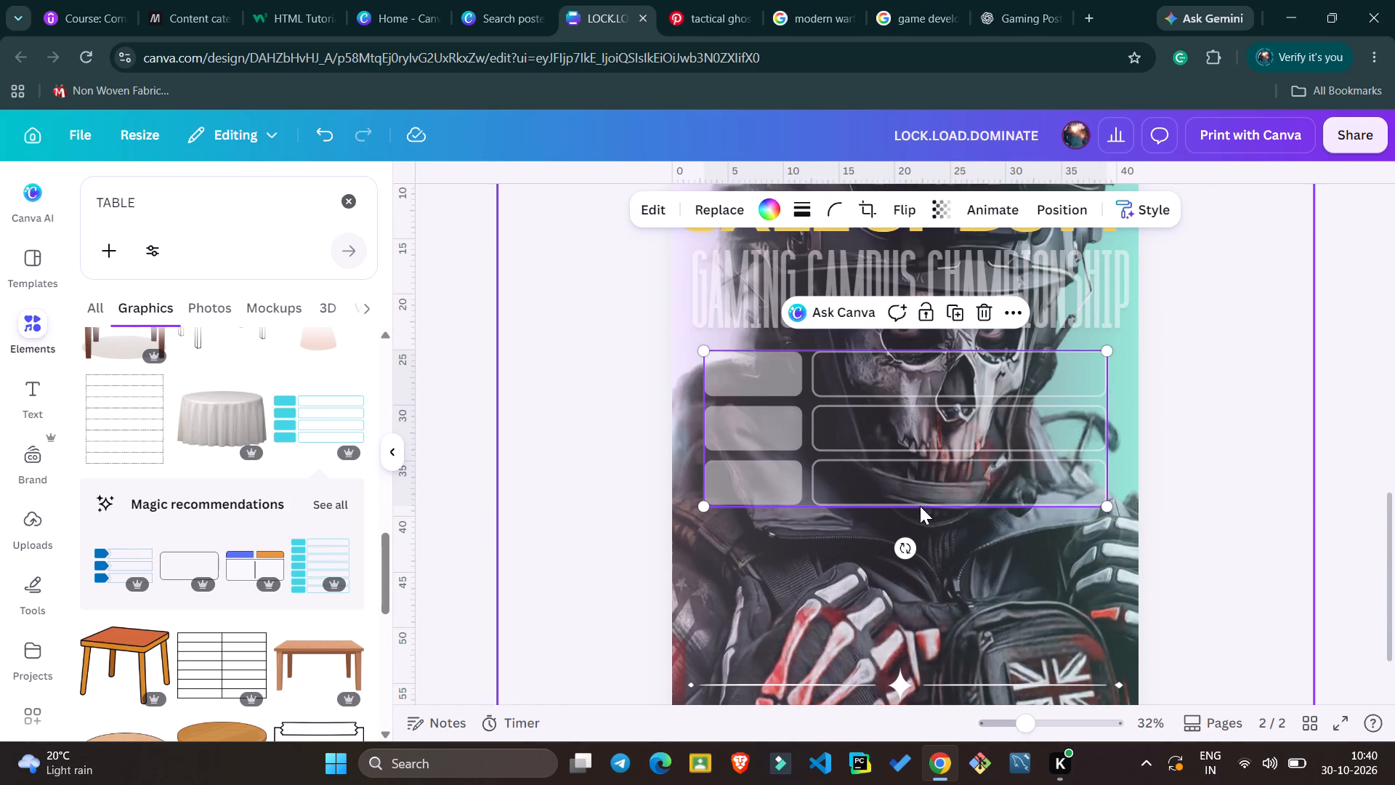
pyautogui.click(920, 502)
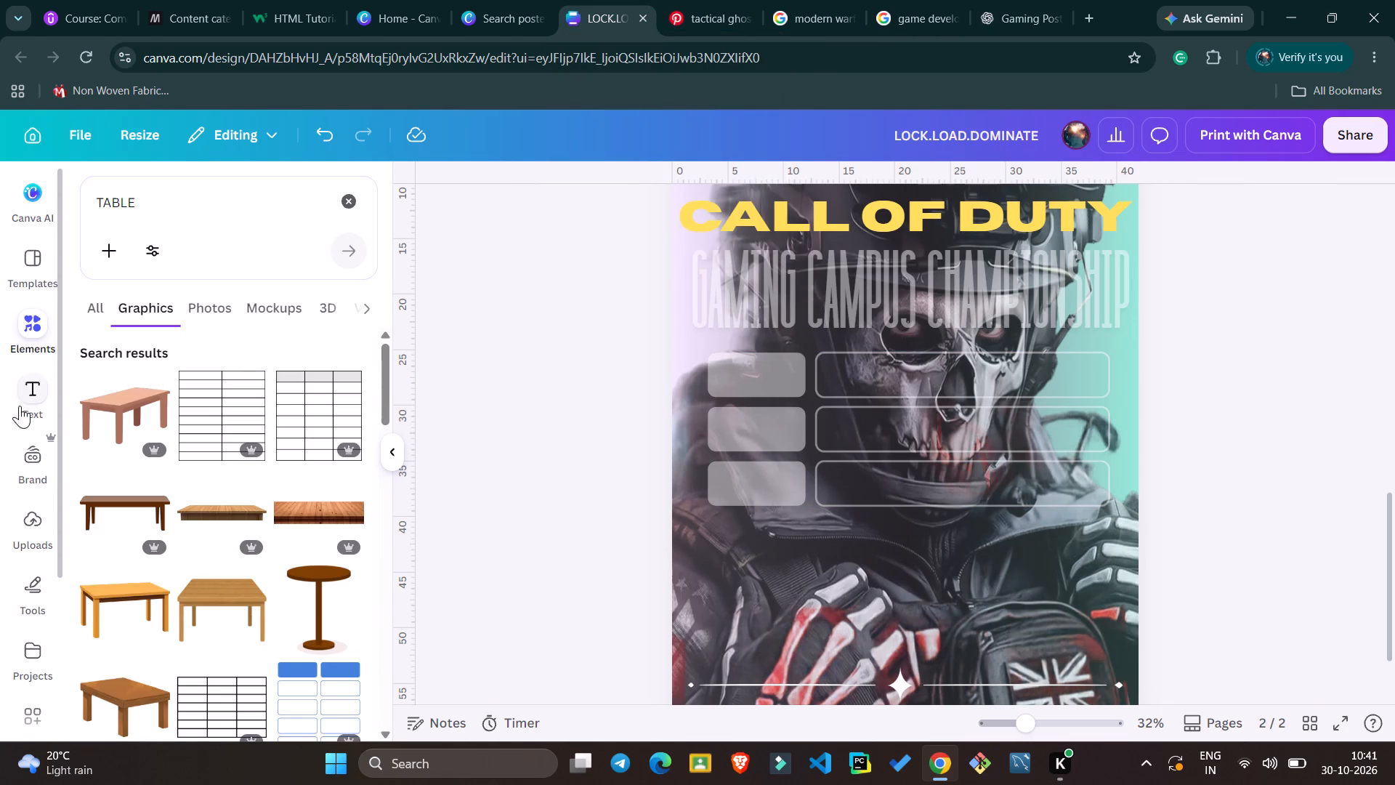
pyautogui.click(36, 402)
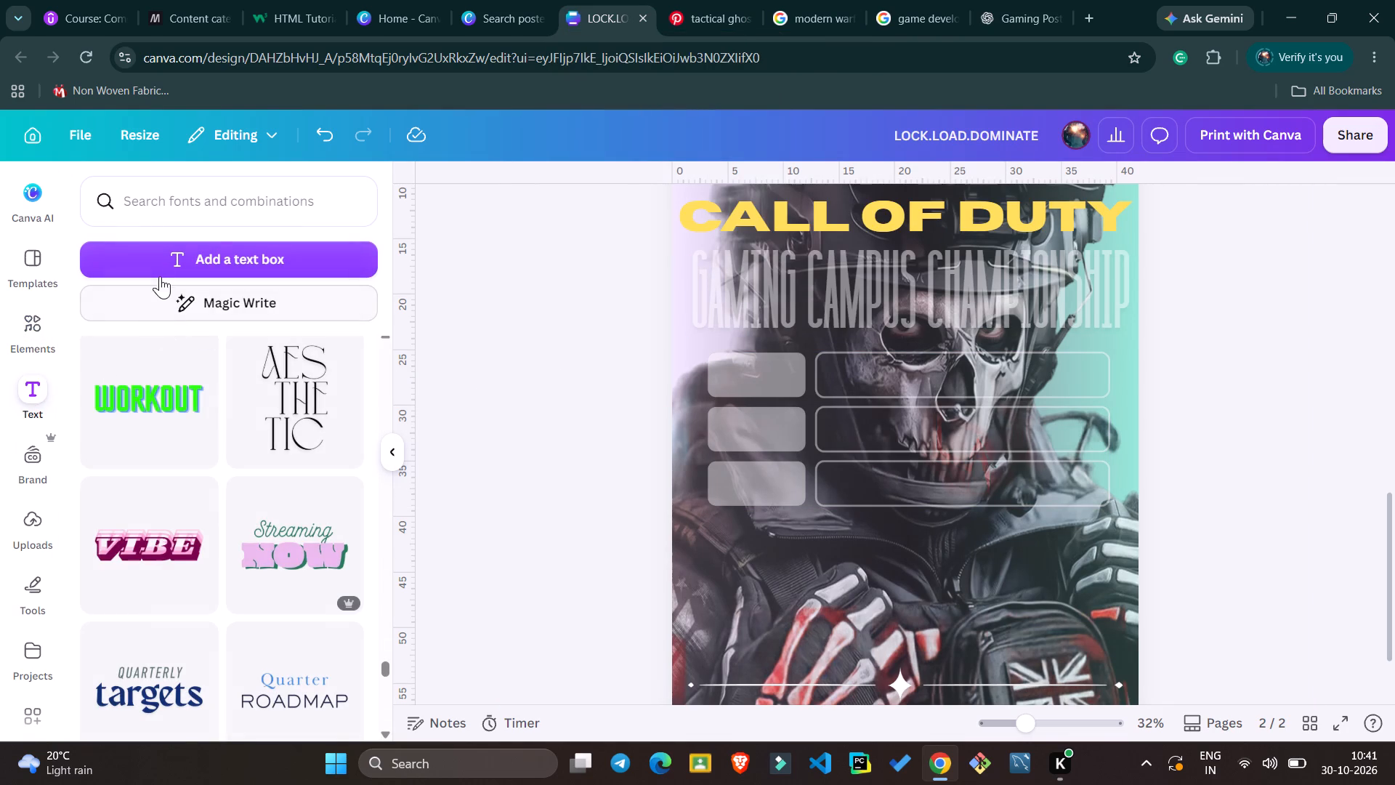
pyautogui.click(155, 398)
pyautogui.click(879, 407)
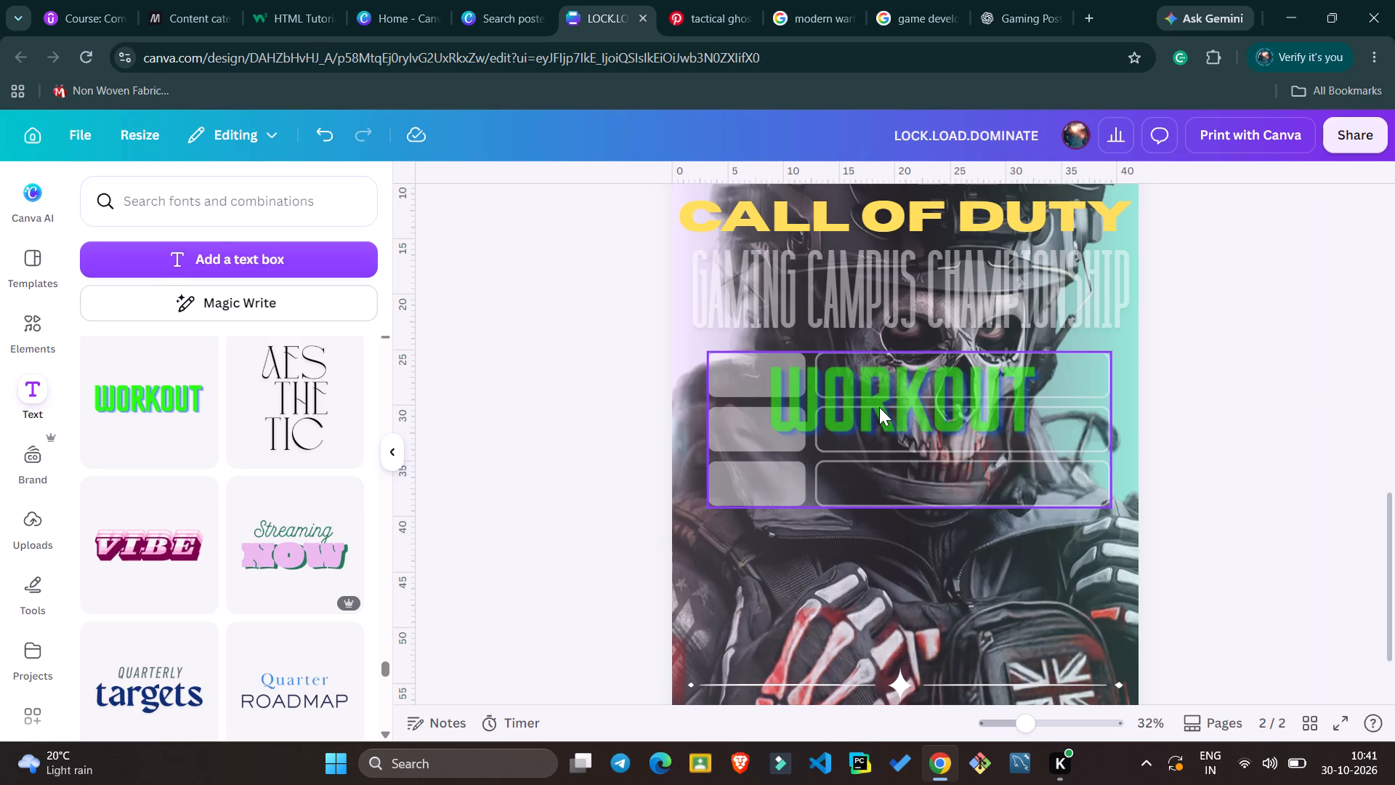
pyautogui.moveTo(1044, 451); pyautogui.dragTo(938, 392)
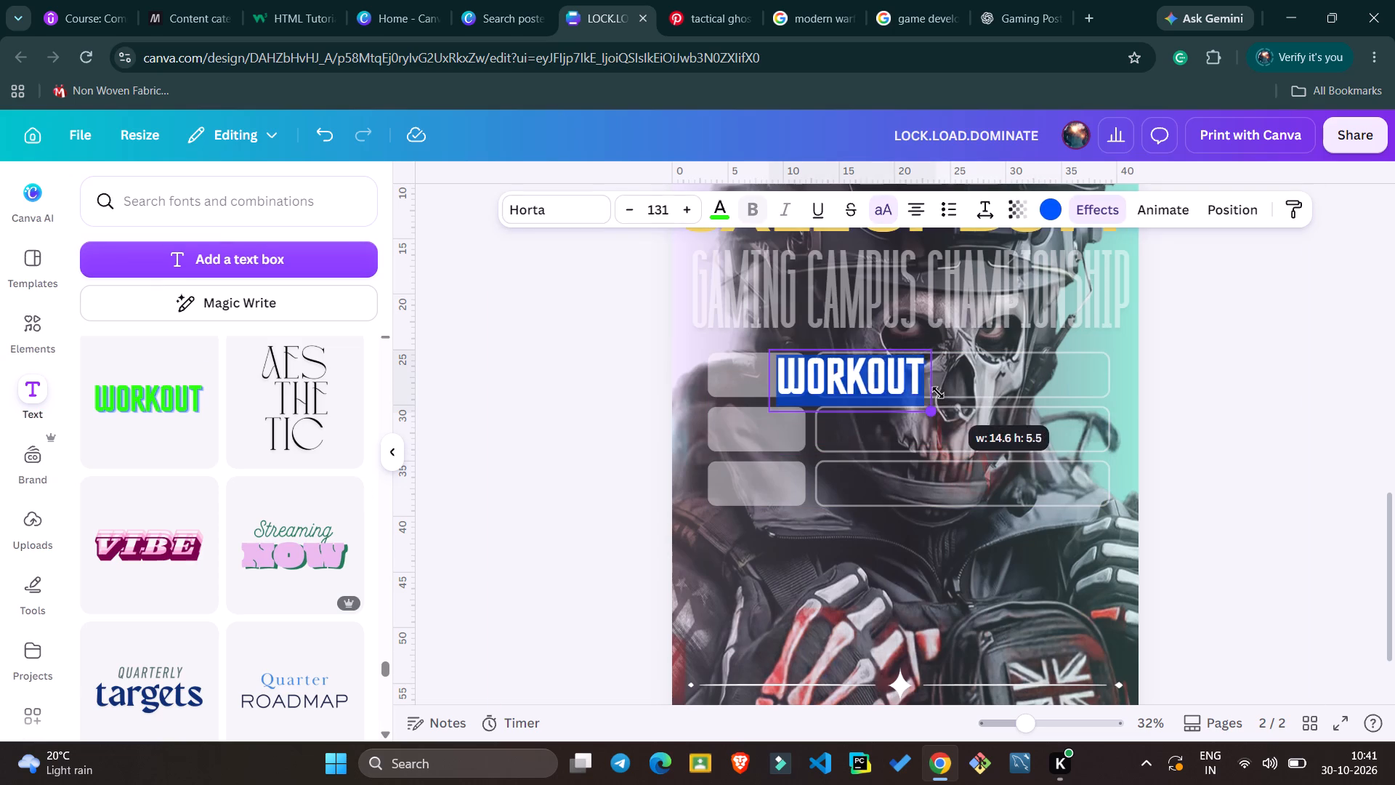
pyautogui.moveTo(938, 392); pyautogui.dragTo(905, 370)
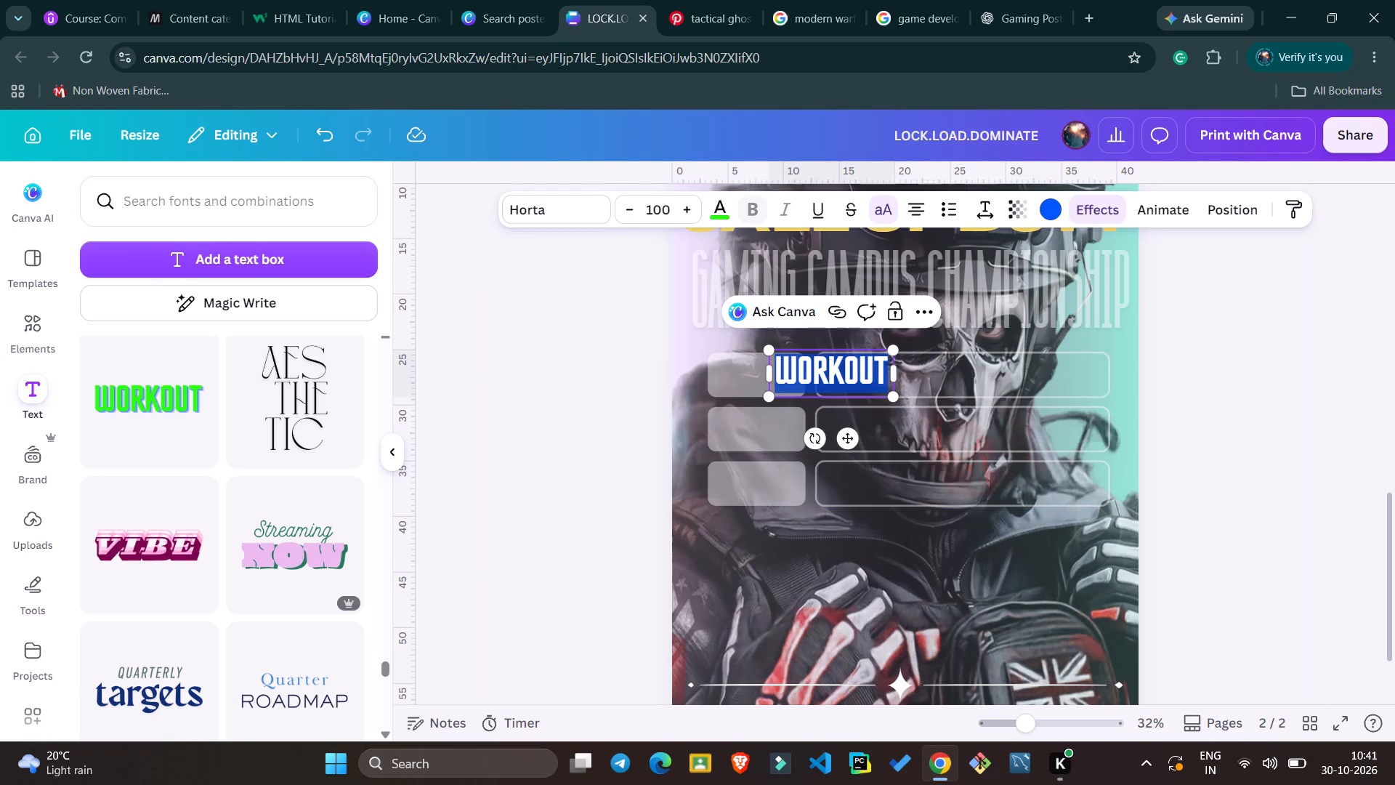
# Replace the WORKOUT wording with DATE & TIME and widen its text box until the wording fits on one line.
pyautogui.write('DATE')
pyautogui.press('space')
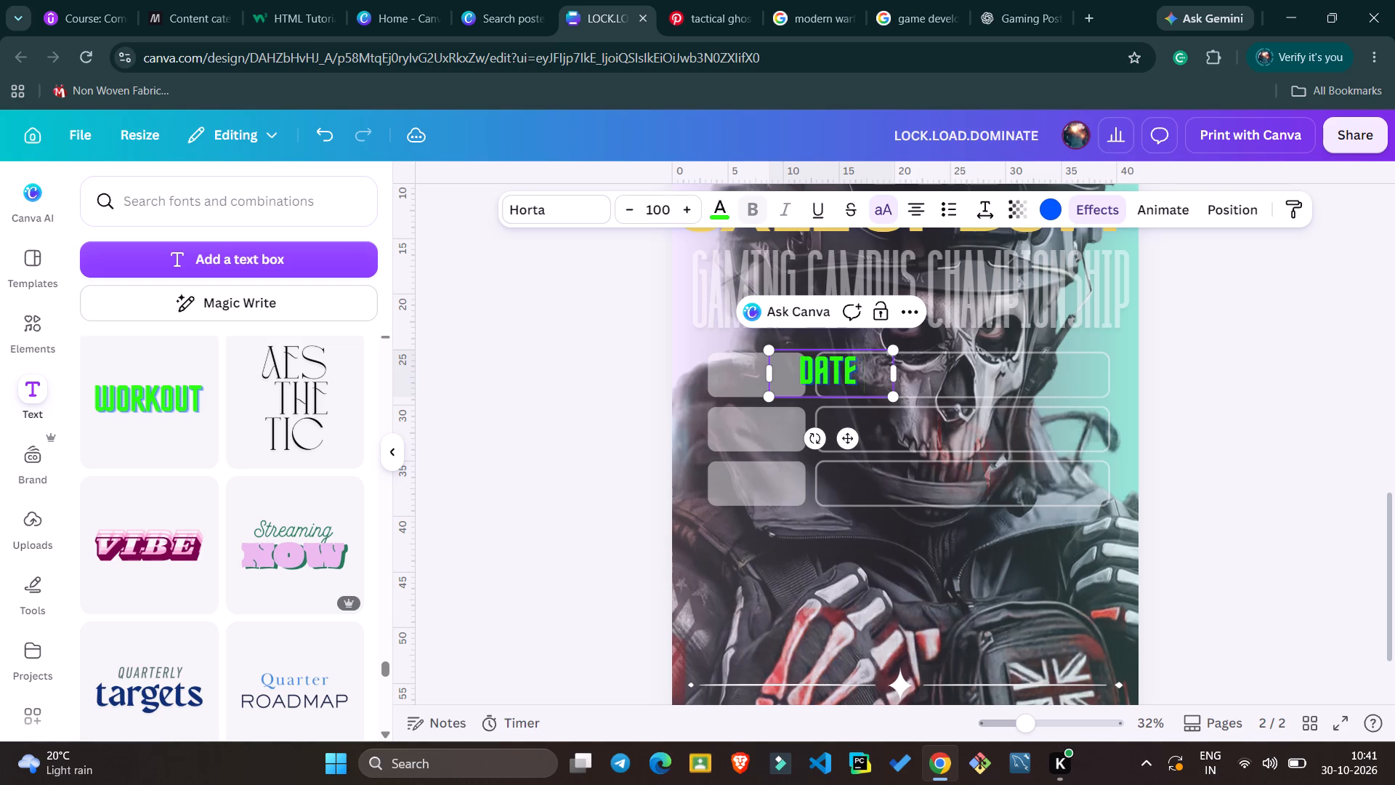
pyautogui.write('& I')
pyautogui.press('BackSpace')
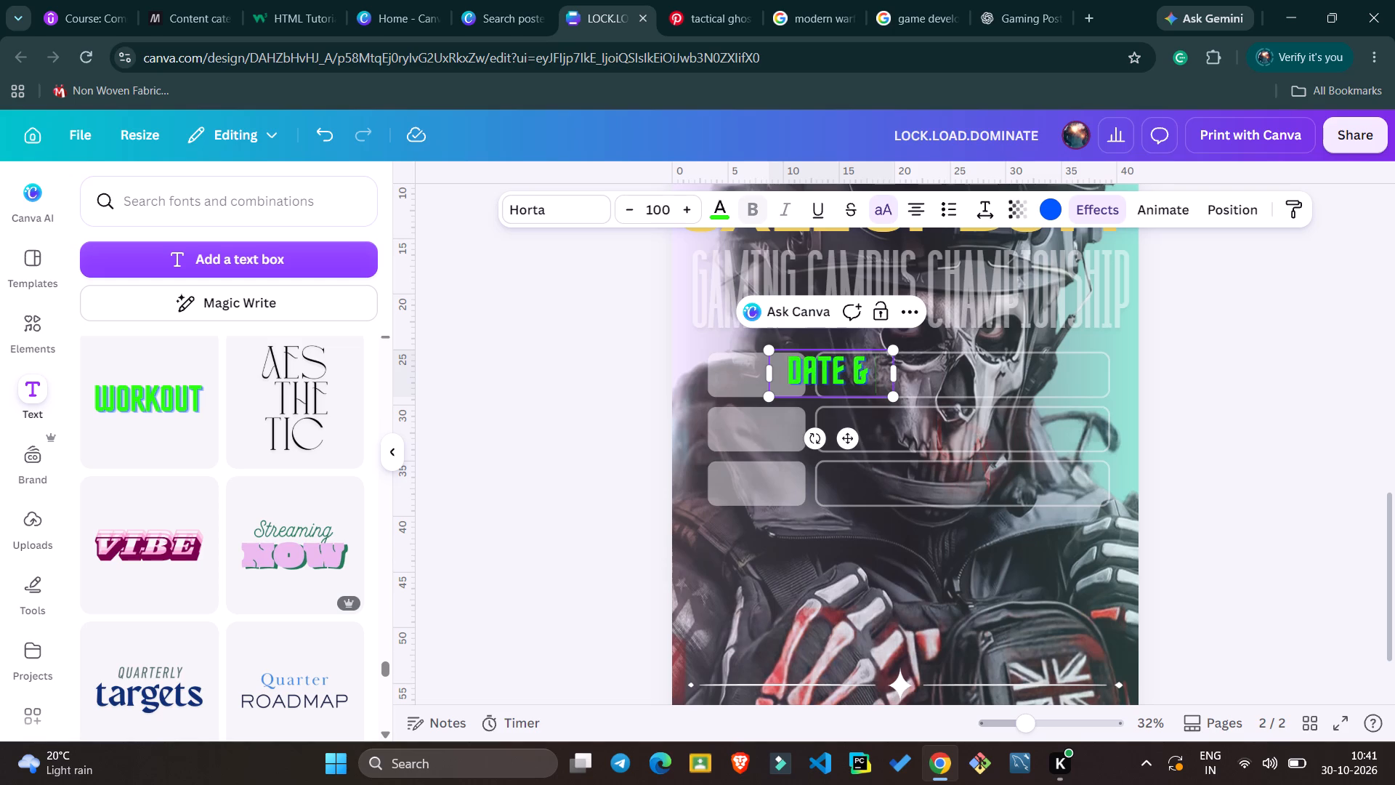
pyautogui.write('TIME')
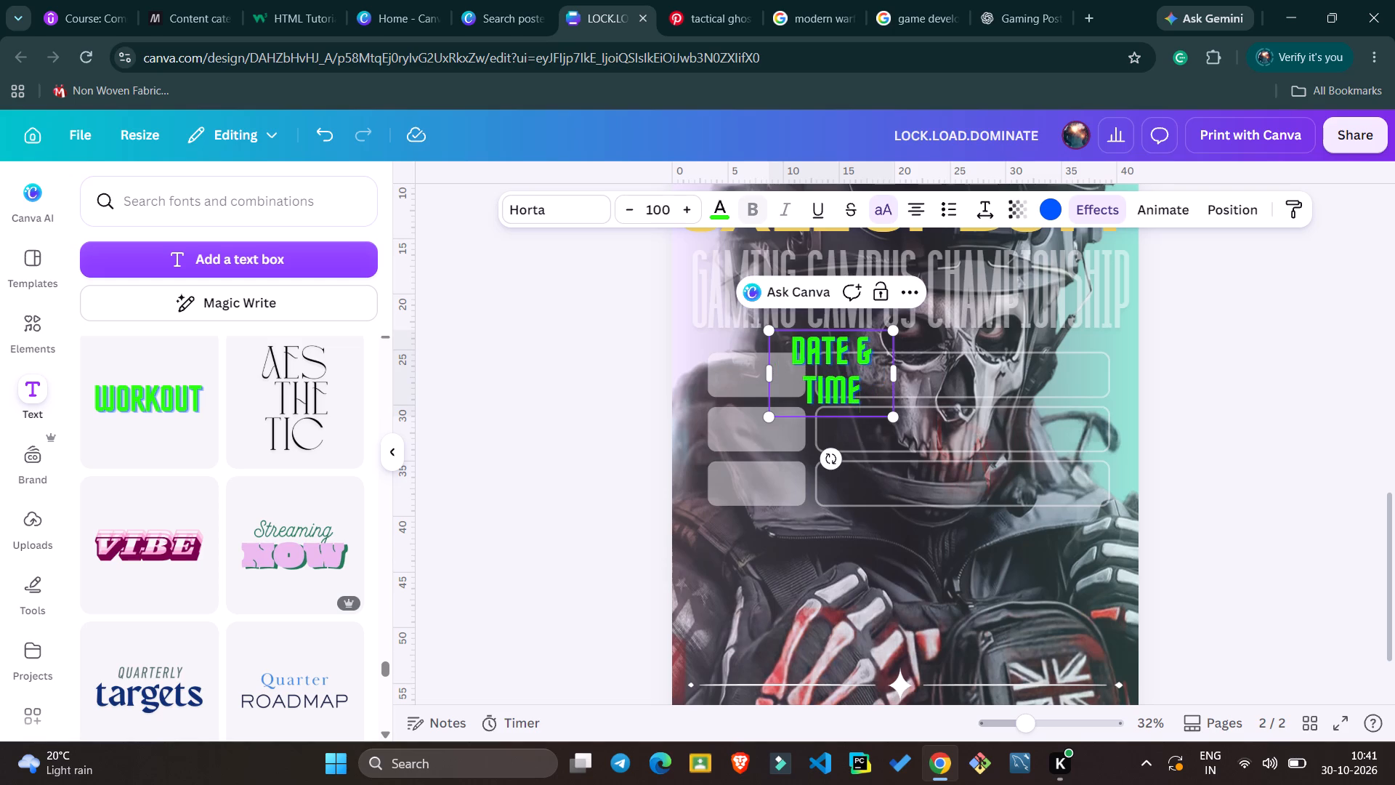
pyautogui.moveTo(898, 375); pyautogui.dragTo(930, 370)
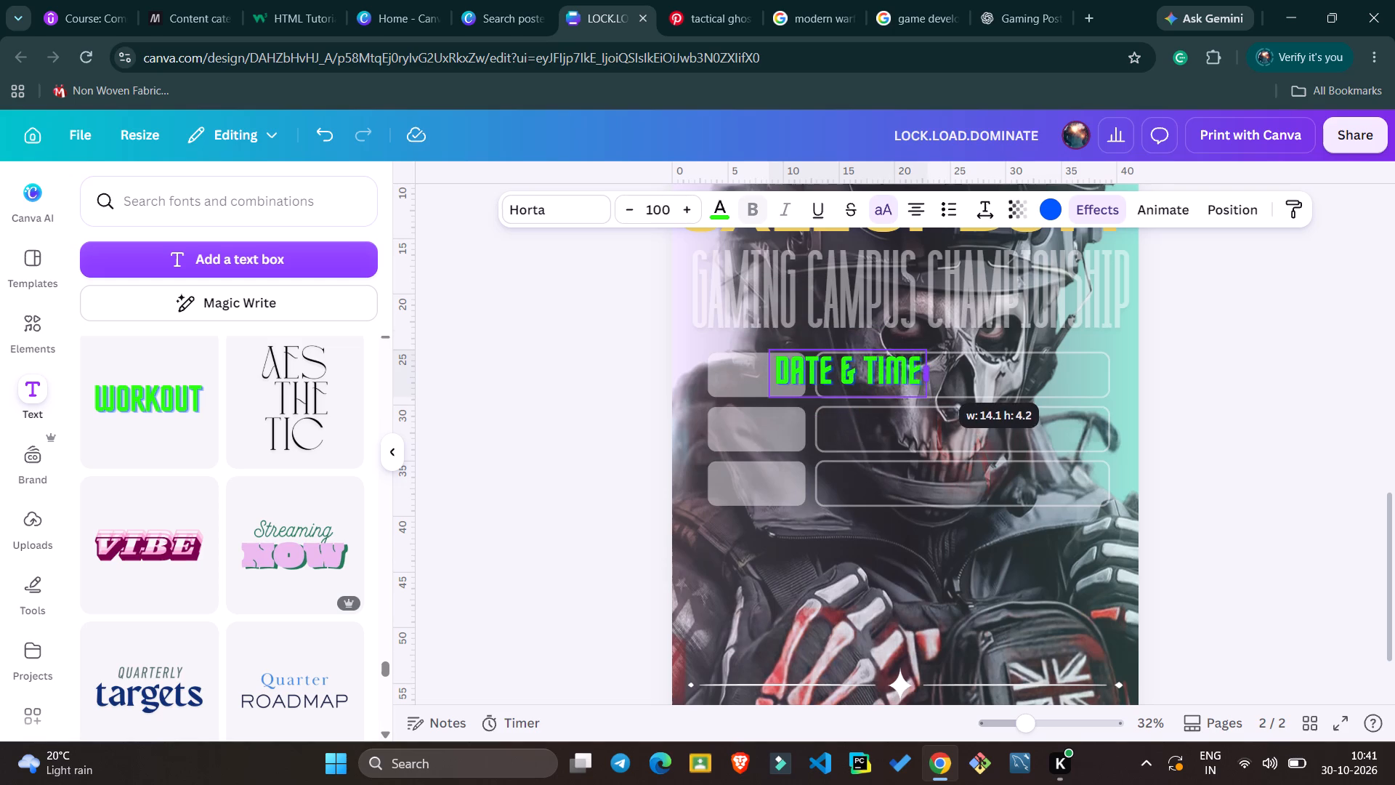
pyautogui.moveTo(930, 370); pyautogui.dragTo(922, 366)
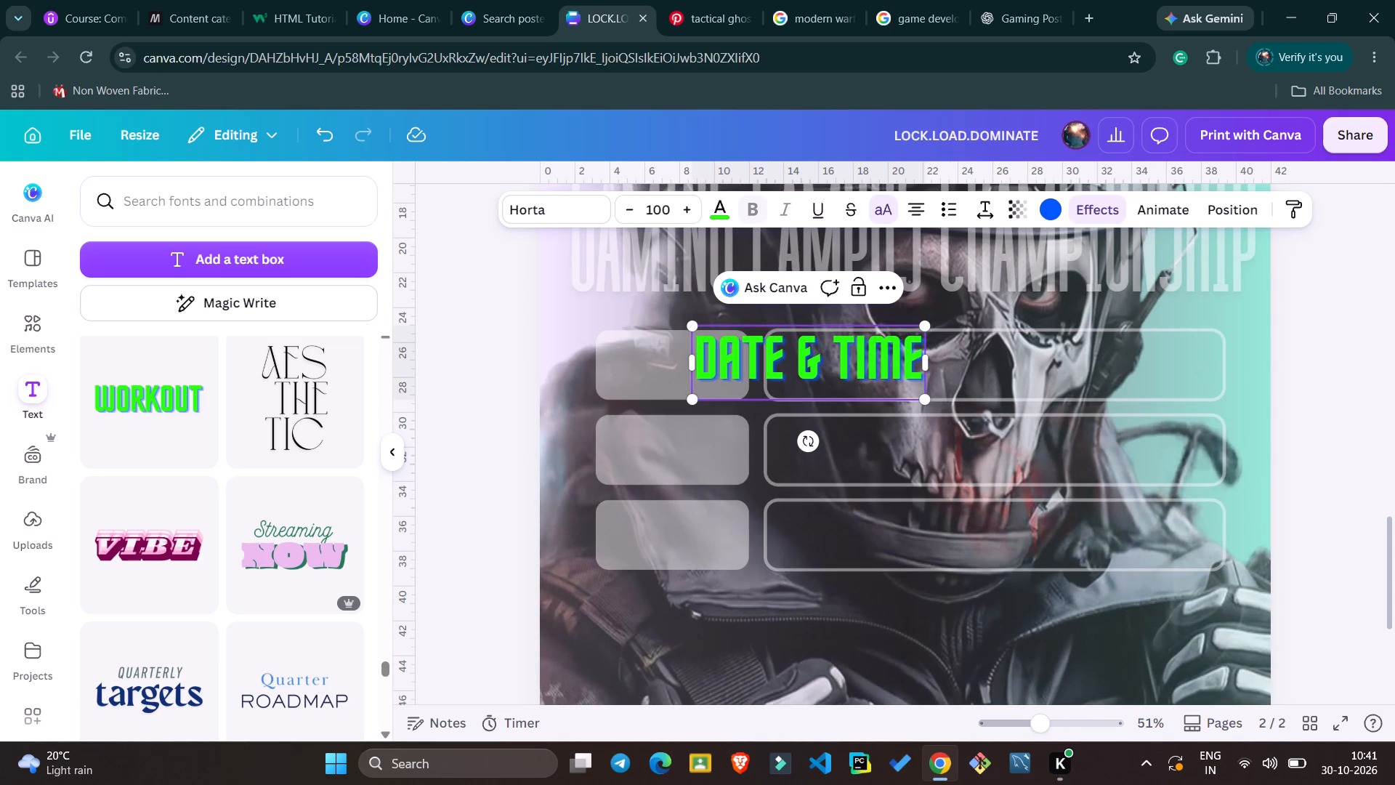
# Shrink the DATE & TIME text to font size 66.3 and fit it inside the small label cell of the table's first row.
pyautogui.moveTo(779, 351); pyautogui.dragTo(759, 353)
pyautogui.click(759, 353)
pyautogui.click(608, 305)
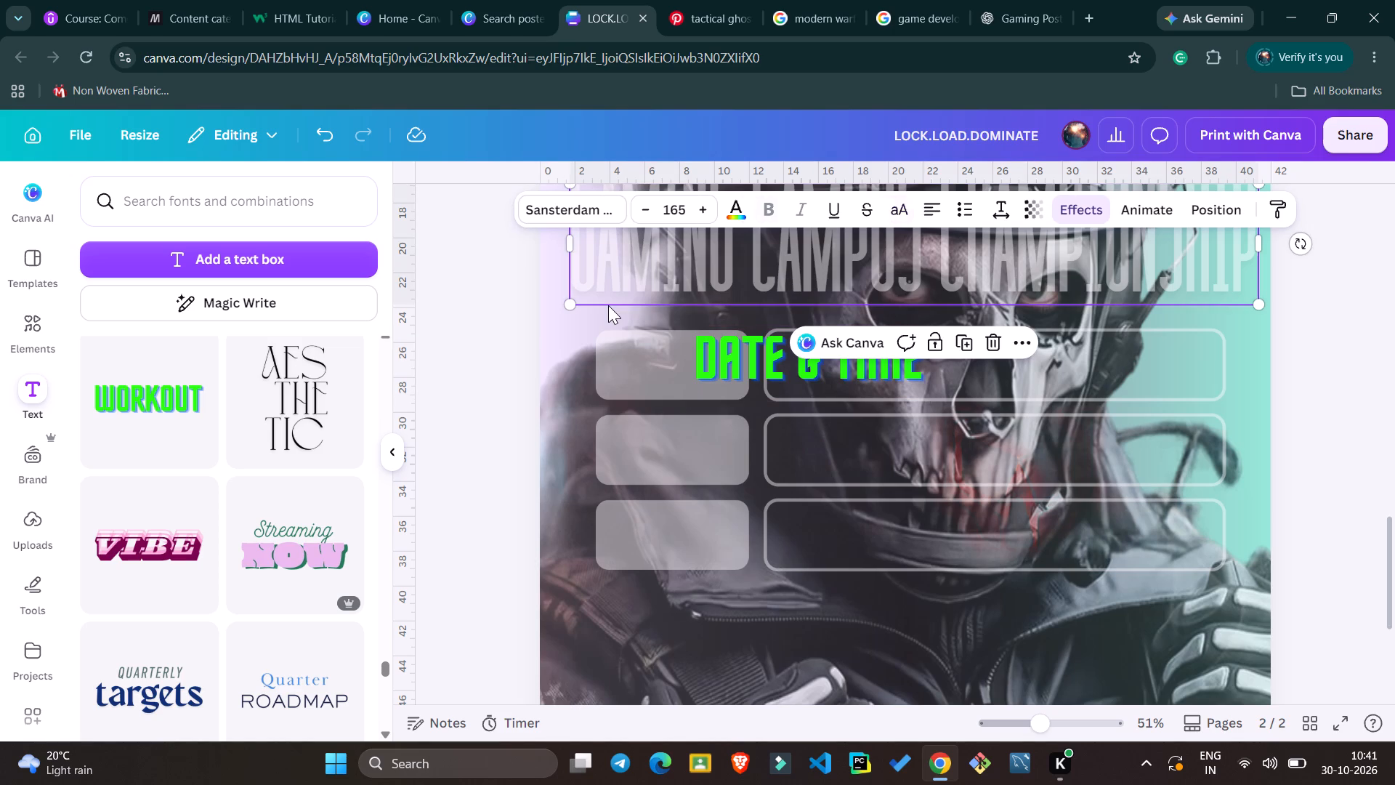
pyautogui.moveTo(770, 371); pyautogui.dragTo(676, 376)
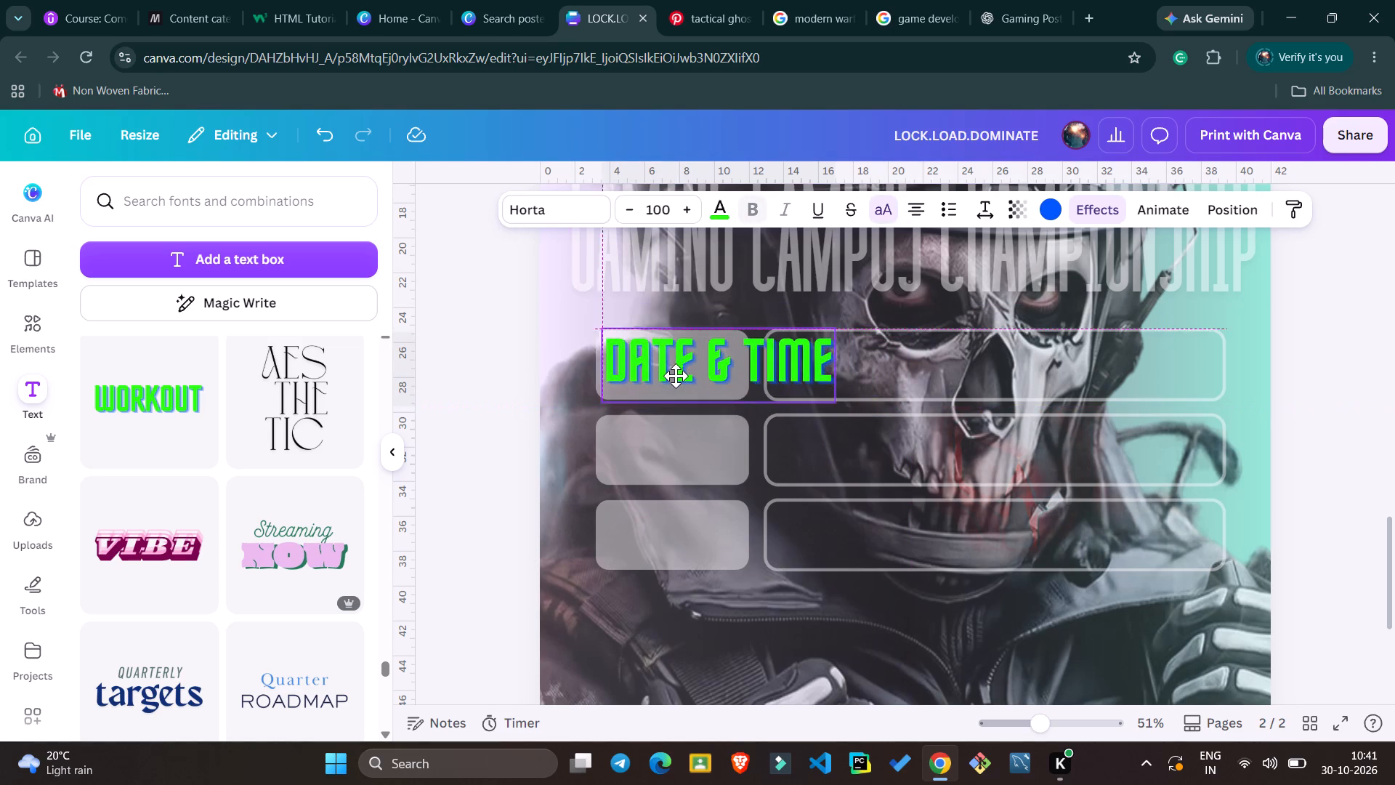
pyautogui.moveTo(676, 376); pyautogui.dragTo(660, 376)
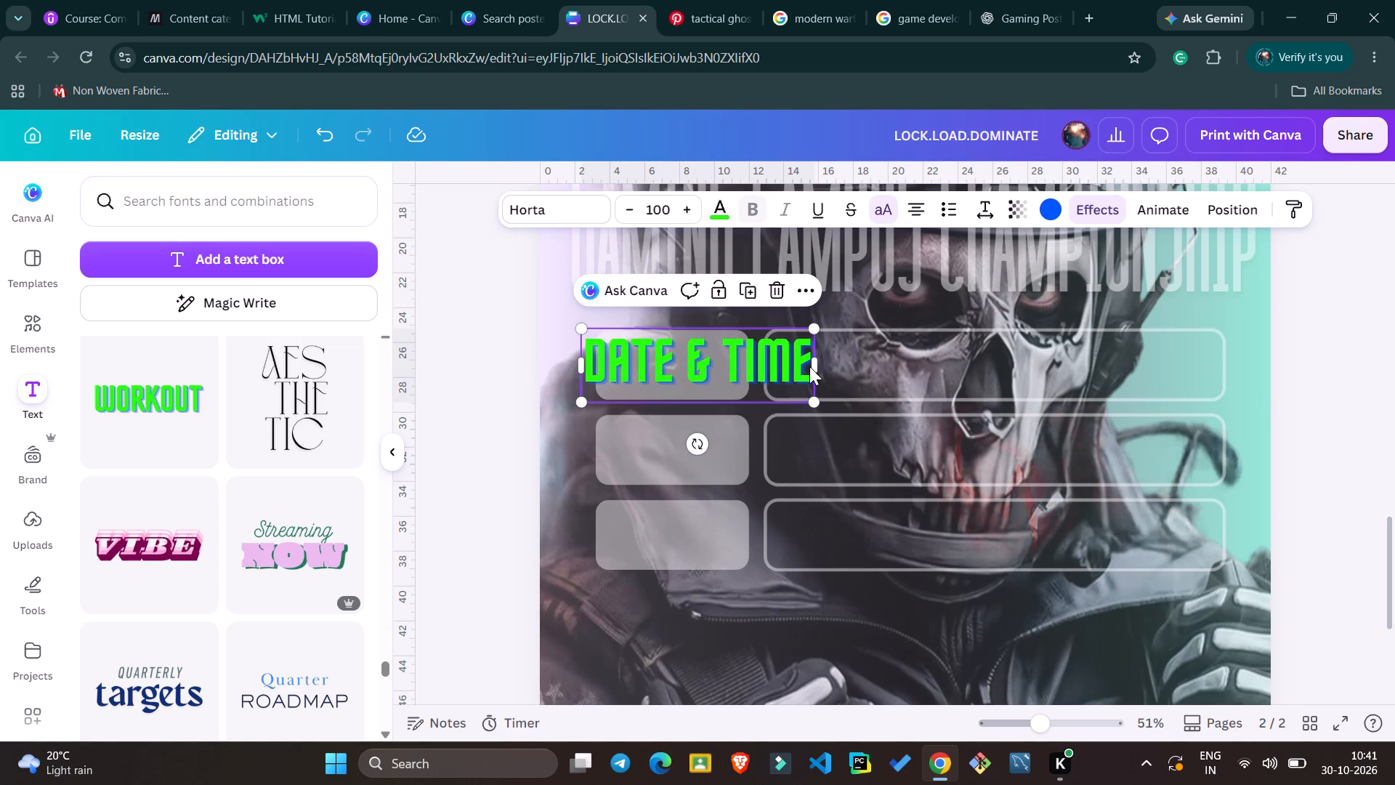
pyautogui.moveTo(813, 400); pyautogui.dragTo(768, 383)
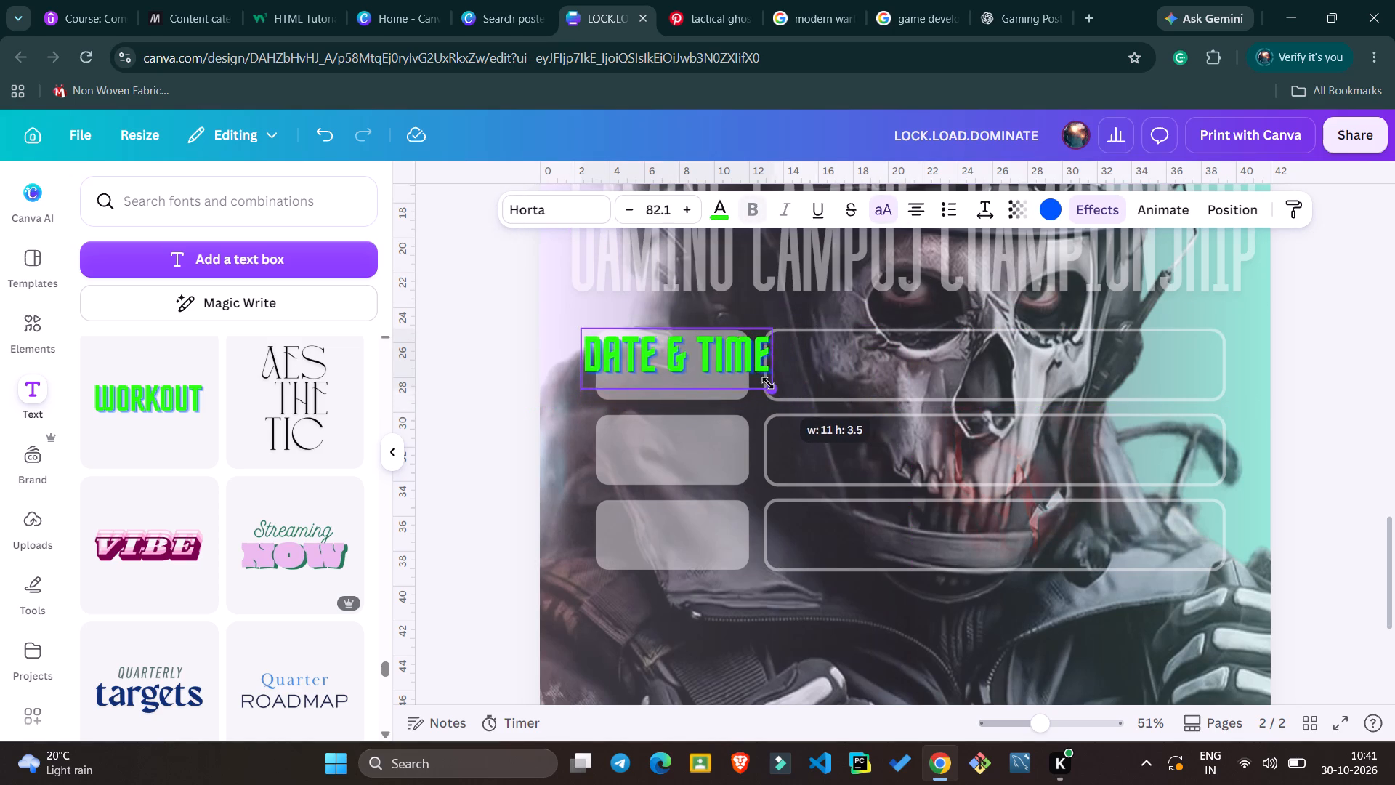
pyautogui.moveTo(768, 383); pyautogui.dragTo(766, 382)
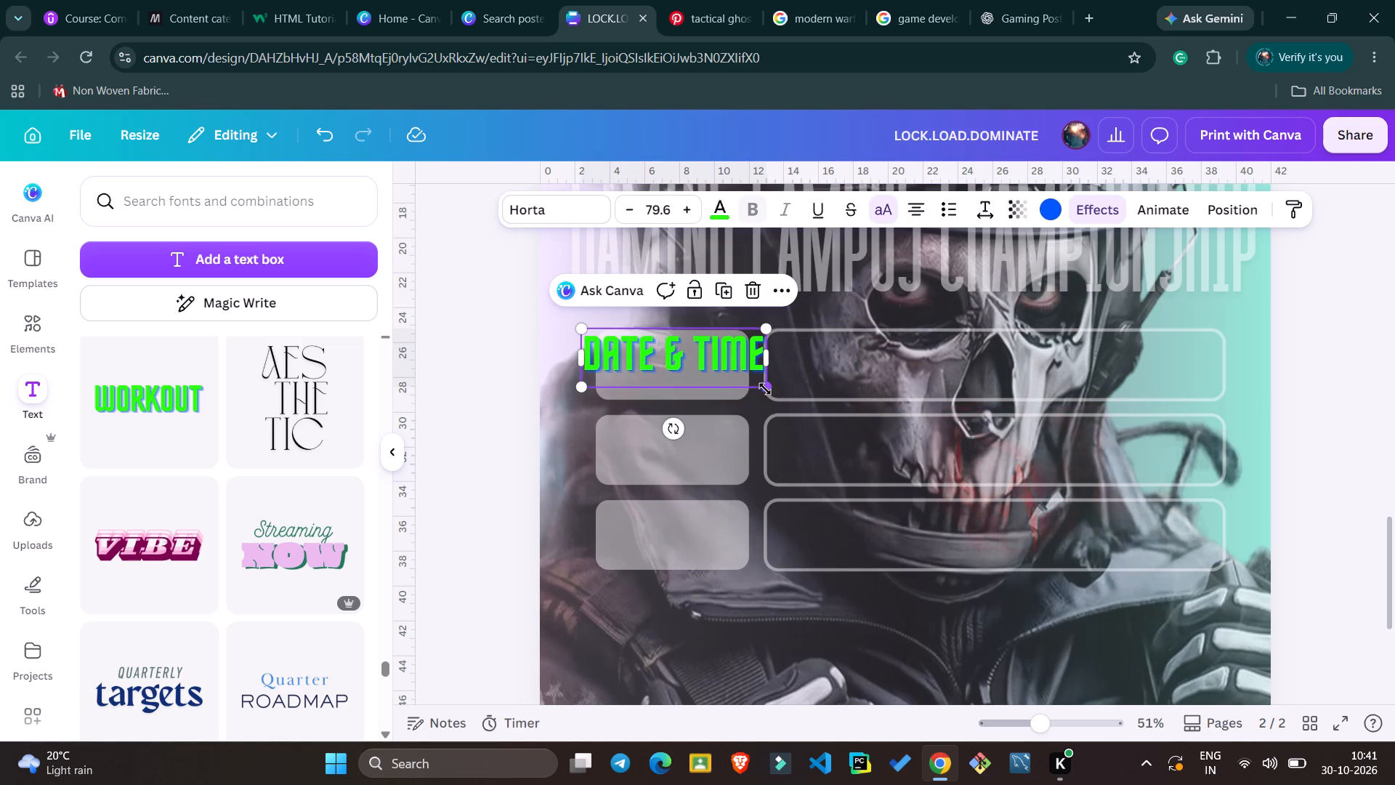
pyautogui.moveTo(766, 389); pyautogui.dragTo(744, 381)
pyautogui.moveTo(744, 381); pyautogui.dragTo(756, 385)
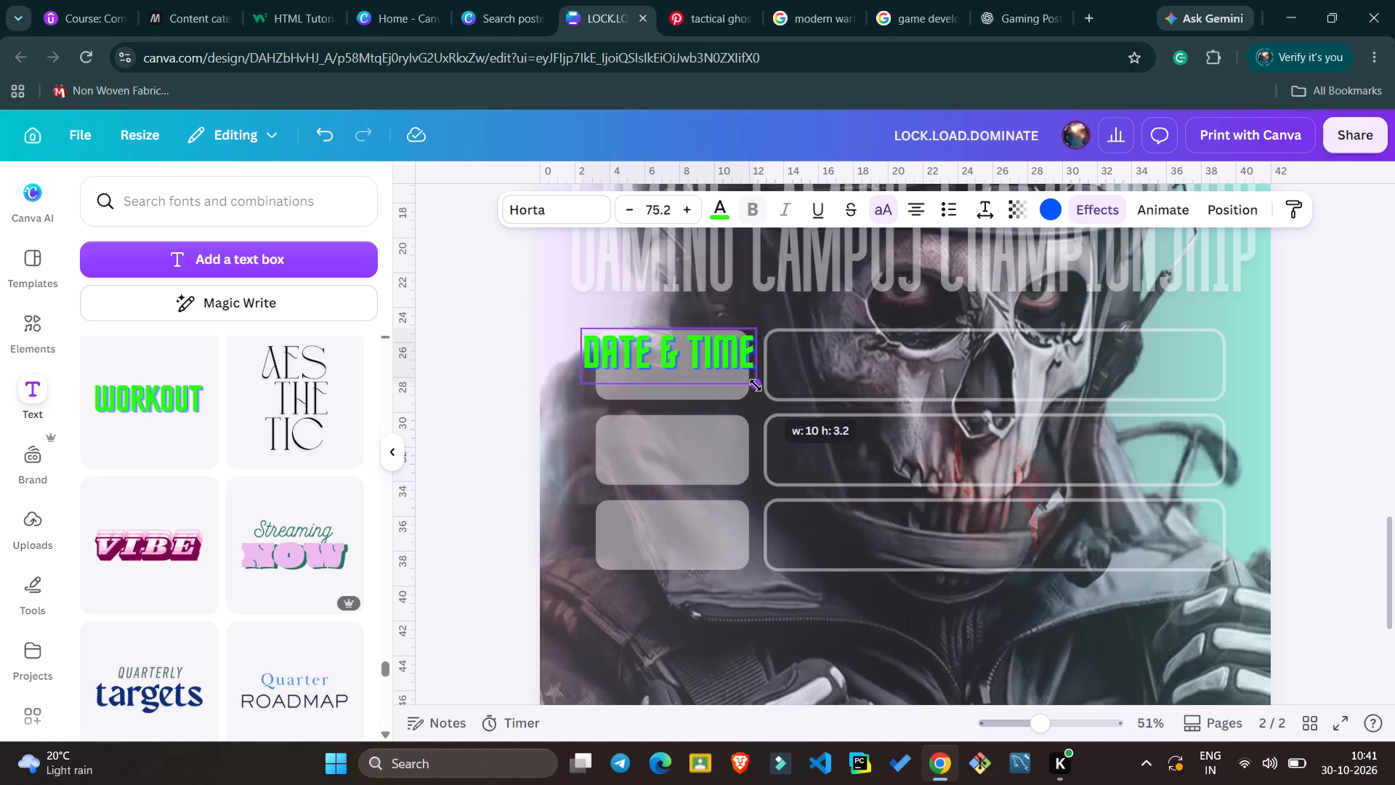
pyautogui.moveTo(756, 385); pyautogui.dragTo(755, 385)
pyautogui.moveTo(716, 363); pyautogui.dragTo(716, 377)
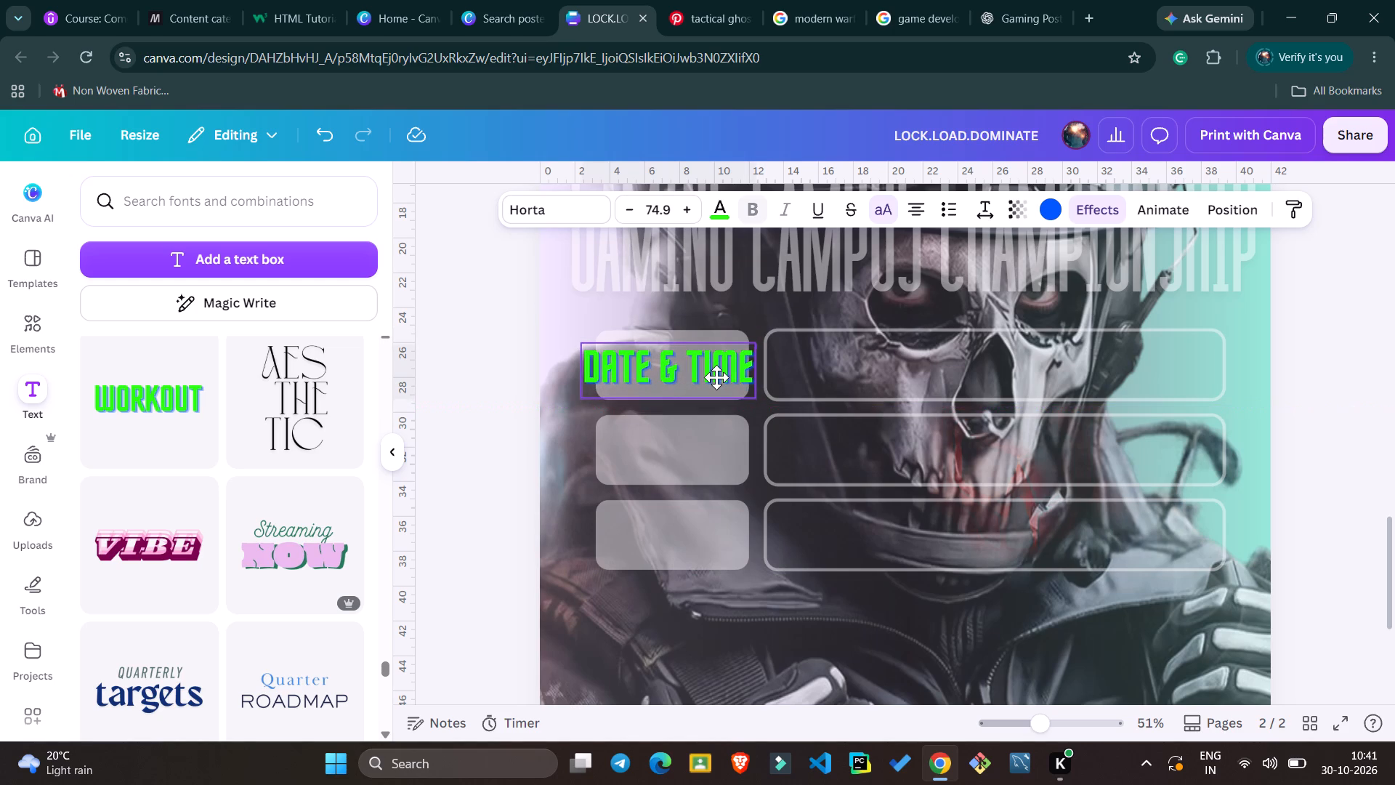
pyautogui.moveTo(716, 377); pyautogui.dragTo(719, 379)
pyautogui.moveTo(756, 393); pyautogui.dragTo(736, 387)
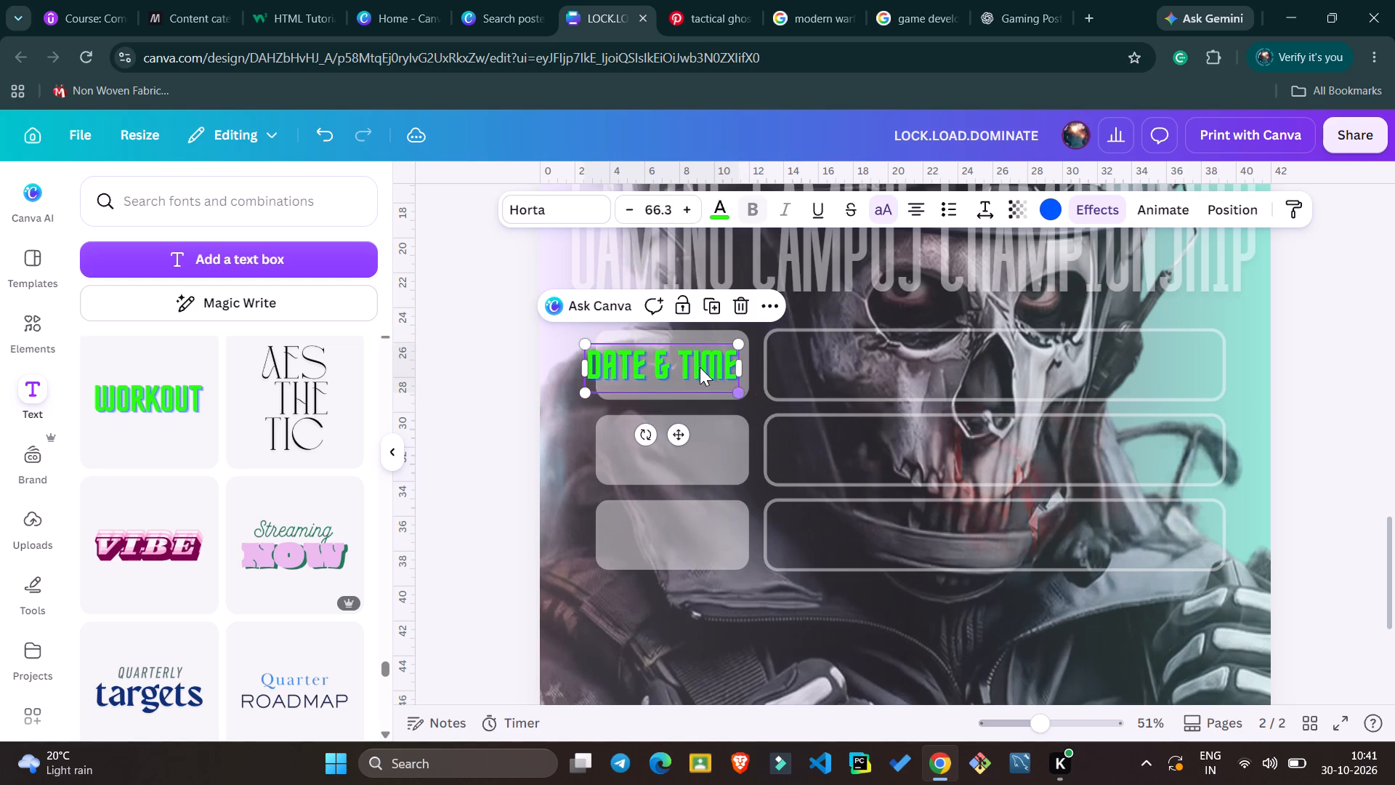
pyautogui.moveTo(696, 364); pyautogui.dragTo(705, 364)
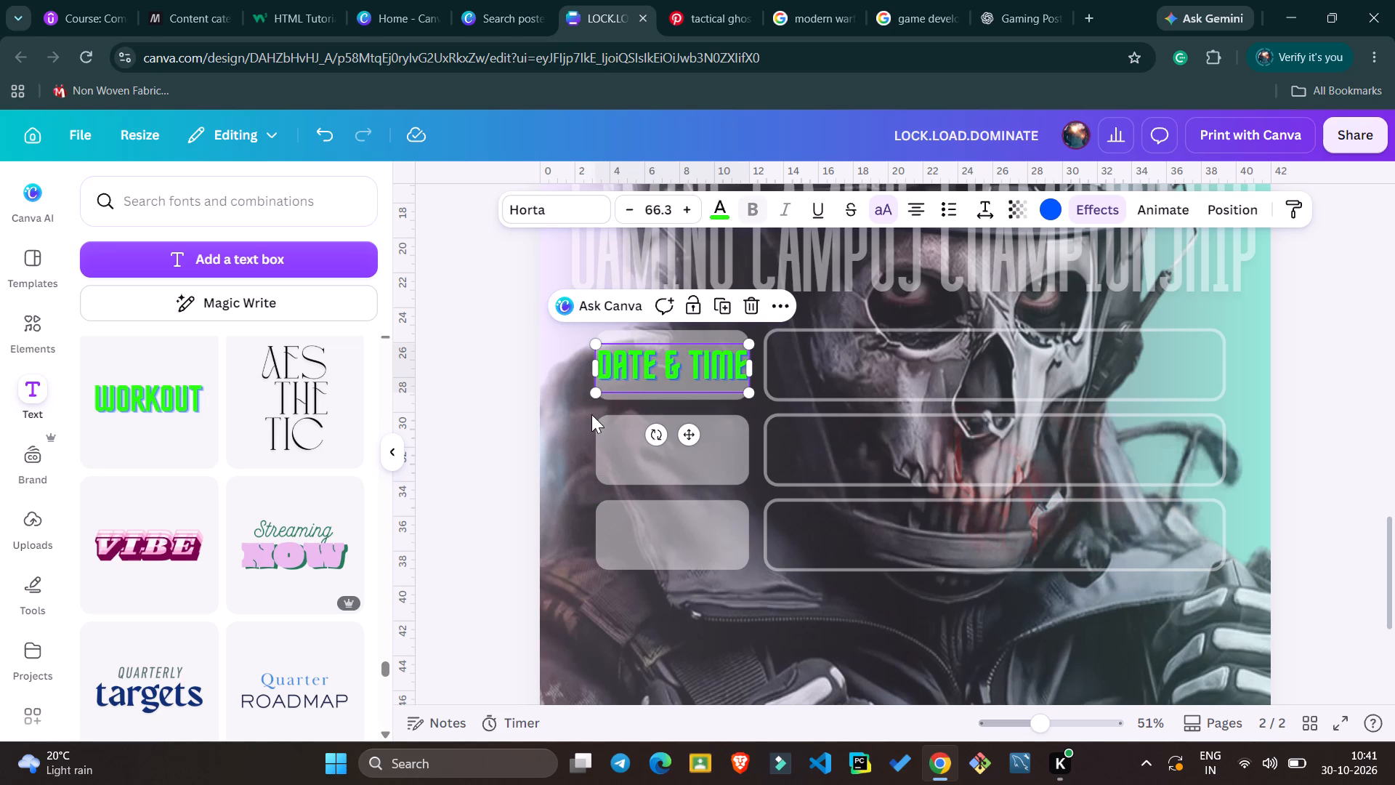
# Duplicate the DATE & TIME label into the second row's label cell, reword it VENUE/MODE, and widen its box to fit one line.
pyautogui.hotkey('ctrl', 'd')
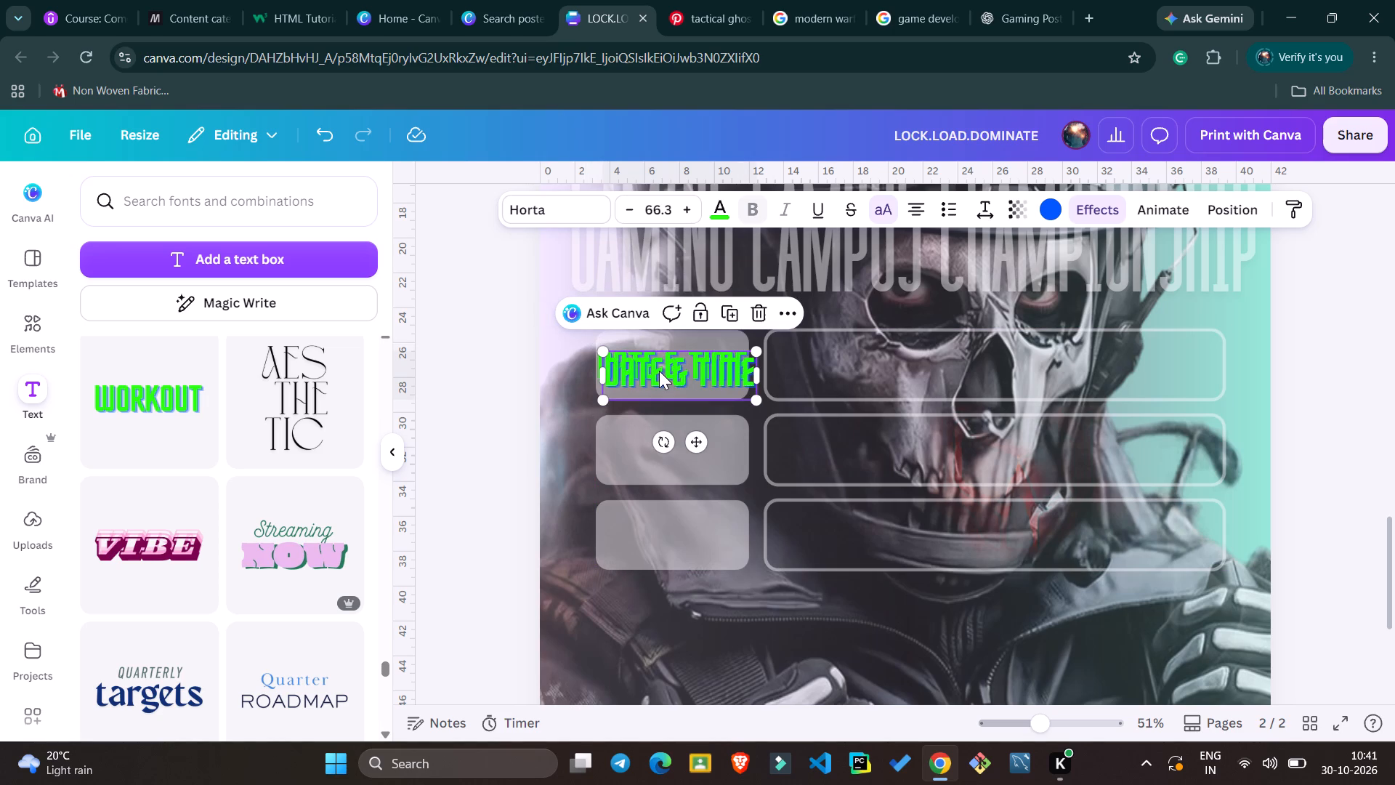
pyautogui.moveTo(684, 377); pyautogui.dragTo(675, 455)
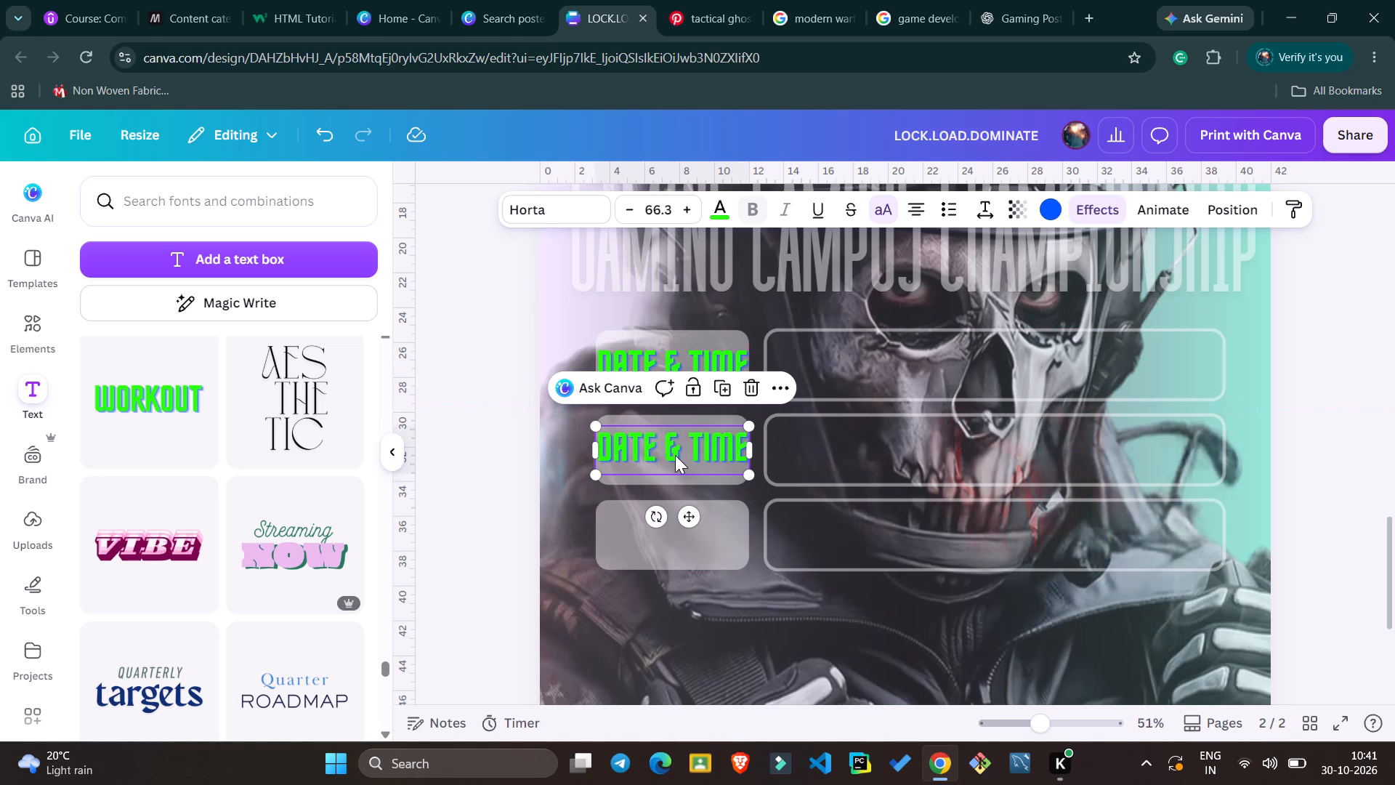
pyautogui.doubleClick(675, 455)
pyautogui.write('VENUE')
pyautogui.write('/MODE')
pyautogui.click(755, 449)
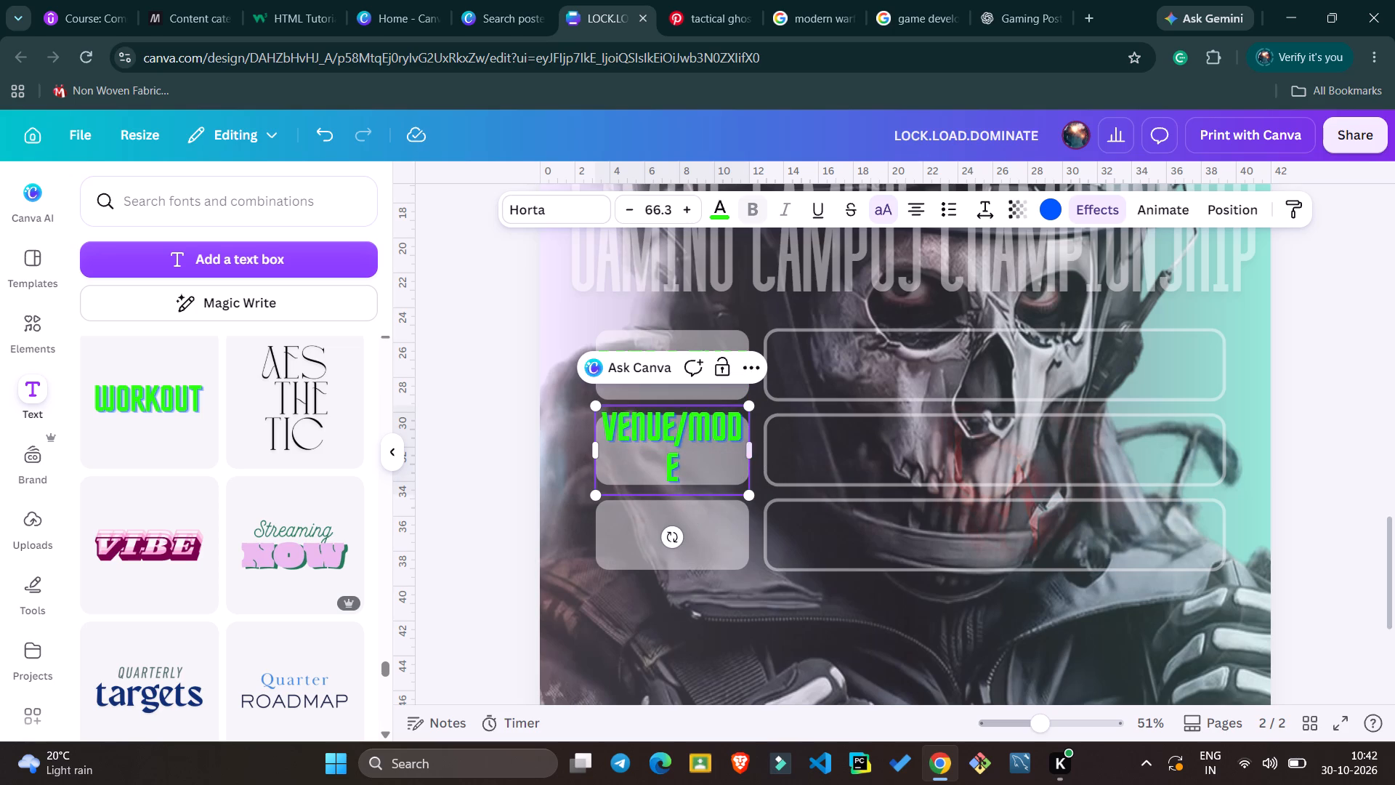
pyautogui.click(750, 451)
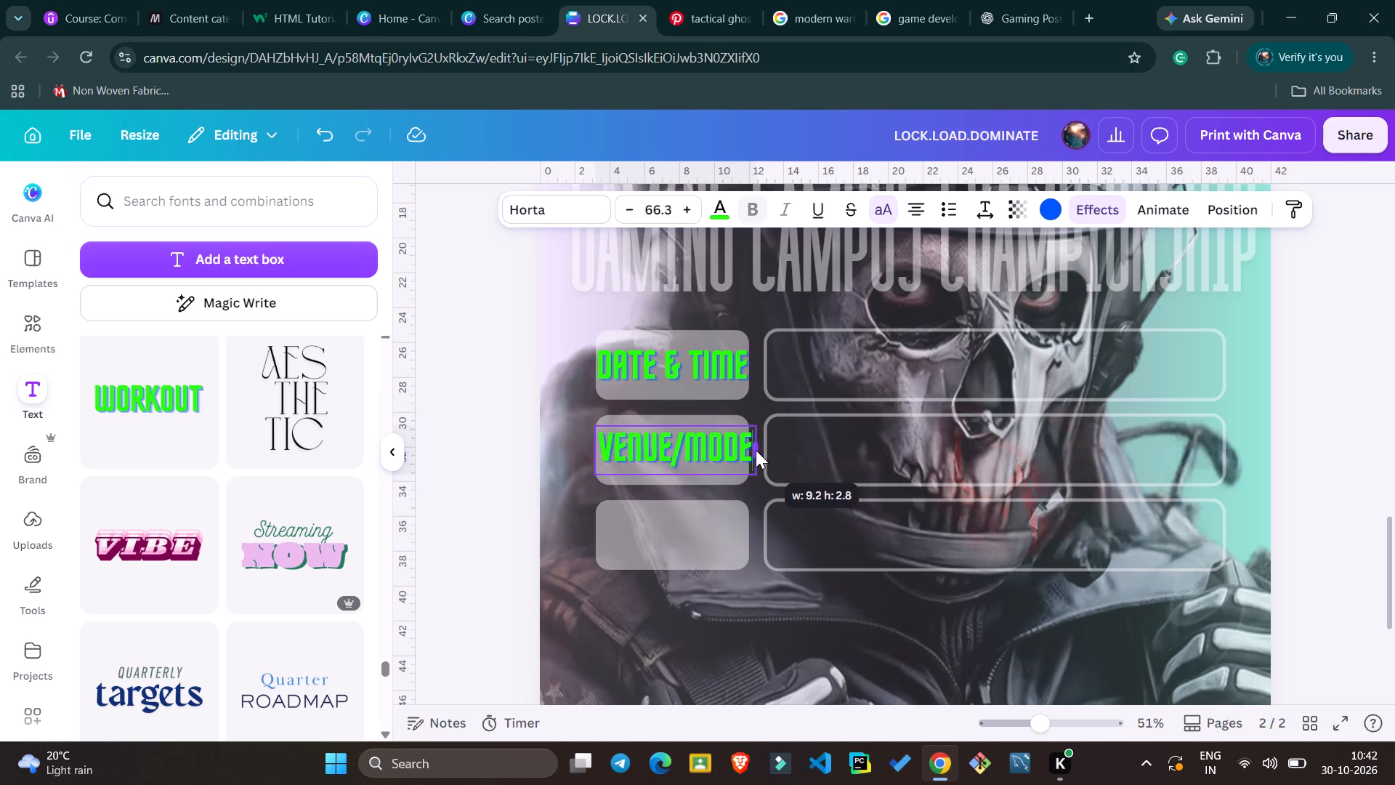
pyautogui.moveTo(712, 450); pyautogui.dragTo(702, 452)
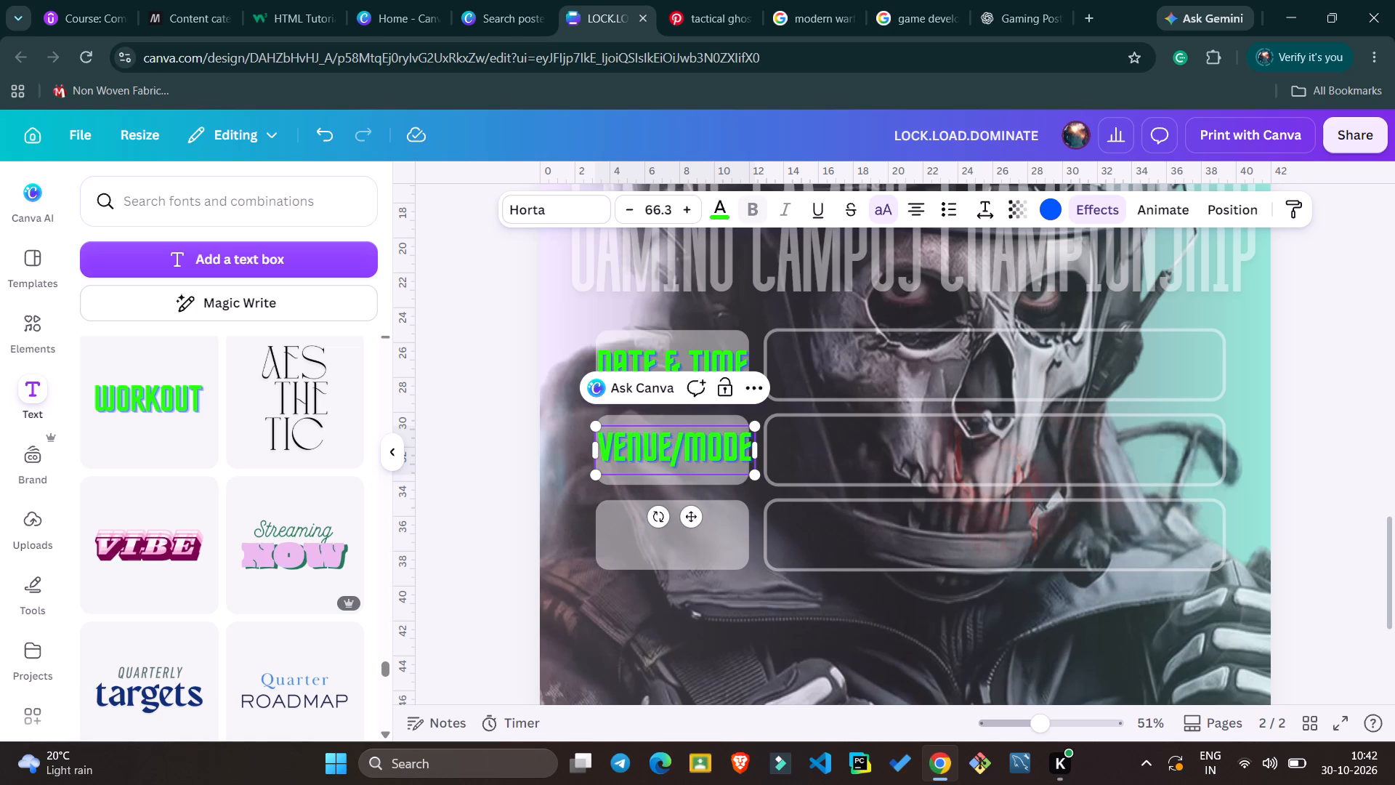
pyautogui.click(690, 513)
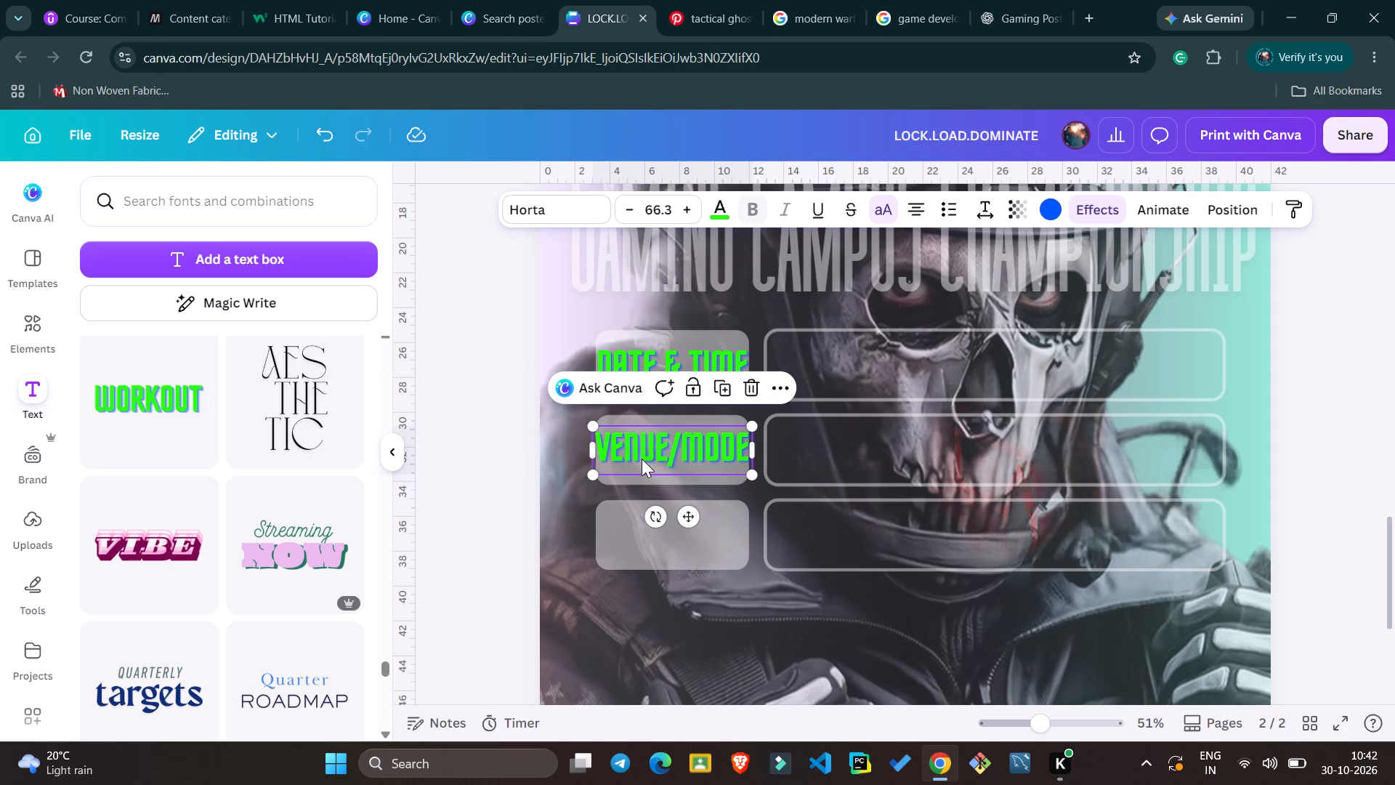
# Duplicate the VENUE/MODE label into the third row's label cell and reword it PRIZE POOL, checking the wording in ChatGPT.
pyautogui.hotkey('ctrl', 'd')
pyautogui.doubleClick(651, 532)
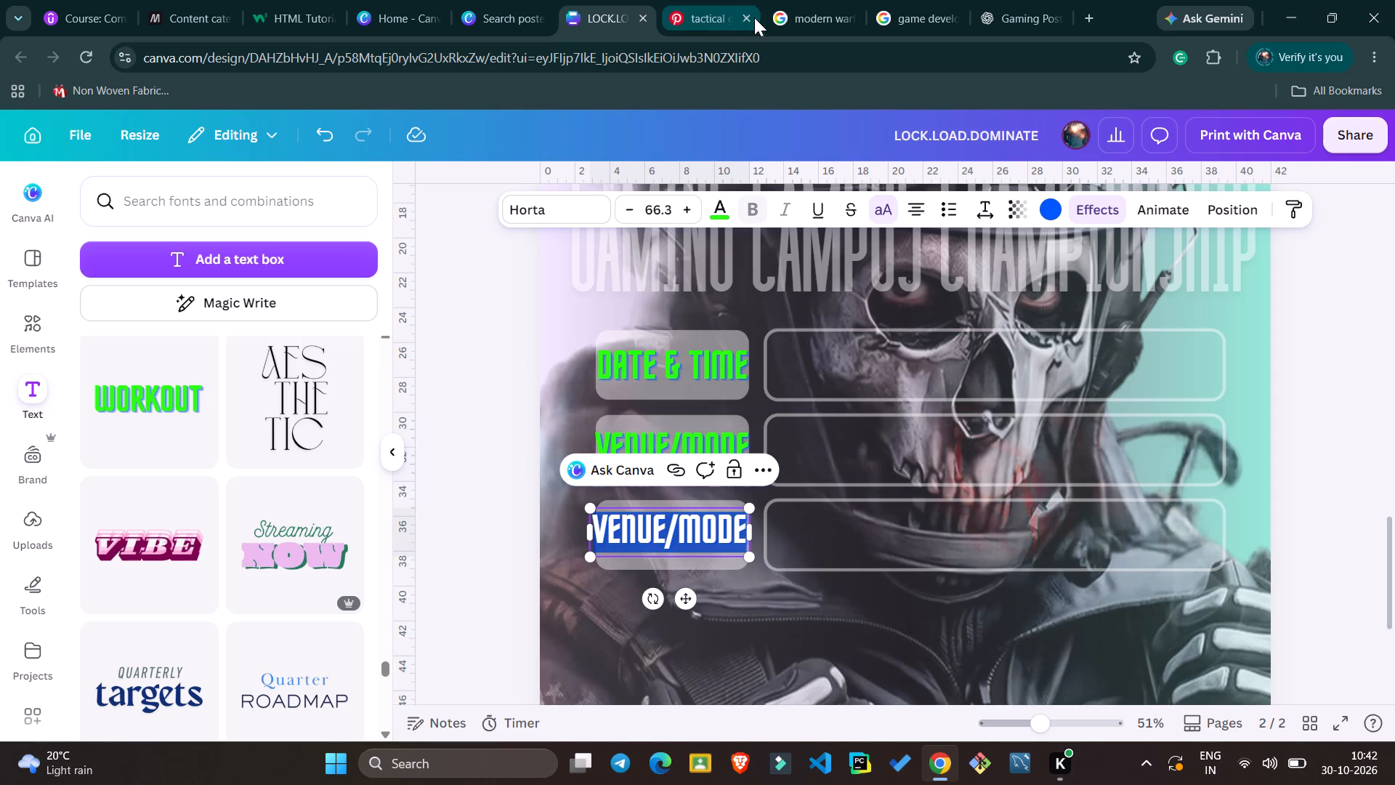
pyautogui.press('BackSpace')
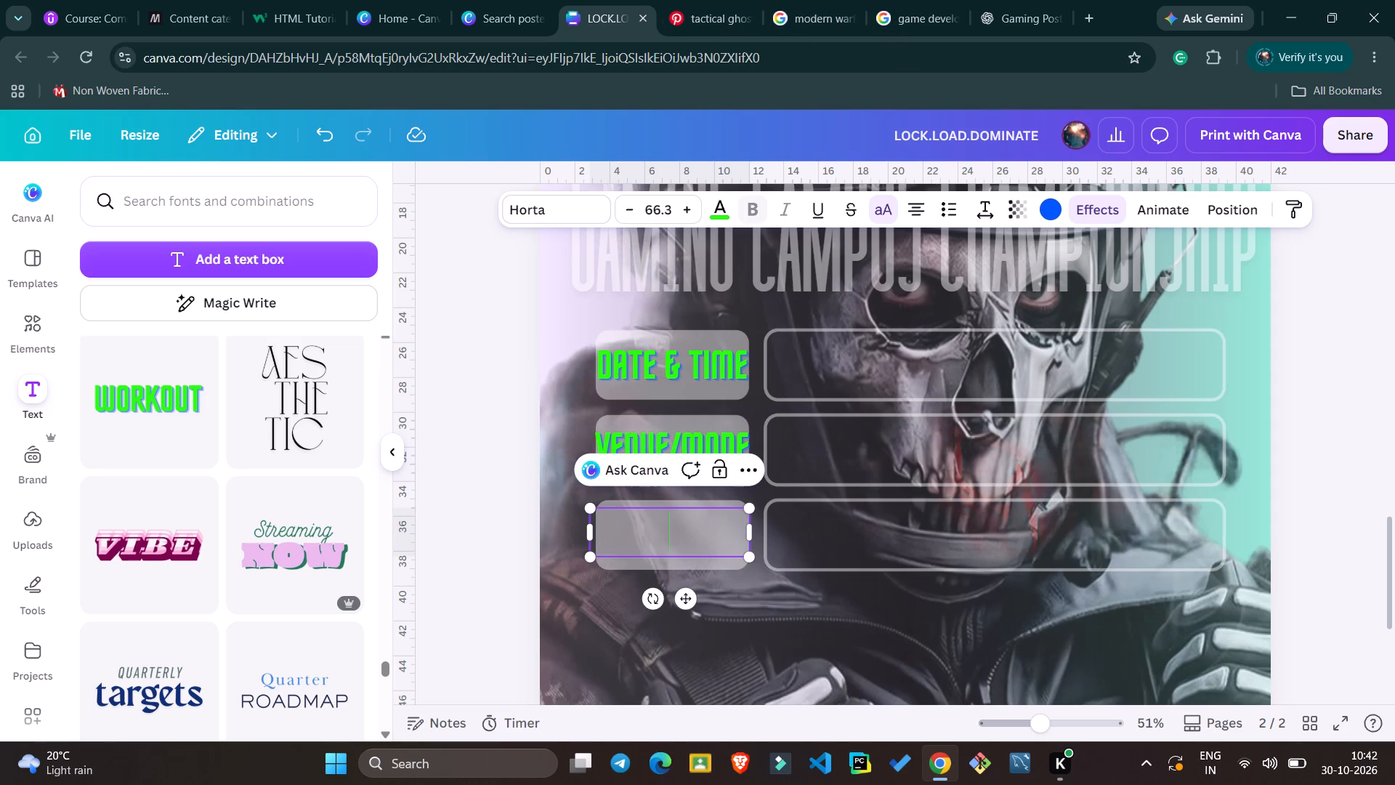
pyautogui.write('PRIZE')
pyautogui.press('BackSpace')
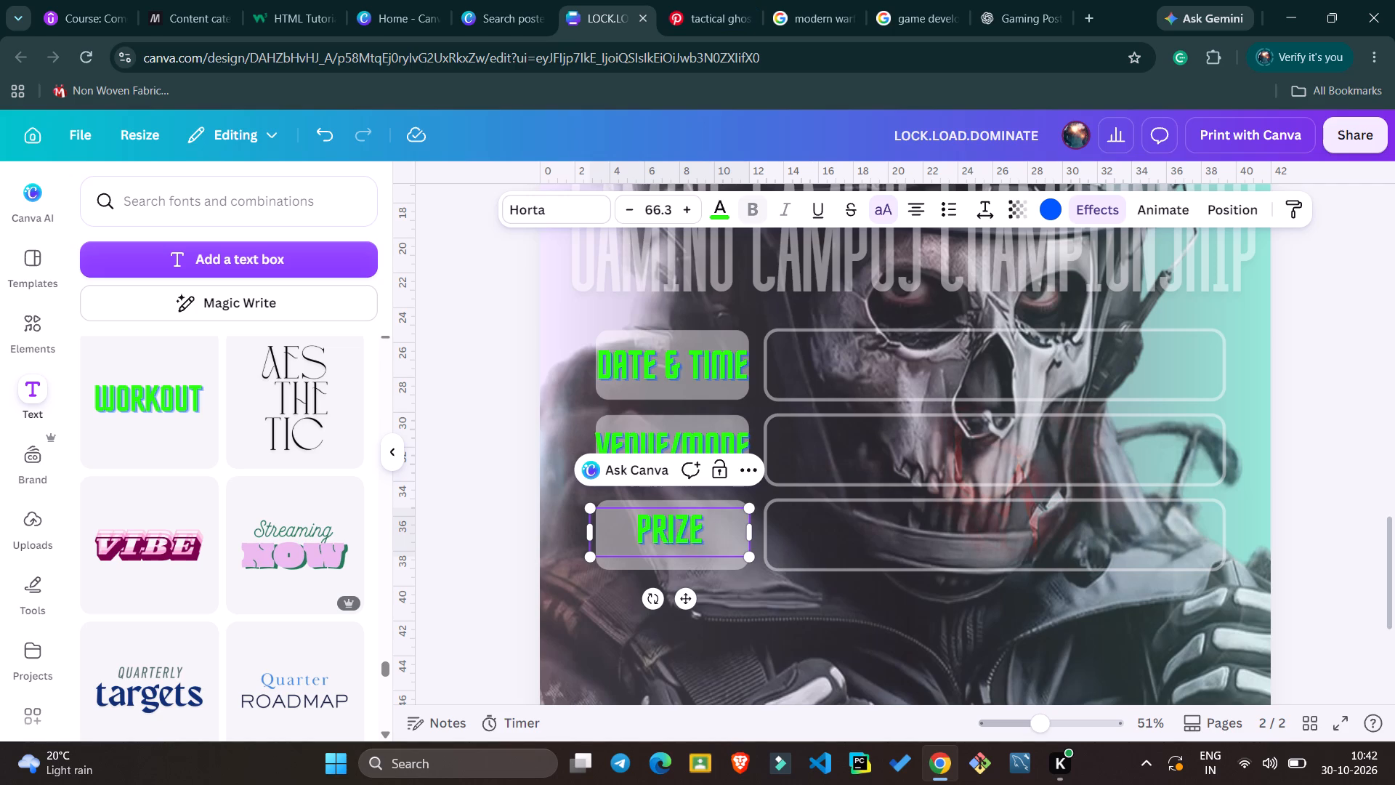
pyautogui.click(1008, 4)
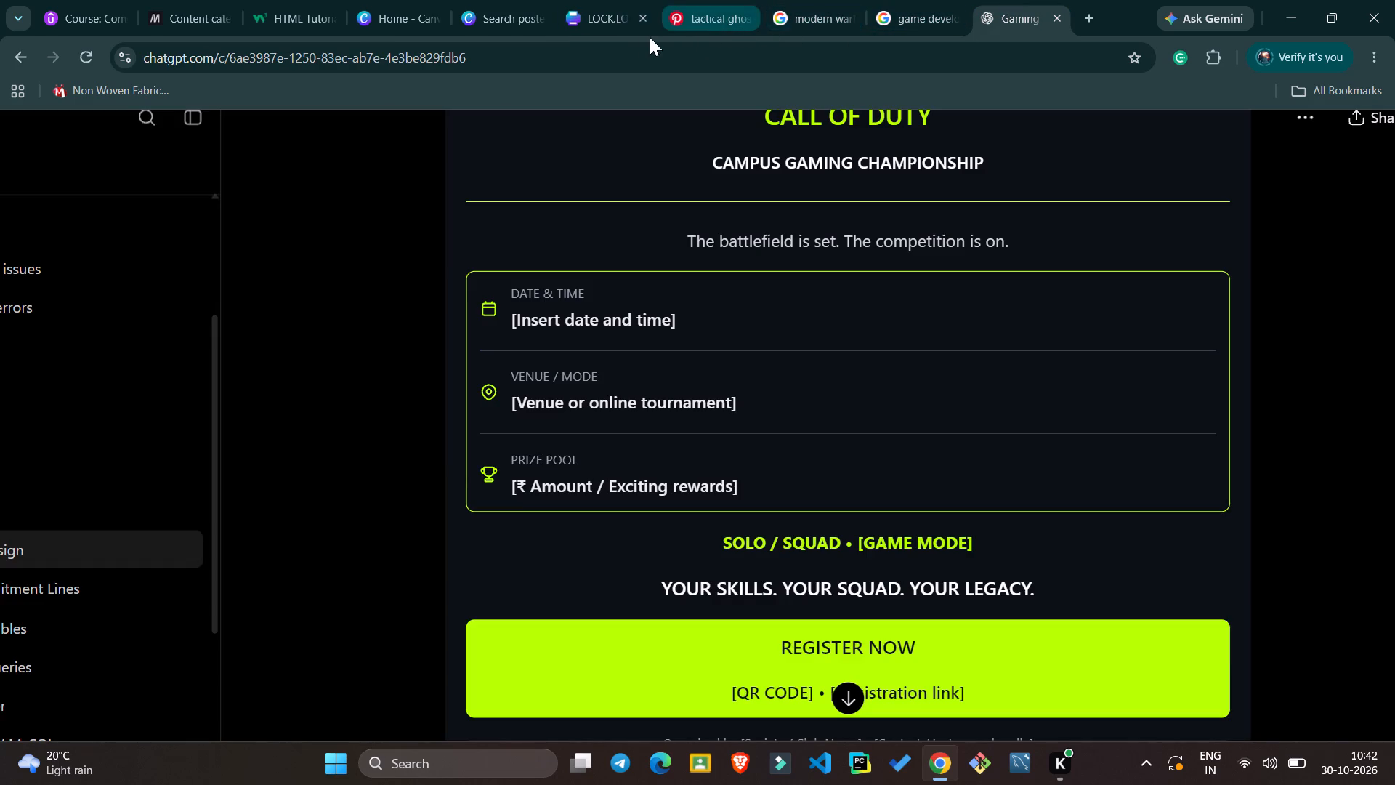
pyautogui.click(631, 27)
pyautogui.click(697, 530)
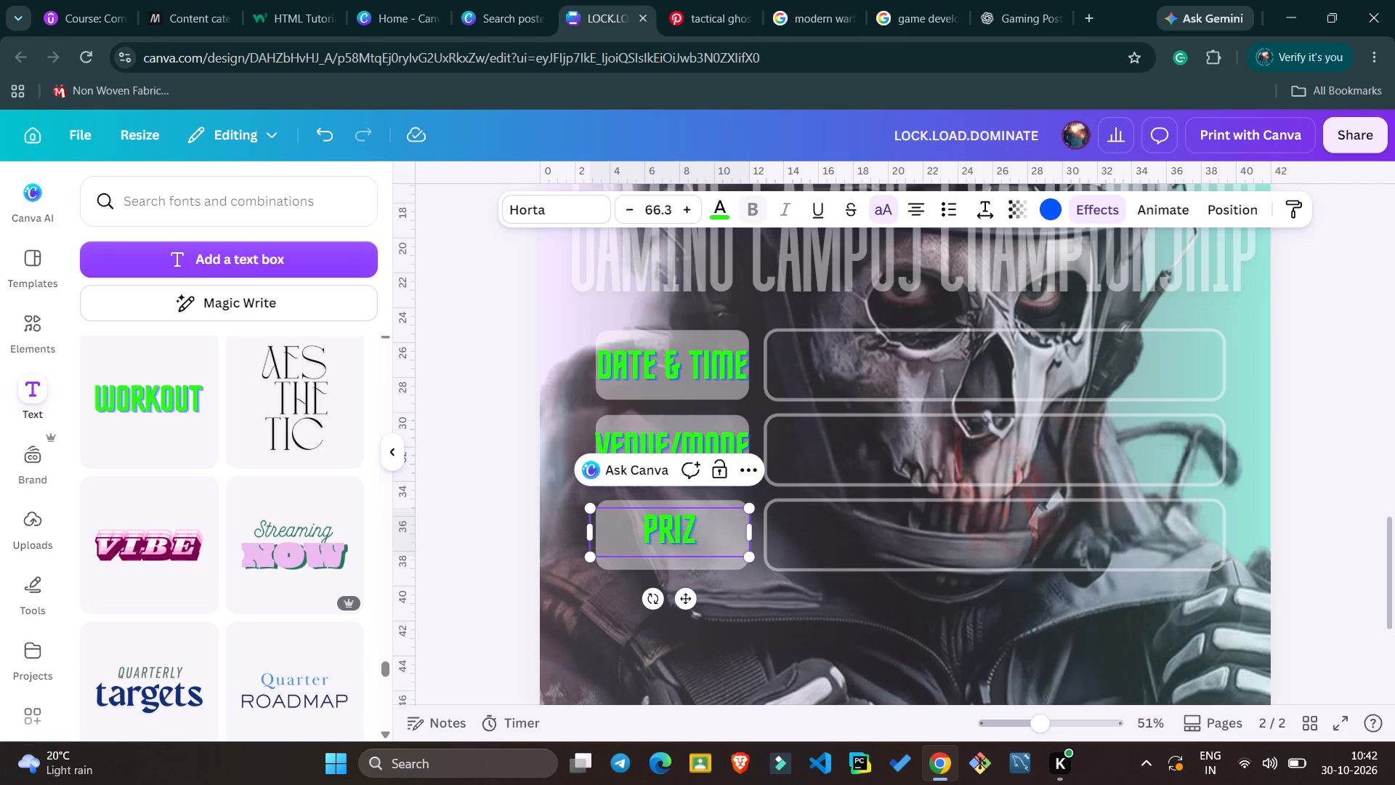
pyautogui.click(697, 530)
pyautogui.click(697, 530)
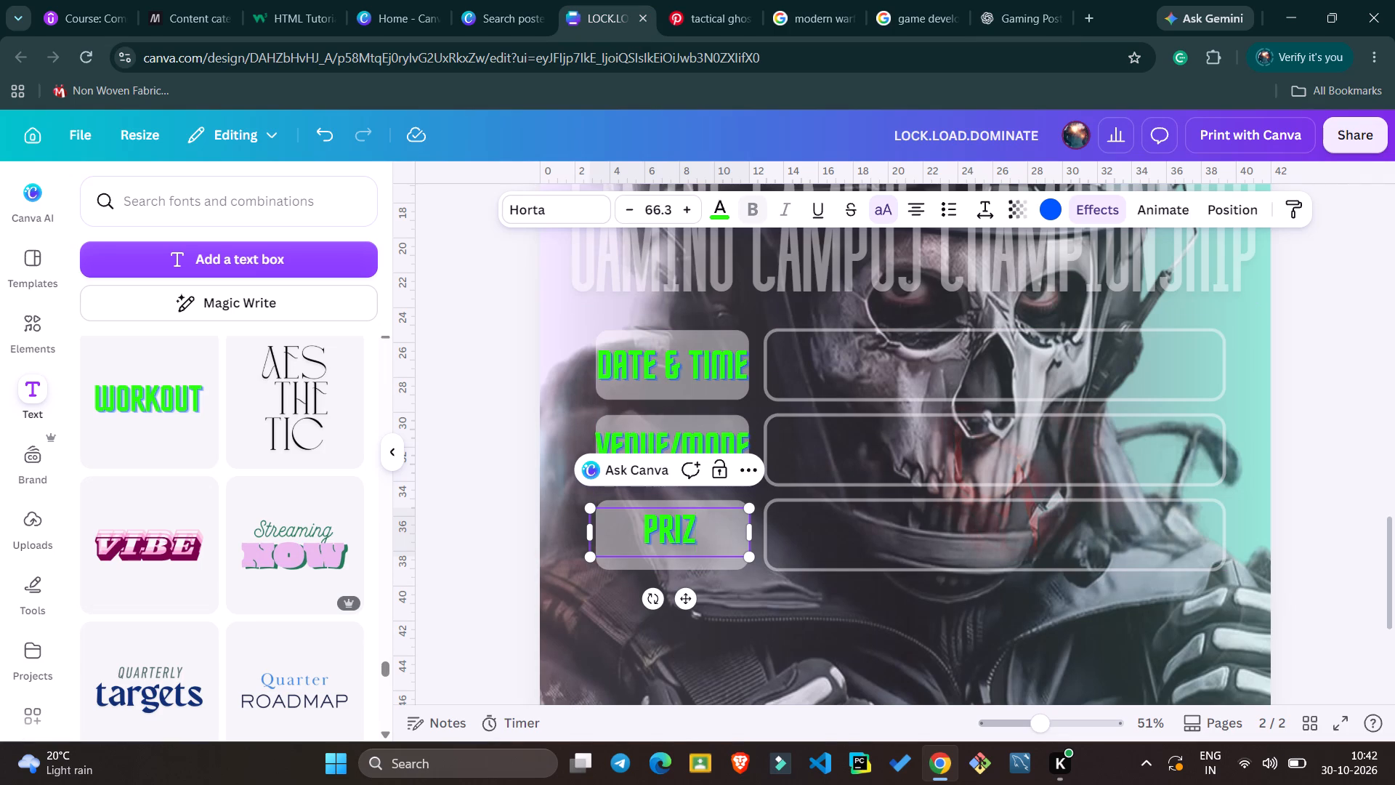
pyautogui.click(718, 536)
pyautogui.write('E POOL')
pyautogui.click(482, 388)
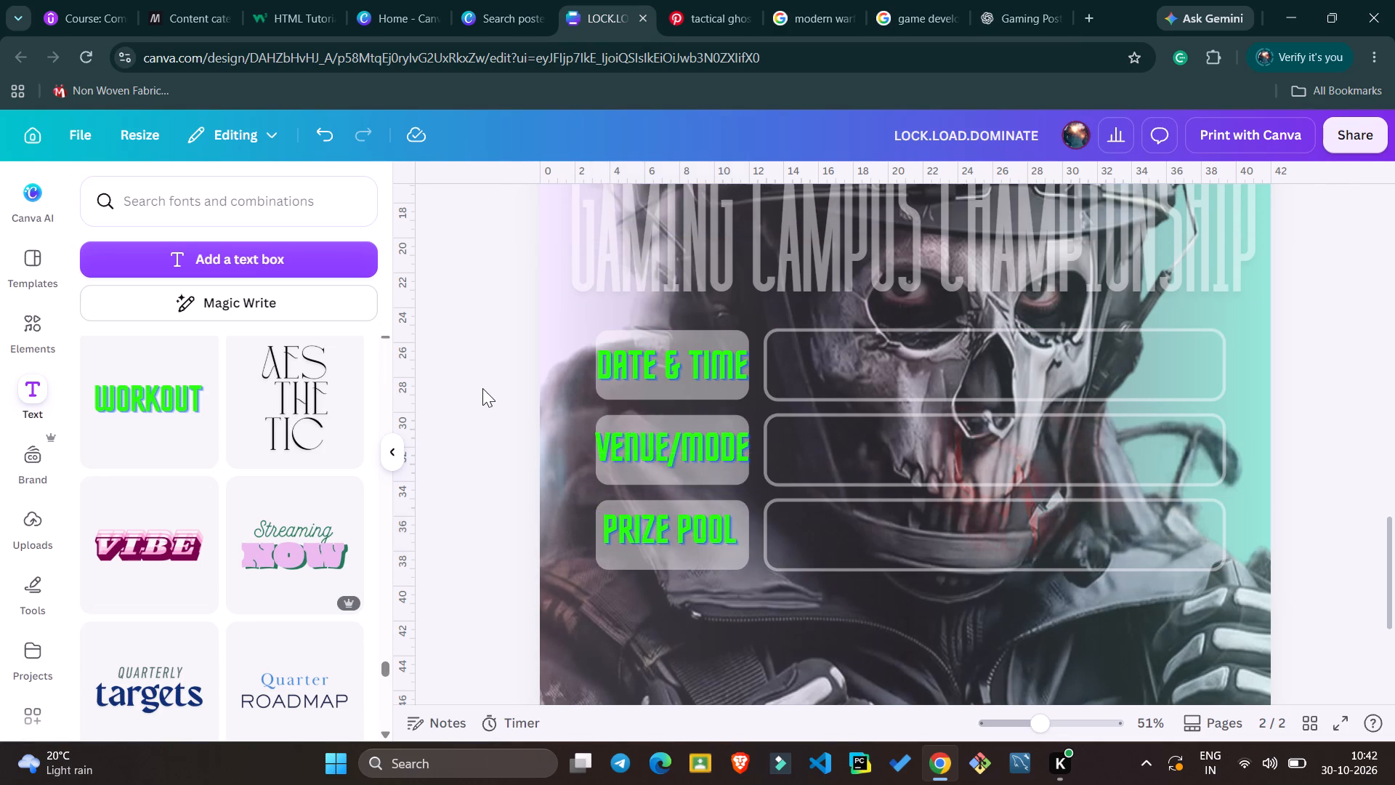
# Enlarge the three-row table graphic from its upper-left corner to about 37.3 wide by 14.4 high.
pyautogui.click(683, 398)
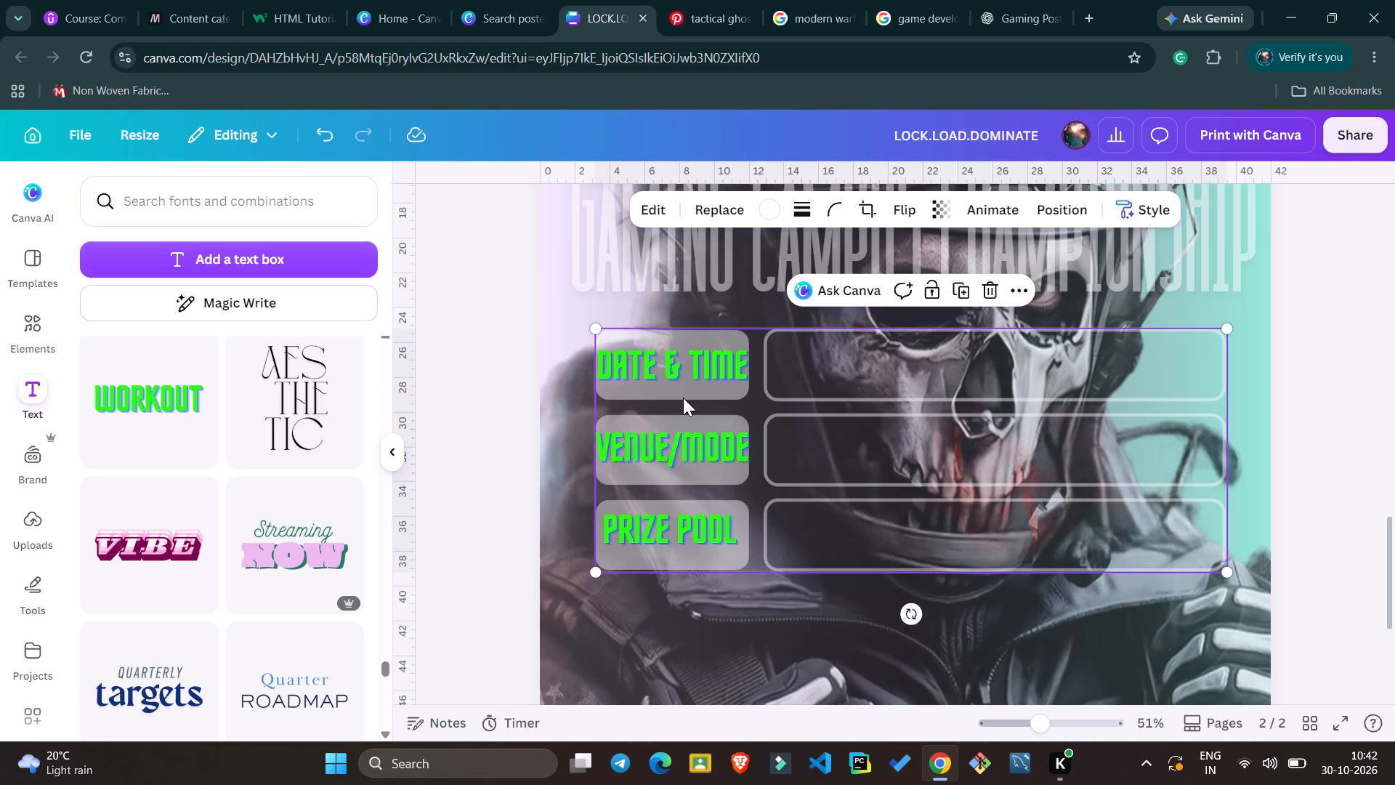
pyautogui.moveTo(594, 334); pyautogui.dragTo(573, 331)
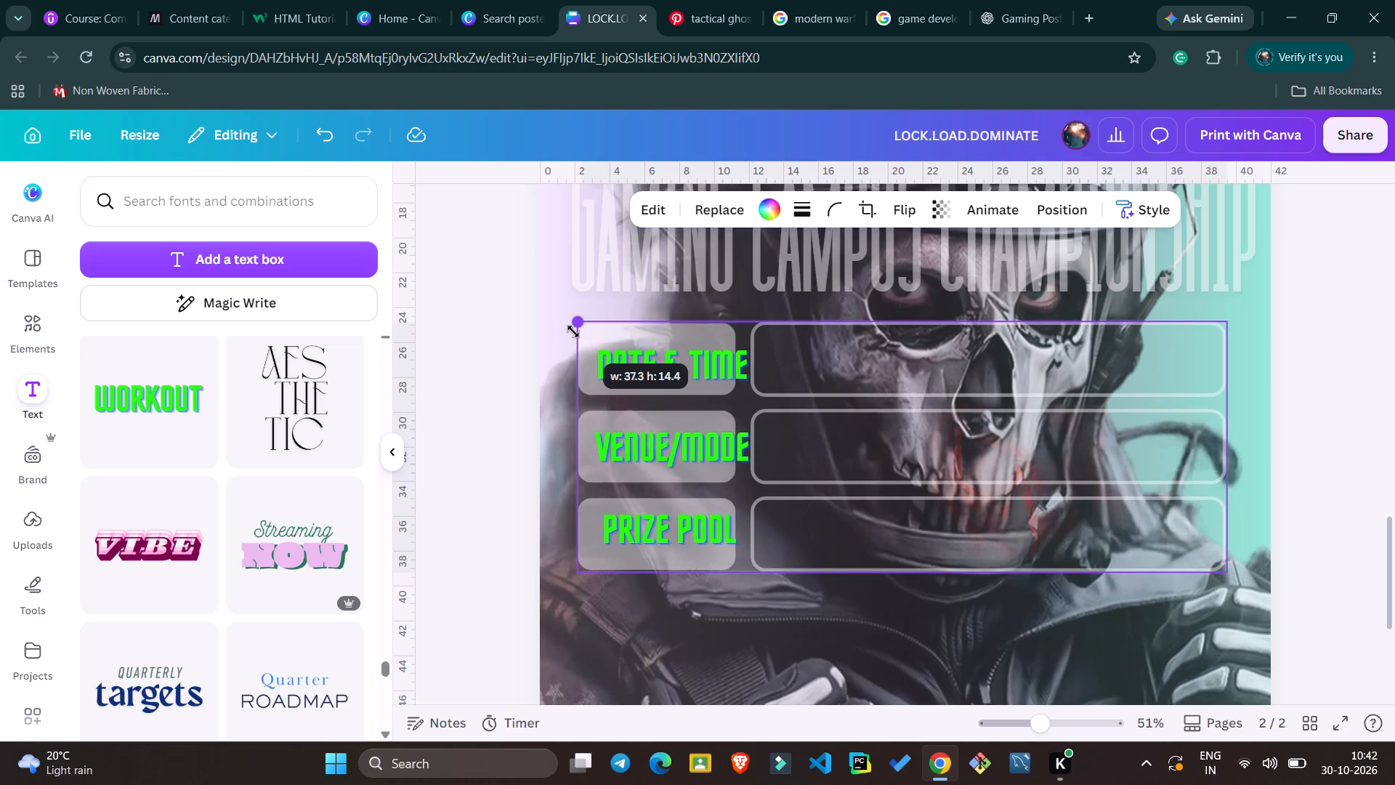
pyautogui.moveTo(573, 331); pyautogui.dragTo(573, 331)
# Reposition the DATE & TIME, VENUE/MODE and PRIZE POOL labels within the enlarged table's label cells, spacing them evenly.
pyautogui.click(681, 374)
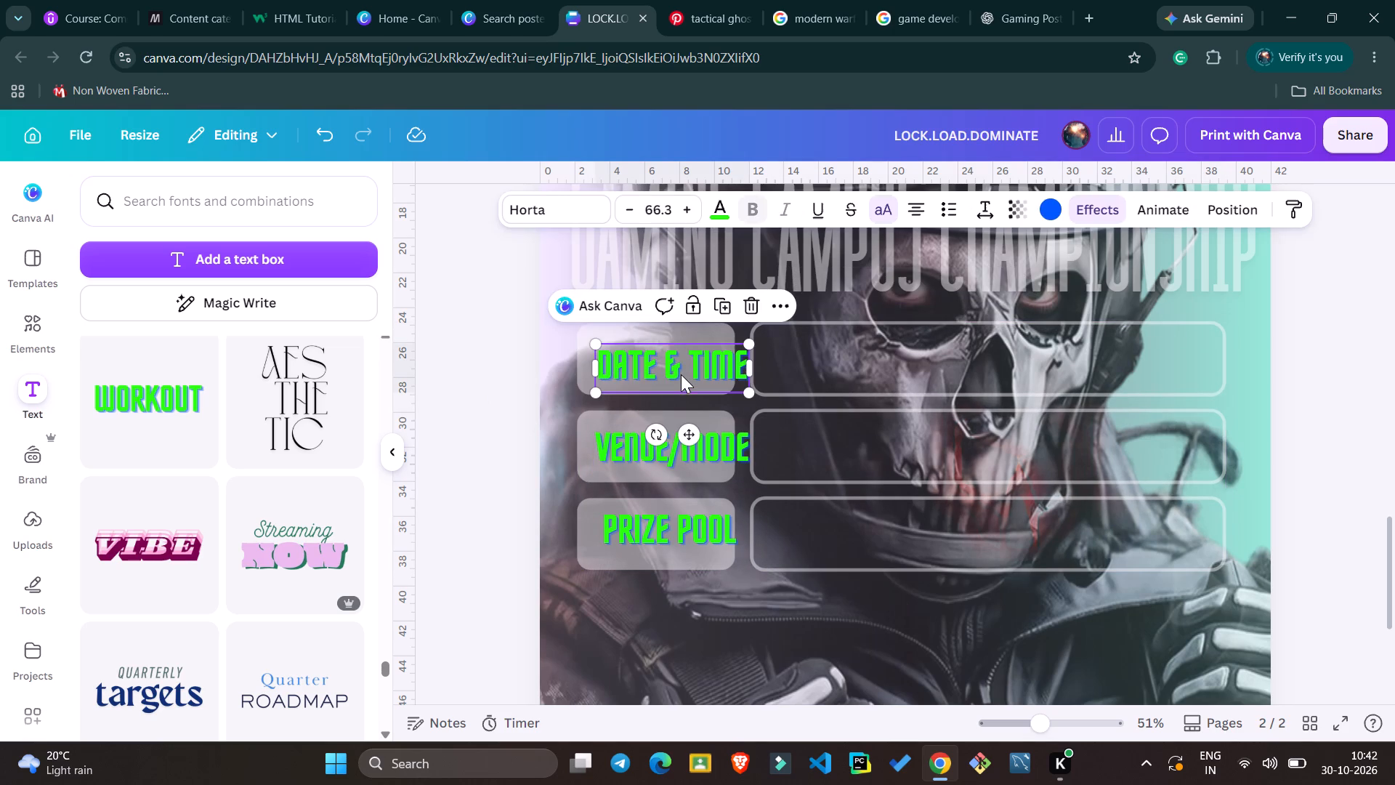
pyautogui.moveTo(681, 374); pyautogui.dragTo(660, 369)
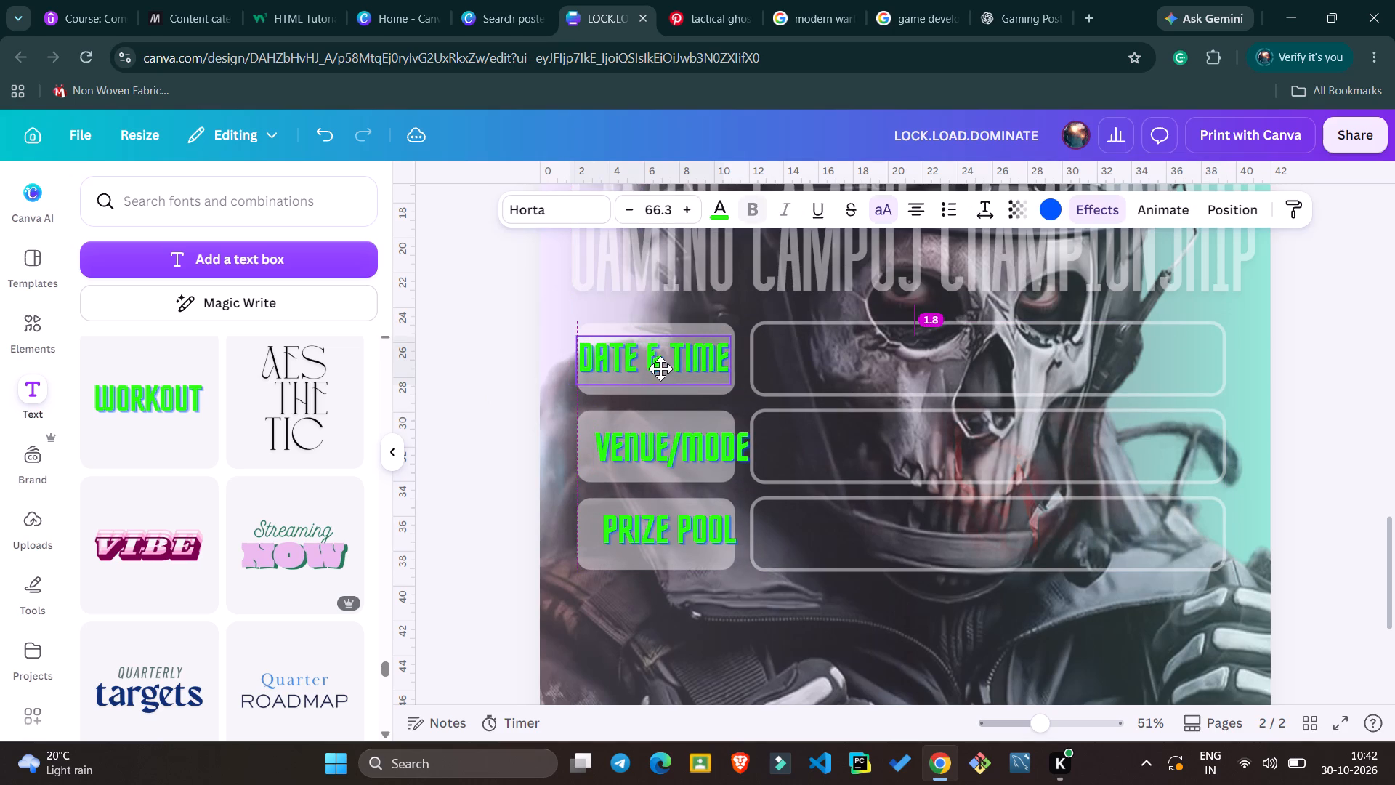
pyautogui.moveTo(660, 369); pyautogui.dragTo(664, 366)
pyautogui.moveTo(664, 366); pyautogui.dragTo(663, 366)
pyautogui.moveTo(676, 454); pyautogui.dragTo(660, 452)
pyautogui.moveTo(668, 531); pyautogui.dragTo(650, 531)
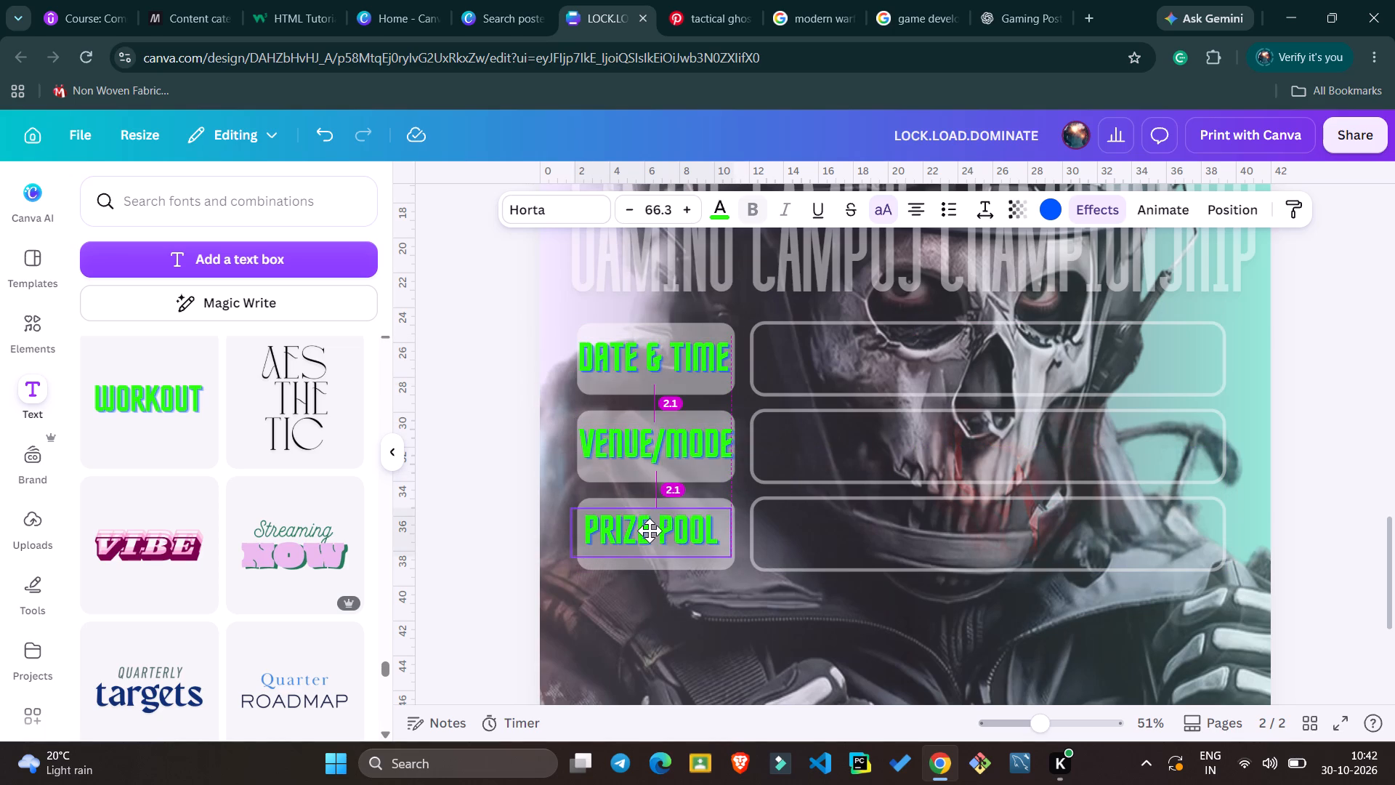
pyautogui.moveTo(650, 531); pyautogui.dragTo(658, 536)
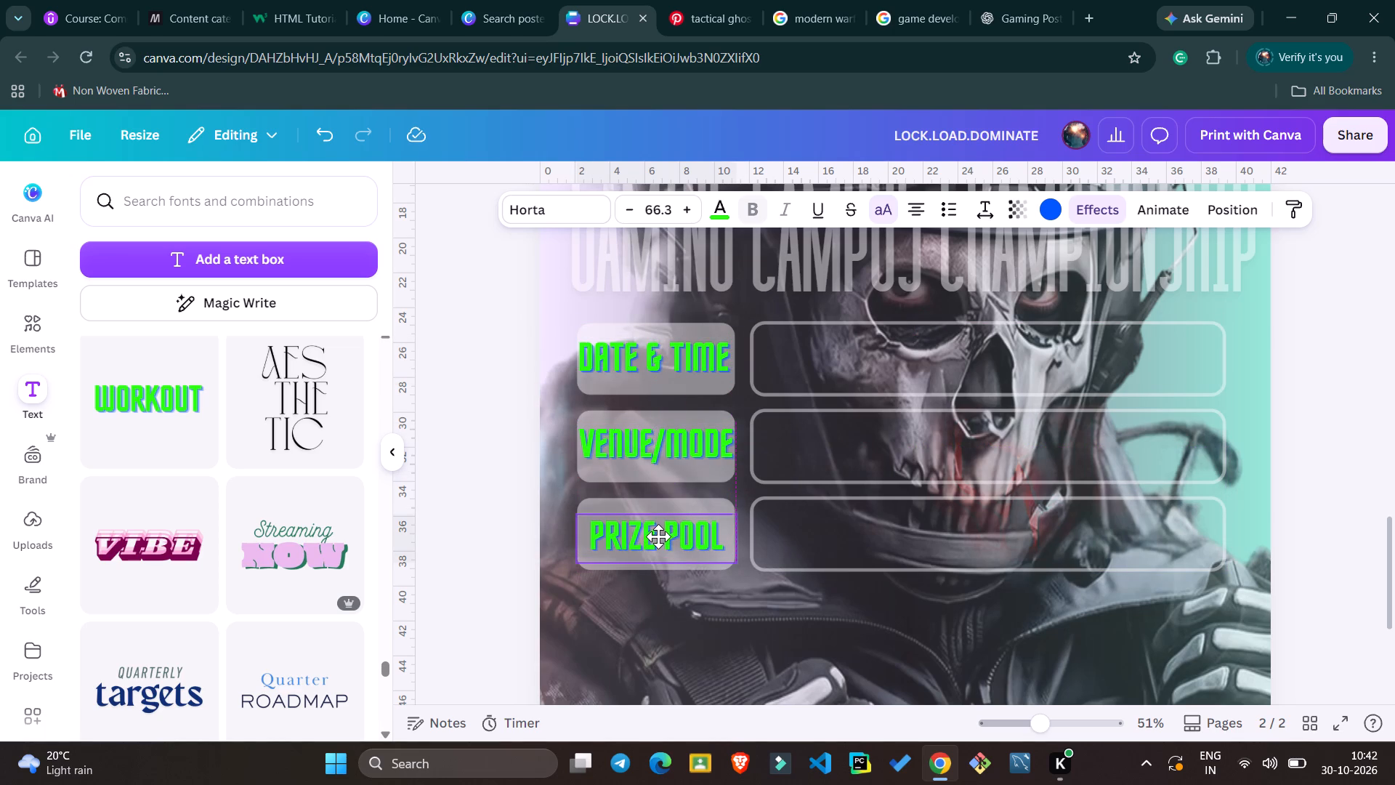
pyautogui.moveTo(658, 536); pyautogui.dragTo(656, 536)
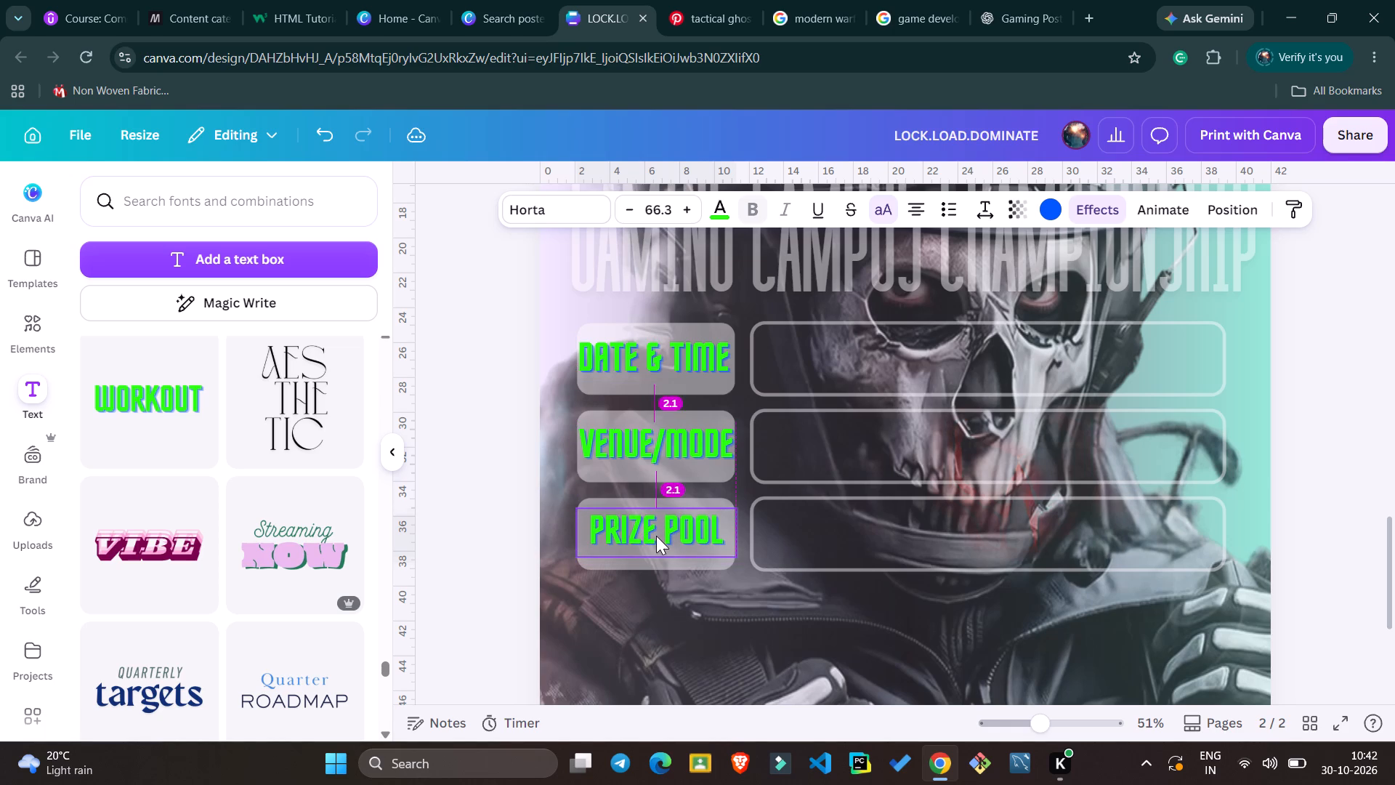
pyautogui.click(522, 404)
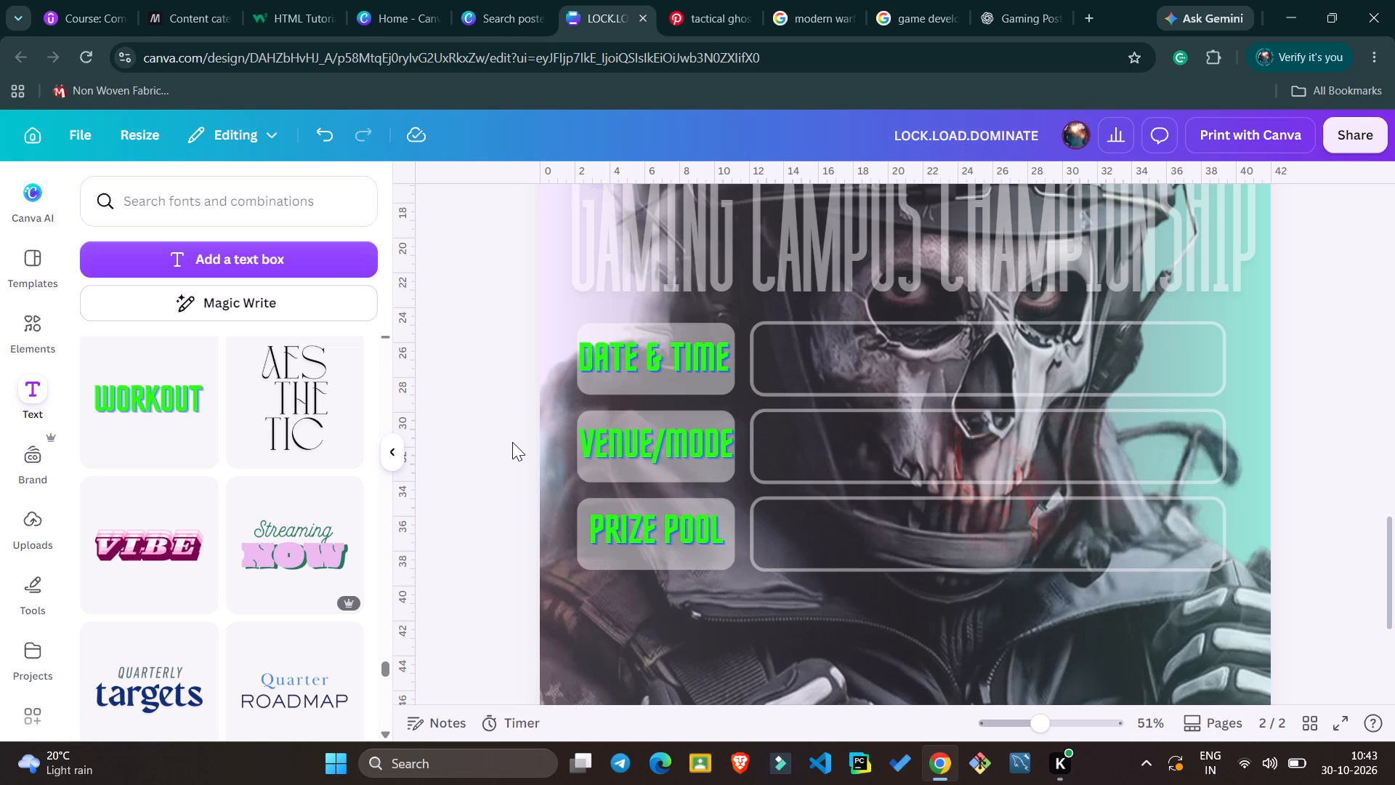
# Add a new blank-style text box over the three-row table's content cells.
pyautogui.scroll(-1, 512, 442)
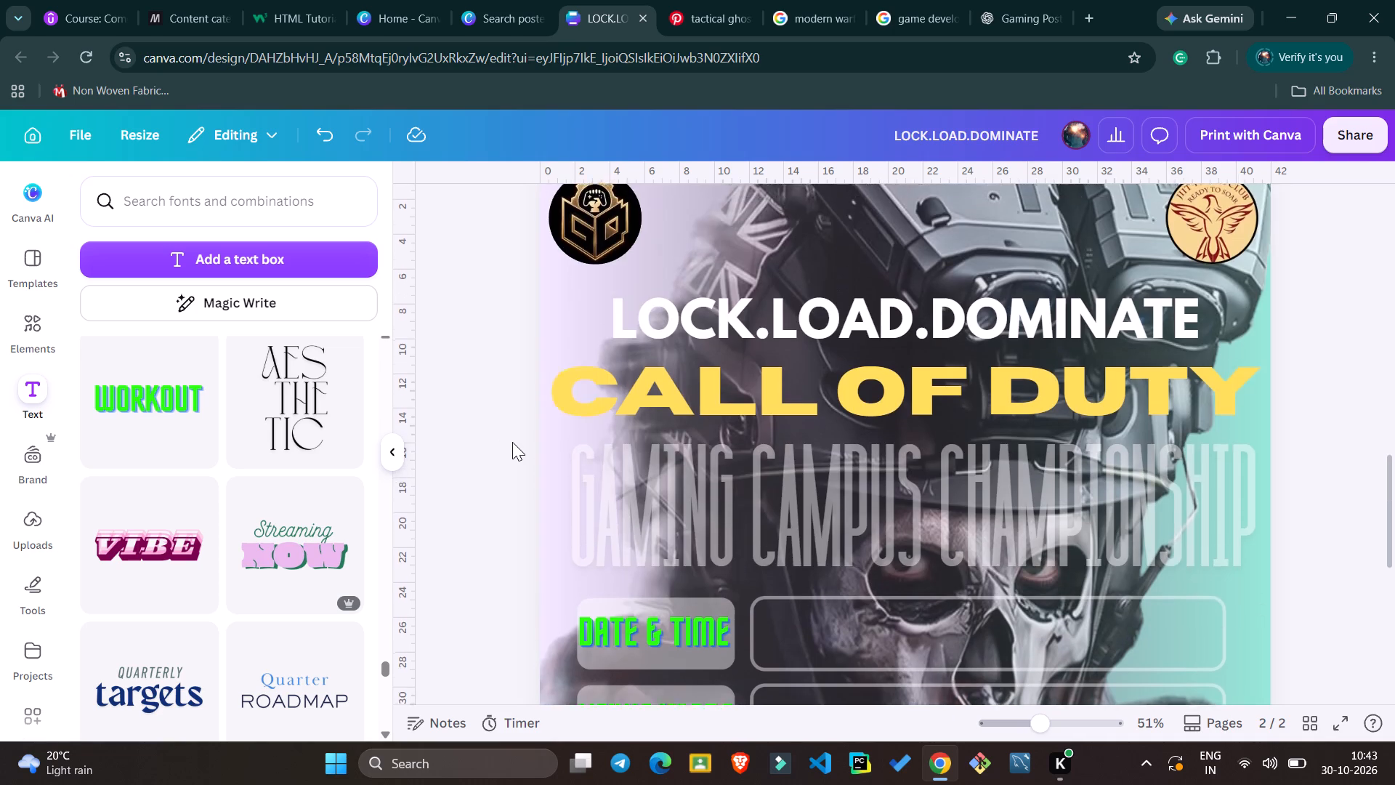
pyautogui.scroll(-1, 512, 442)
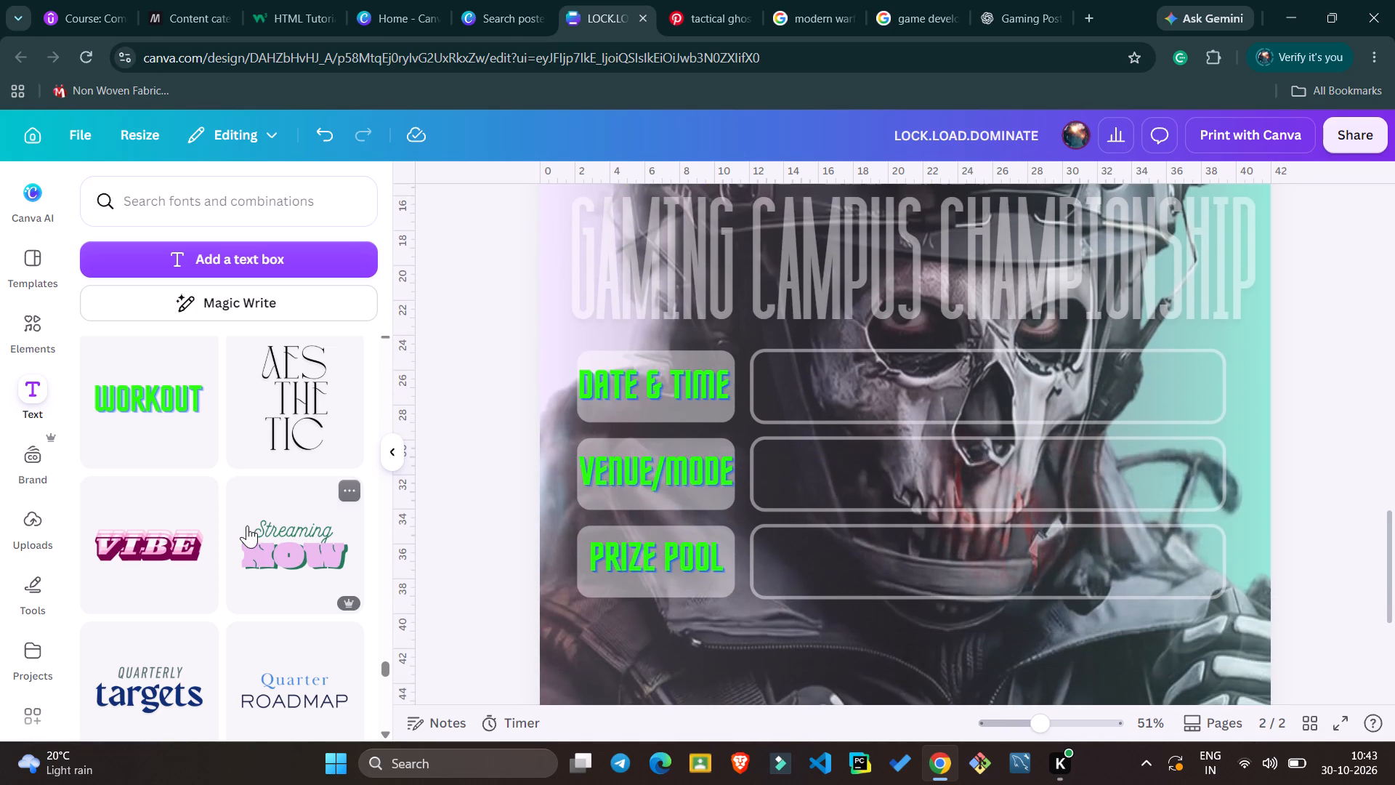
pyautogui.click(230, 247)
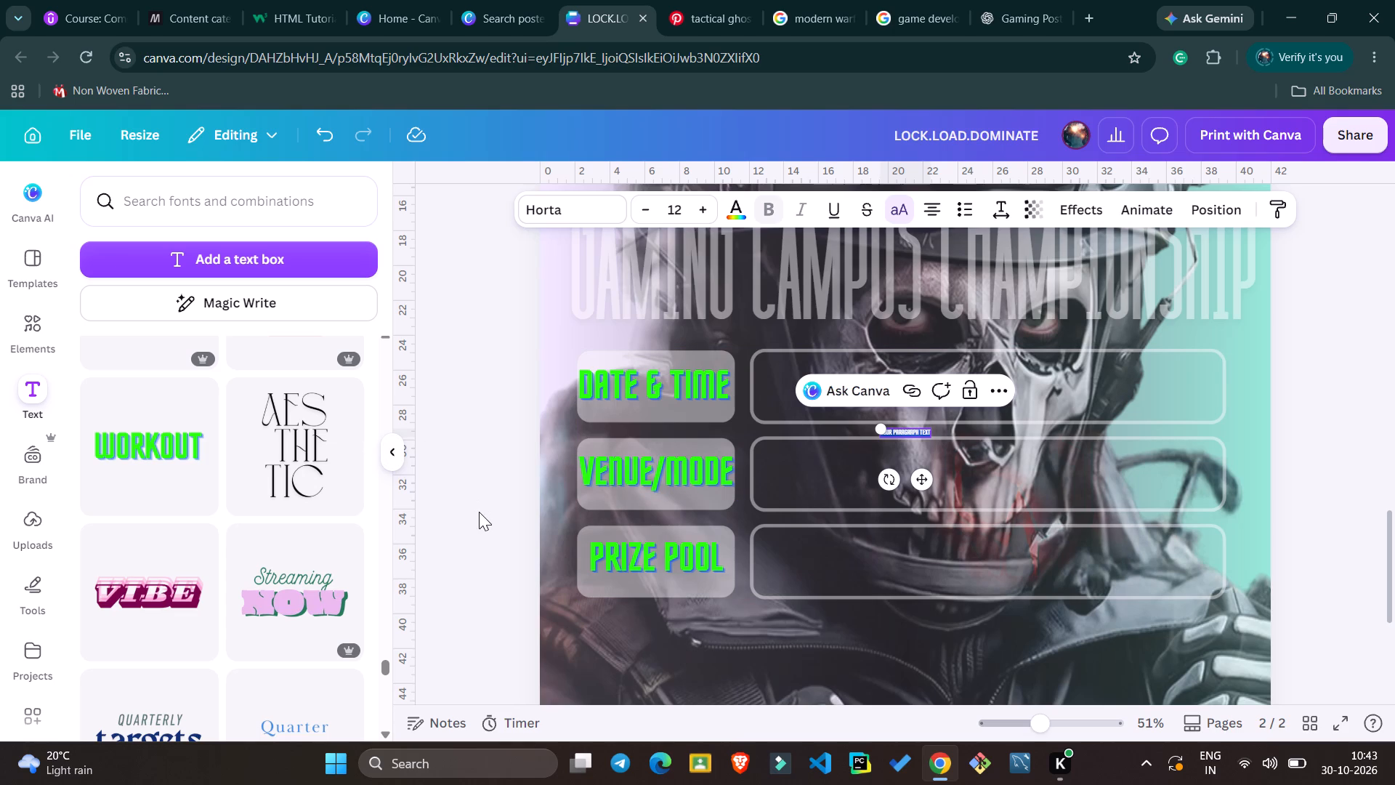
# Insert the glitch-styled GAME ON text combination from the font combinations onto the poster.
pyautogui.scroll(3, 204, 549)
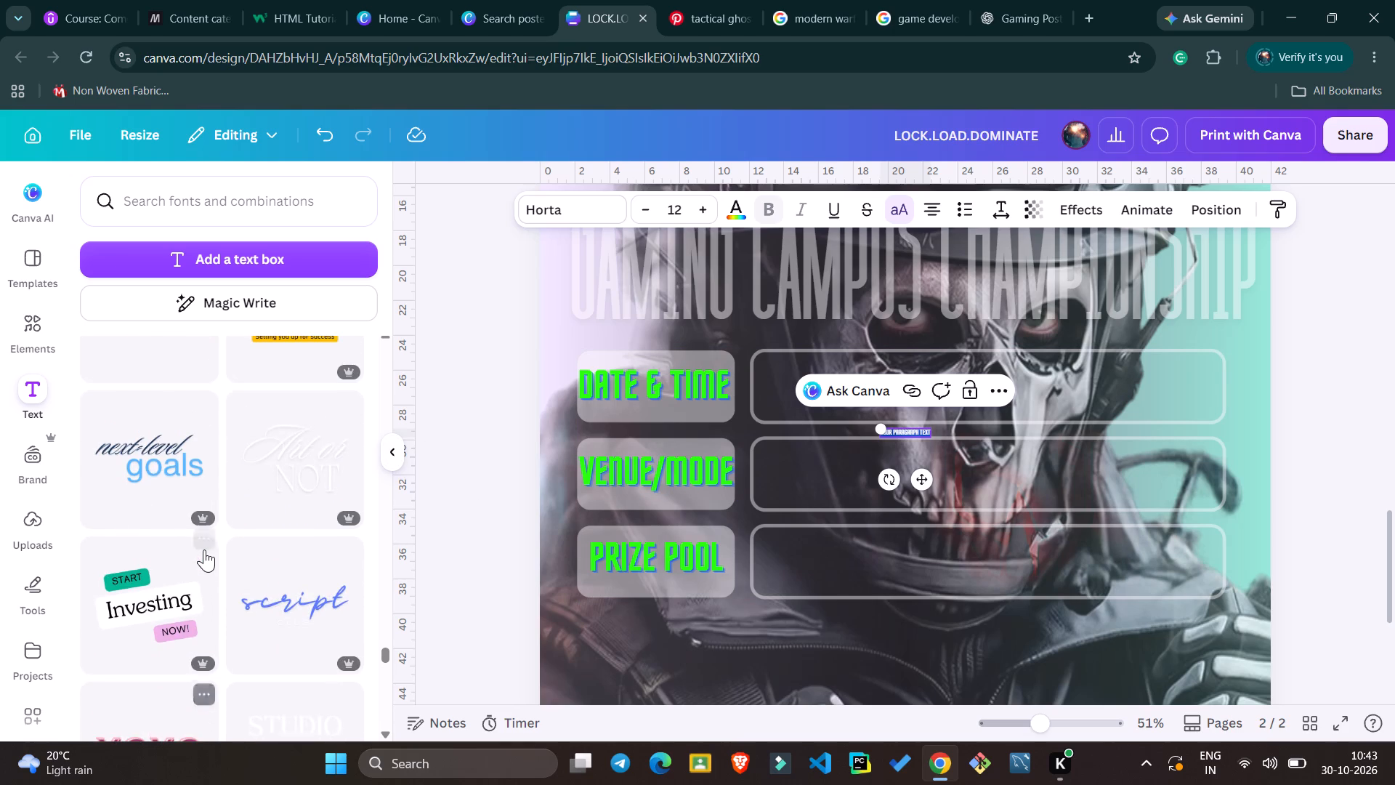
pyautogui.scroll(4, 204, 549)
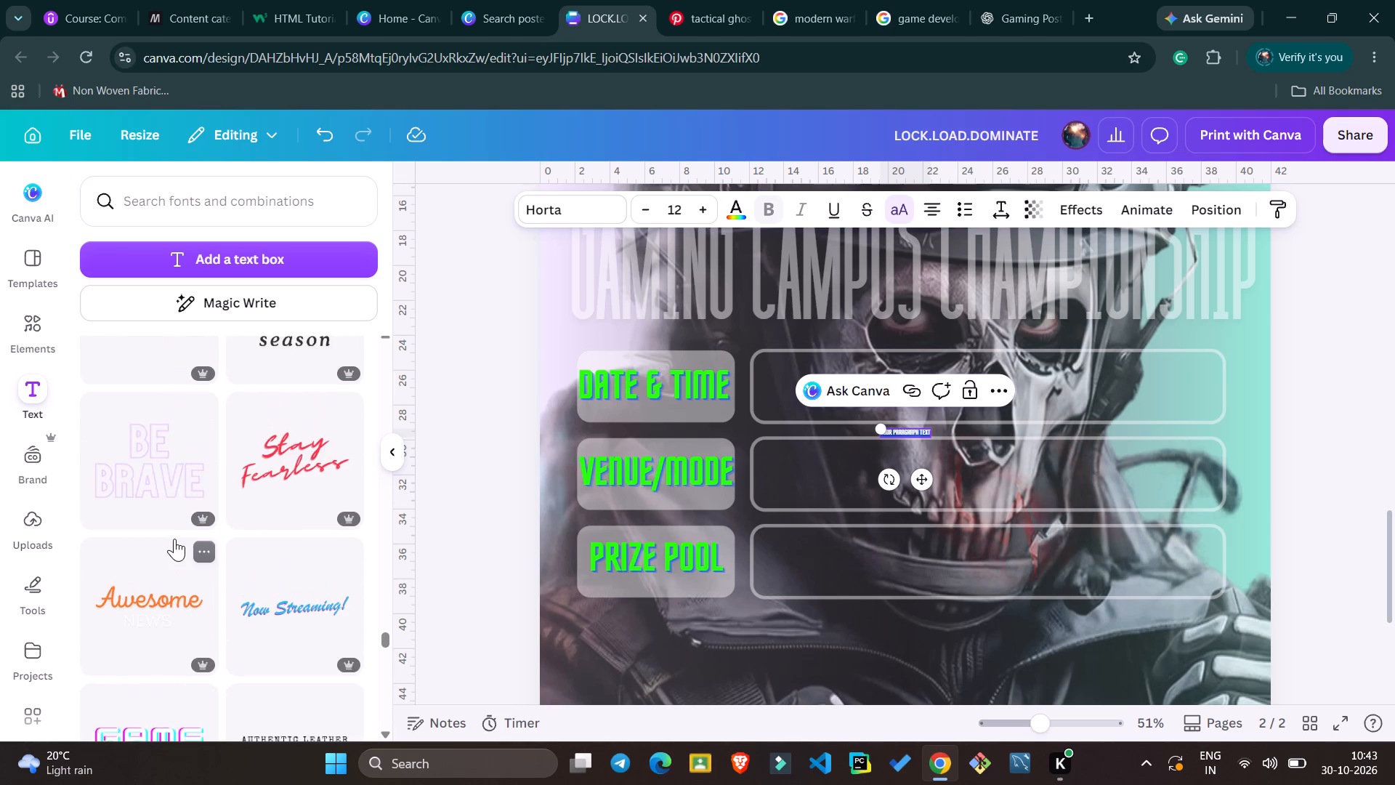
pyautogui.click(169, 597)
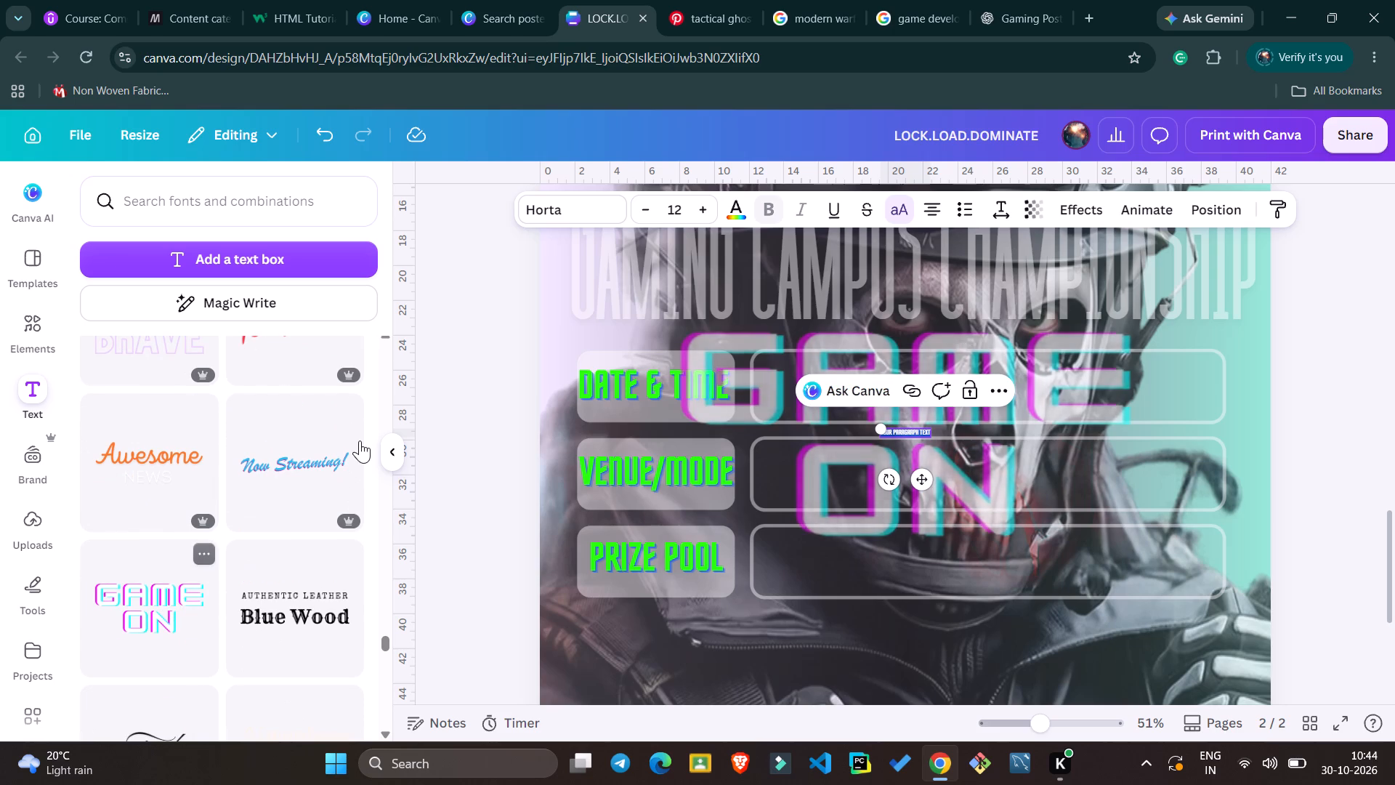
pyautogui.click(874, 427)
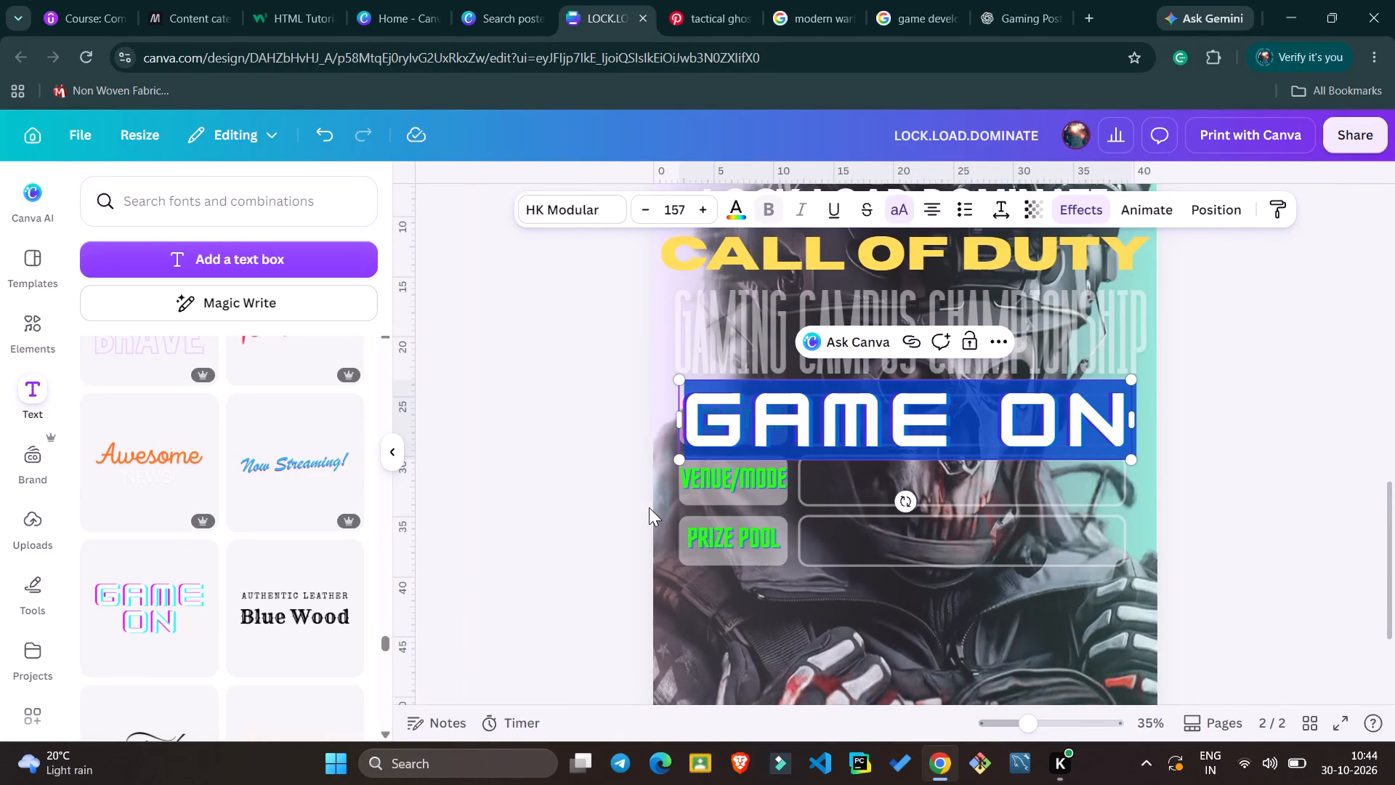
pyautogui.click(1140, 588)
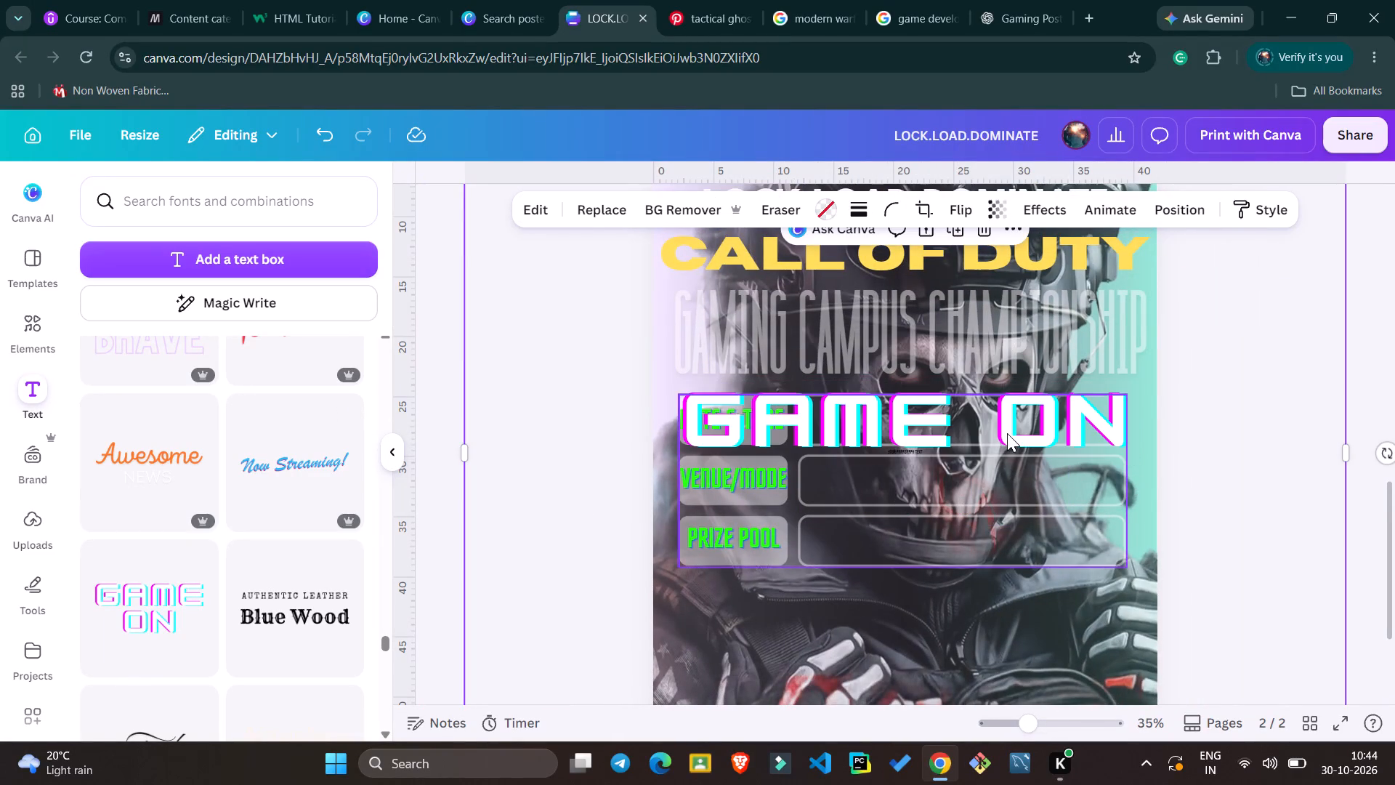
# Wrap the GAME ON text onto two lines and enlarge it to font size 259 across the poster's width.
pyautogui.click(1007, 433)
pyautogui.moveTo(1131, 459); pyautogui.dragTo(1135, 536)
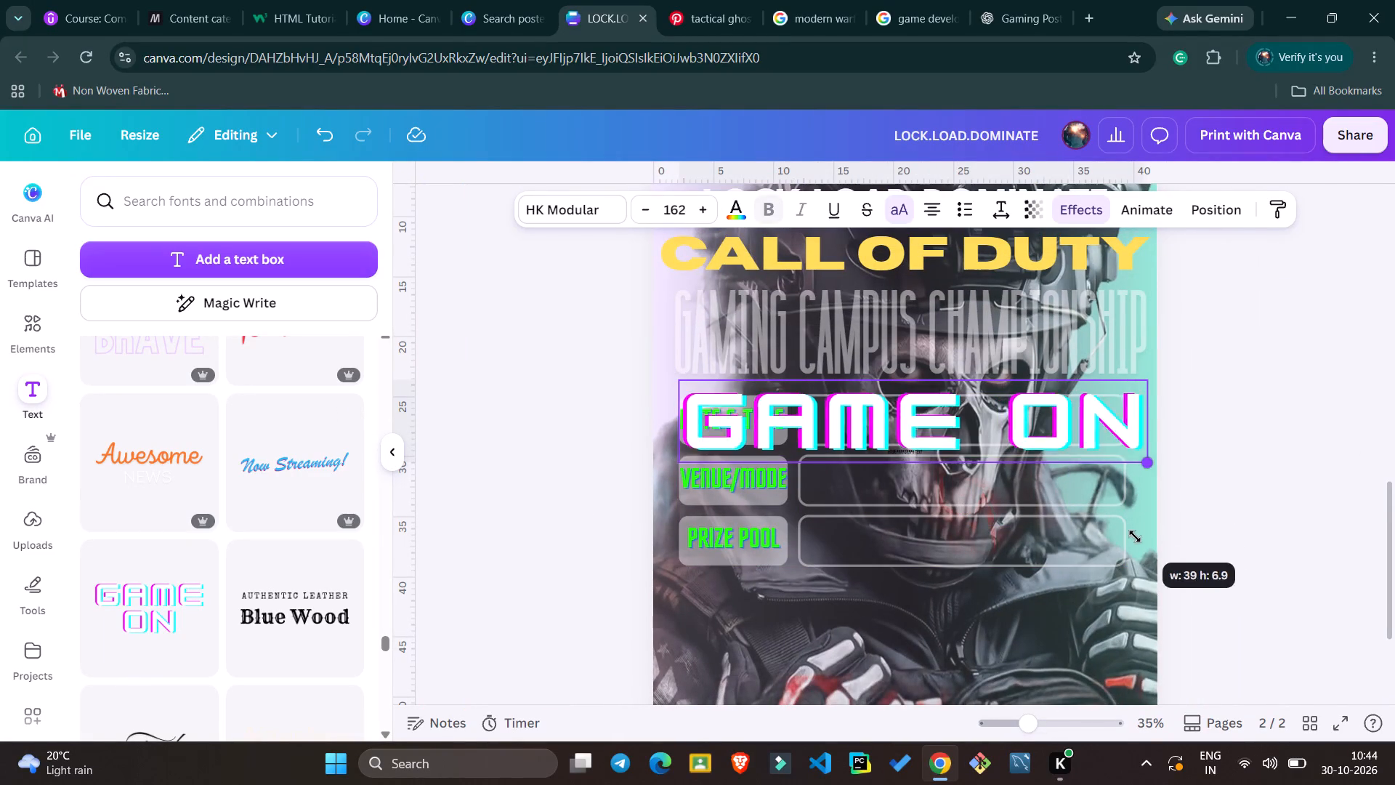
pyautogui.moveTo(1135, 536); pyautogui.dragTo(1093, 509)
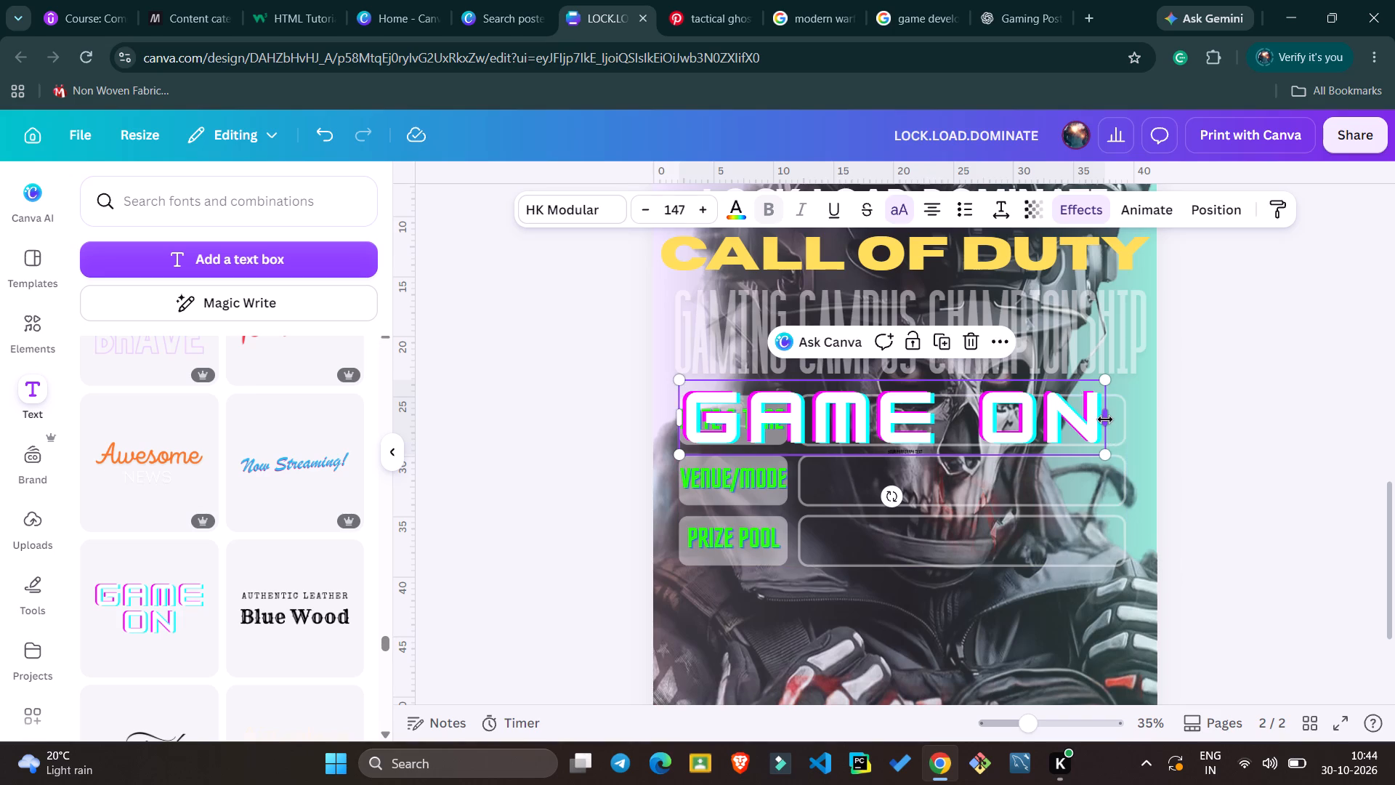
pyautogui.moveTo(1105, 419); pyautogui.dragTo(992, 434)
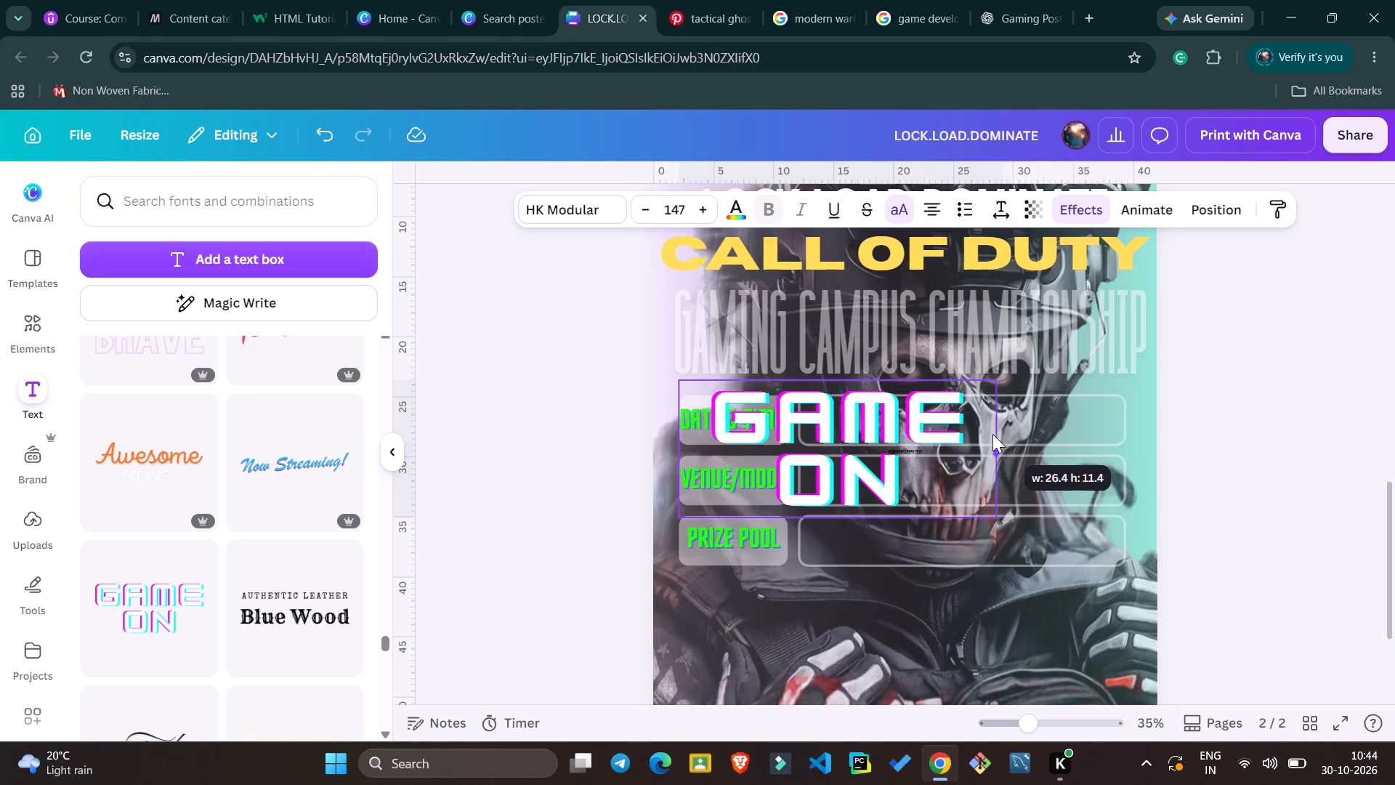
pyautogui.moveTo(992, 434); pyautogui.dragTo(942, 430)
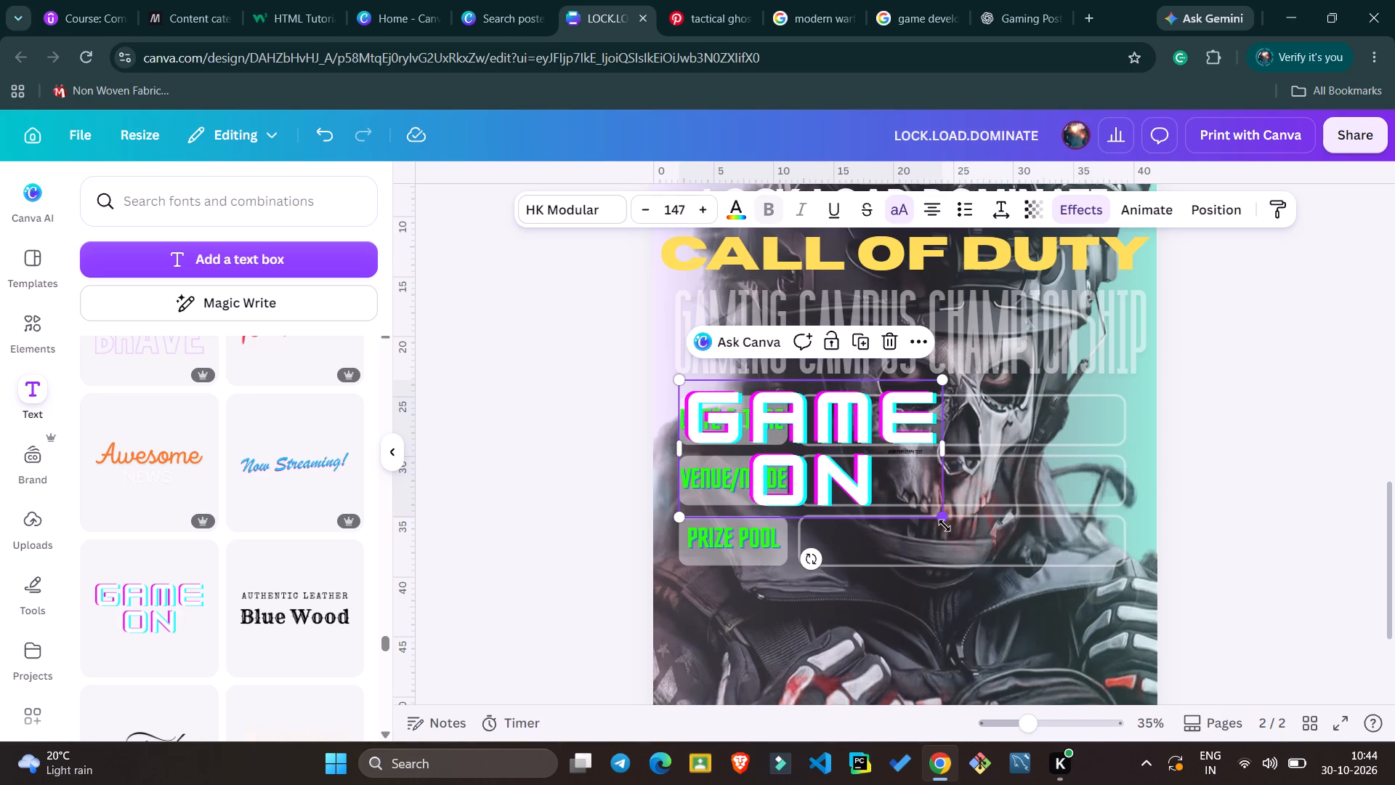
pyautogui.moveTo(945, 526); pyautogui.dragTo(1130, 660)
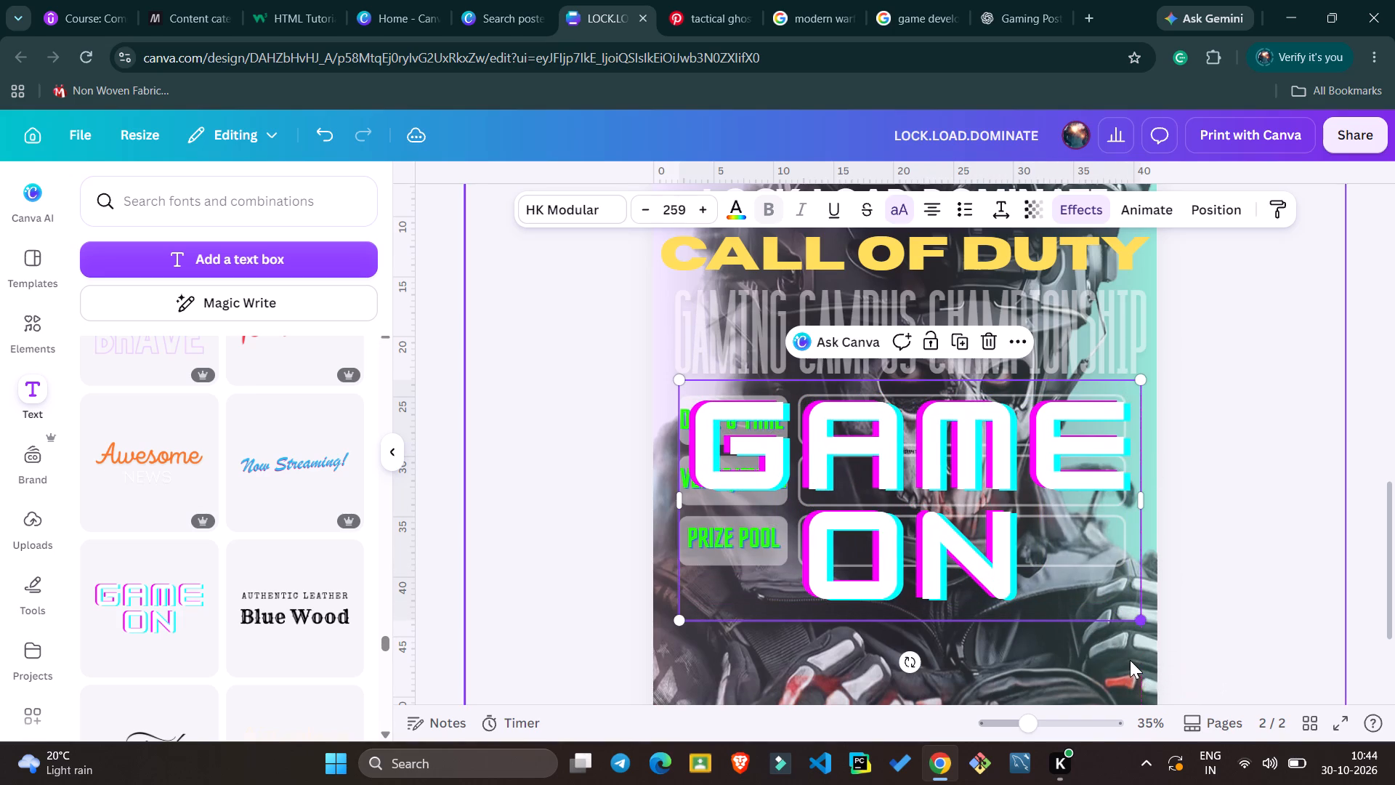
pyautogui.moveTo(899, 480); pyautogui.dragTo(918, 482)
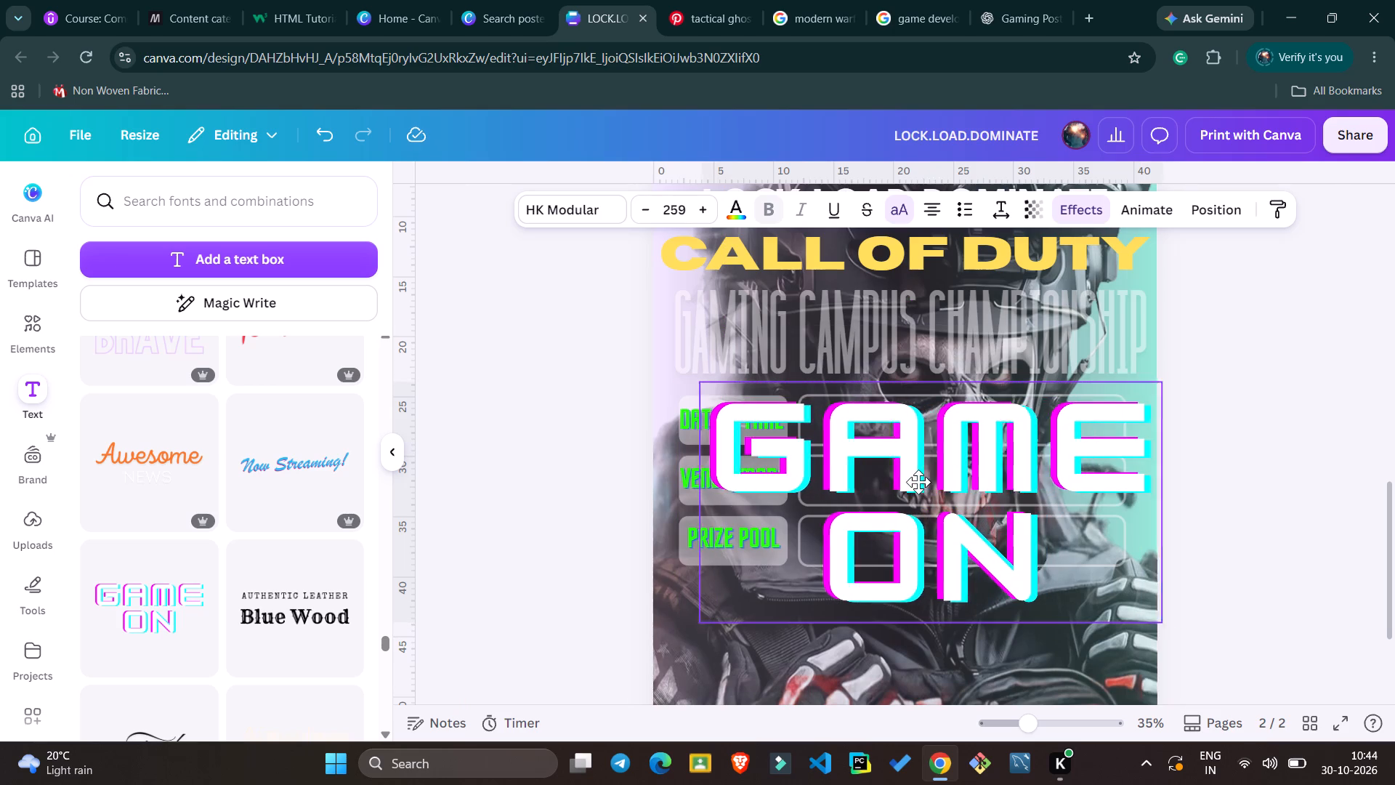
pyautogui.moveTo(918, 482); pyautogui.dragTo(915, 470)
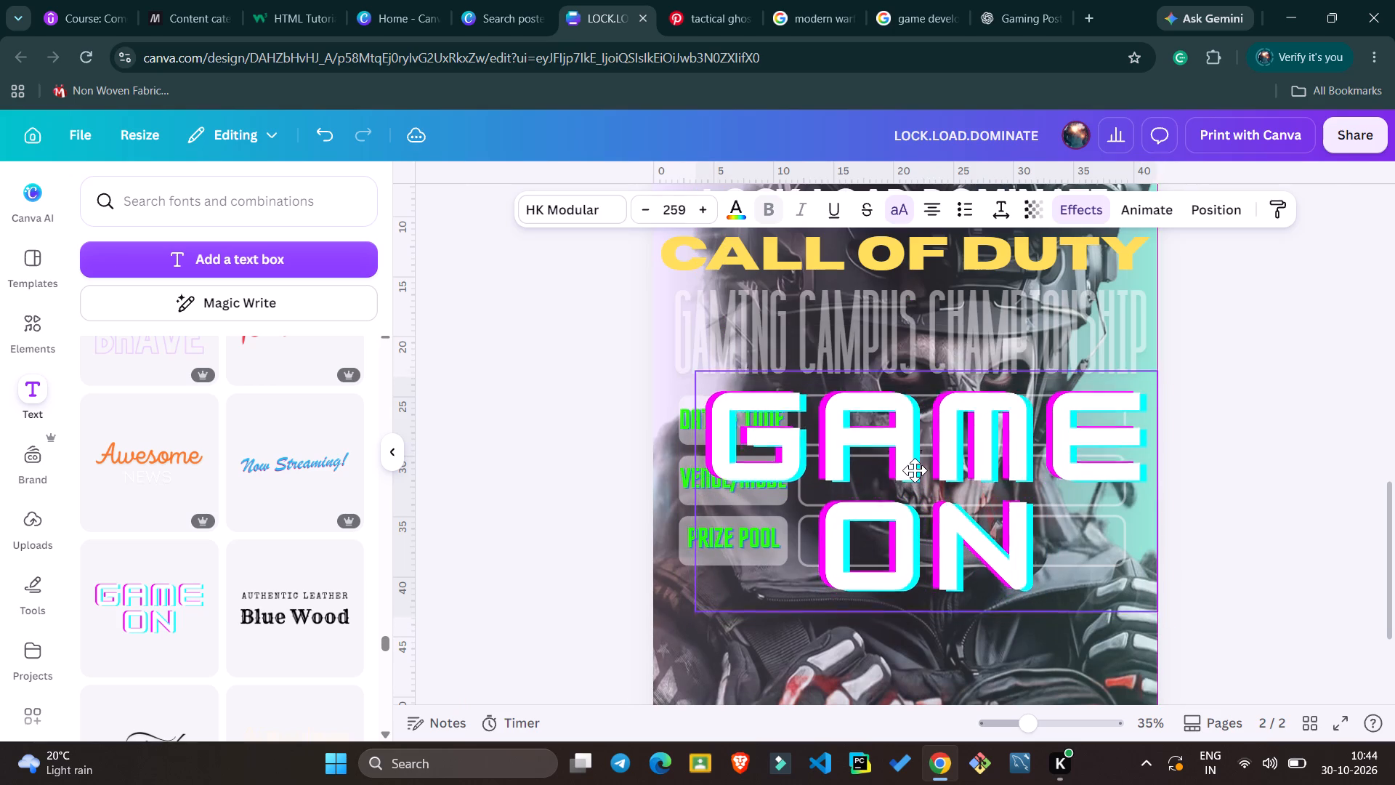
pyautogui.moveTo(915, 470); pyautogui.dragTo(913, 467)
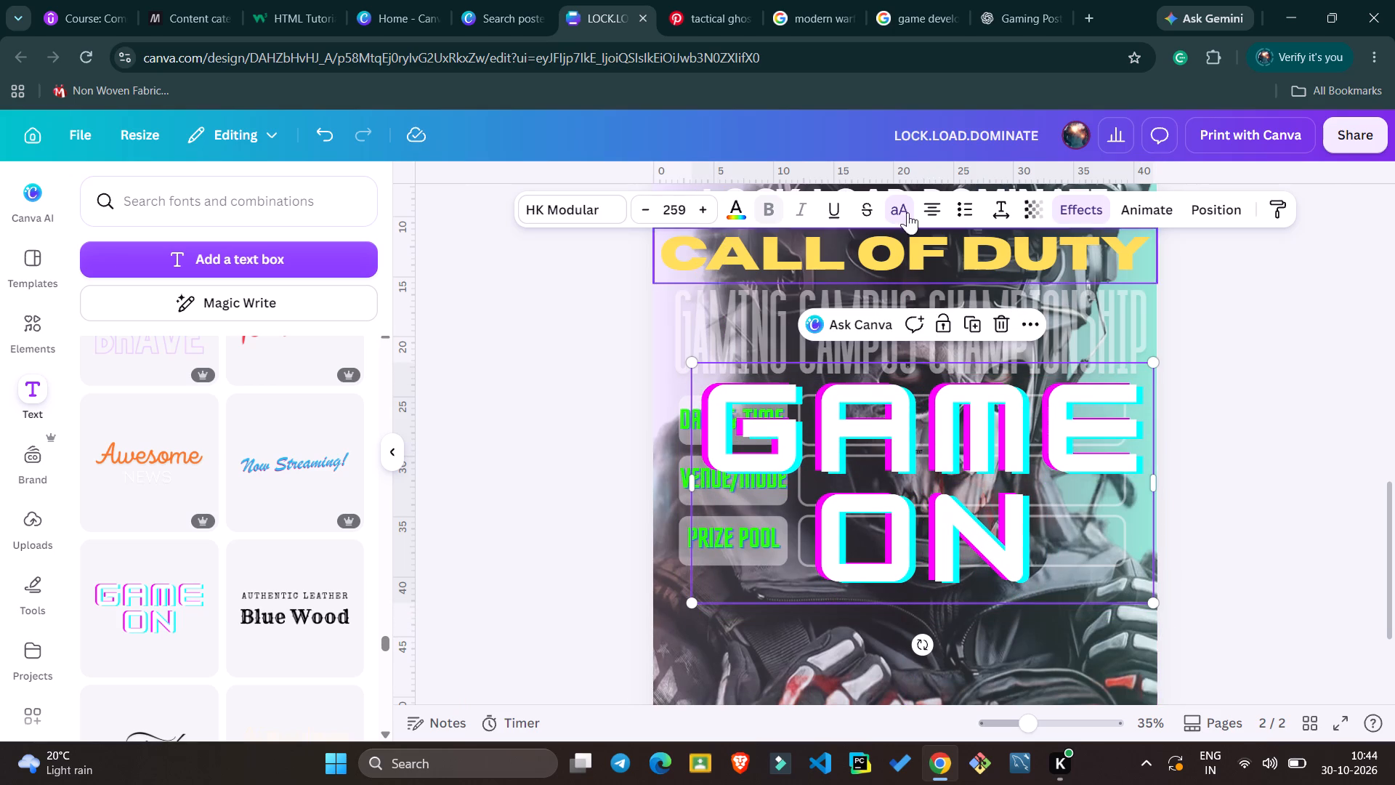
# Move the GAME ON text up over the poster's headline lines and fade it to a transparency value of 29.
pyautogui.click(1022, 204)
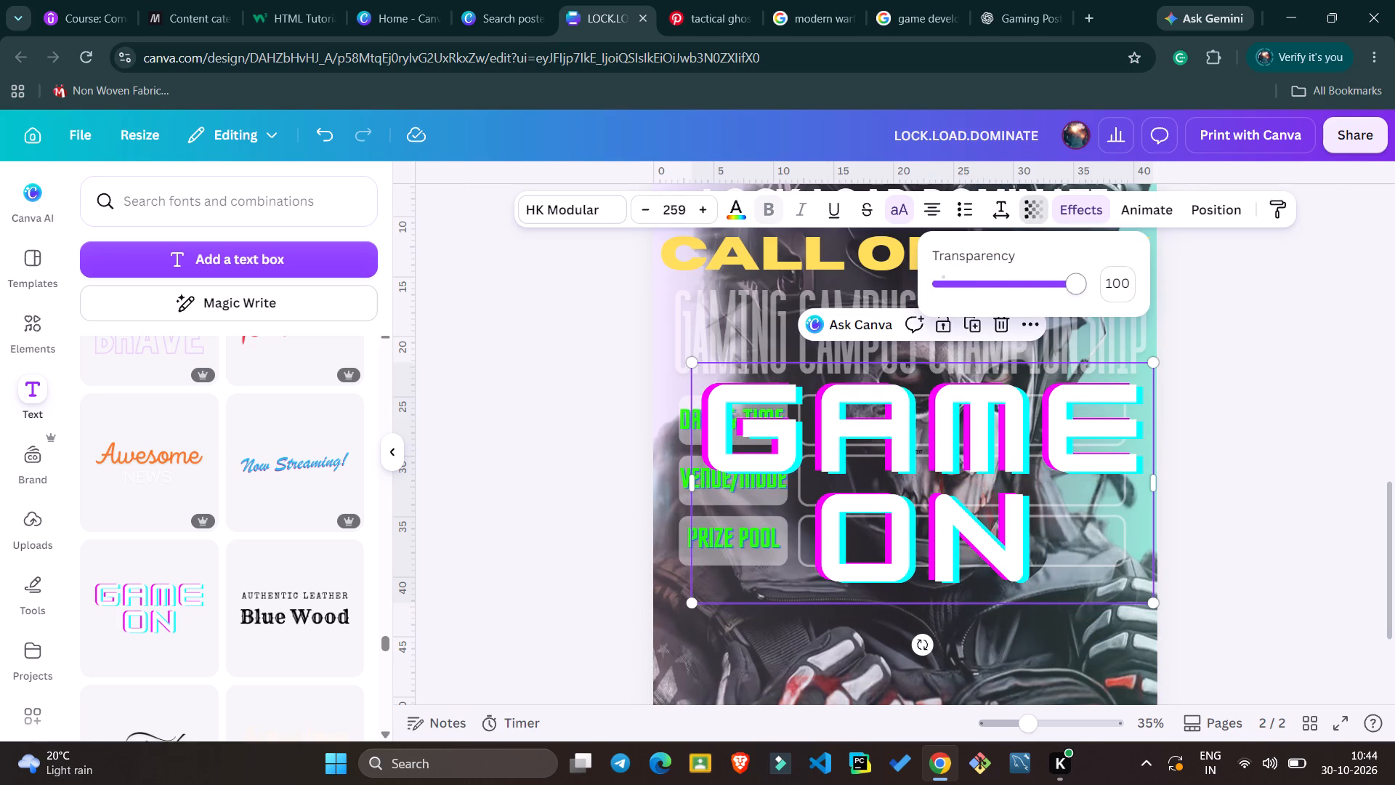
pyautogui.moveTo(1071, 286); pyautogui.dragTo(995, 280)
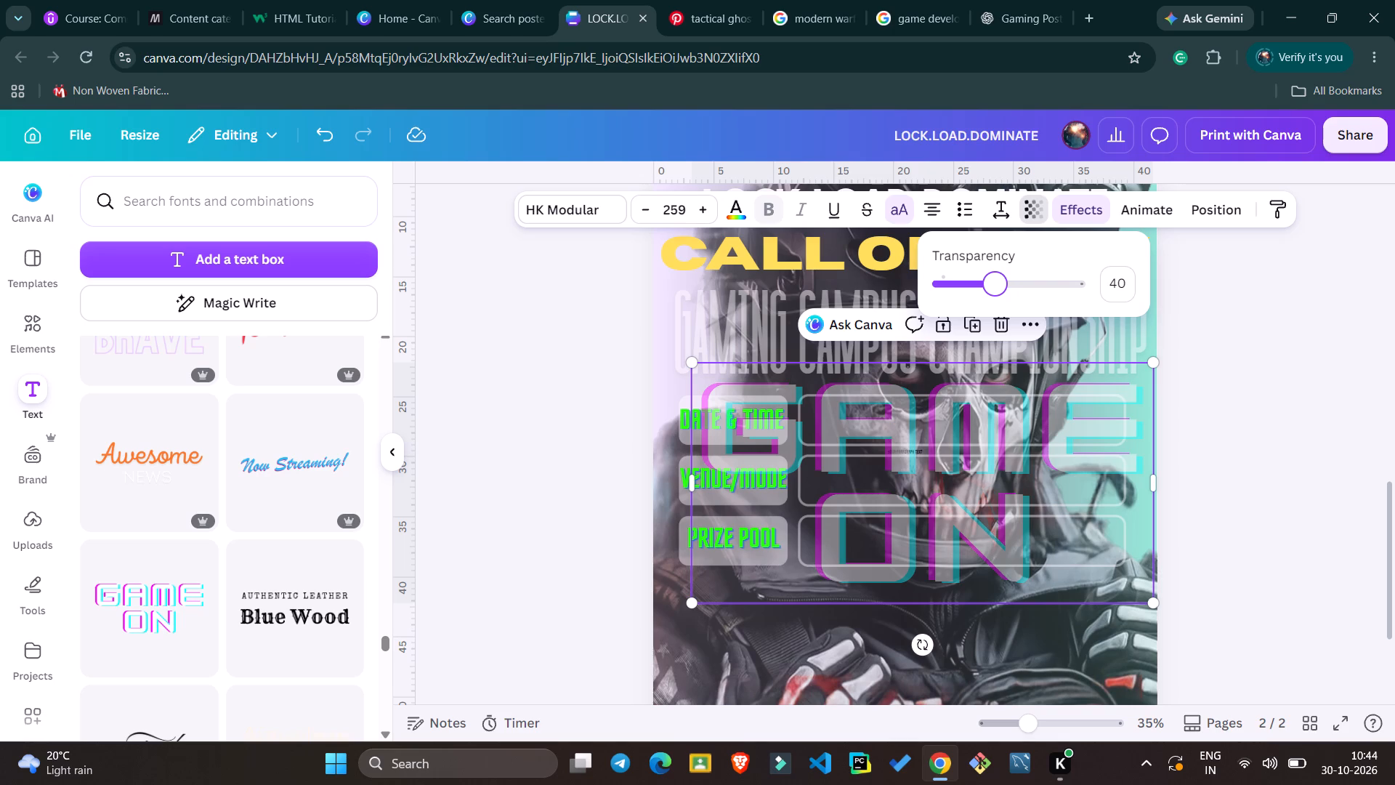
pyautogui.moveTo(995, 280); pyautogui.dragTo(966, 274)
pyautogui.moveTo(830, 478); pyautogui.dragTo(830, 425)
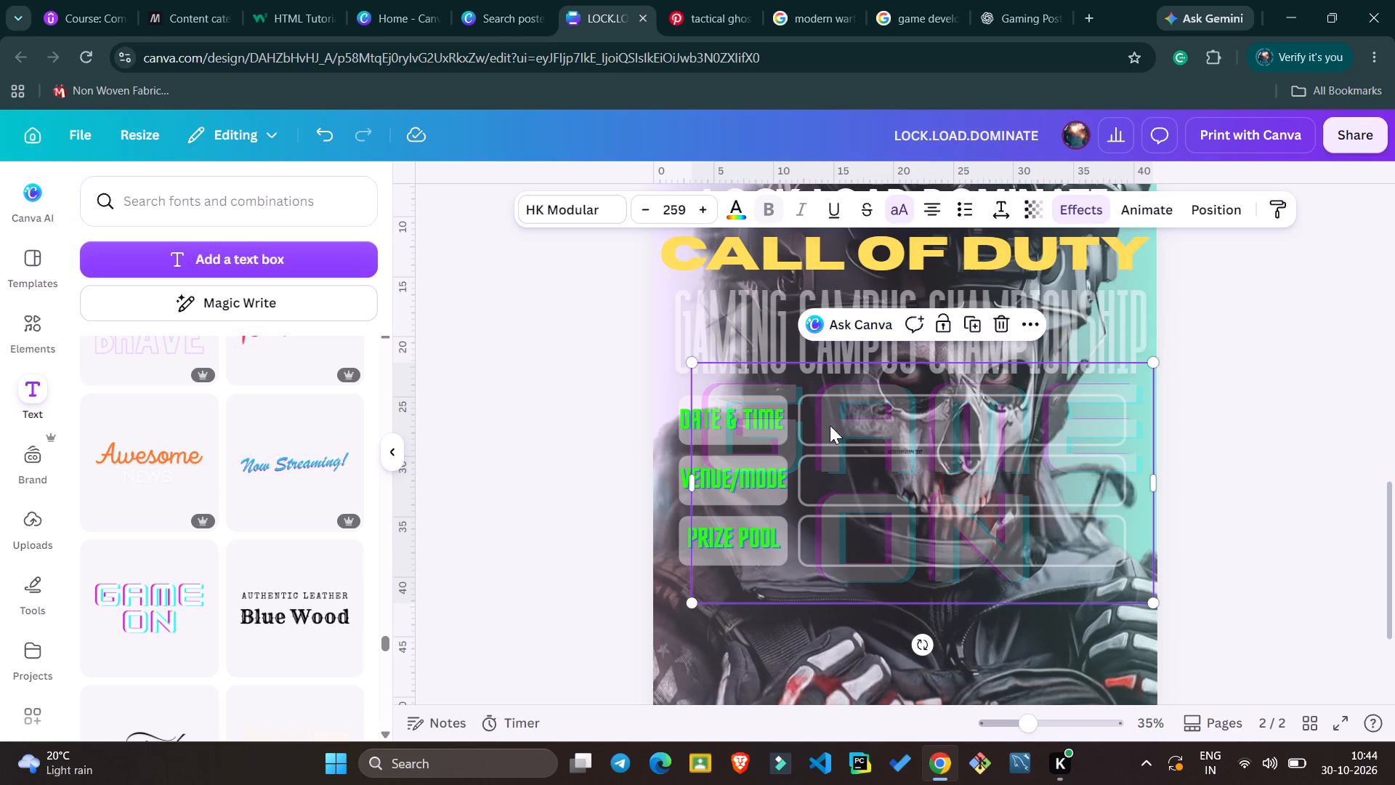
pyautogui.moveTo(830, 425); pyautogui.dragTo(820, 398)
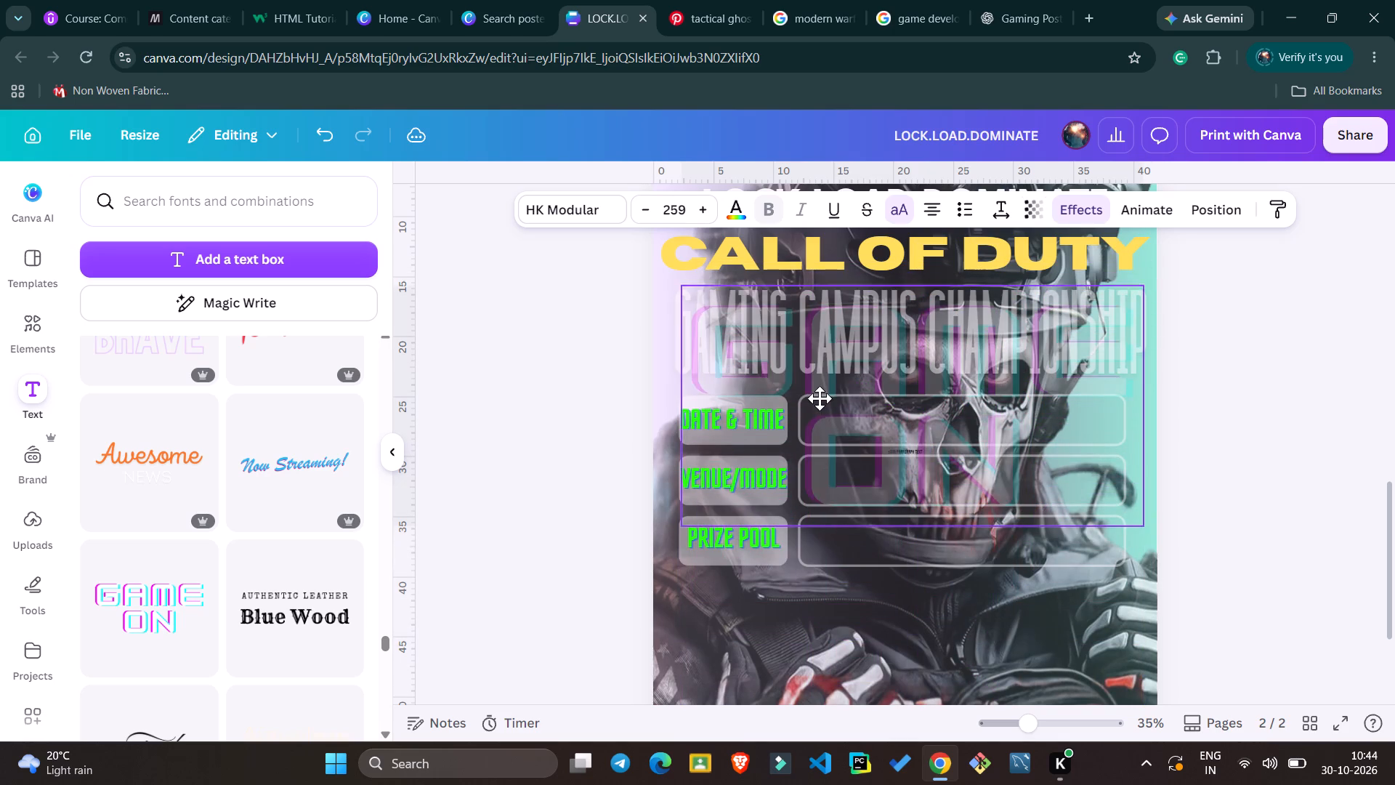
pyautogui.moveTo(820, 398); pyautogui.dragTo(815, 303)
pyautogui.scroll(1, 815, 303)
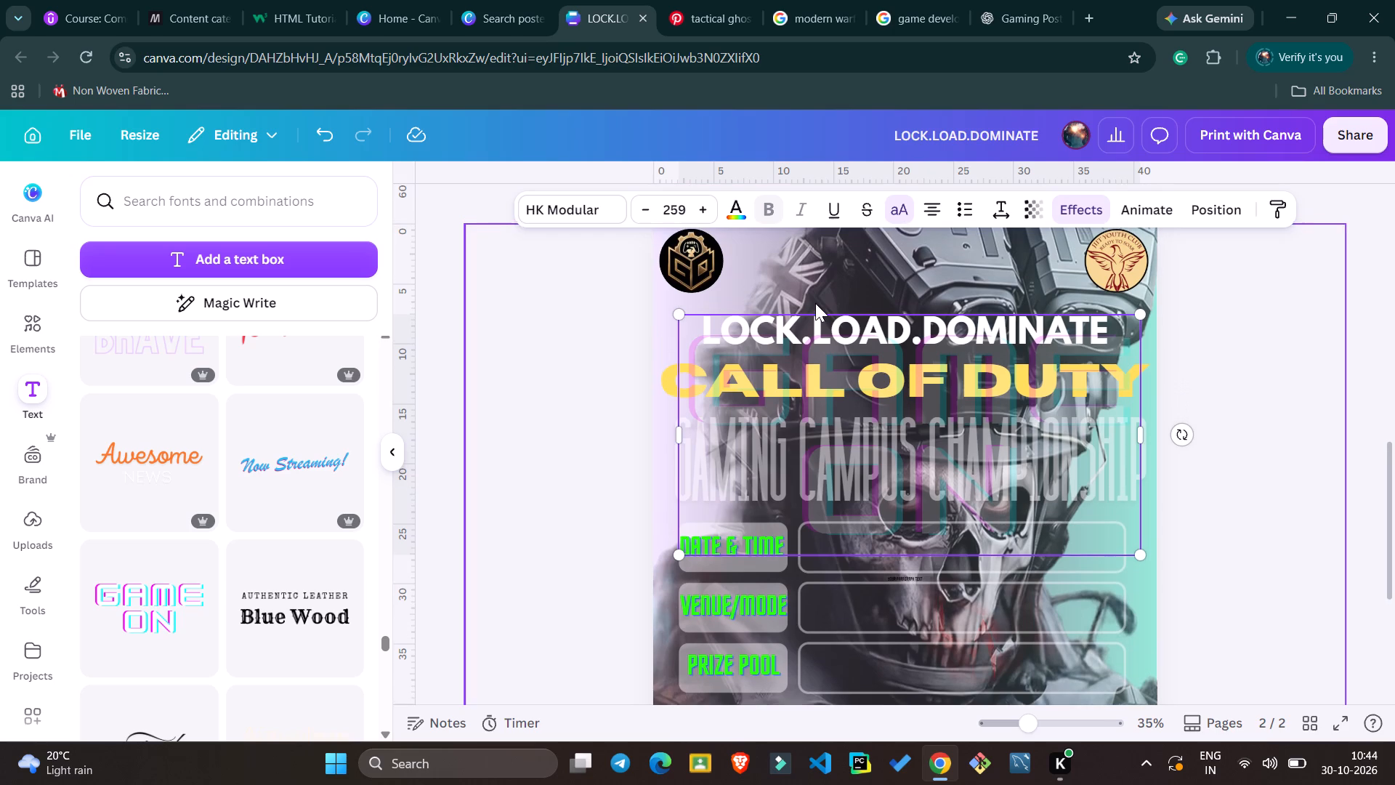
pyautogui.click(1032, 207)
pyautogui.click(975, 284)
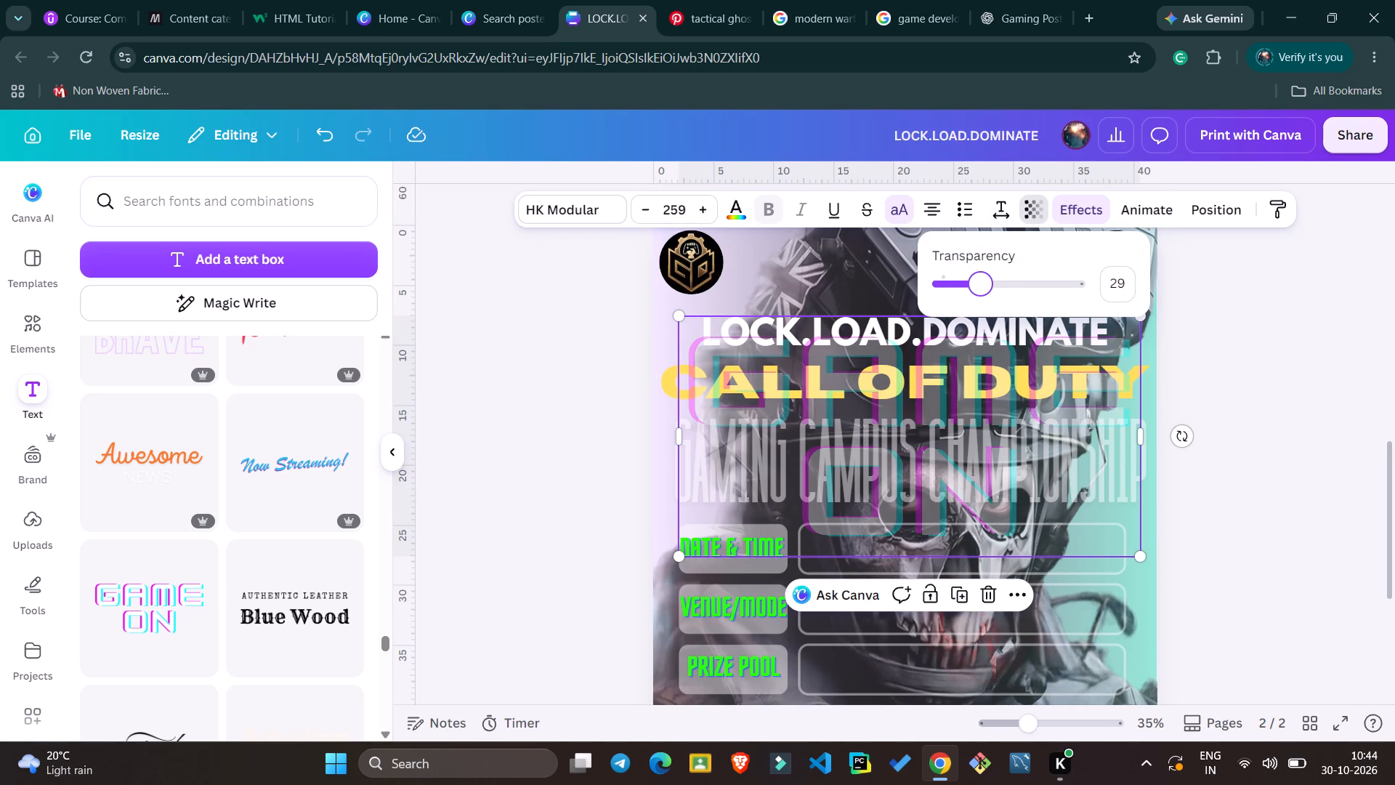
pyautogui.click(580, 342)
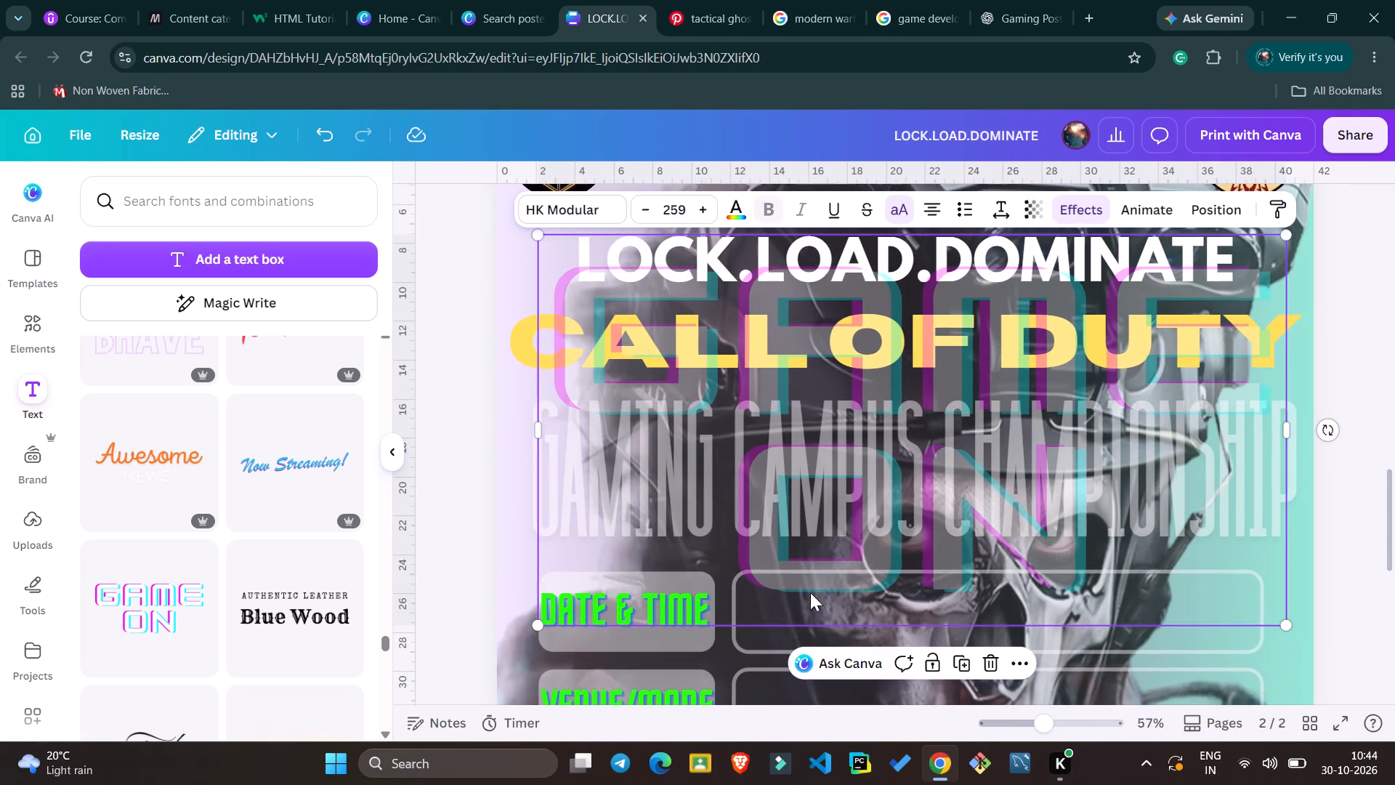
pyautogui.click(456, 524)
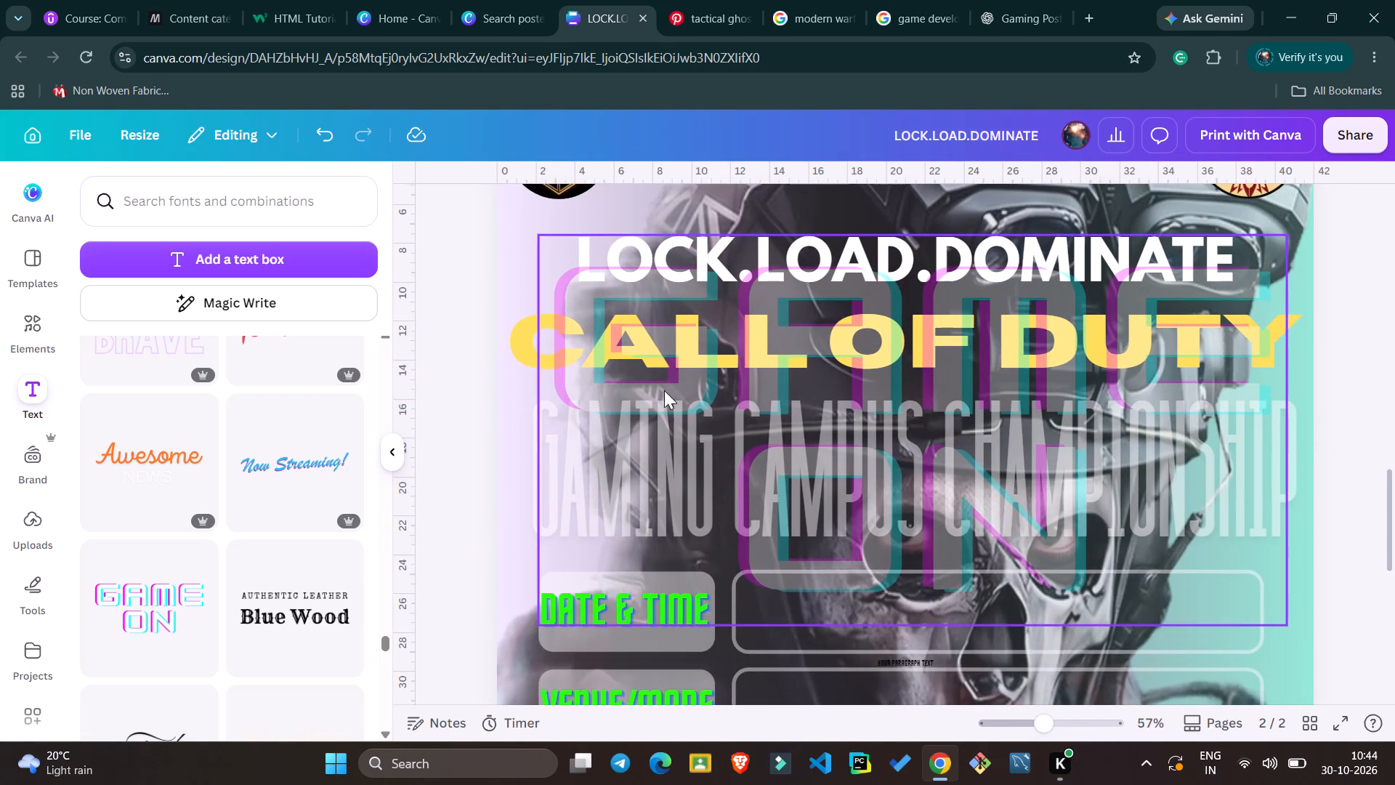
# Apply the Glitch effect to the yellow CALL OF DUTY title text.
pyautogui.click(519, 346)
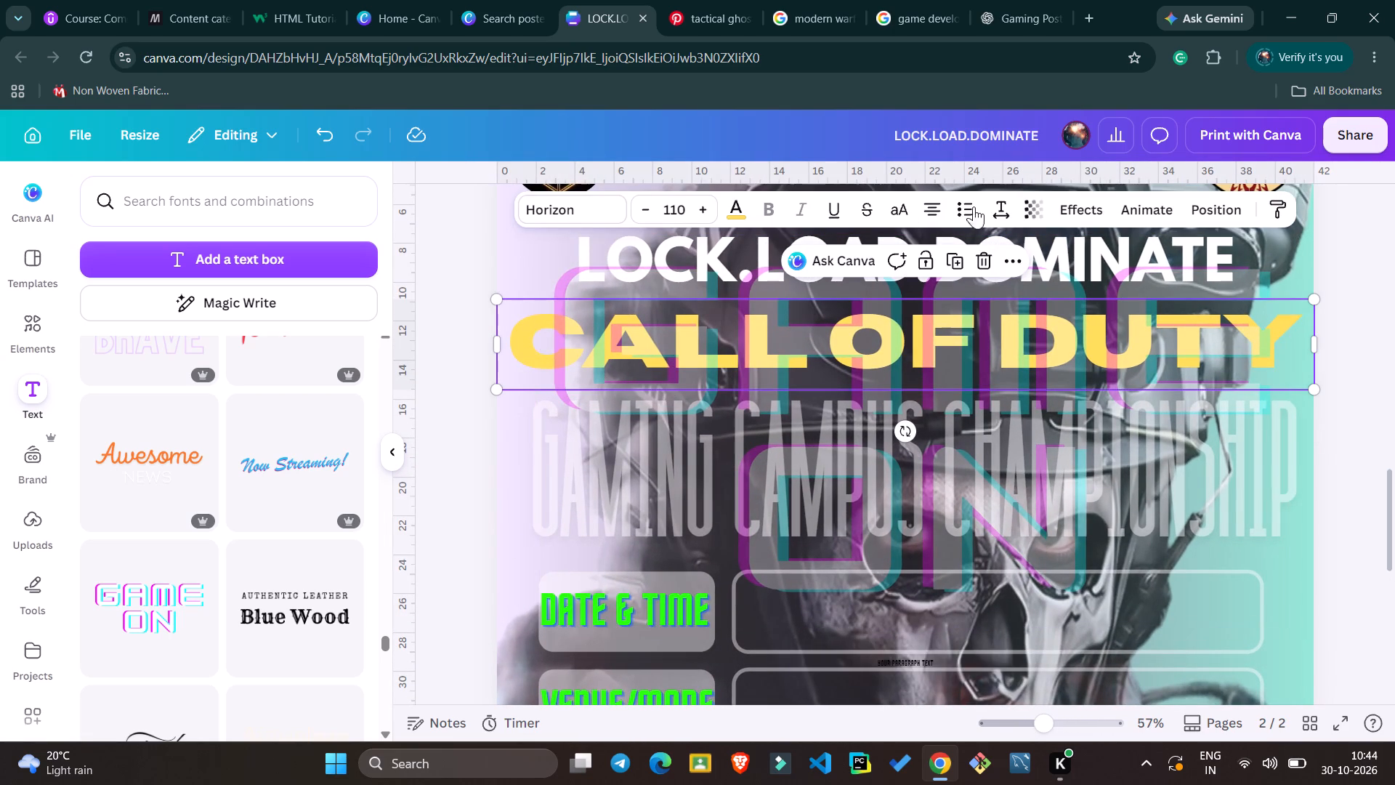
pyautogui.click(1083, 214)
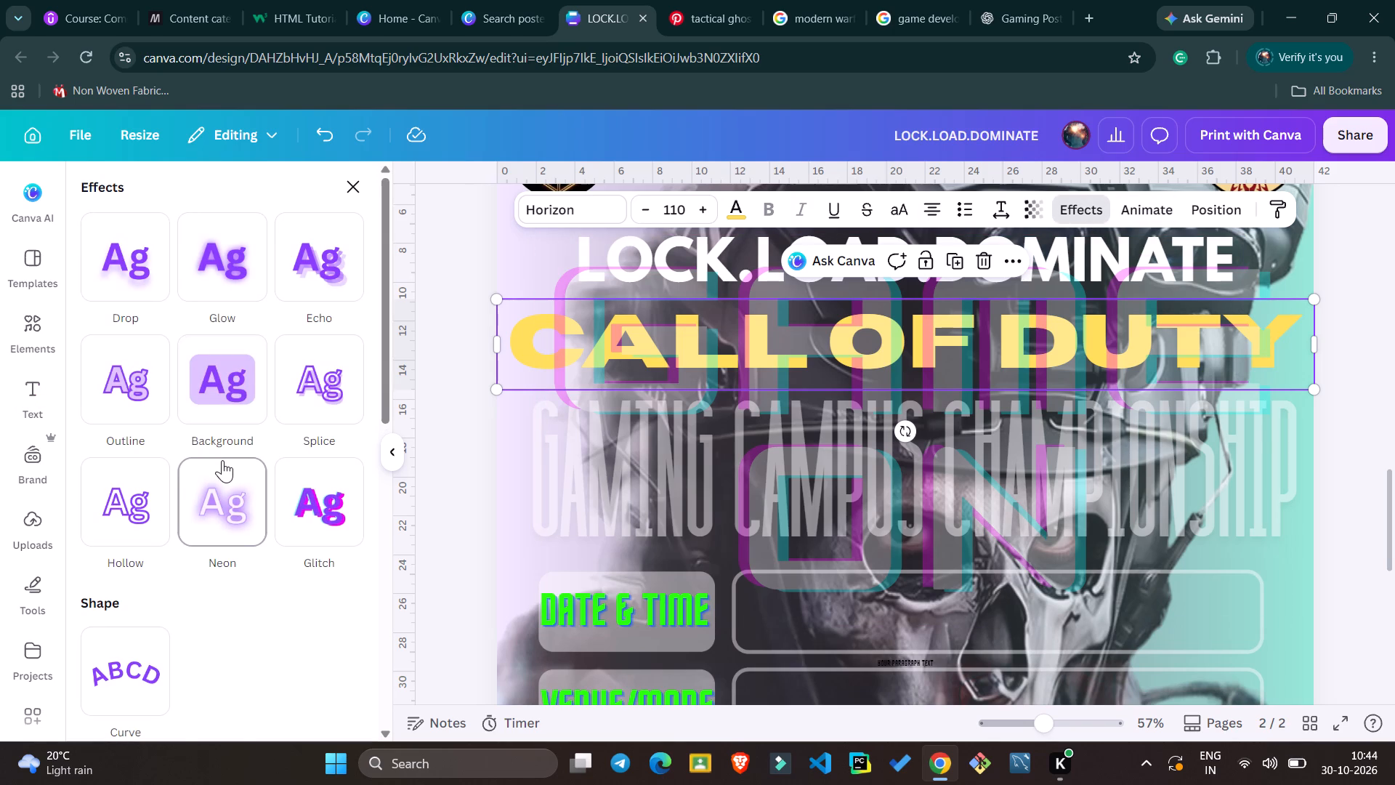
pyautogui.click(311, 516)
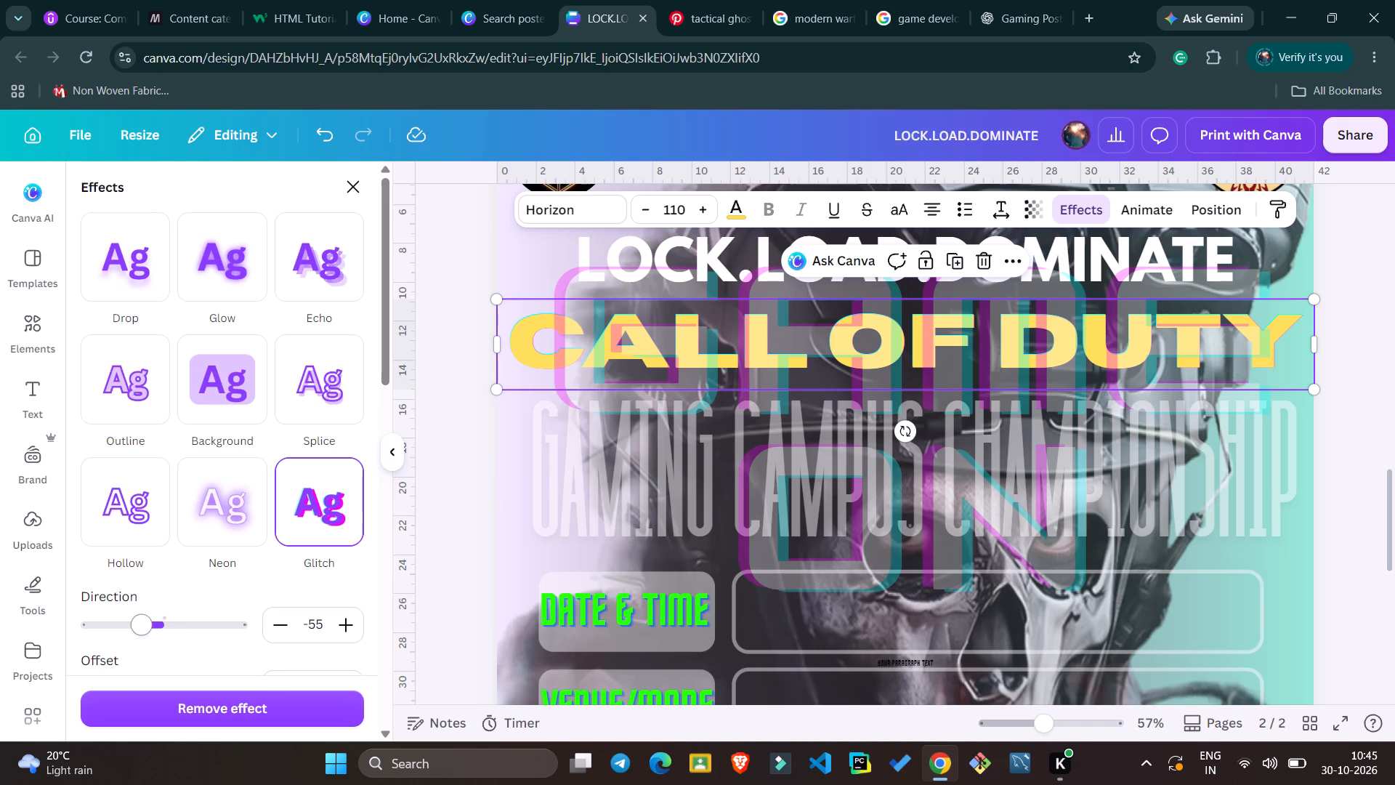
# Set the CALL OF DUTY title's glitch offset to 100 and its direction to 144.
pyautogui.scroll(-2, 141, 615)
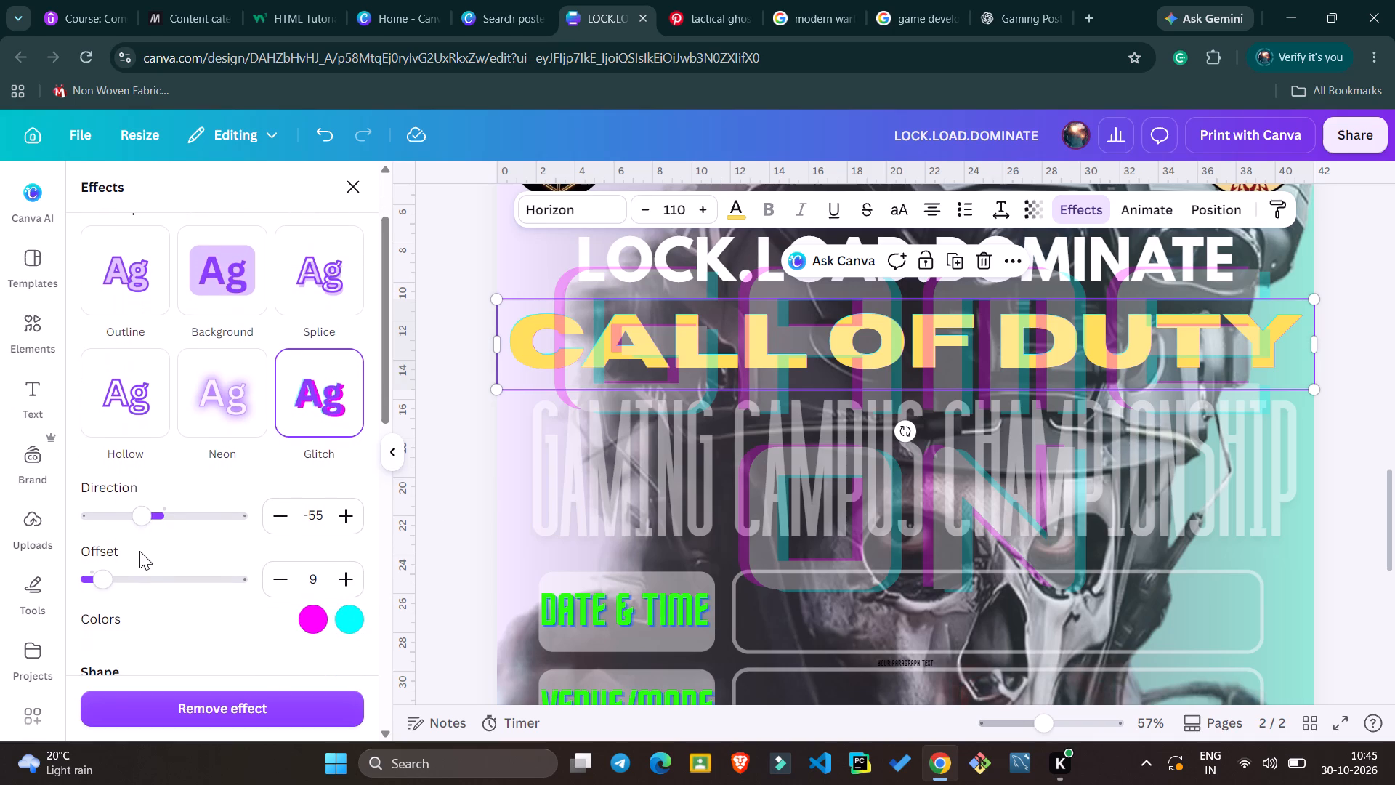
pyautogui.moveTo(144, 524); pyautogui.dragTo(185, 537)
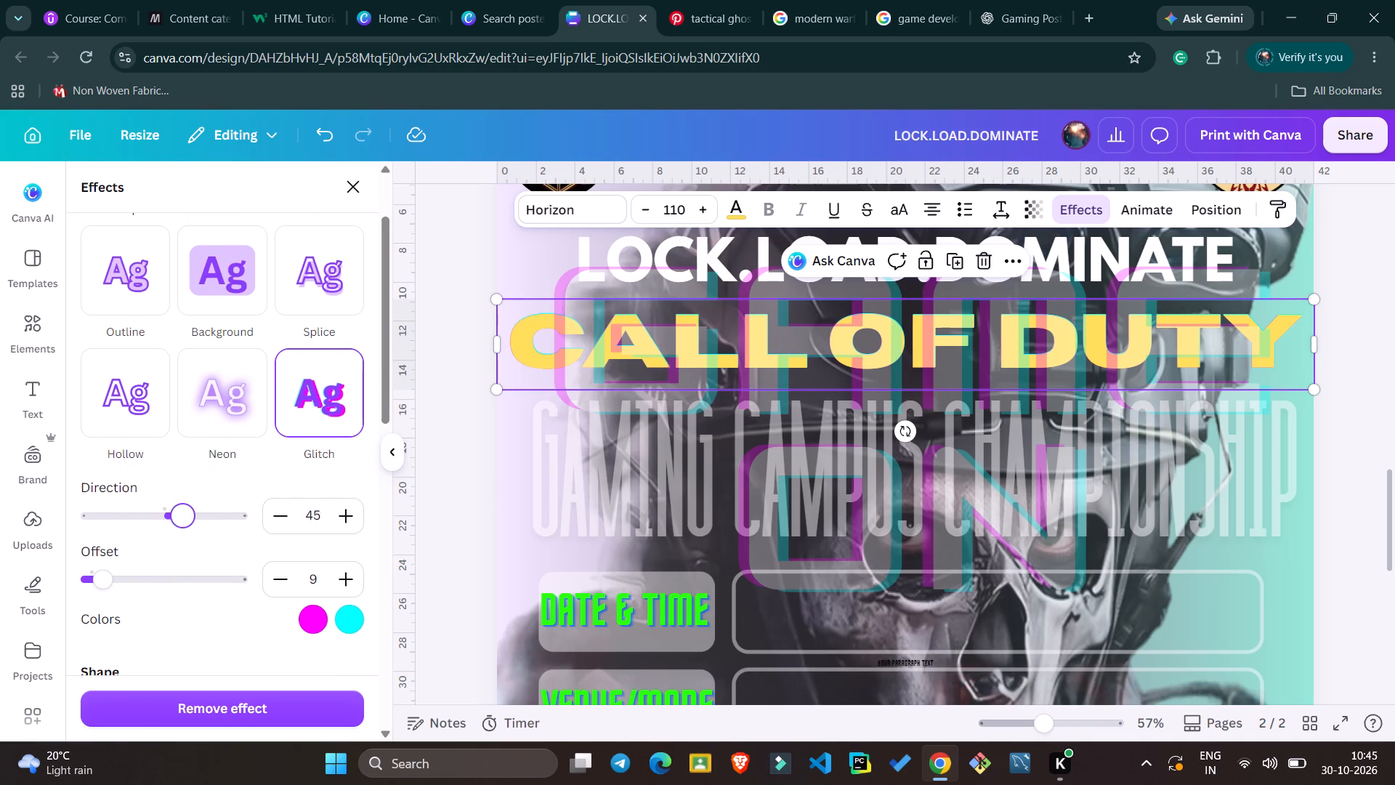
pyautogui.moveTo(185, 537); pyautogui.dragTo(261, 617)
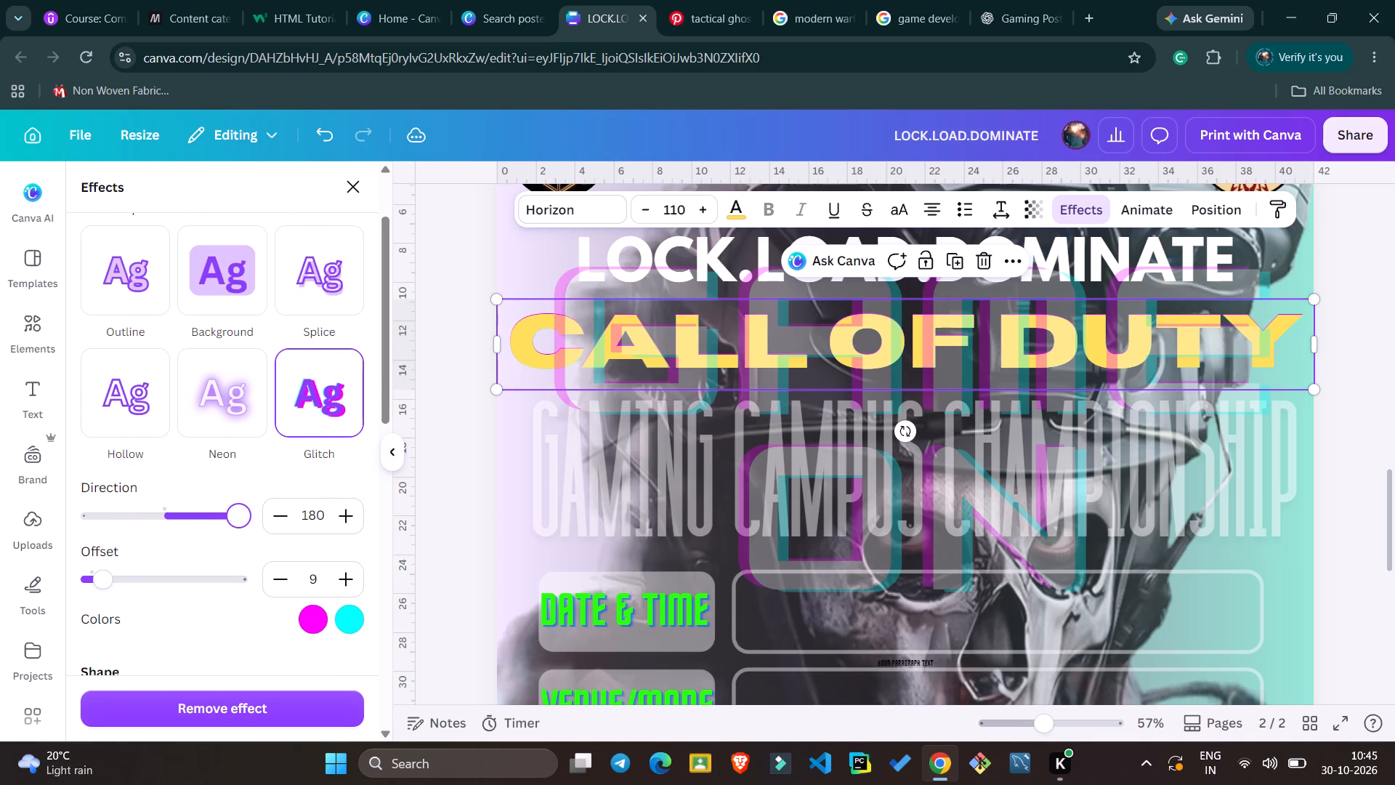
pyautogui.moveTo(261, 617); pyautogui.dragTo(209, 621)
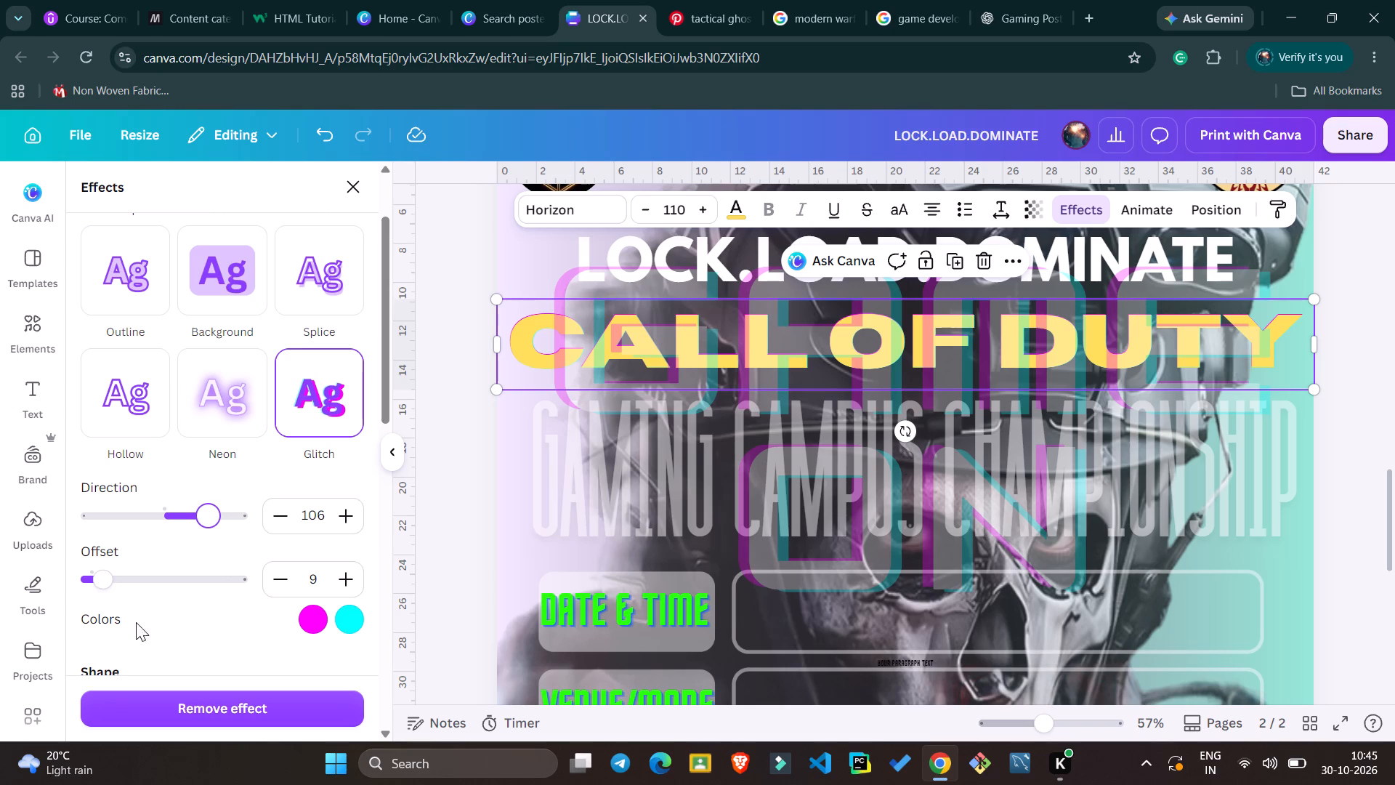
pyautogui.moveTo(106, 584); pyautogui.dragTo(204, 619)
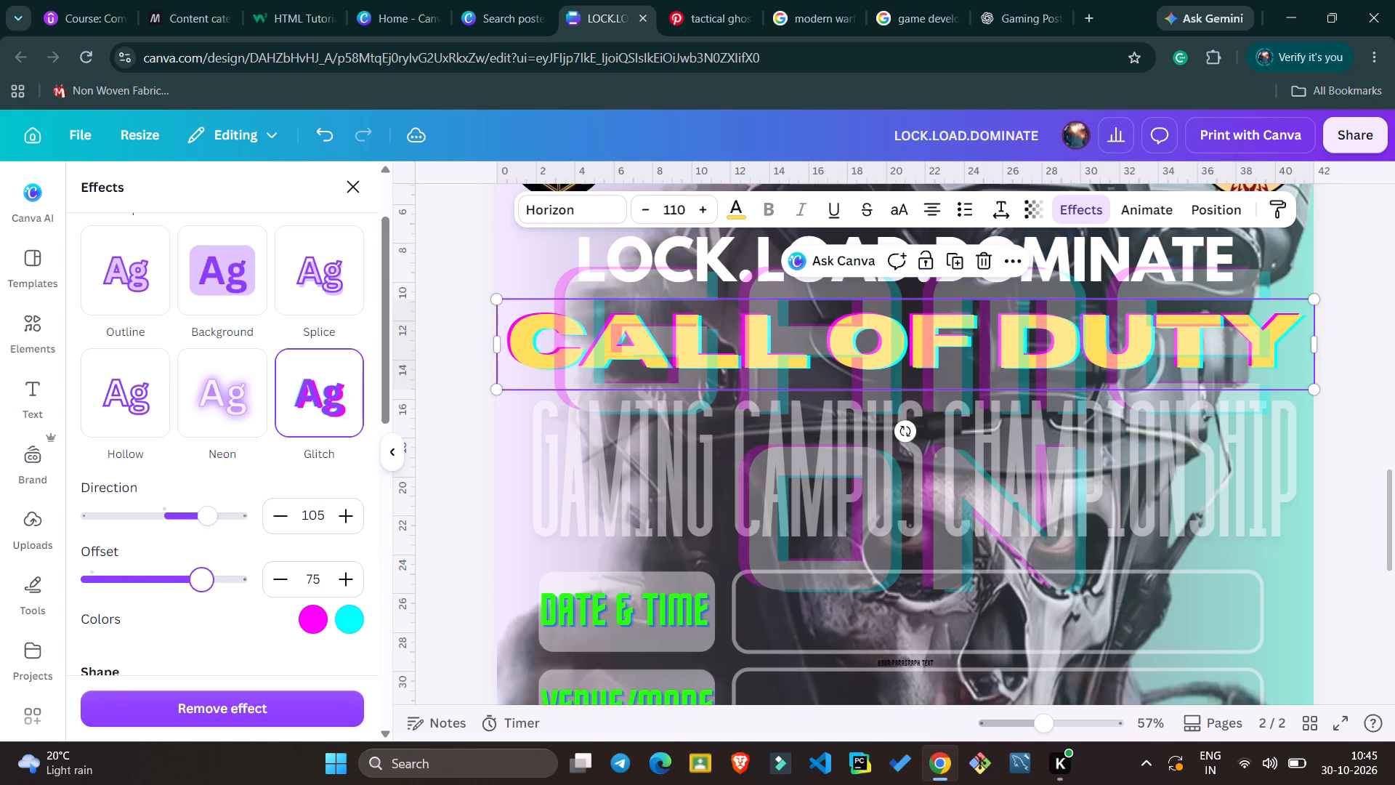
pyautogui.moveTo(204, 619); pyautogui.dragTo(243, 634)
pyautogui.moveTo(214, 520); pyautogui.dragTo(129, 520)
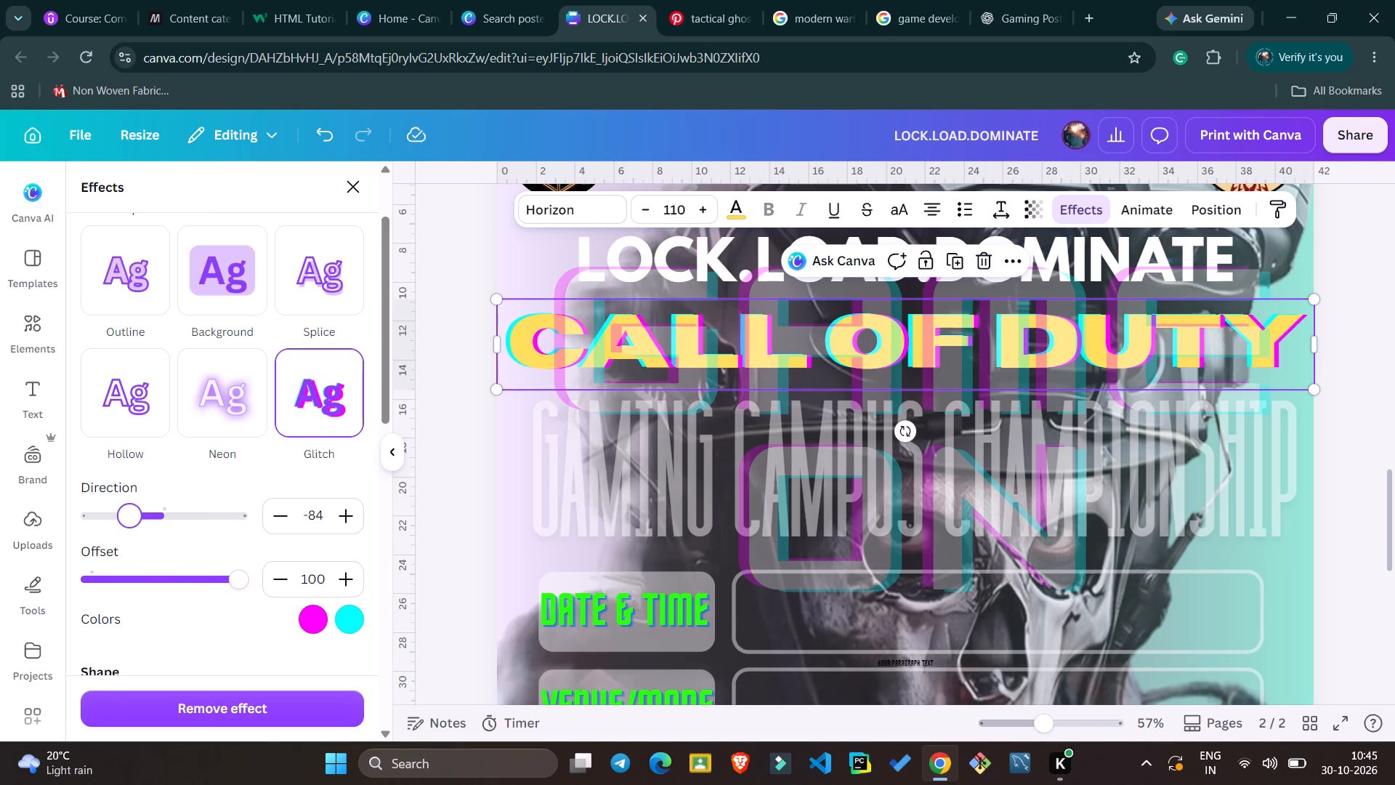
pyautogui.moveTo(129, 520); pyautogui.dragTo(85, 502)
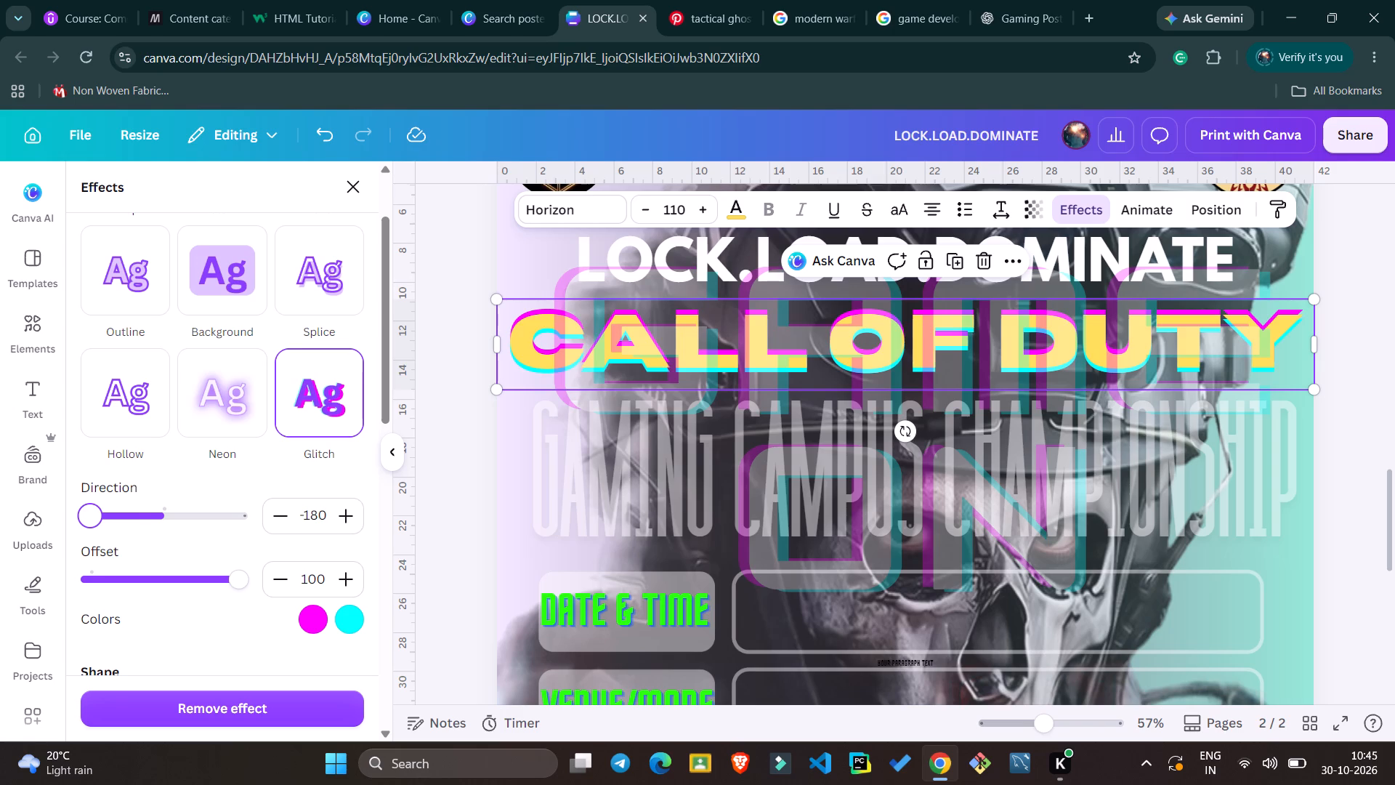
pyautogui.moveTo(85, 502); pyautogui.dragTo(170, 523)
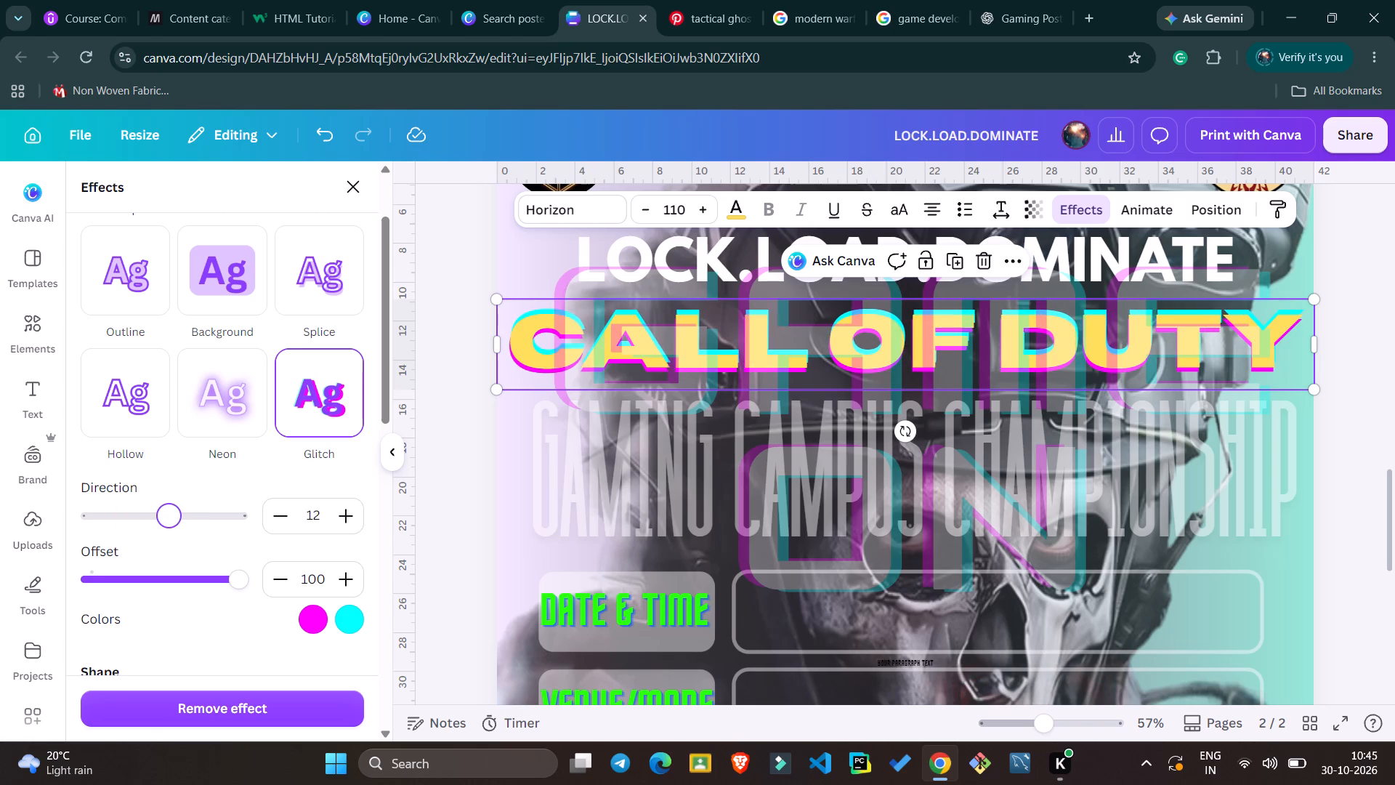
pyautogui.moveTo(170, 523); pyautogui.dragTo(205, 531)
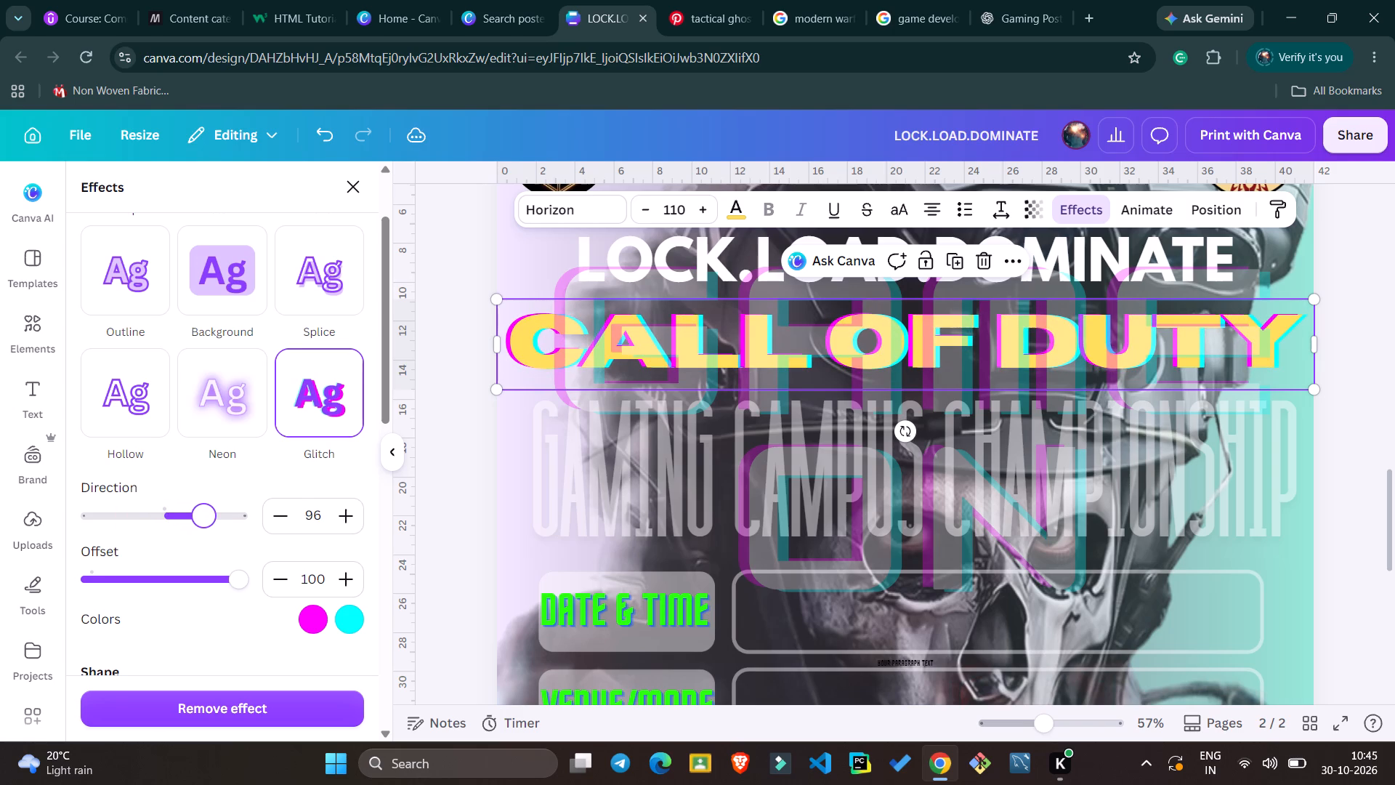
pyautogui.moveTo(205, 531); pyautogui.dragTo(298, 562)
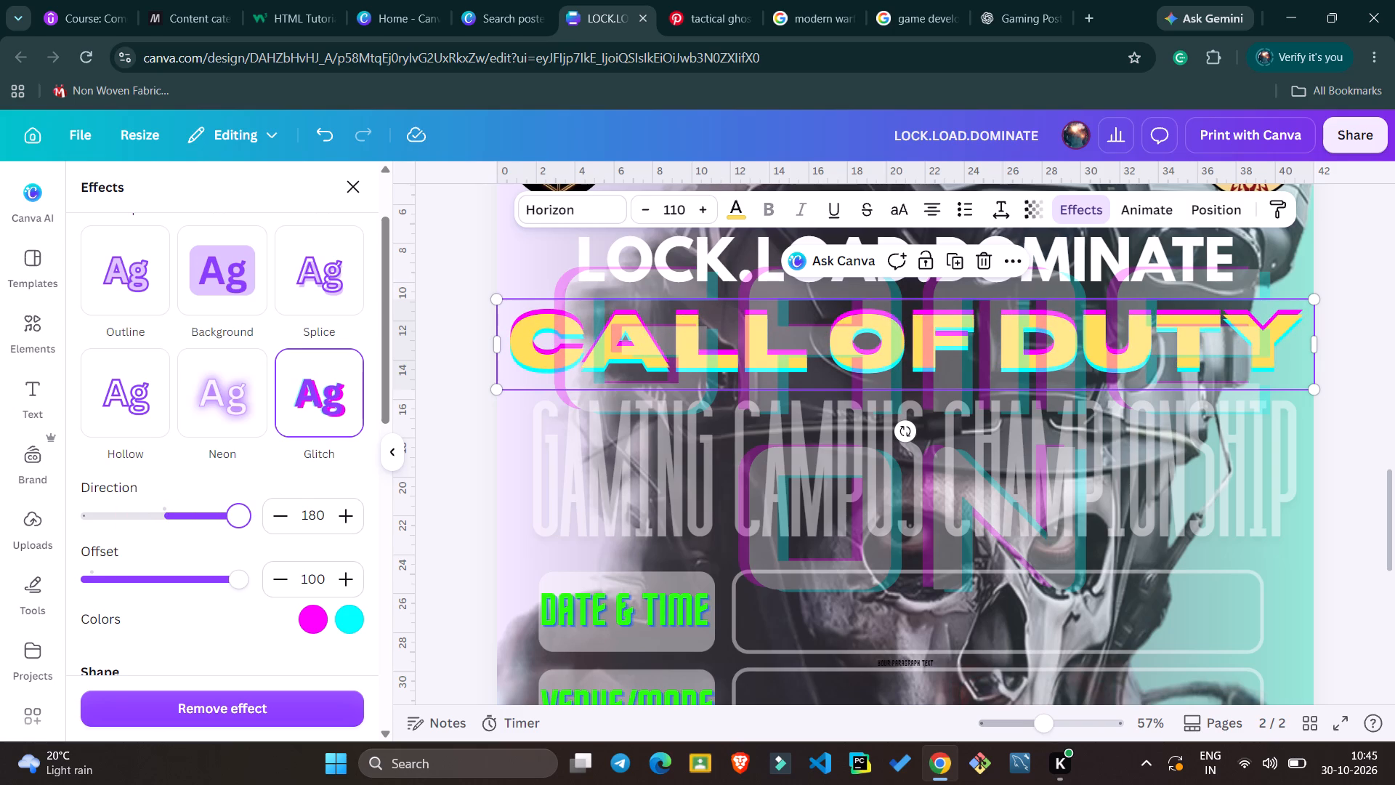
pyautogui.moveTo(298, 562); pyautogui.dragTo(246, 557)
pyautogui.moveTo(246, 557); pyautogui.dragTo(227, 552)
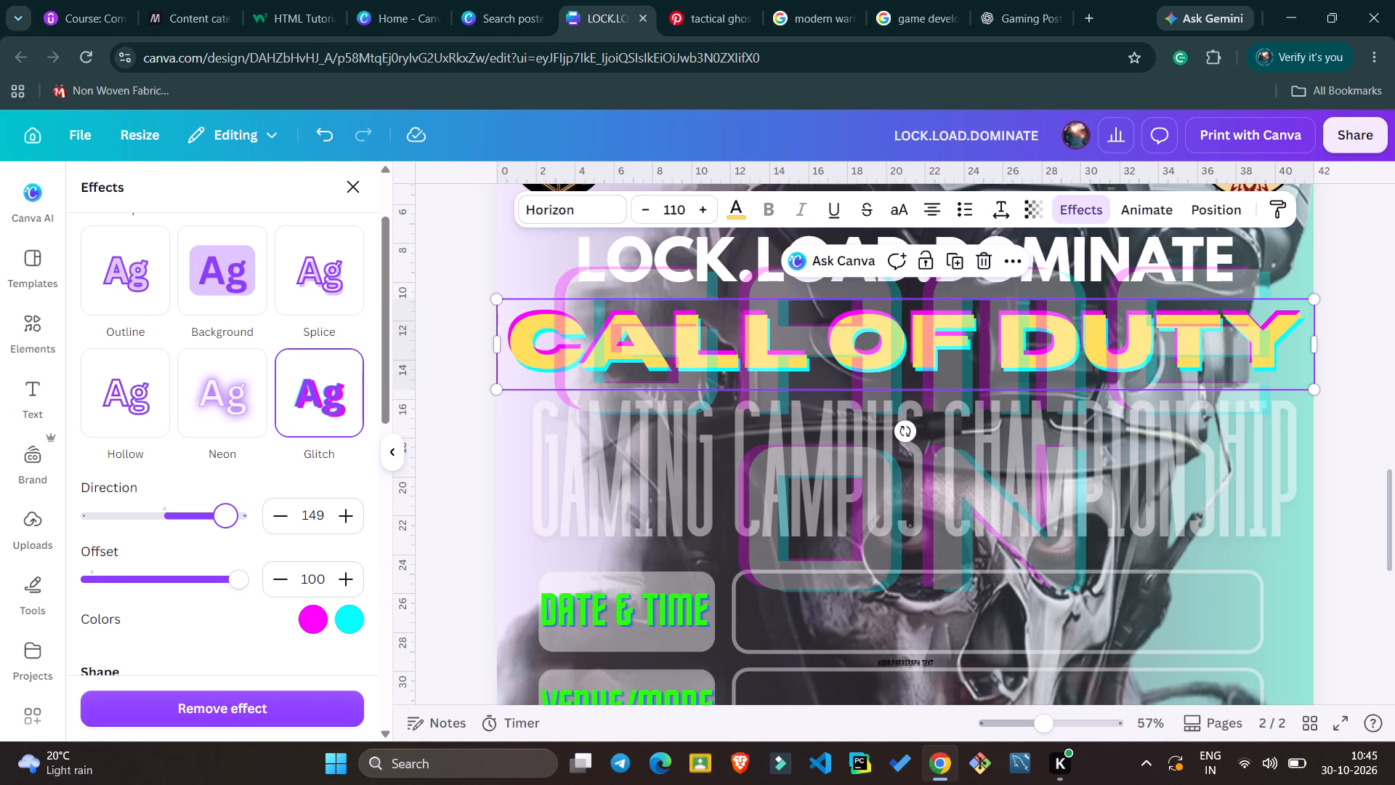
pyautogui.moveTo(227, 552); pyautogui.dragTo(225, 551)
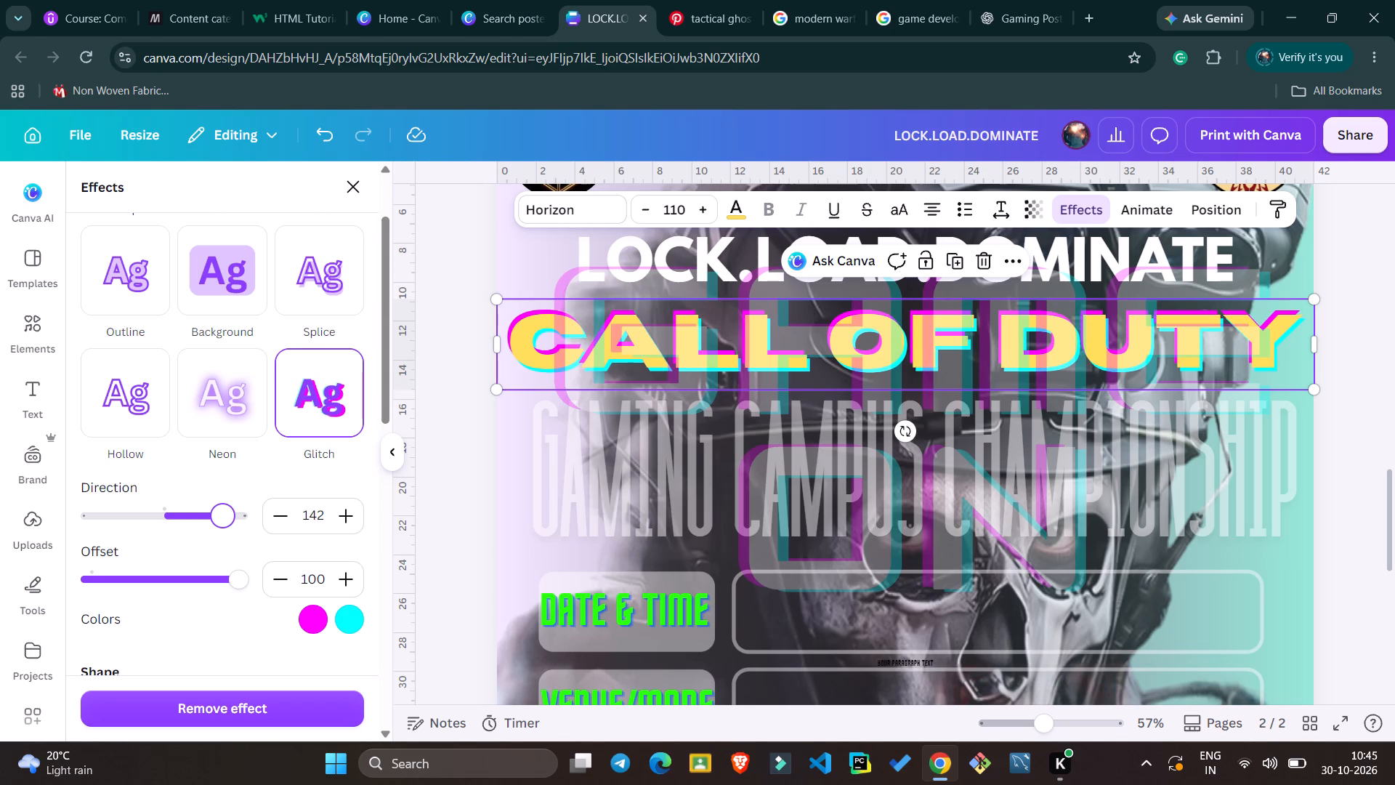
pyautogui.moveTo(225, 551); pyautogui.dragTo(225, 551)
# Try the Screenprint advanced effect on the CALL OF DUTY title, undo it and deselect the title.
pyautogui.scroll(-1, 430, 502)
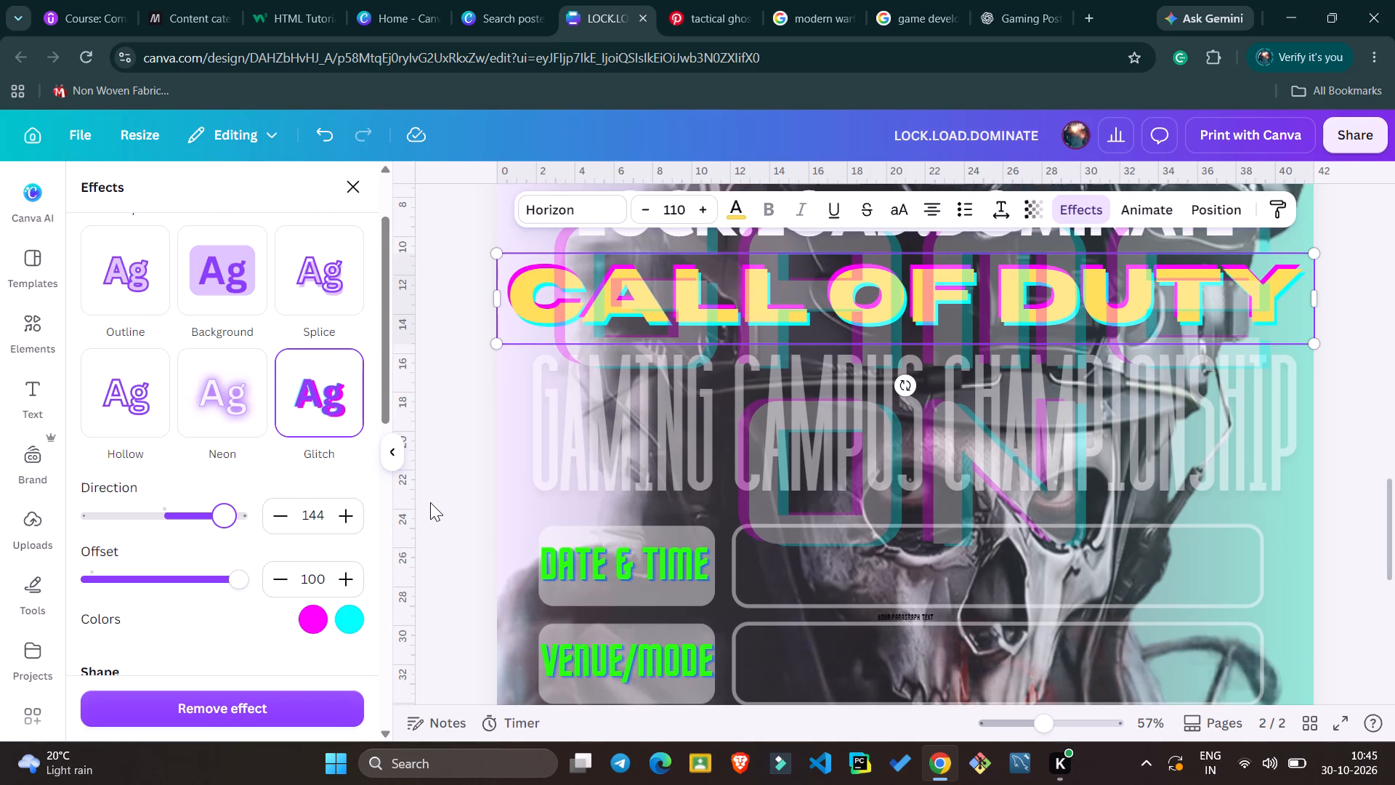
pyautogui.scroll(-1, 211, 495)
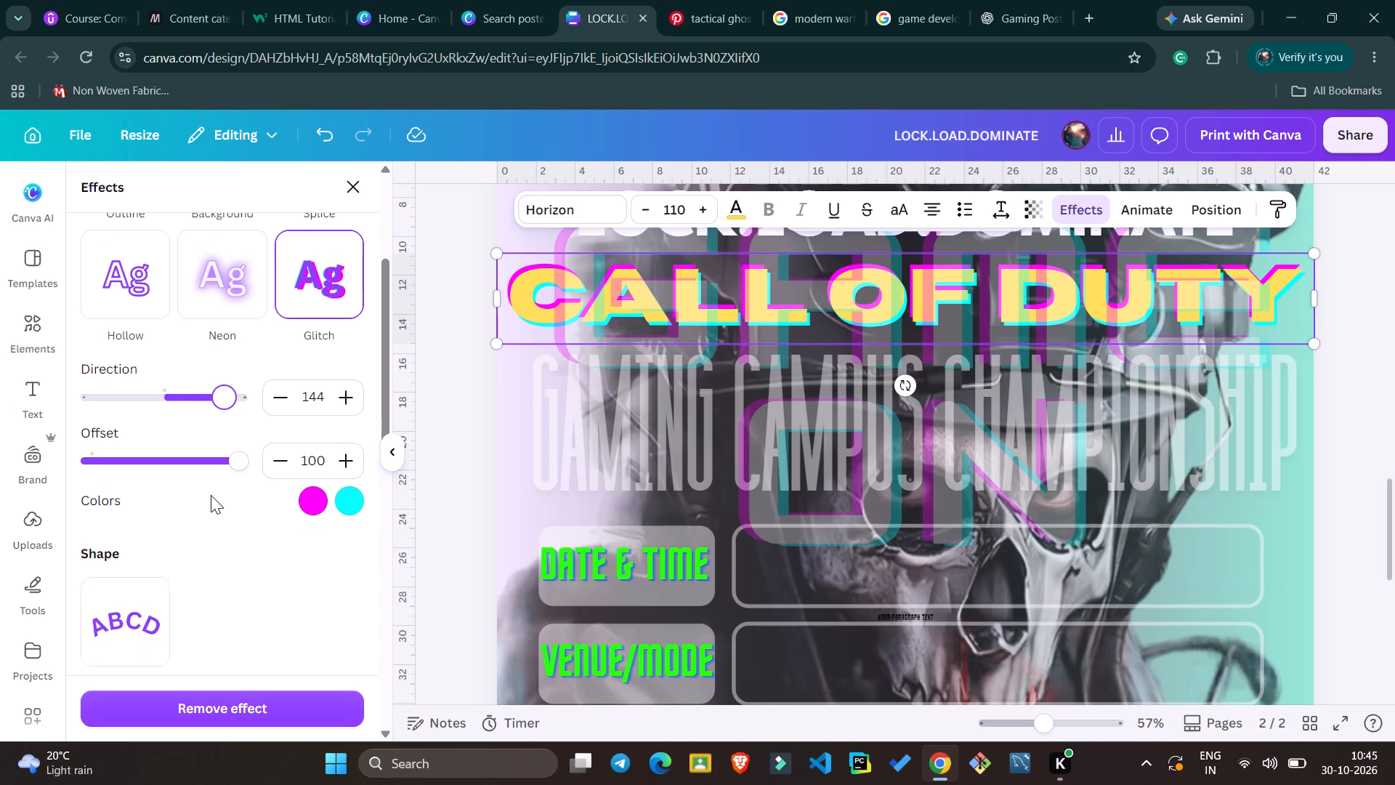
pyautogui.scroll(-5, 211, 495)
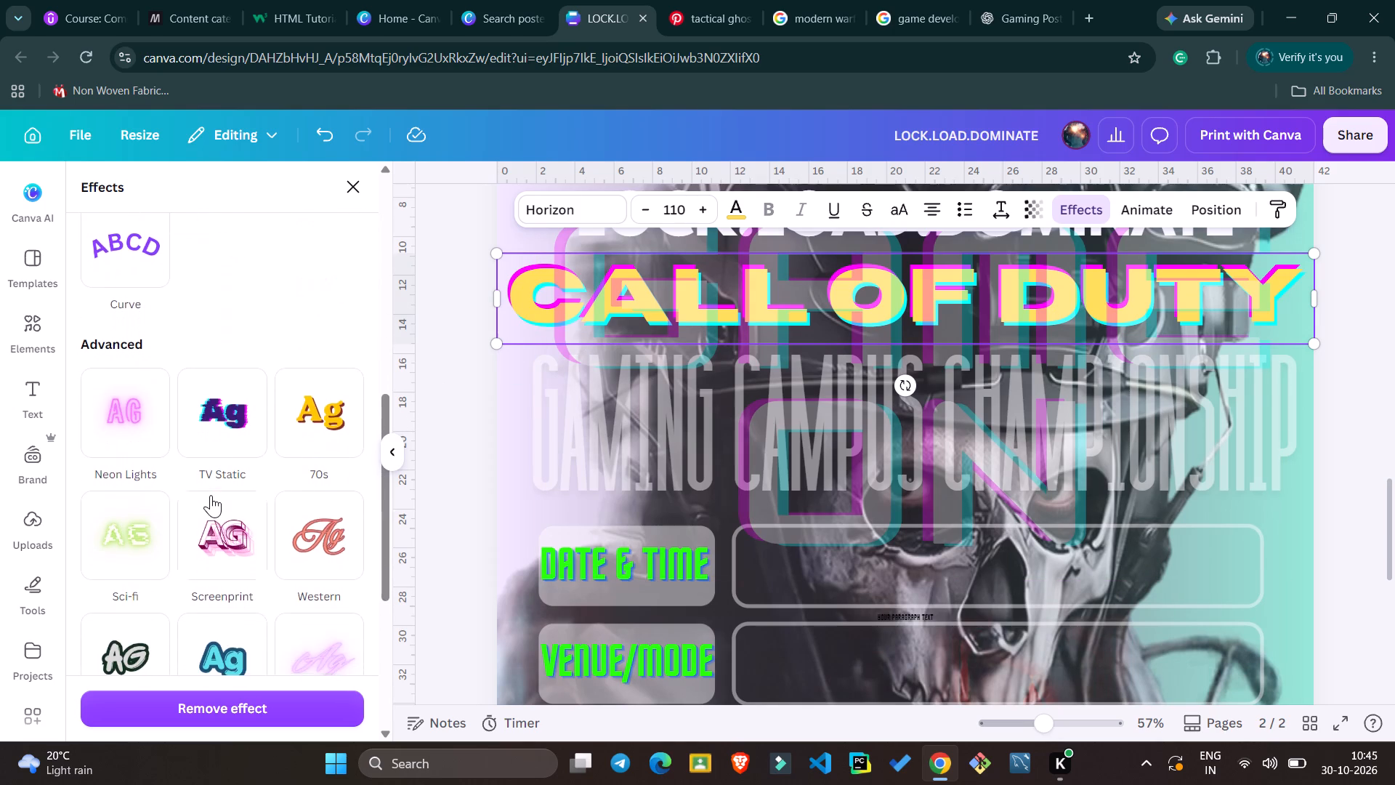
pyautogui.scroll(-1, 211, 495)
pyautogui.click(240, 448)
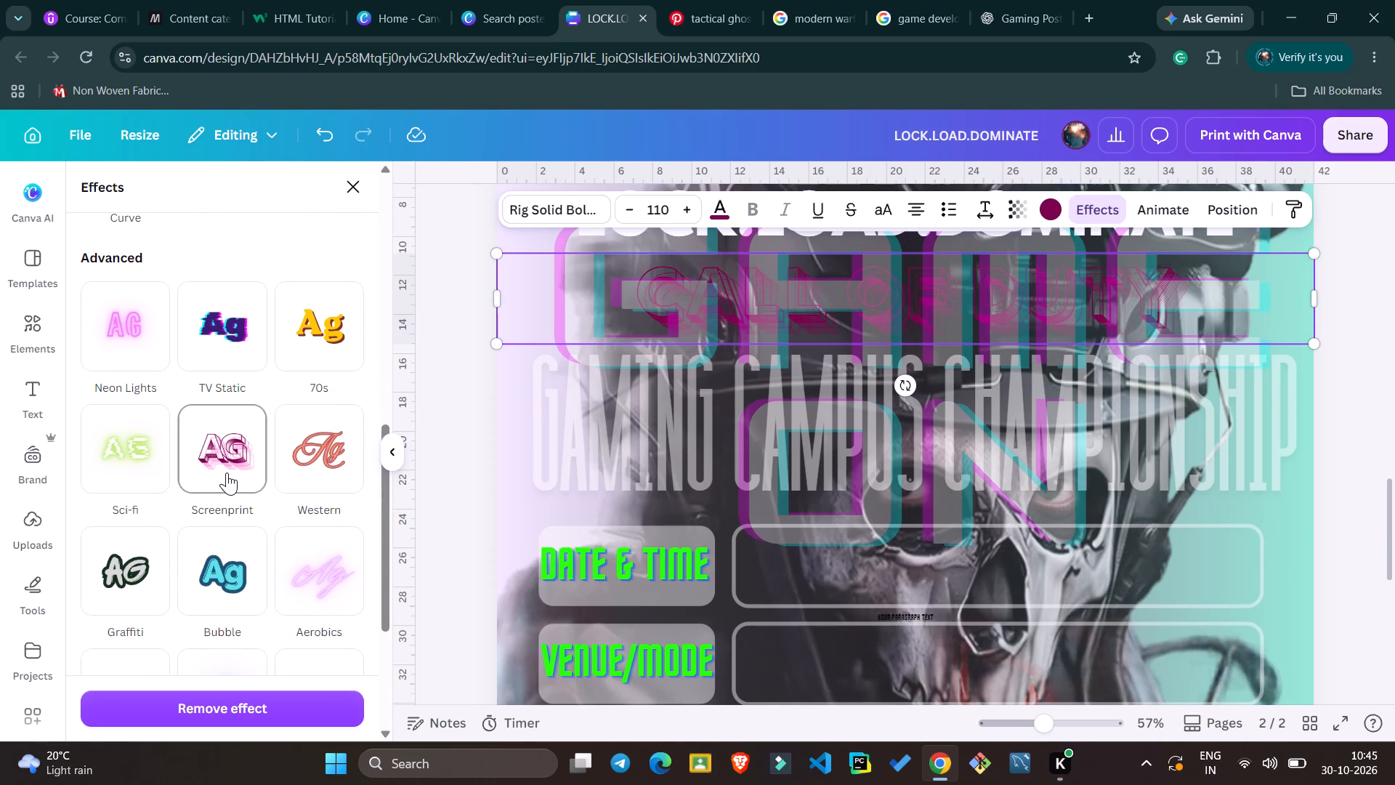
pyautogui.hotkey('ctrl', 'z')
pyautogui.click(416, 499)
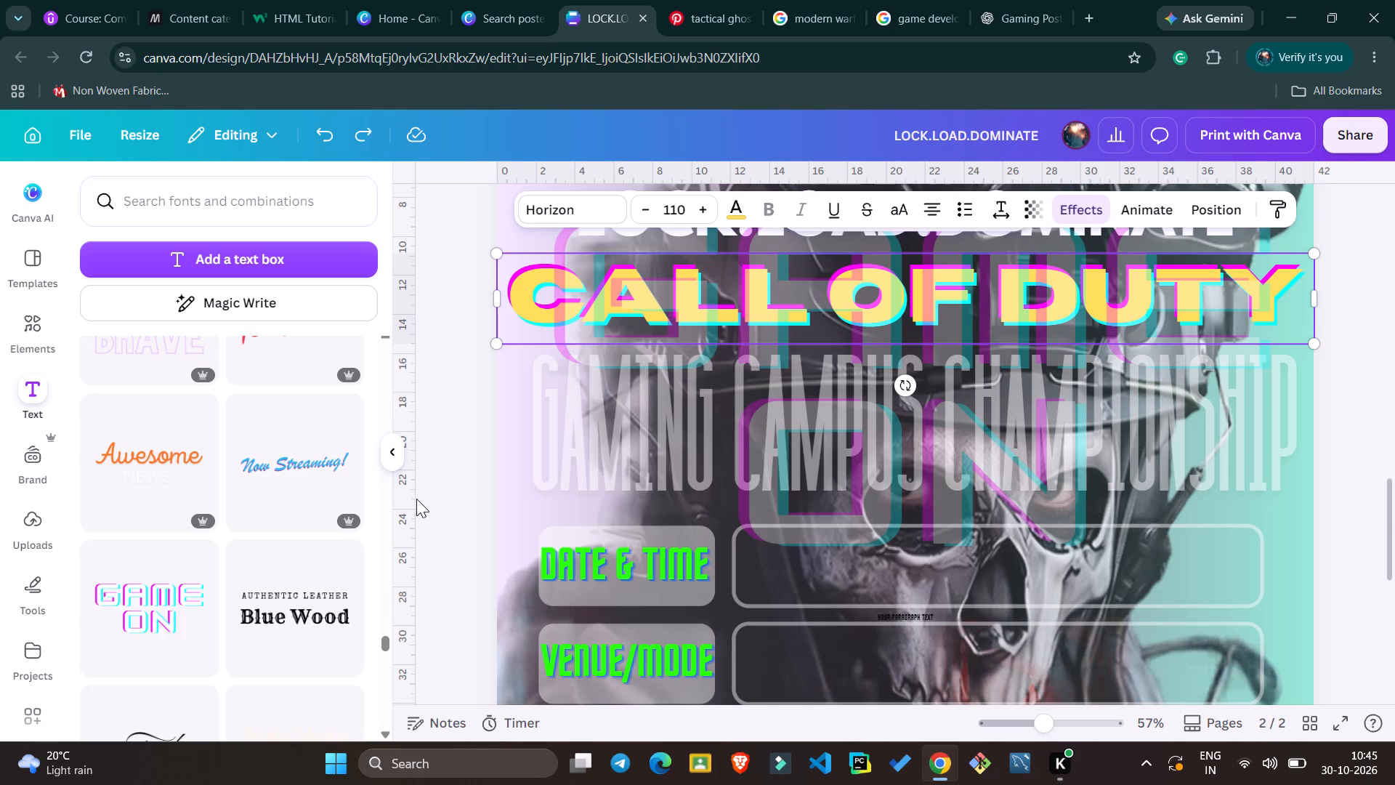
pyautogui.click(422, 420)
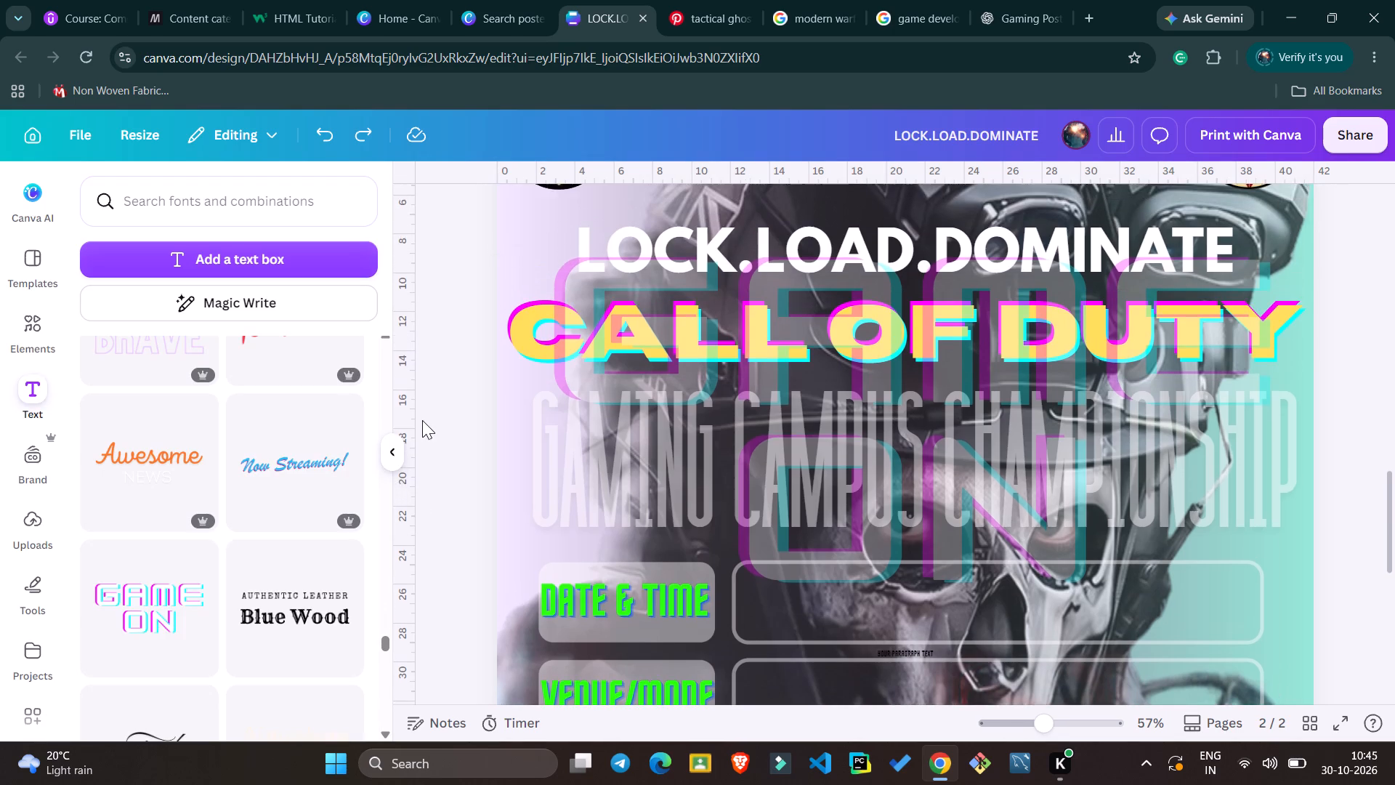
# Move the faded GAME ON text below the three-row table, shrink it to font size 224 and roughly centre it on the poster.
pyautogui.scroll(-1, 422, 420)
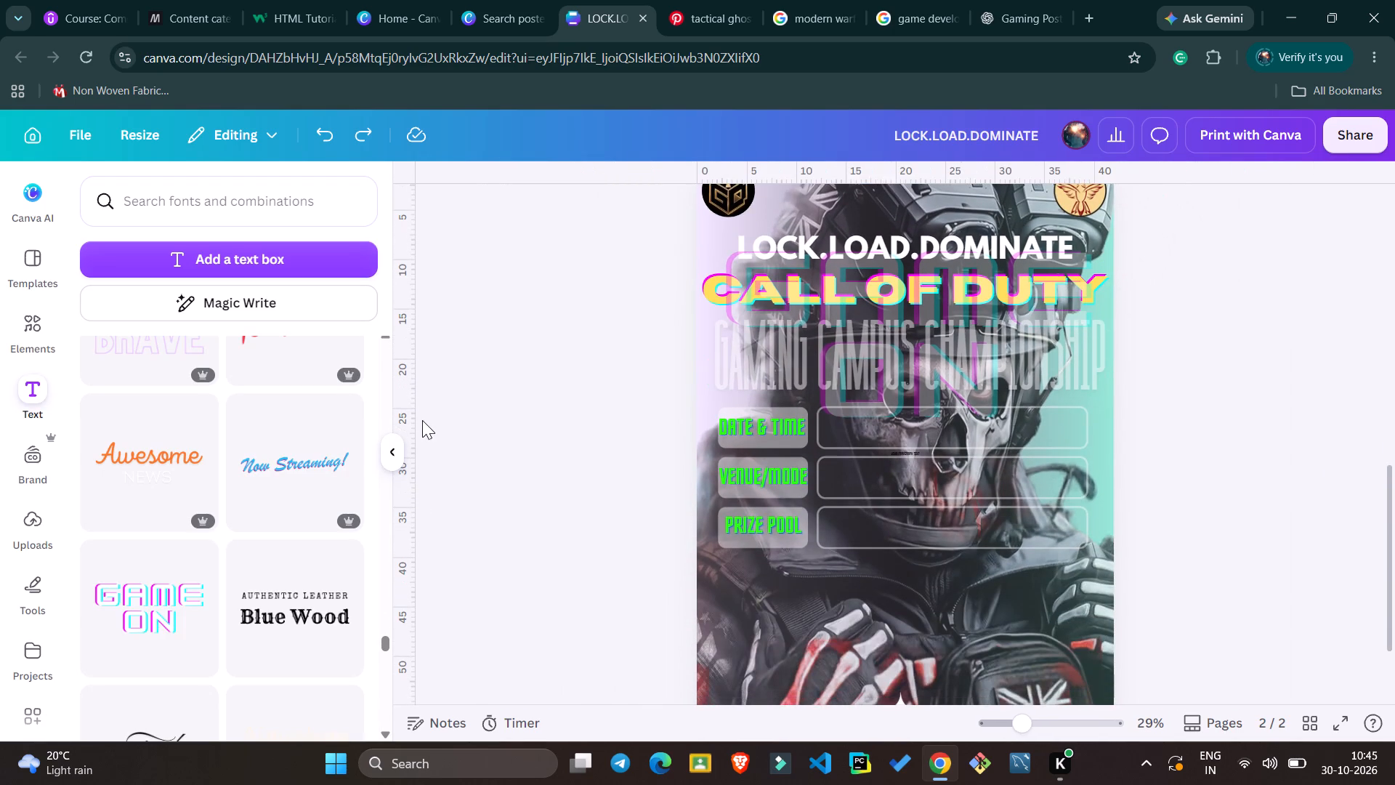
pyautogui.click(827, 308)
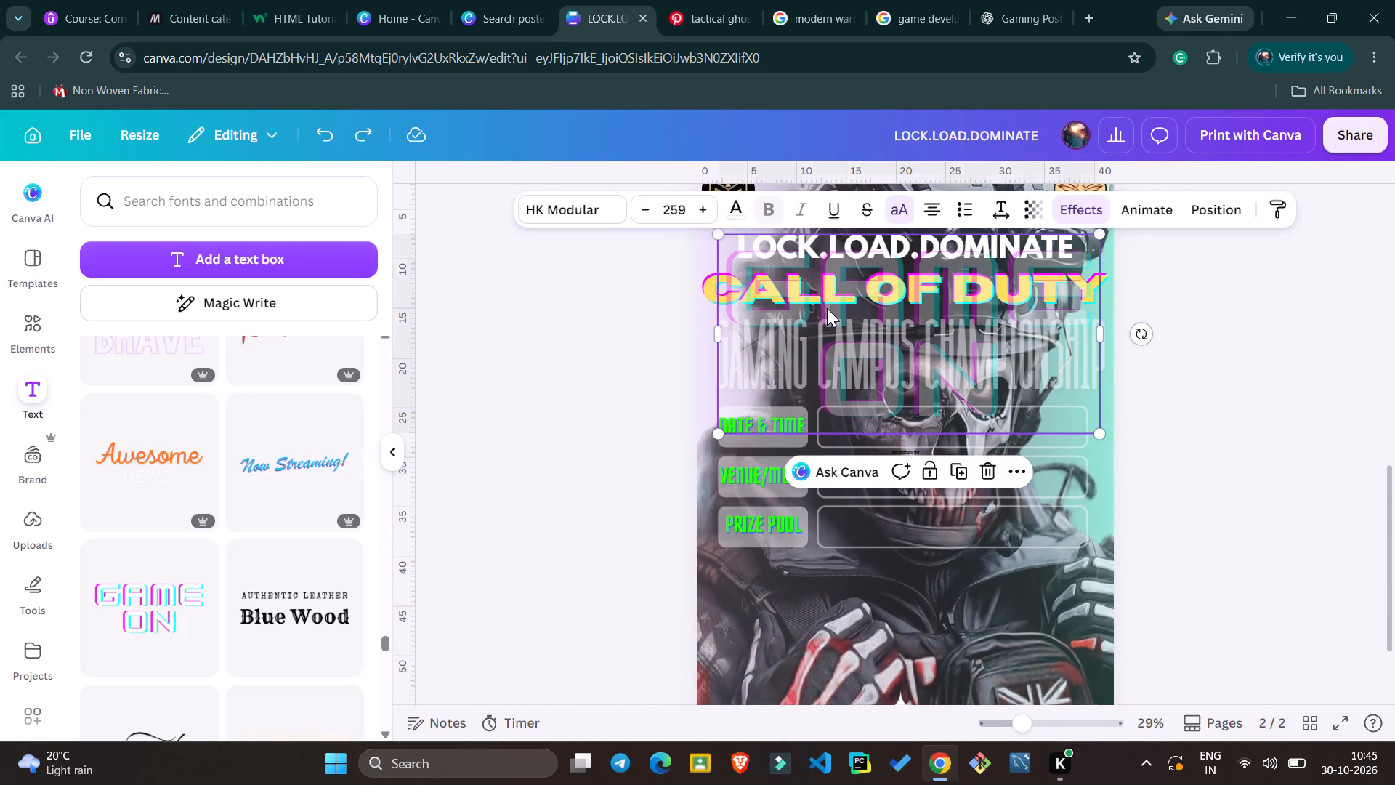
pyautogui.moveTo(827, 308); pyautogui.dragTo(841, 581)
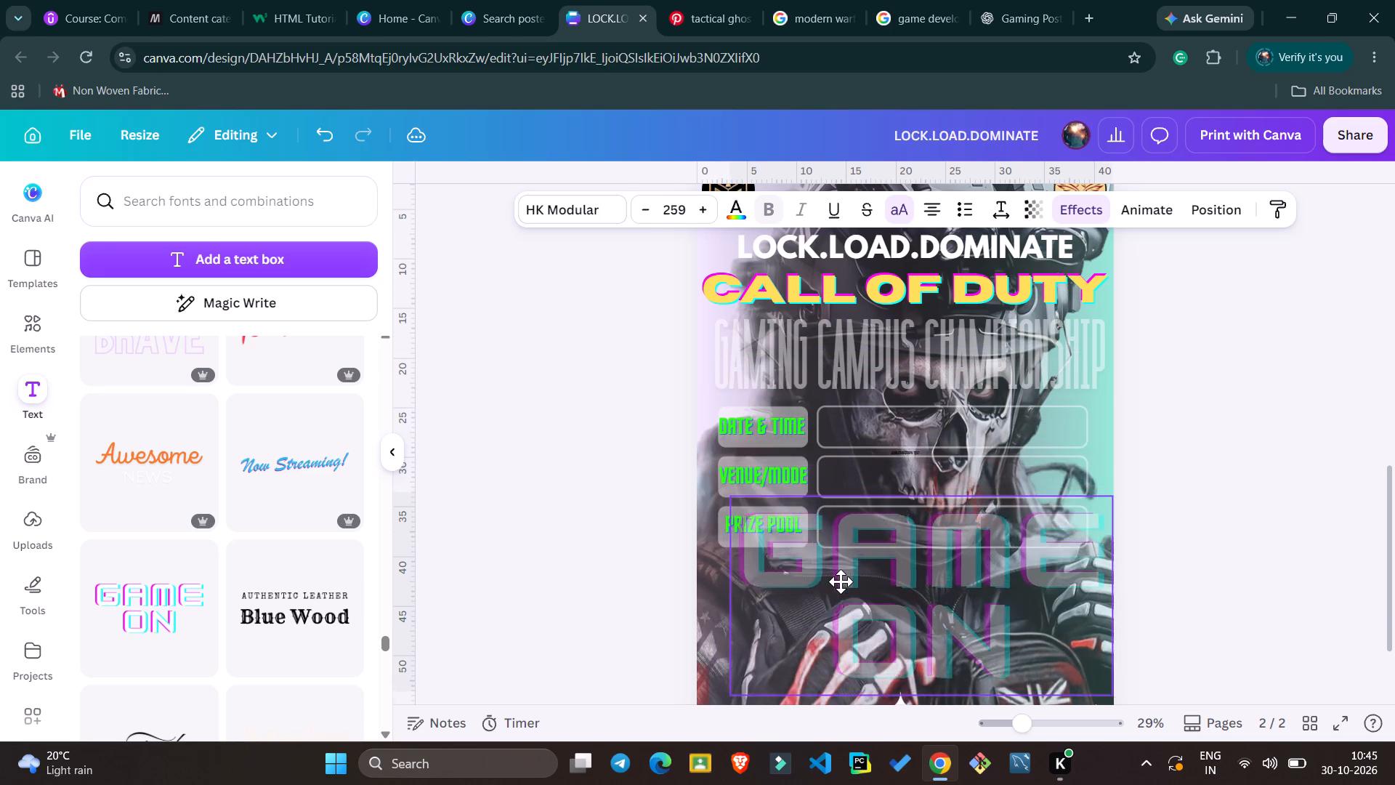
pyautogui.moveTo(841, 581); pyautogui.dragTo(820, 576)
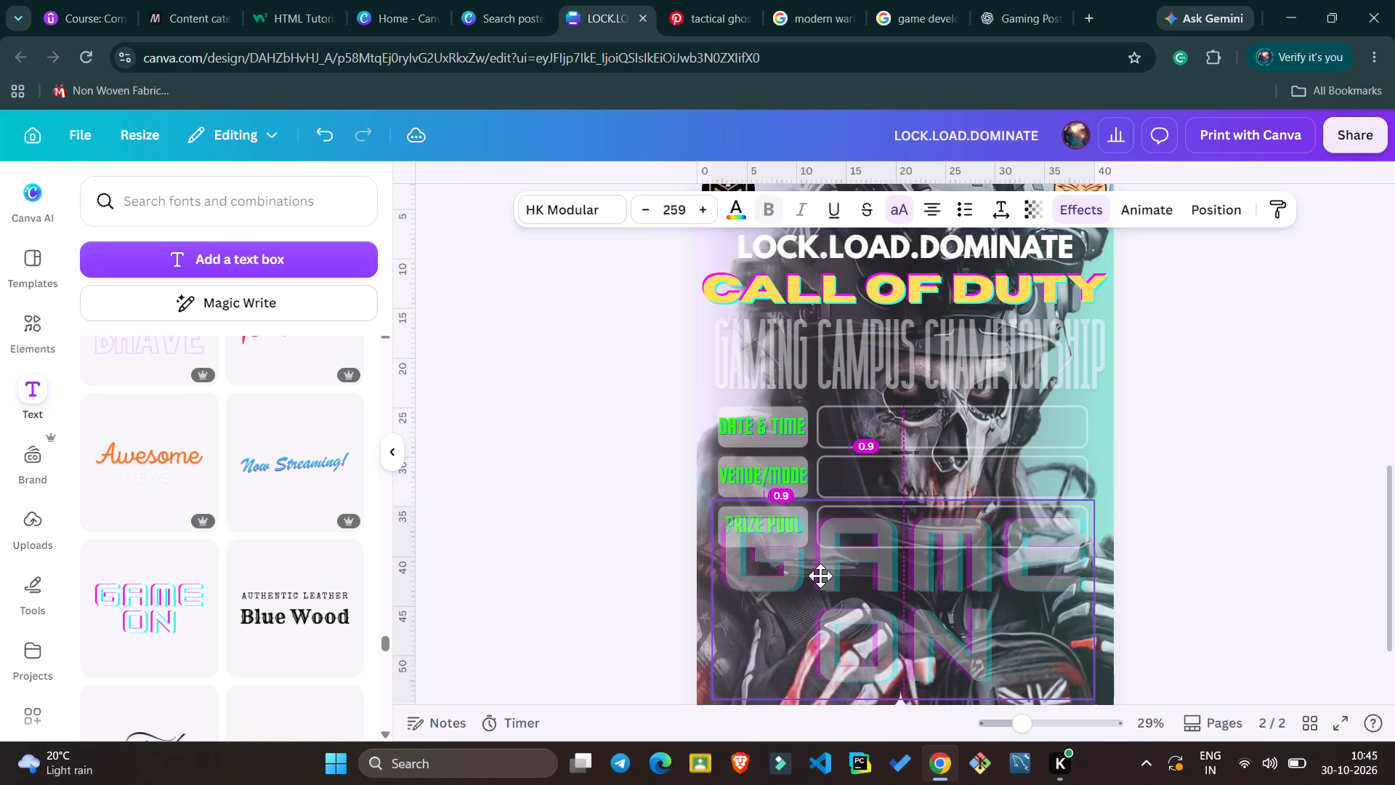
pyautogui.moveTo(820, 576); pyautogui.dragTo(820, 581)
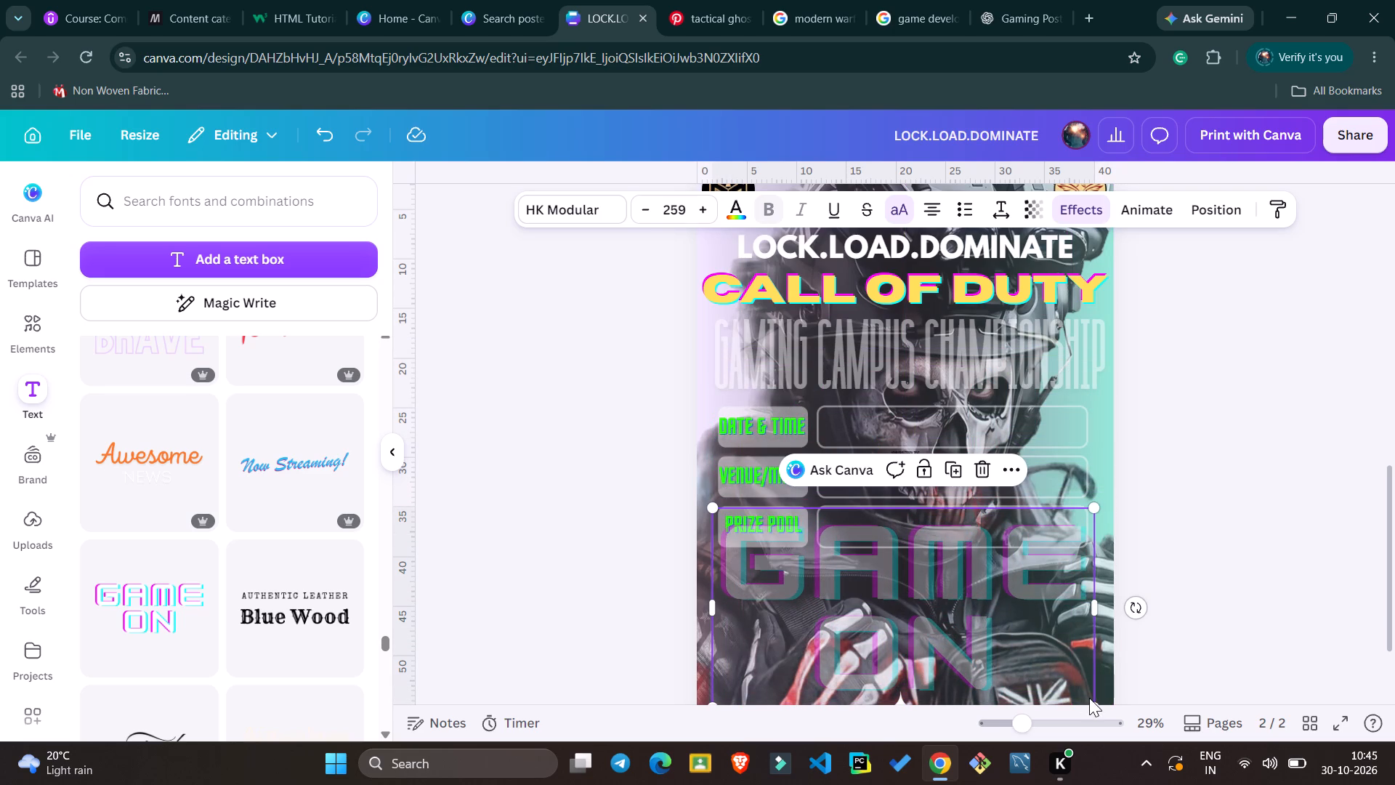
pyautogui.moveTo(1096, 702); pyautogui.dragTo(1045, 676)
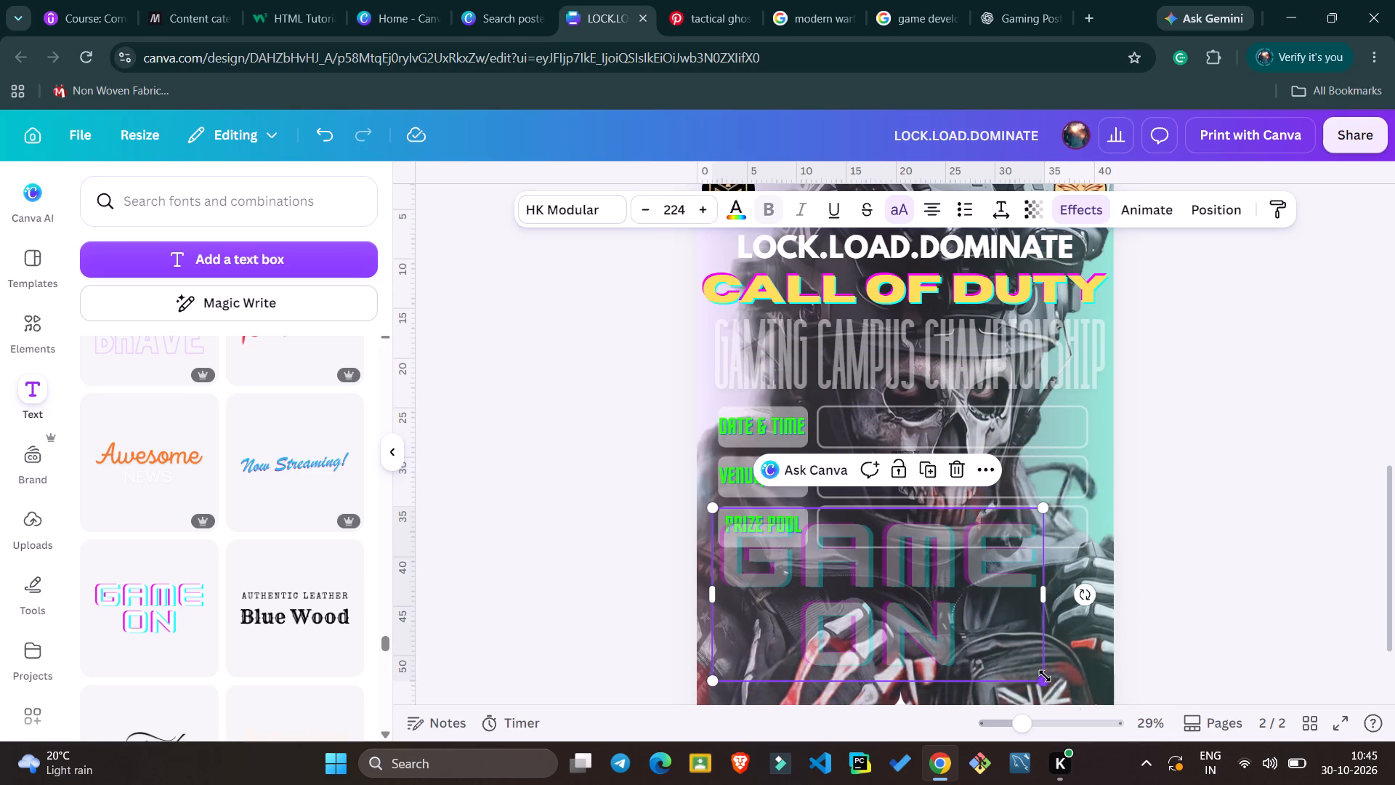
pyautogui.moveTo(869, 566); pyautogui.dragTo(897, 590)
pyautogui.click(608, 486)
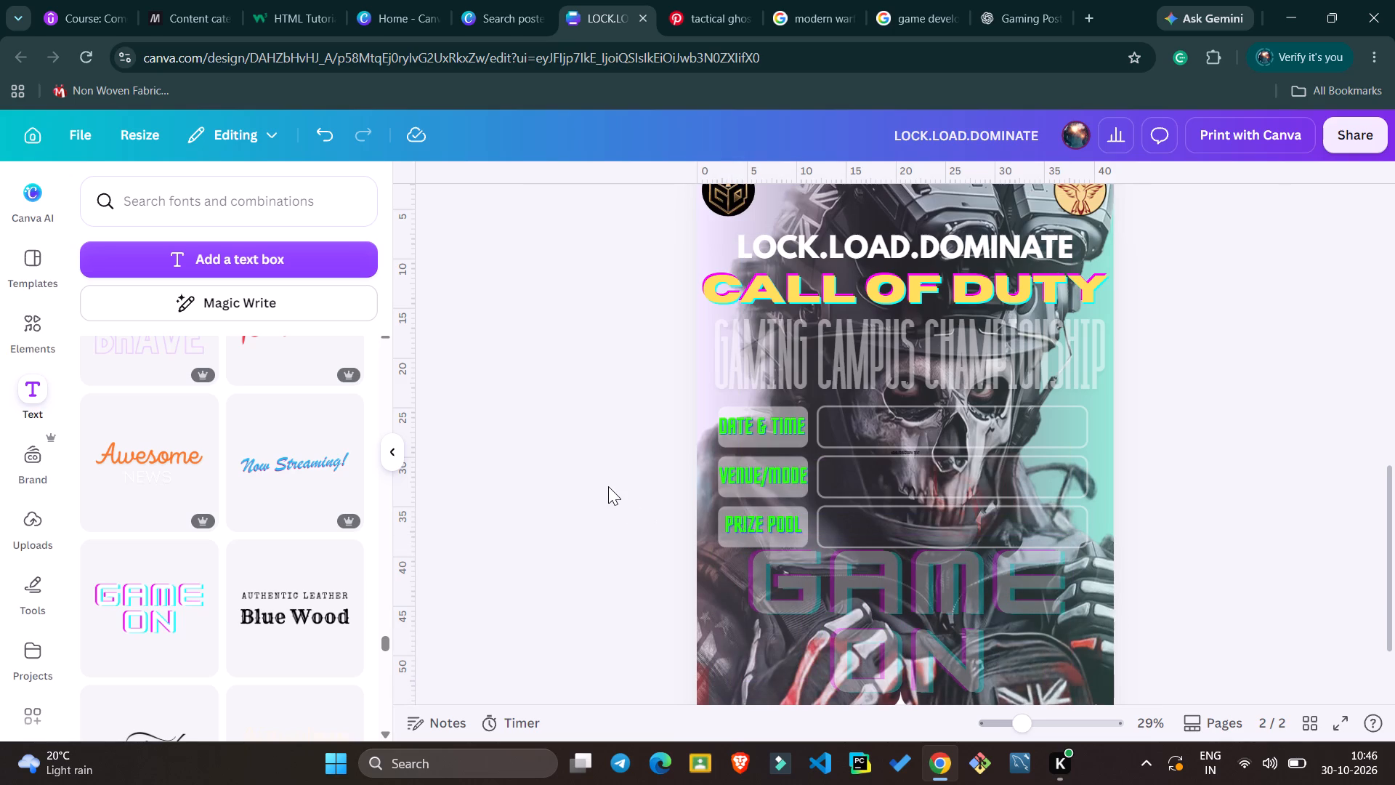
# Add a text box over the empty DATE & TIME value cell and increase its font size to 42.
pyautogui.scroll(1, 608, 486)
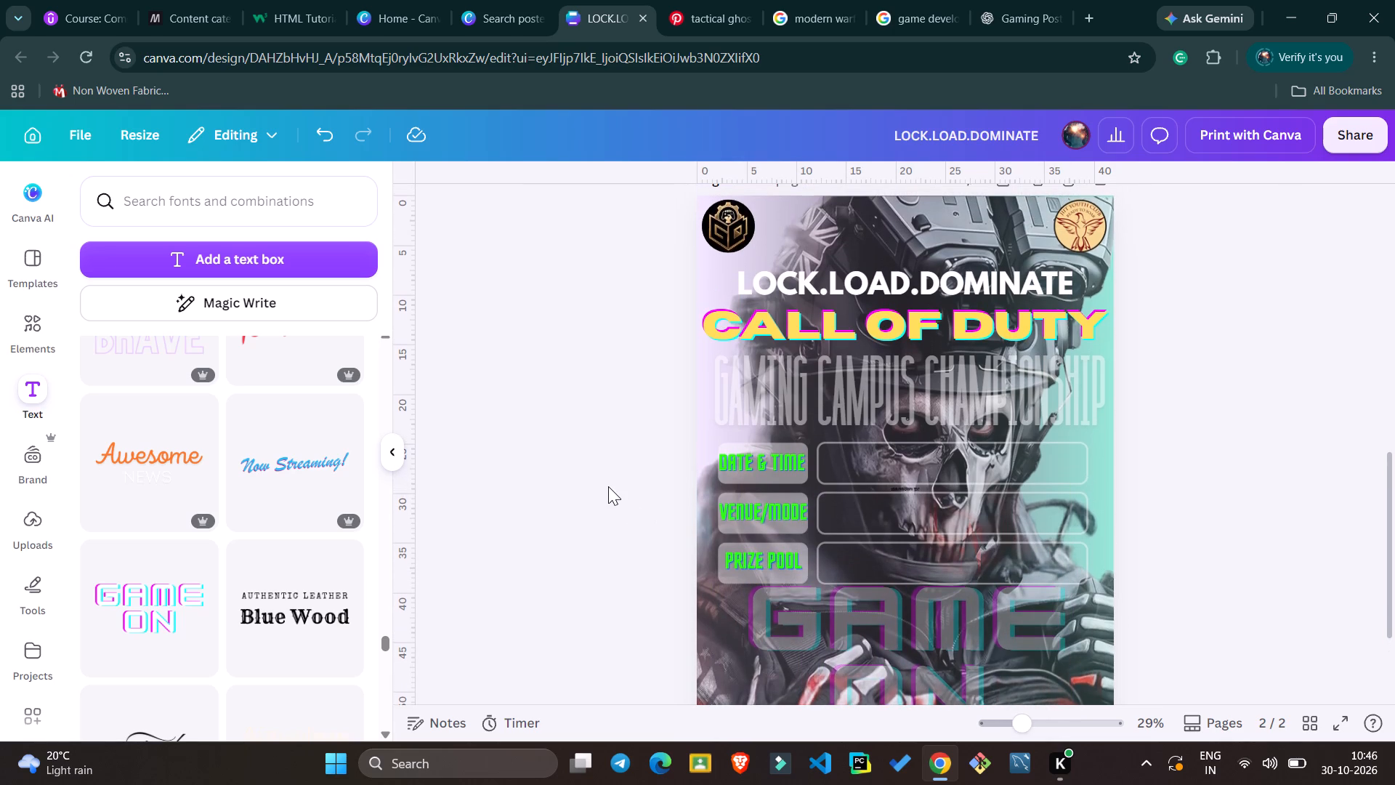
pyautogui.scroll(-1, 608, 486)
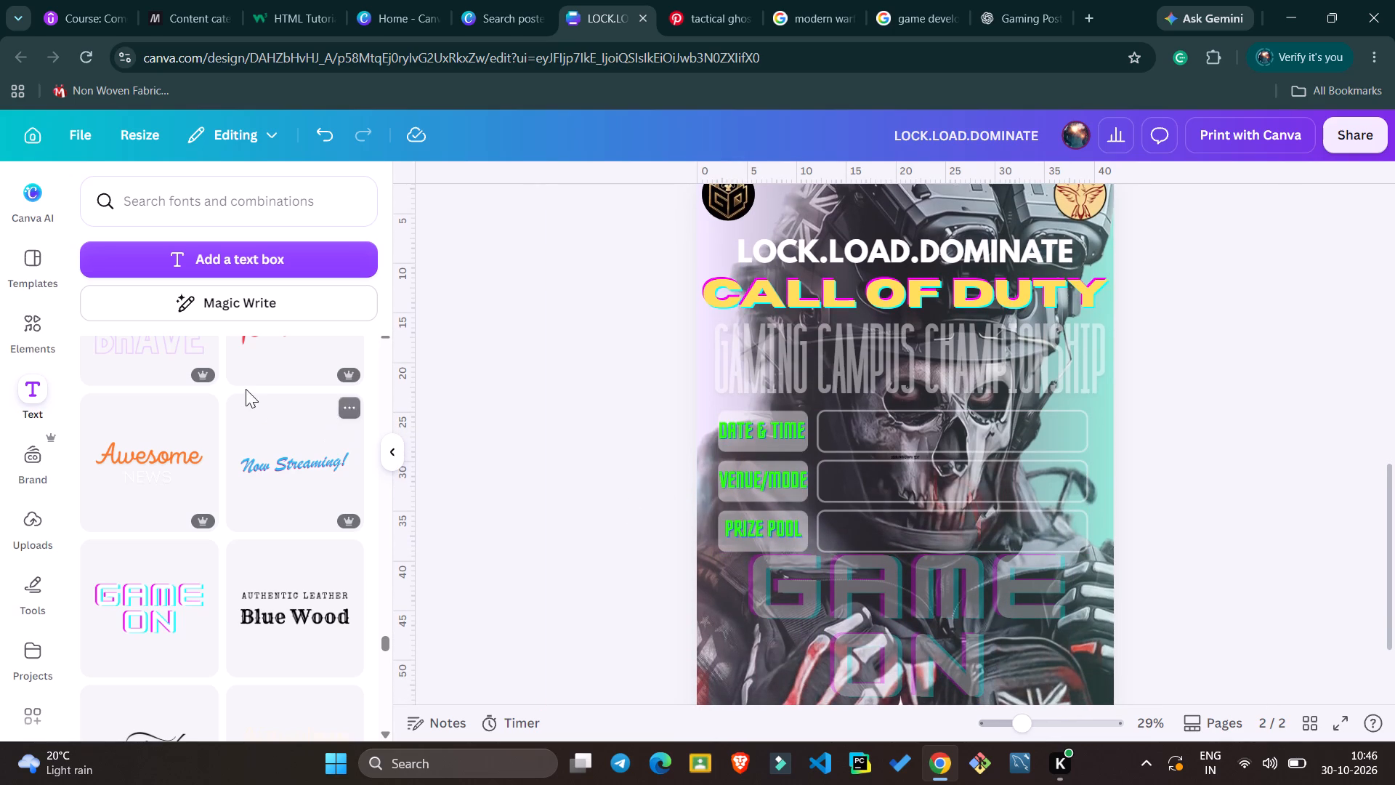
pyautogui.click(245, 270)
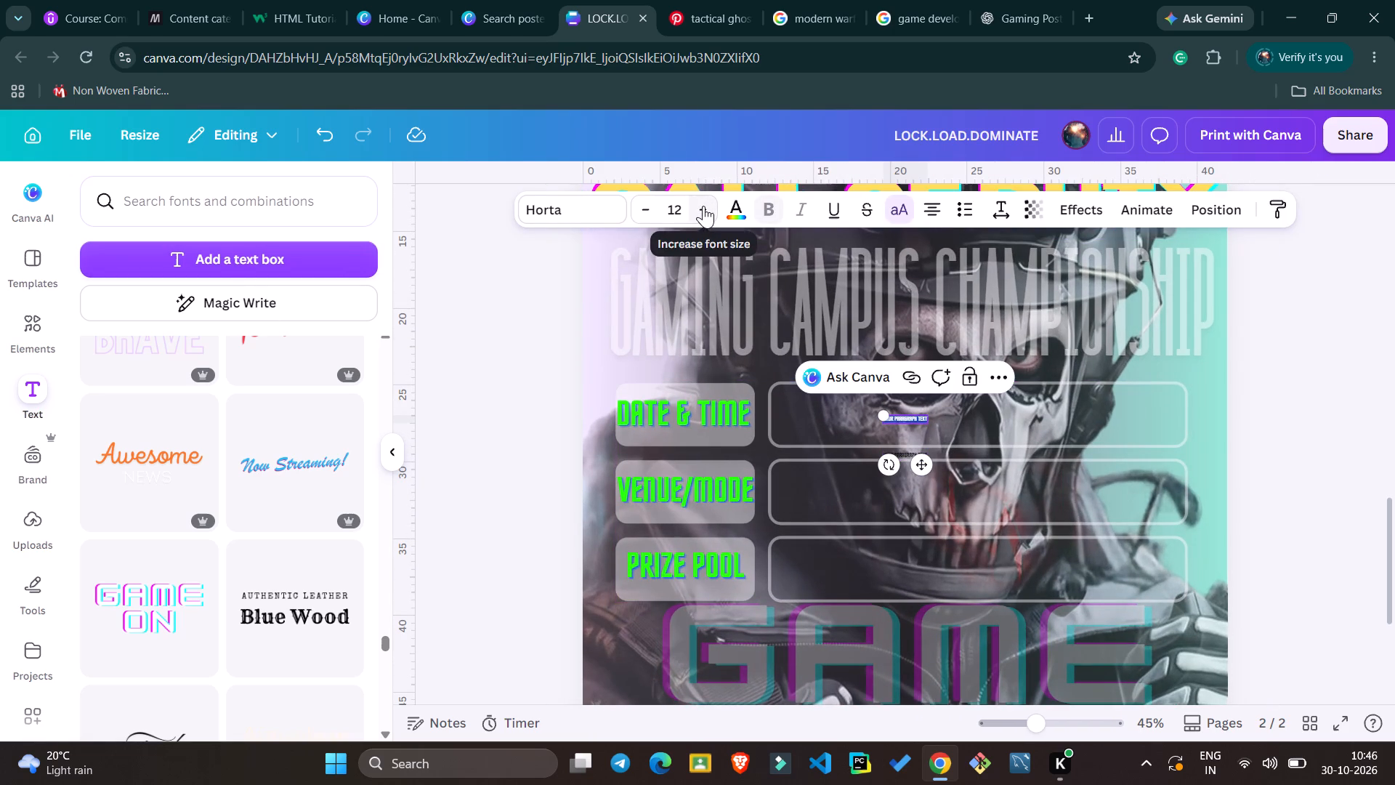
pyautogui.tripleClick(703, 206)
pyautogui.tripleClick(703, 206)
pyautogui.tripleClick(703, 206)
pyautogui.tripleClick(703, 206)
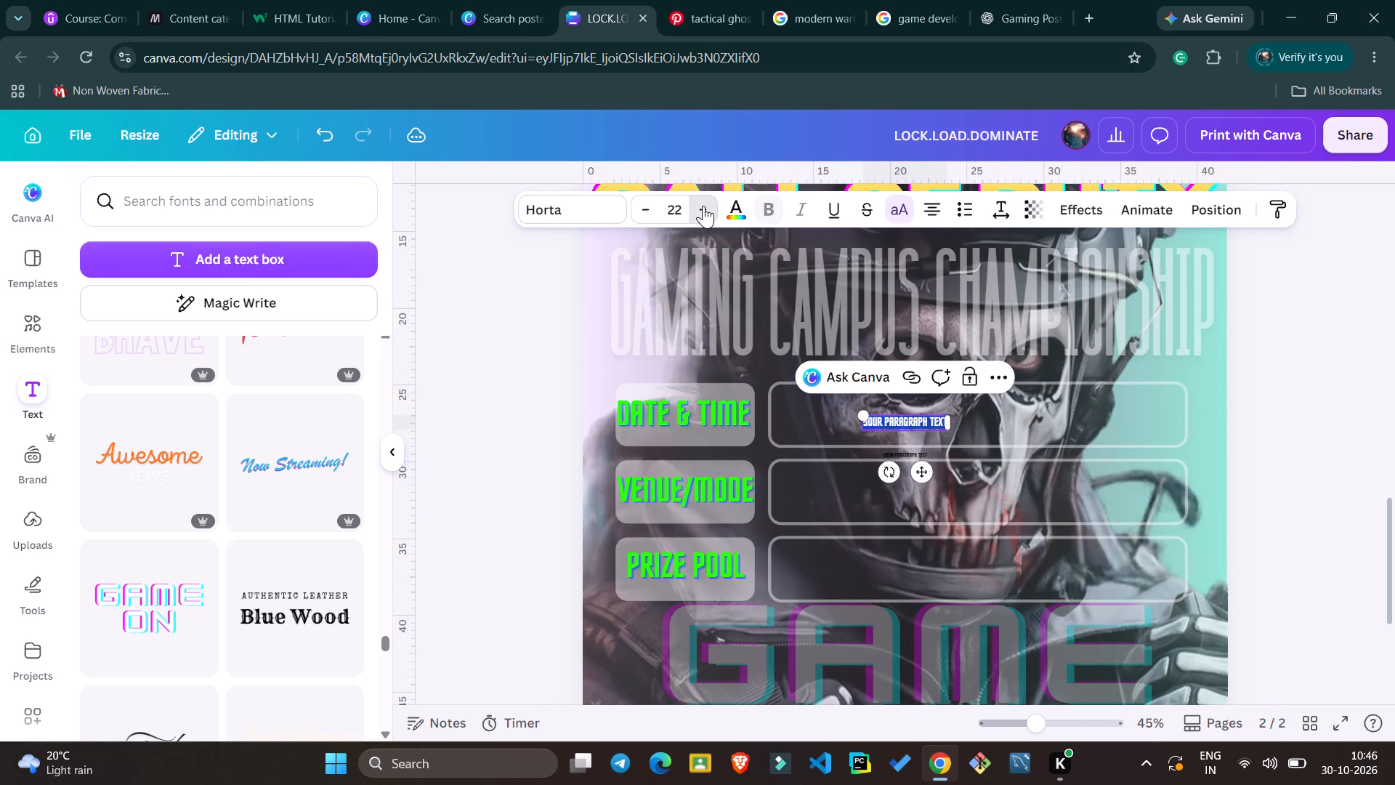
pyautogui.tripleClick(703, 206)
pyautogui.tripleClick(703, 206)
pyautogui.tripleClick(703, 206)
pyautogui.tripleClick(703, 206)
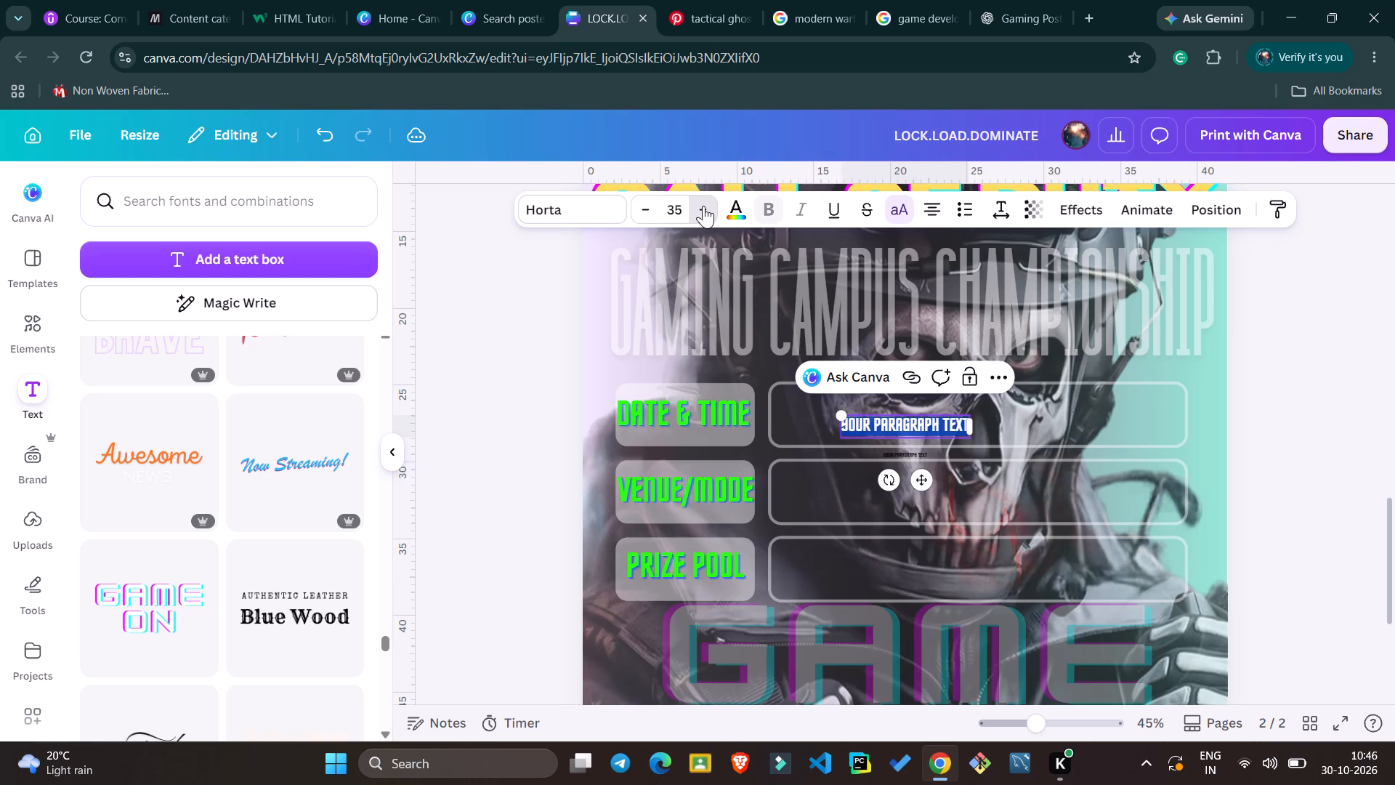
pyautogui.tripleClick(703, 206)
pyautogui.tripleClick(703, 206)
# Replace the placeholder text with 12TH, with TH as superscript, checking the poster copy in ChatGPT along the way.
pyautogui.press('BackSpace')
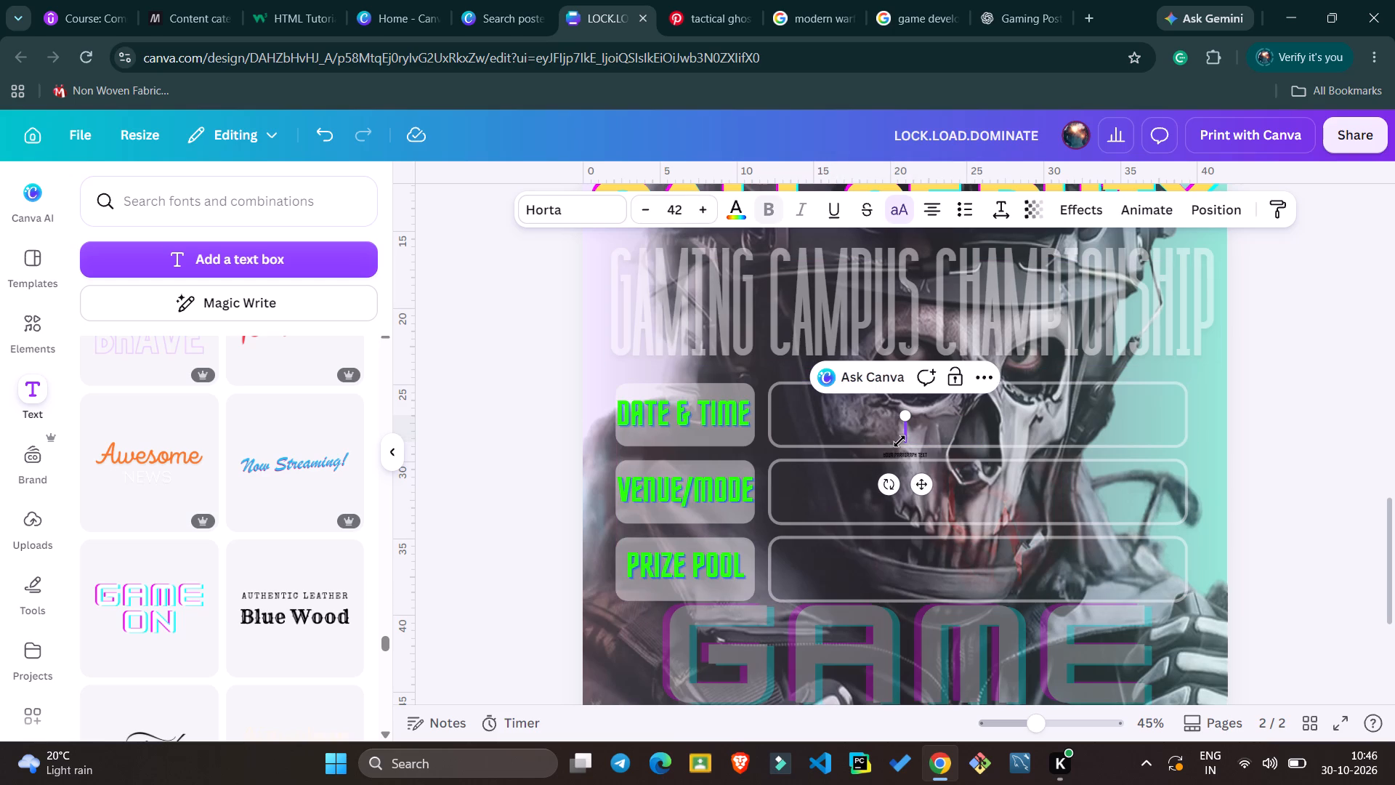
pyautogui.write('12')
pyautogui.write('TH')
pyautogui.click(1003, 23)
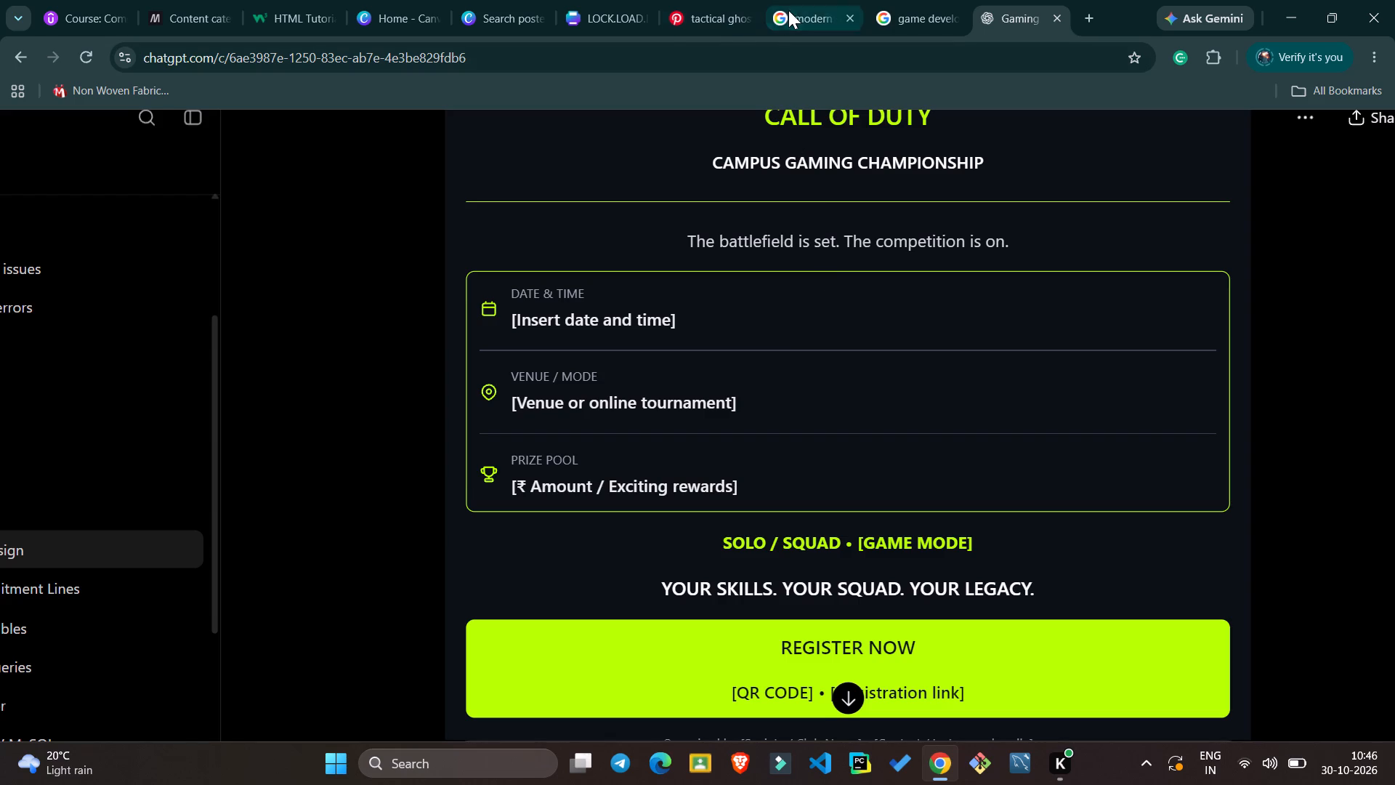
pyautogui.click(621, 21)
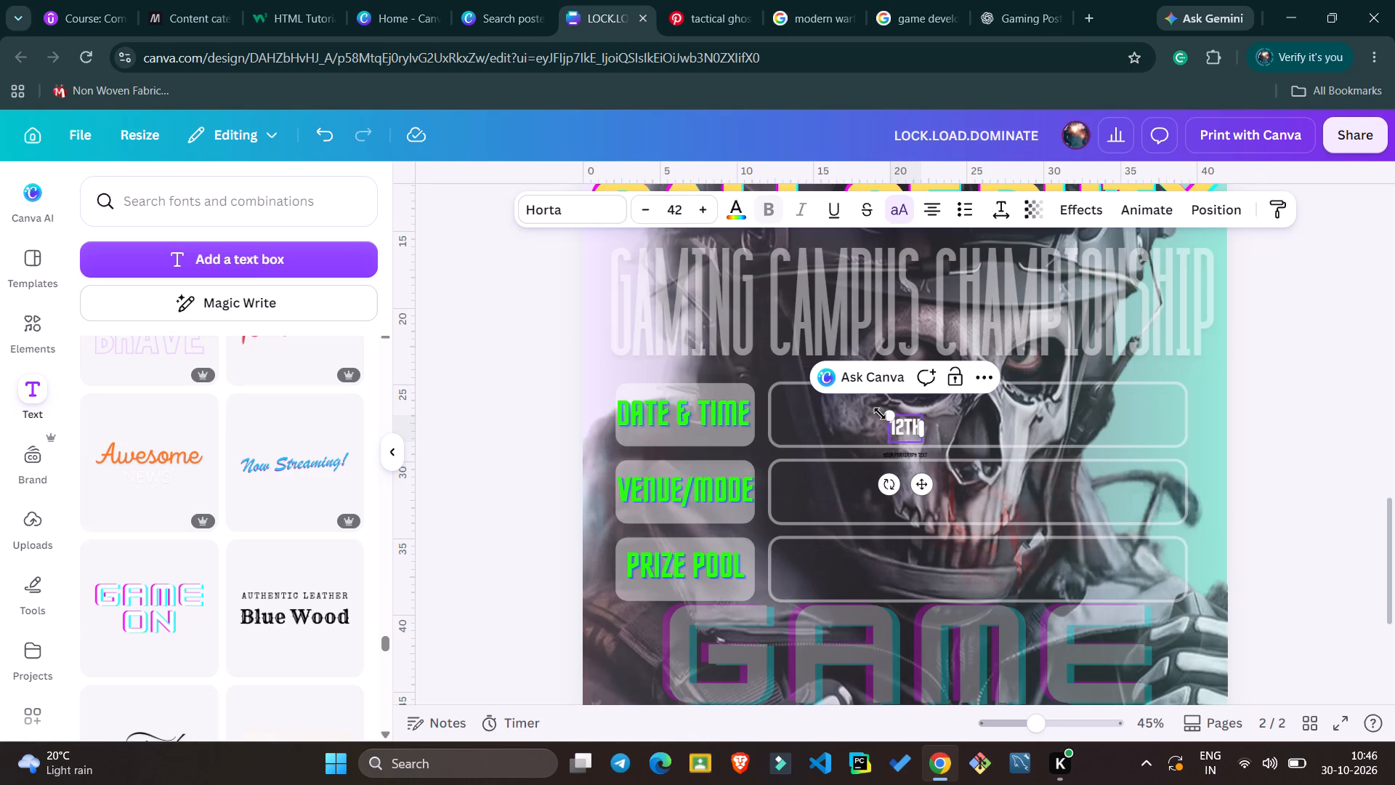
pyautogui.press('BackSpace')
pyautogui.press('BackSpace')
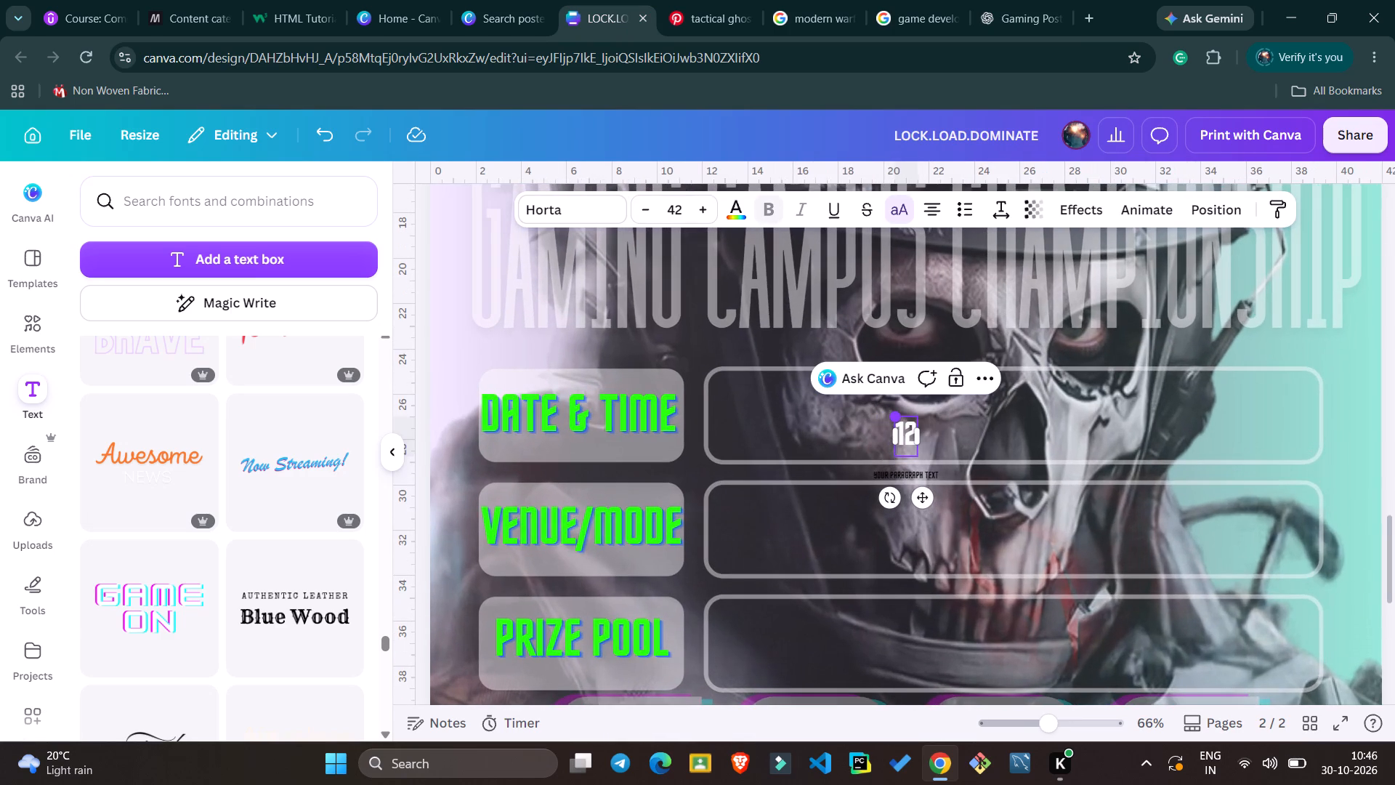
pyautogui.write('TH')
pyautogui.press('space')
# Continue the event date after 12TH with NOVEMBER' 26.
pyautogui.write('AU')
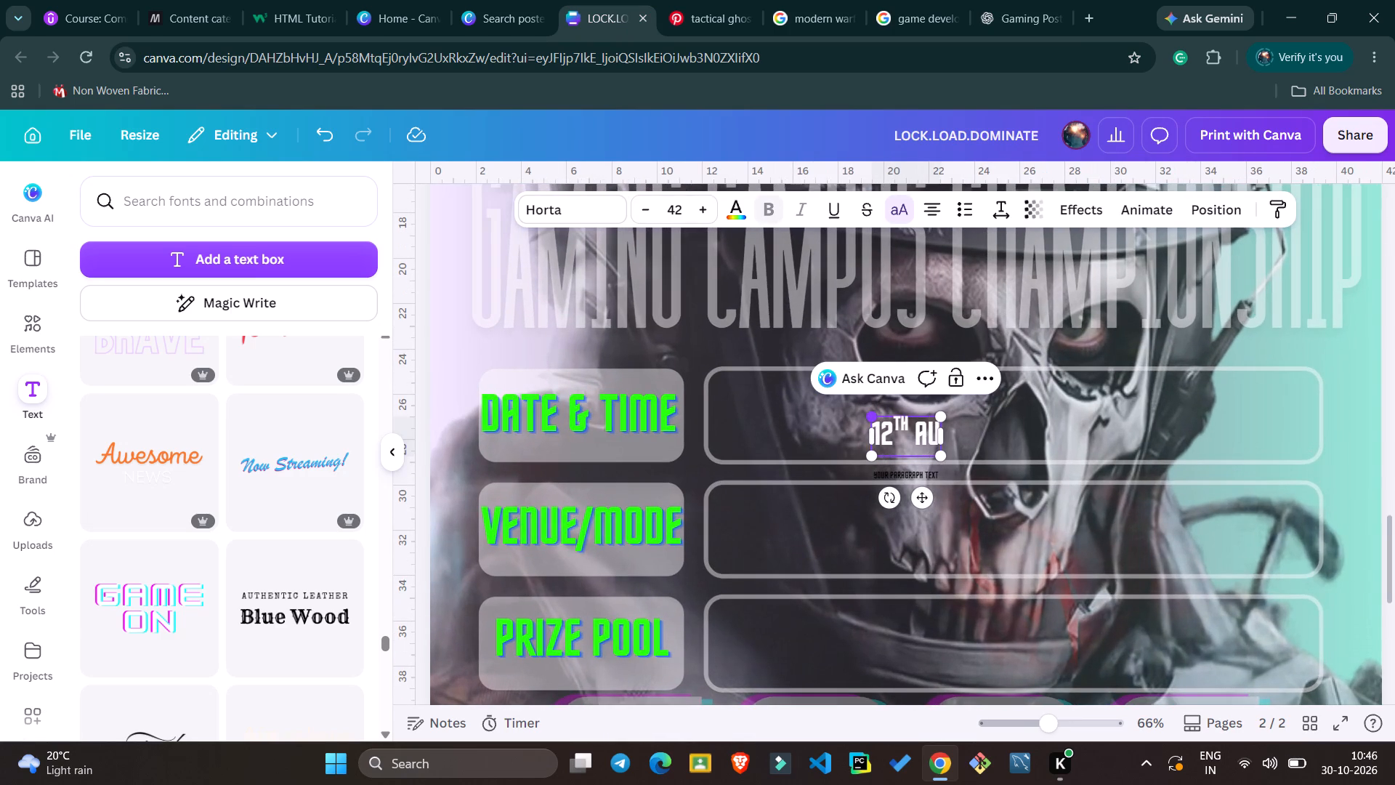
pyautogui.press('BackSpace')
pyautogui.press('BackSpace')
pyautogui.write('NOVEMBR')
pyautogui.press('BackSpace')
pyautogui.write('ER')
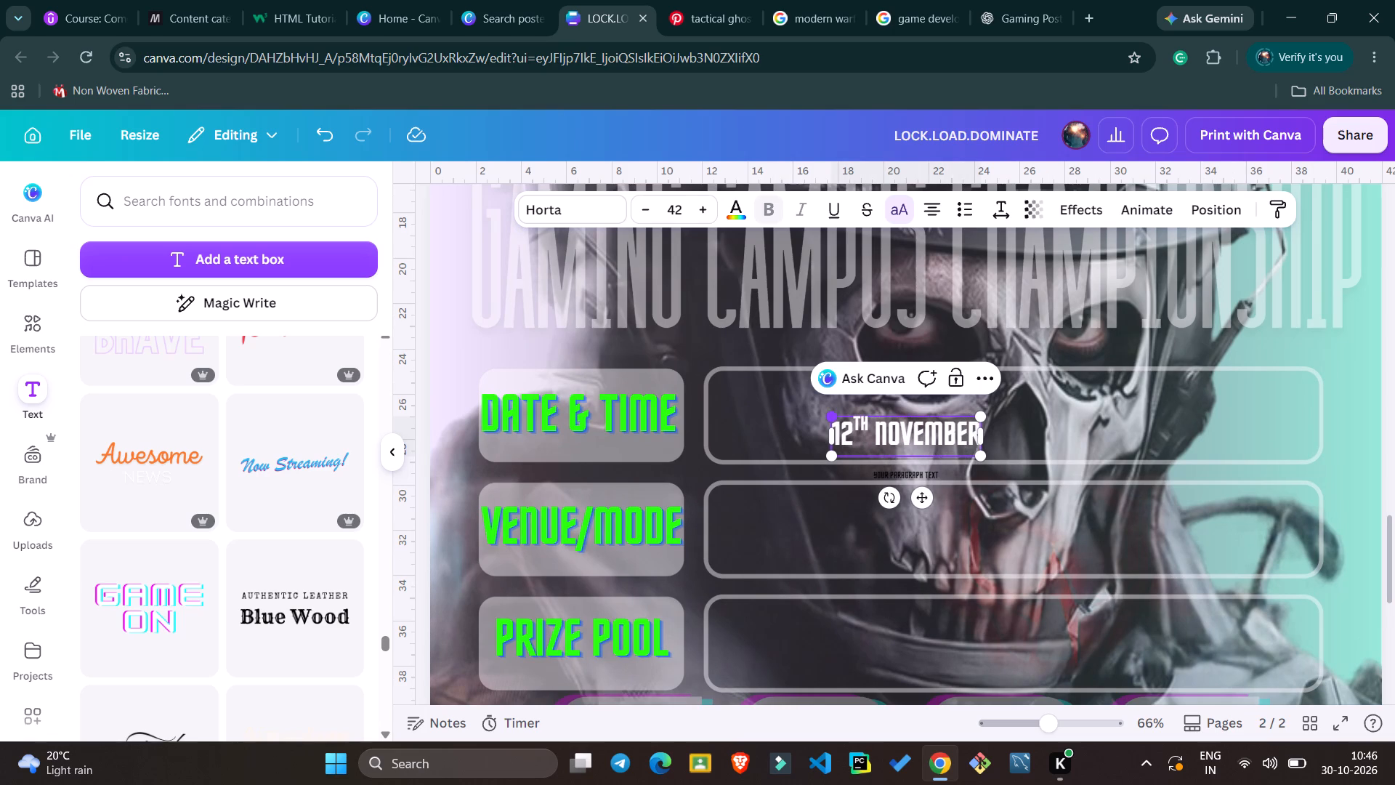
pyautogui.write("'")
pyautogui.press('space')
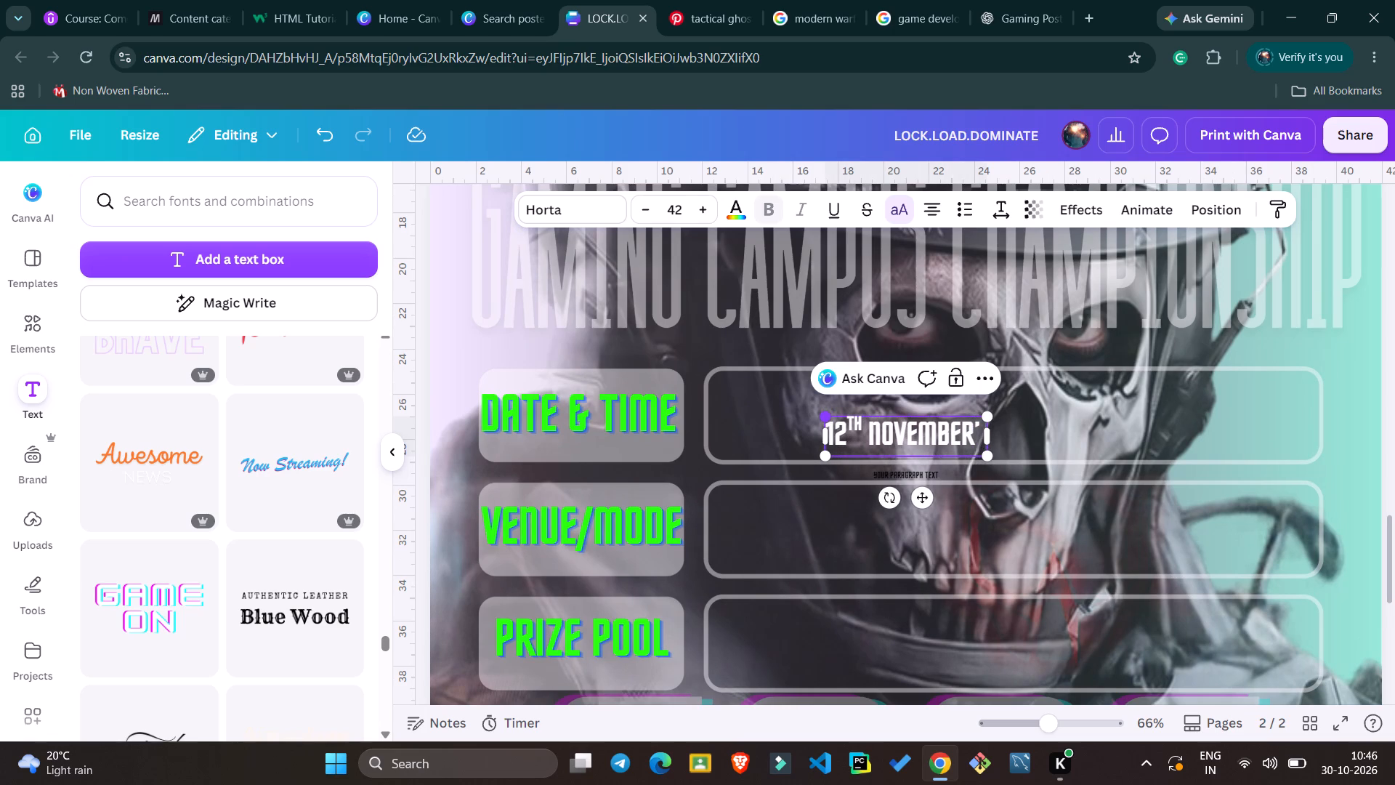
pyautogui.press('2')
pyautogui.press('6')
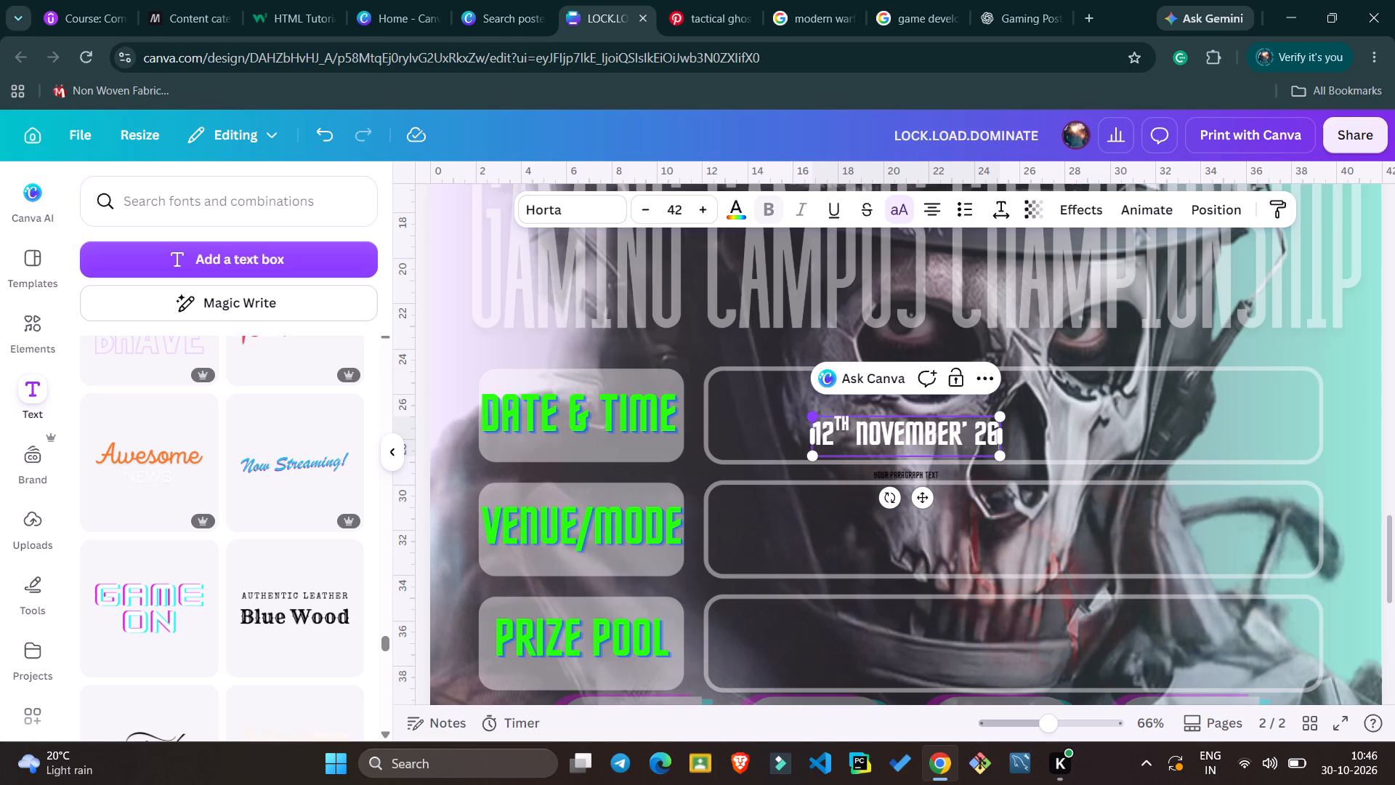
# Append the start time to the event date as ", 13:00 HOURS".
pyautogui.write(',')
pyautogui.press('space')
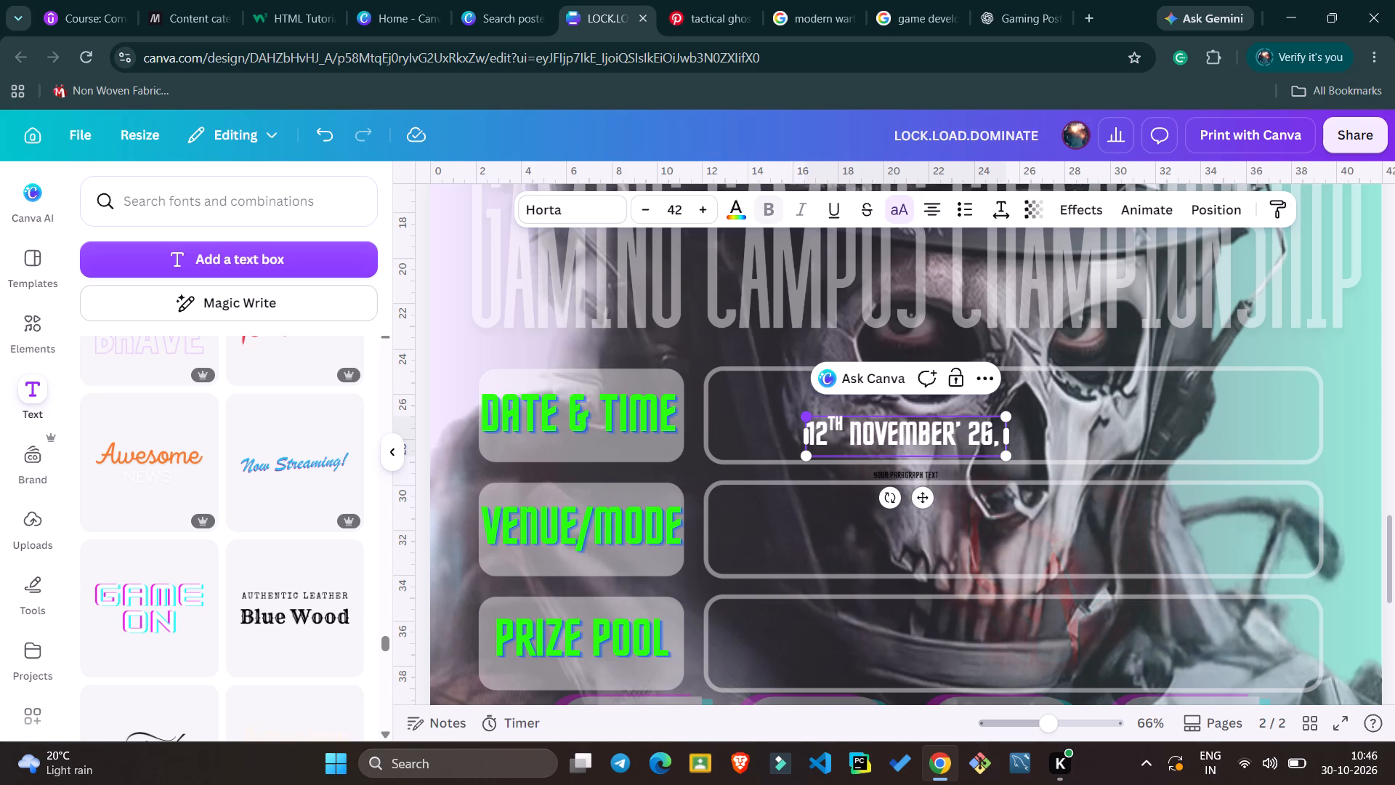
pyautogui.press('1')
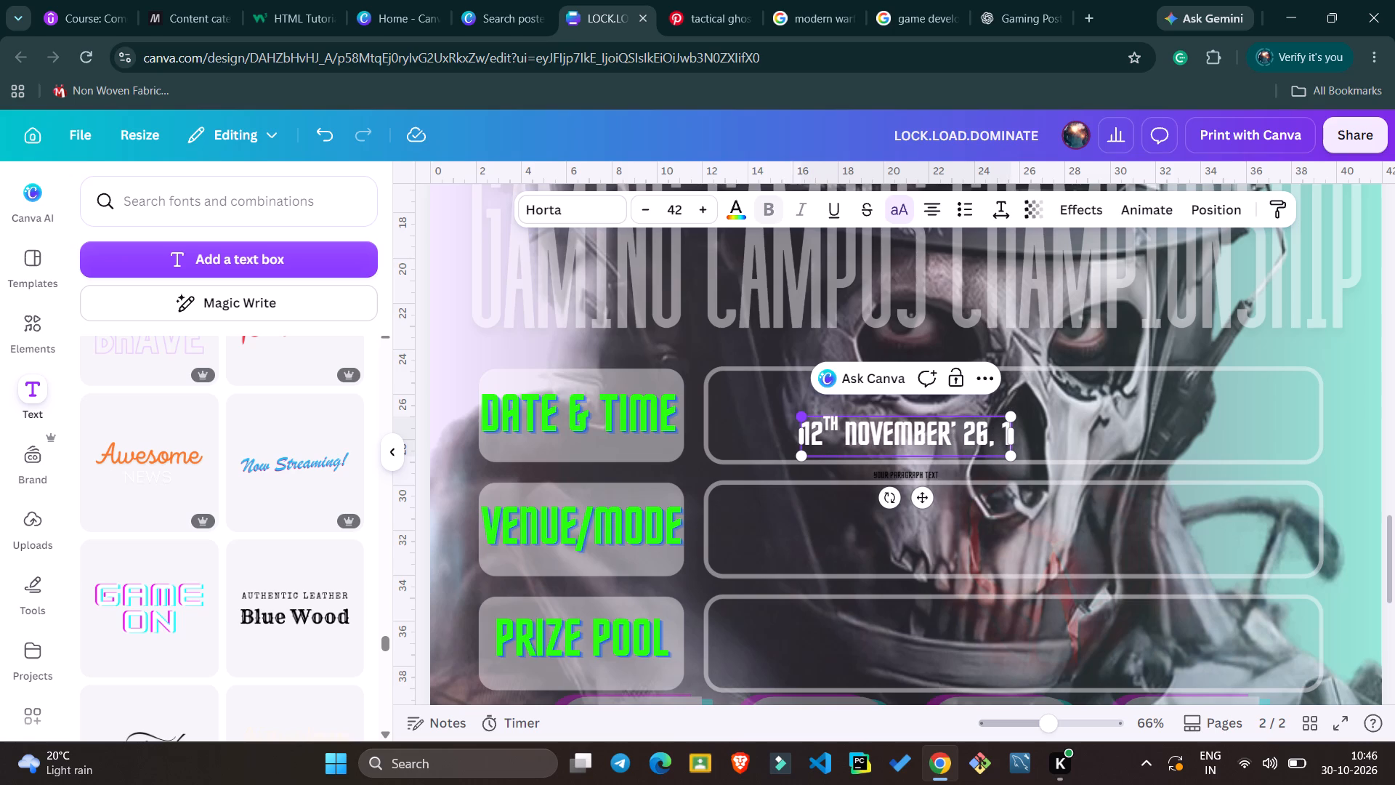
pyautogui.write('3::')
pyautogui.press('BackSpace')
pyautogui.write('00')
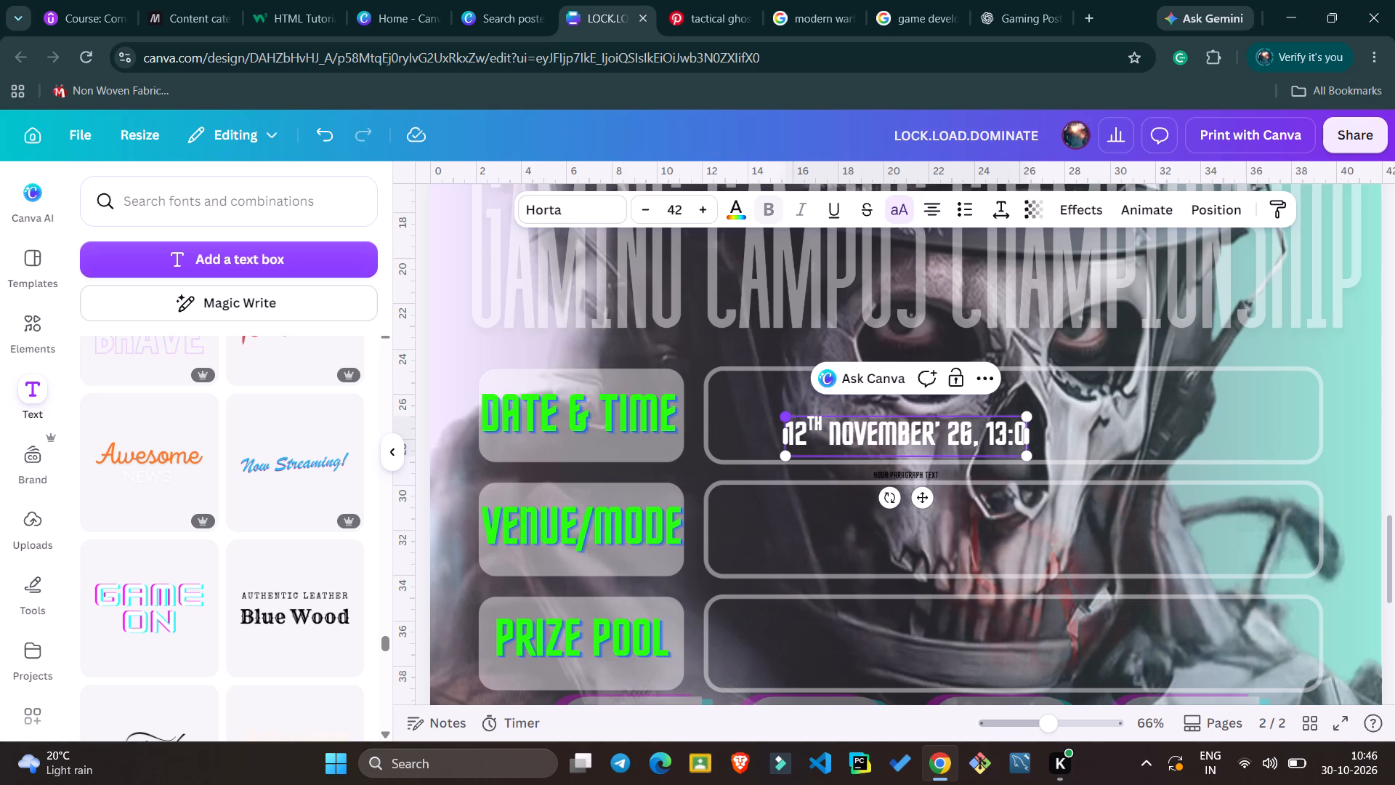
pyautogui.press('space')
pyautogui.write('HOURSE')
pyautogui.press('BackSpace')
pyautogui.press('r')
pyautogui.press('BackSpace')
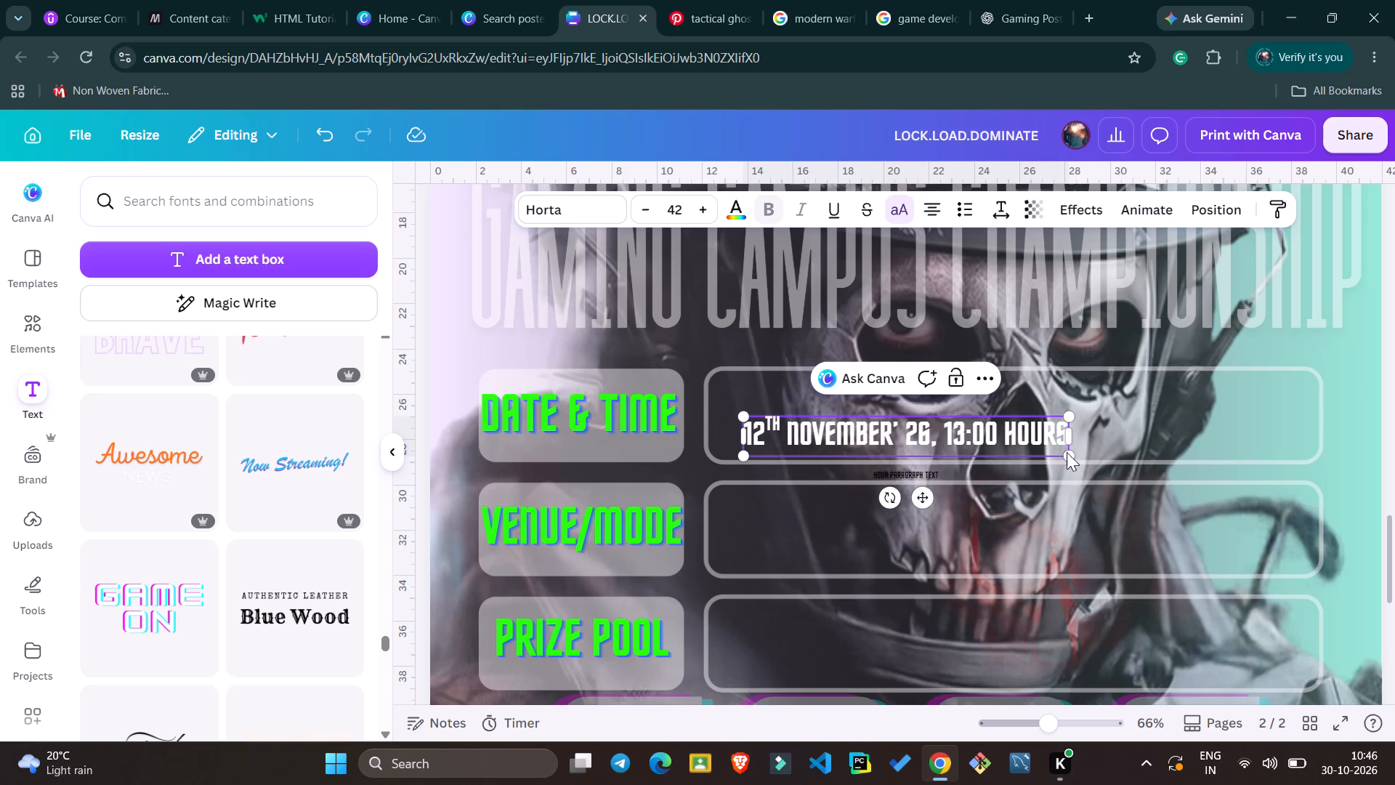
# Scale the date and time text to font size 42.3 and widen its text box to about 24.
pyautogui.moveTo(1072, 459); pyautogui.dragTo(1166, 496)
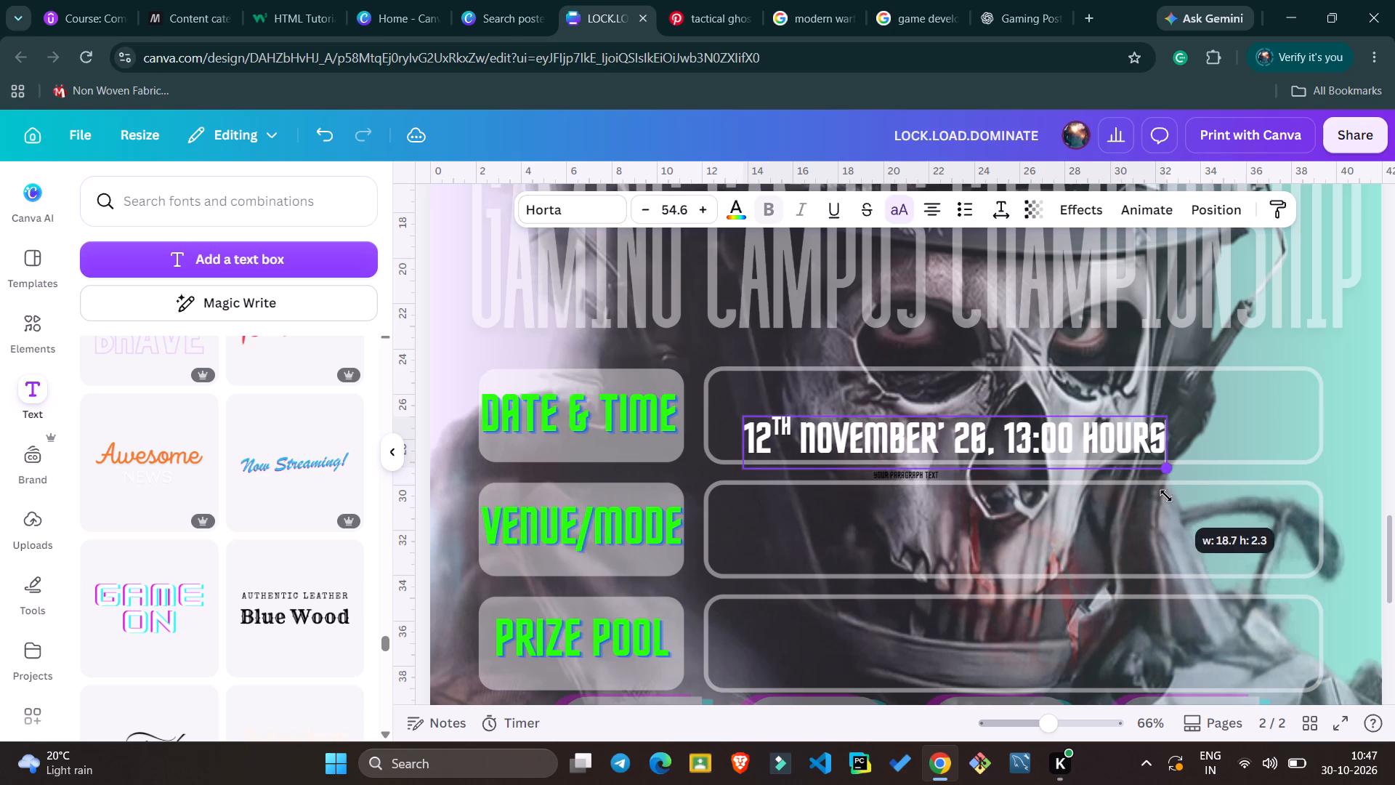
pyautogui.moveTo(1166, 496); pyautogui.dragTo(1074, 466)
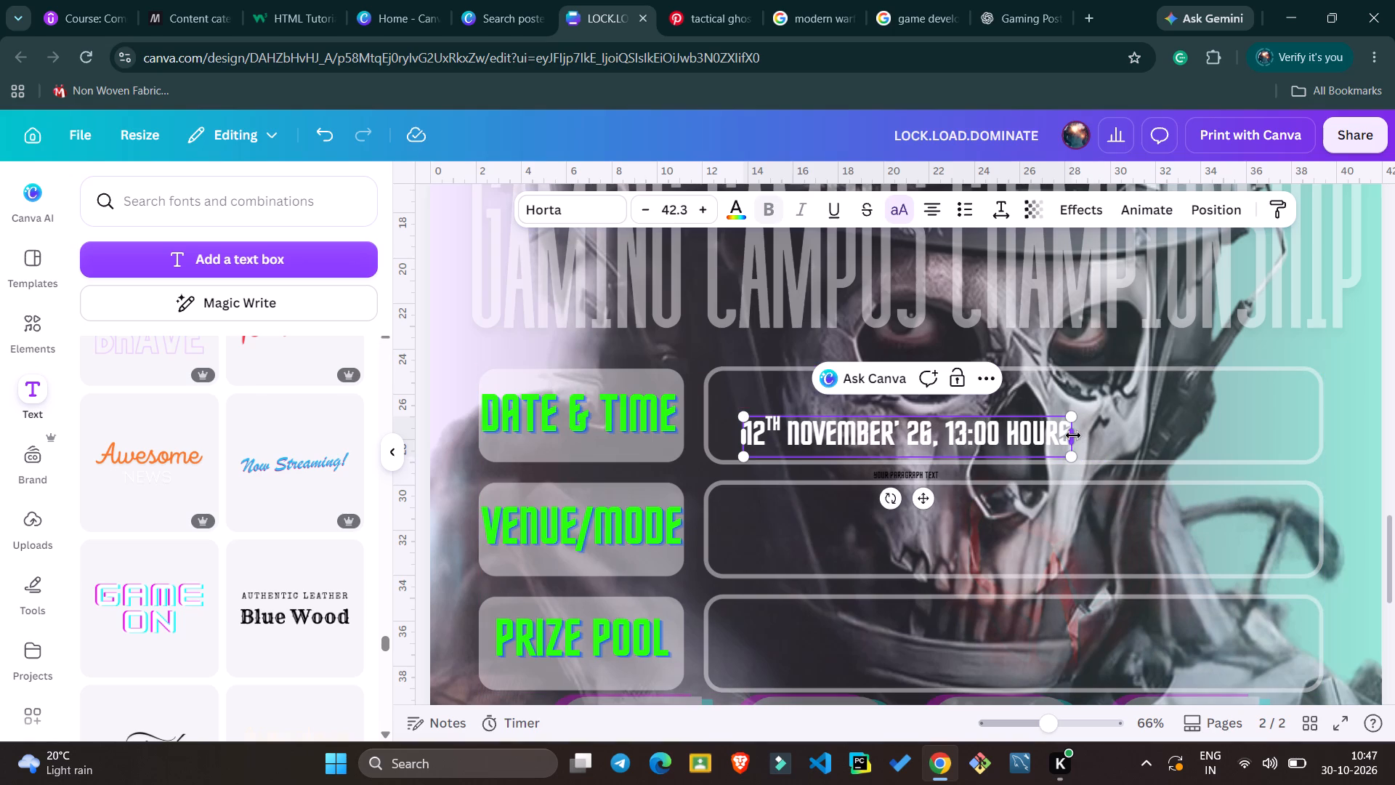
pyautogui.moveTo(1072, 435); pyautogui.dragTo(1261, 436)
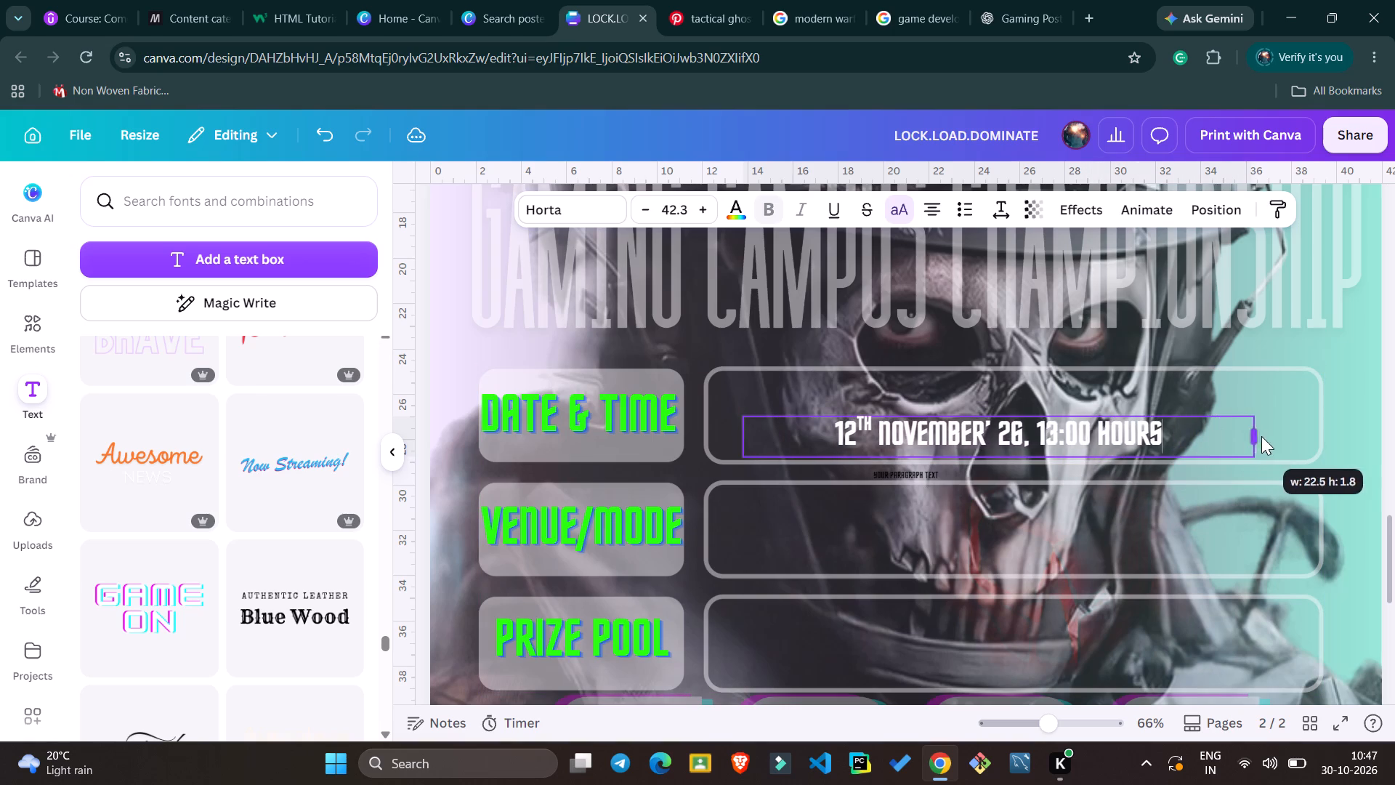
pyautogui.moveTo(1261, 436); pyautogui.dragTo(1262, 443)
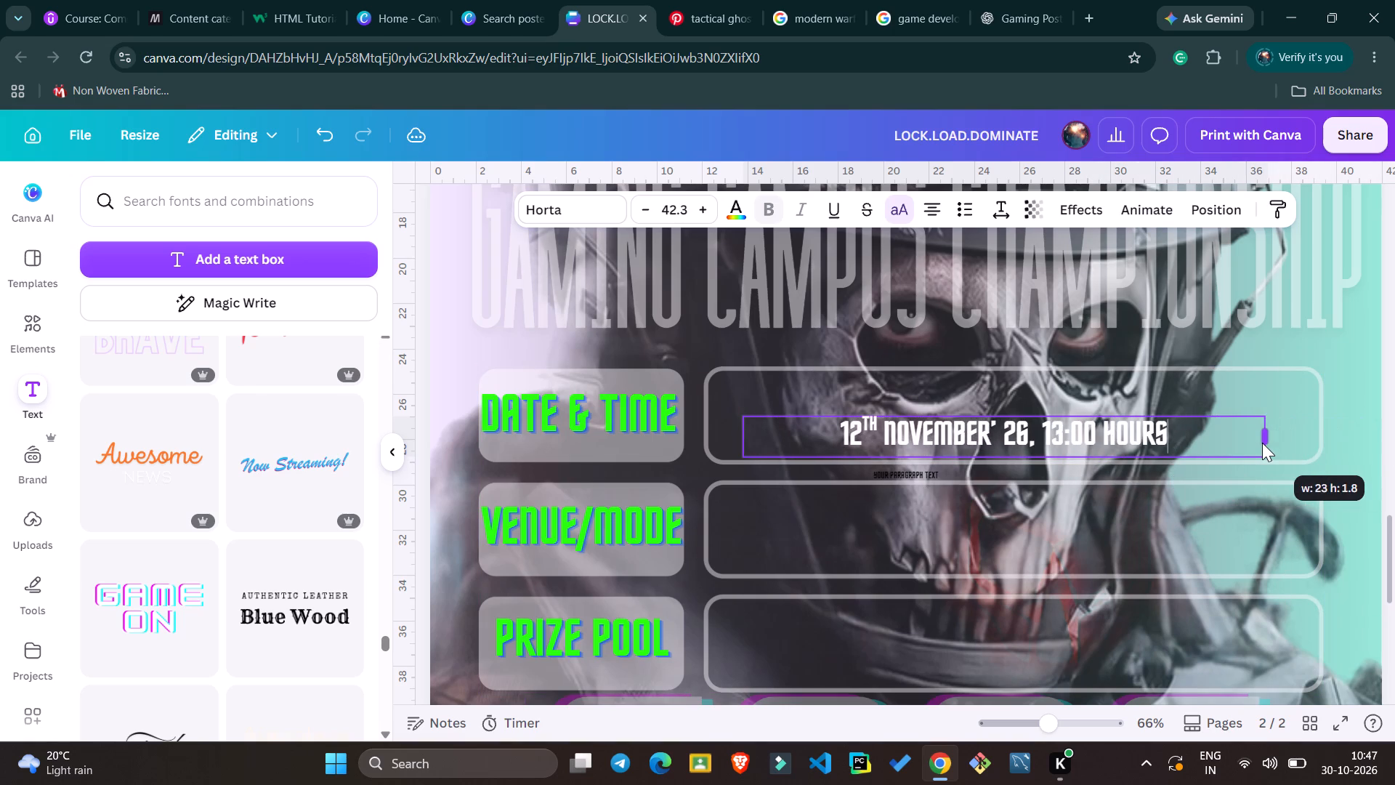
pyautogui.moveTo(1262, 443); pyautogui.dragTo(1282, 438)
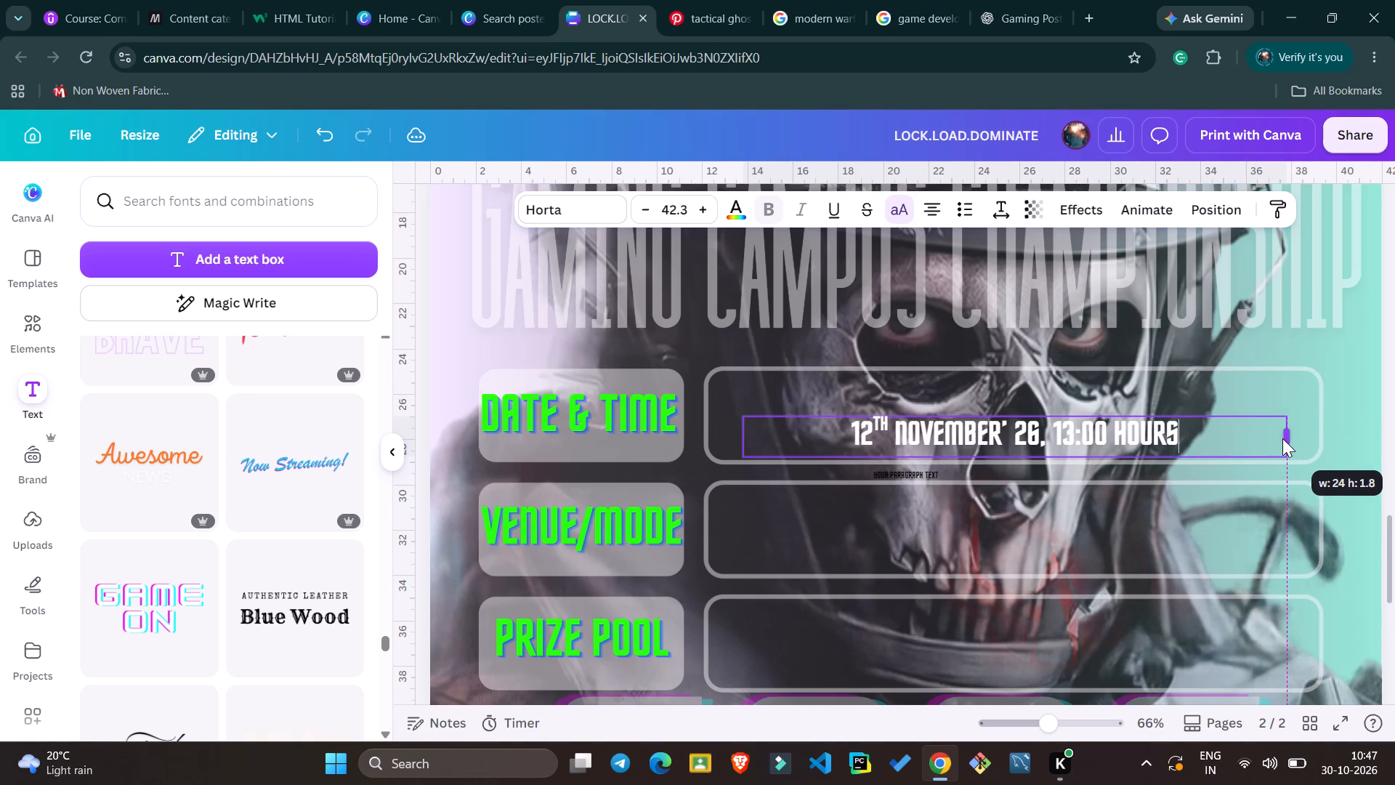
pyautogui.moveTo(1282, 438); pyautogui.dragTo(1288, 439)
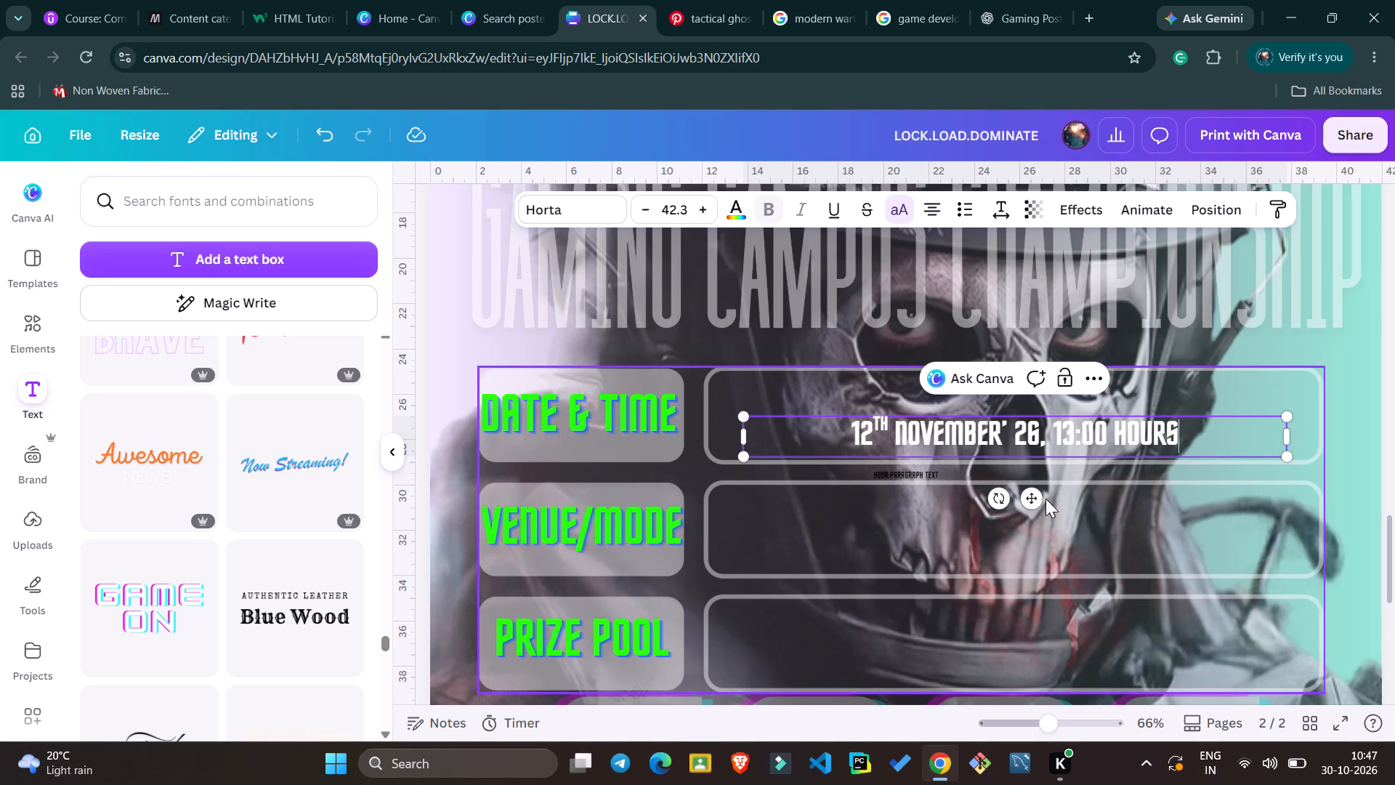
# Move the date and time text so it starts just inside the left edge of its cell, level with the DATE & TIME label.
pyautogui.moveTo(1027, 499); pyautogui.dragTo(1027, 476)
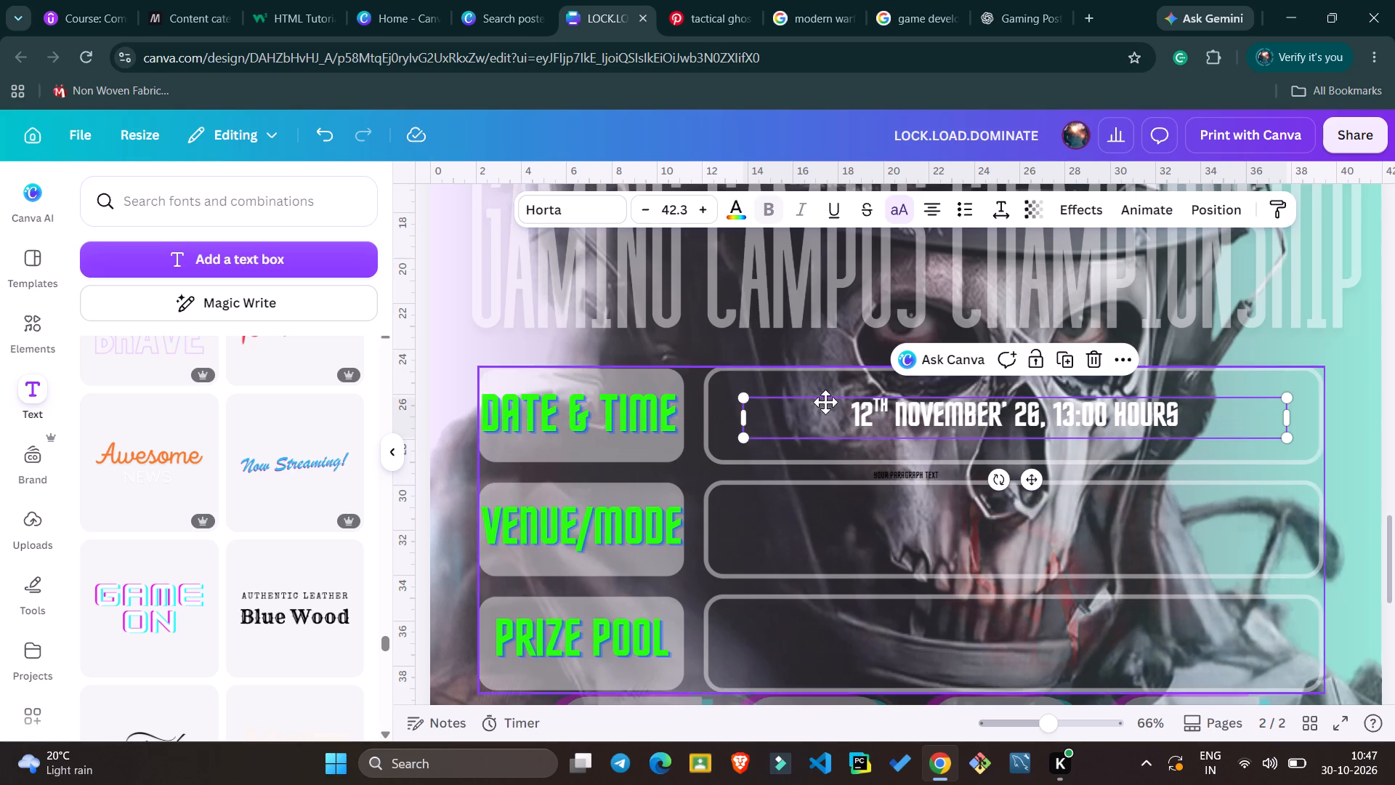
pyautogui.click(690, 355)
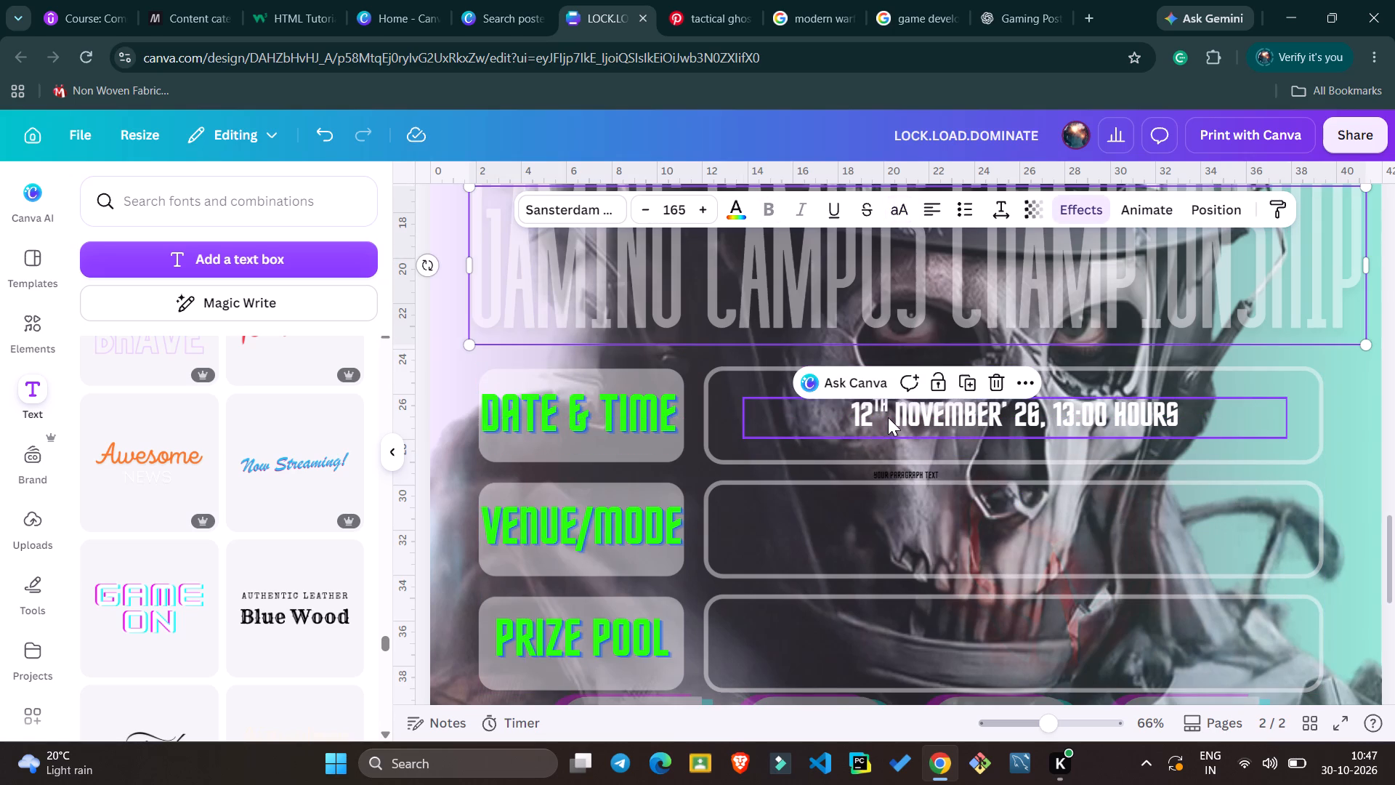
pyautogui.moveTo(888, 417); pyautogui.dragTo(751, 421)
pyautogui.click(690, 358)
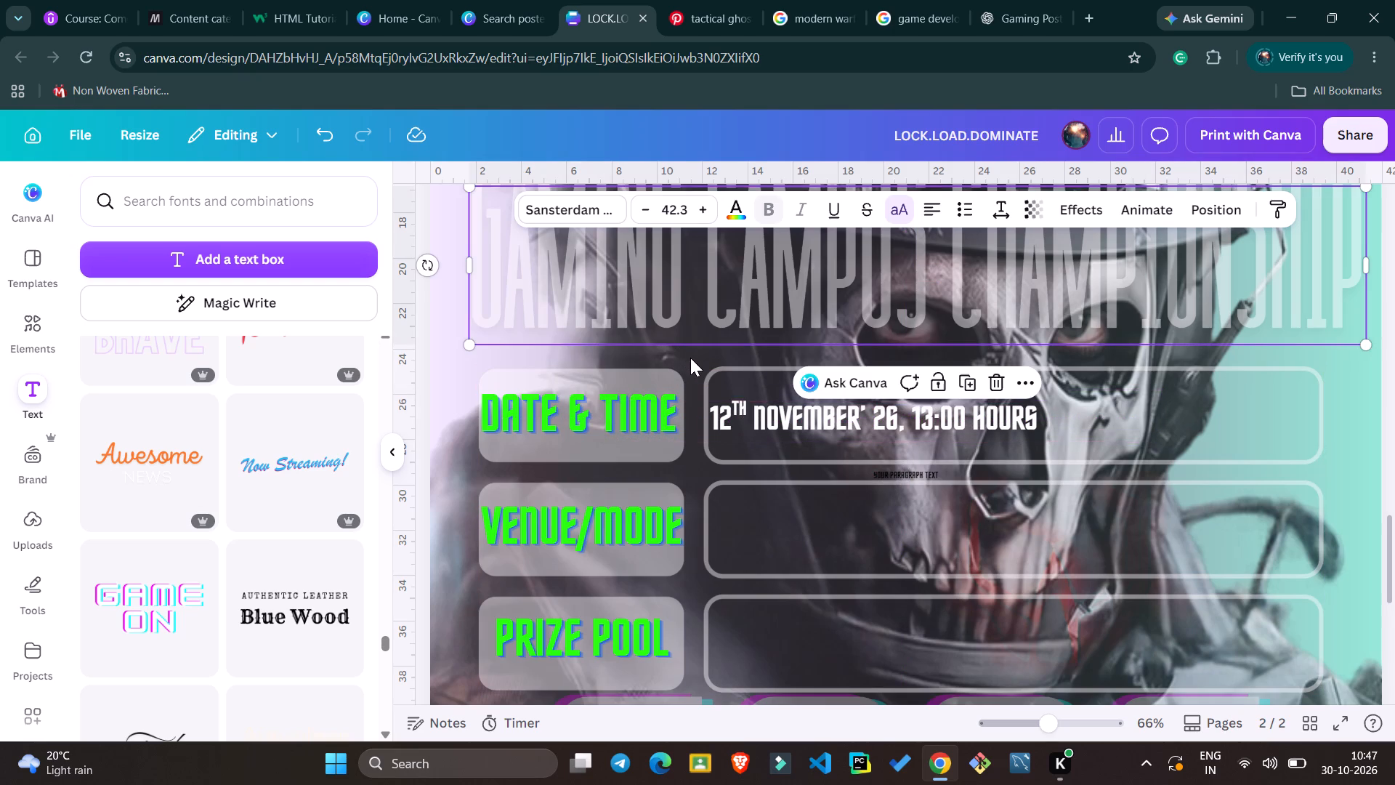
pyautogui.moveTo(767, 411); pyautogui.dragTo(787, 413)
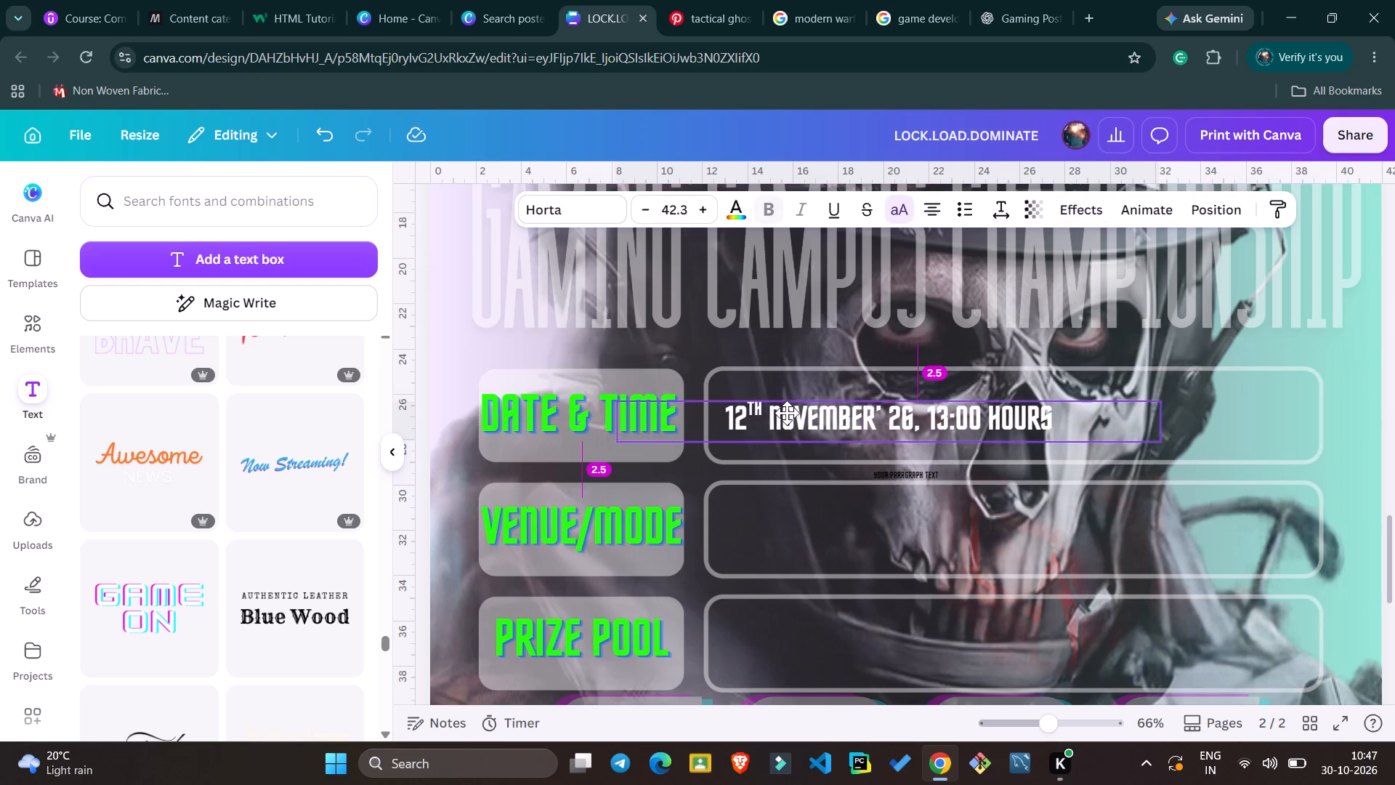
pyautogui.moveTo(787, 413); pyautogui.dragTo(795, 416)
pyautogui.moveTo(795, 416); pyautogui.dragTo(798, 403)
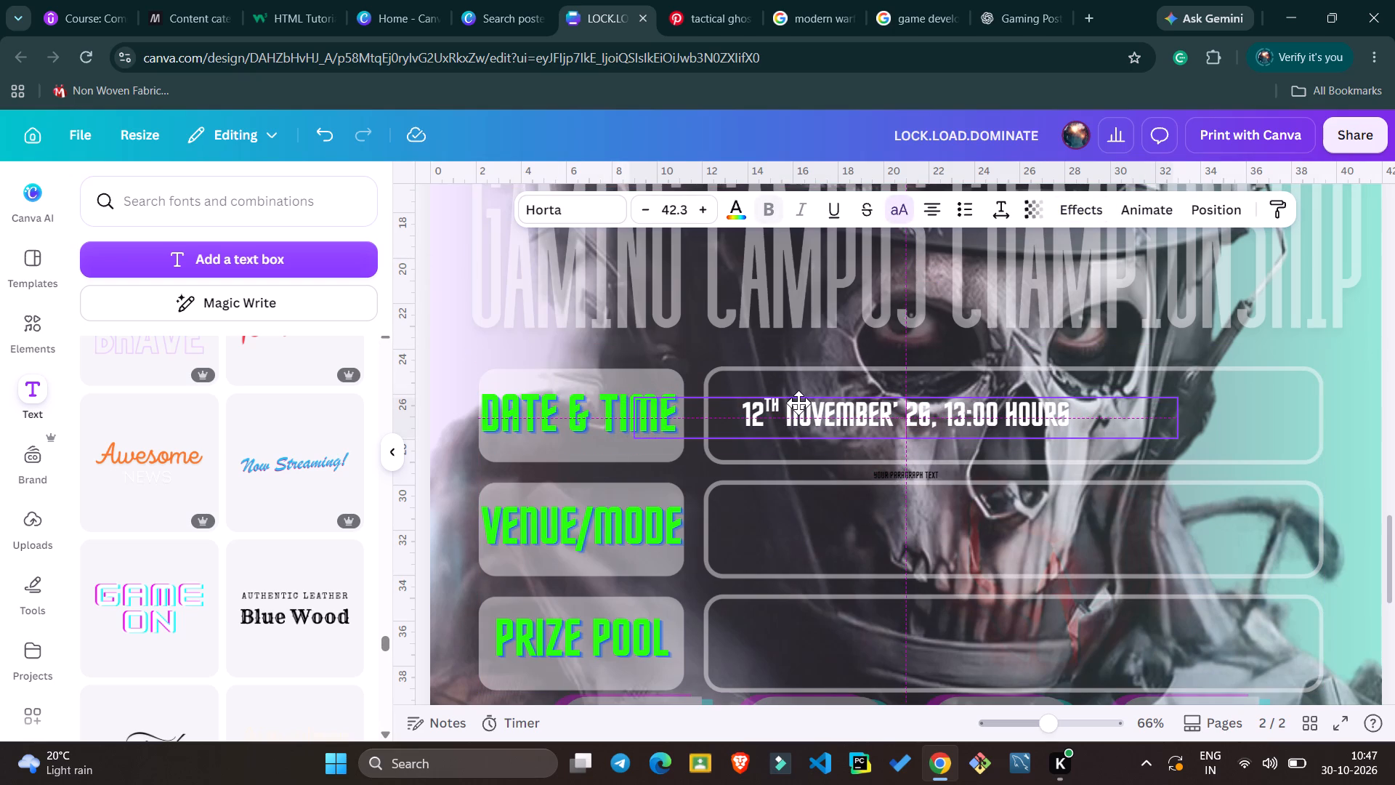
pyautogui.moveTo(798, 403); pyautogui.dragTo(788, 415)
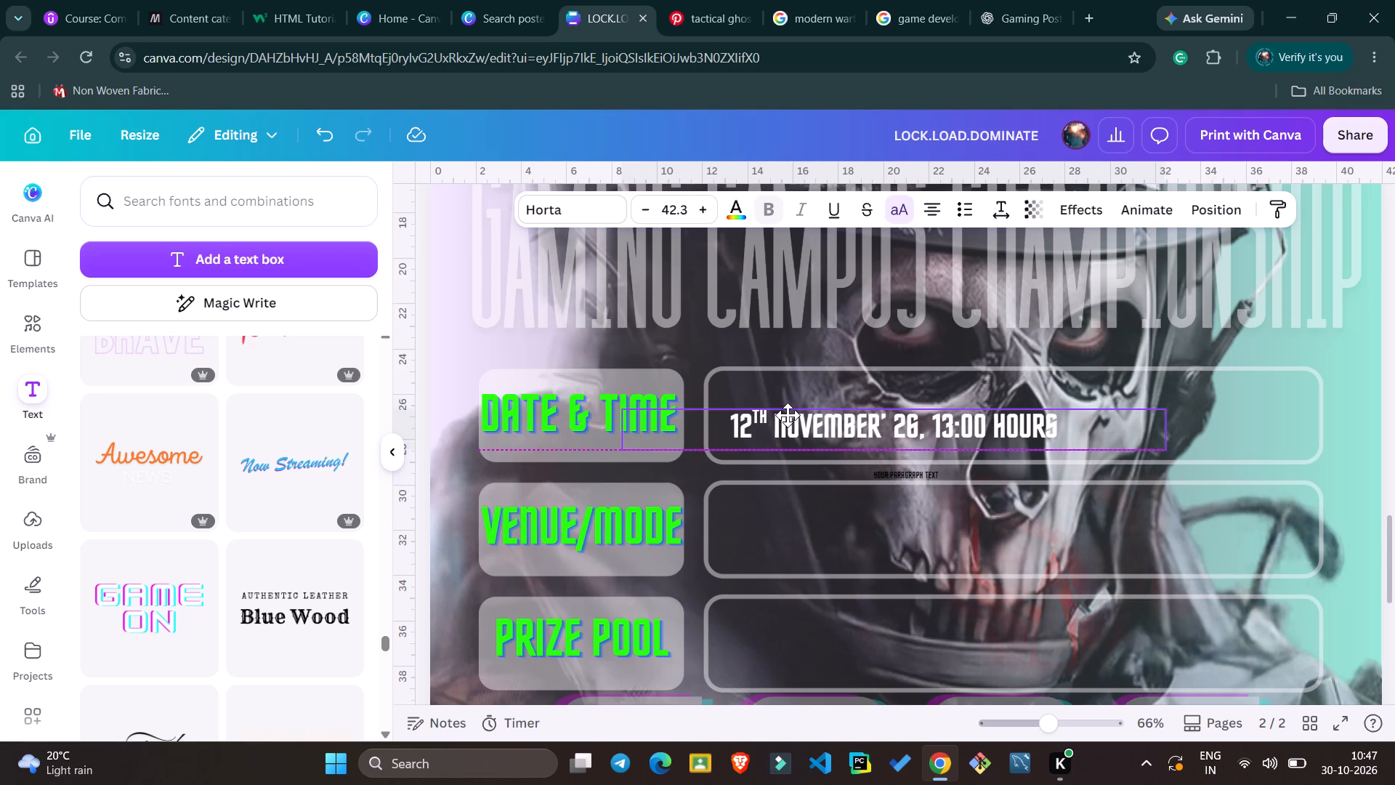
pyautogui.moveTo(788, 415); pyautogui.dragTo(785, 410)
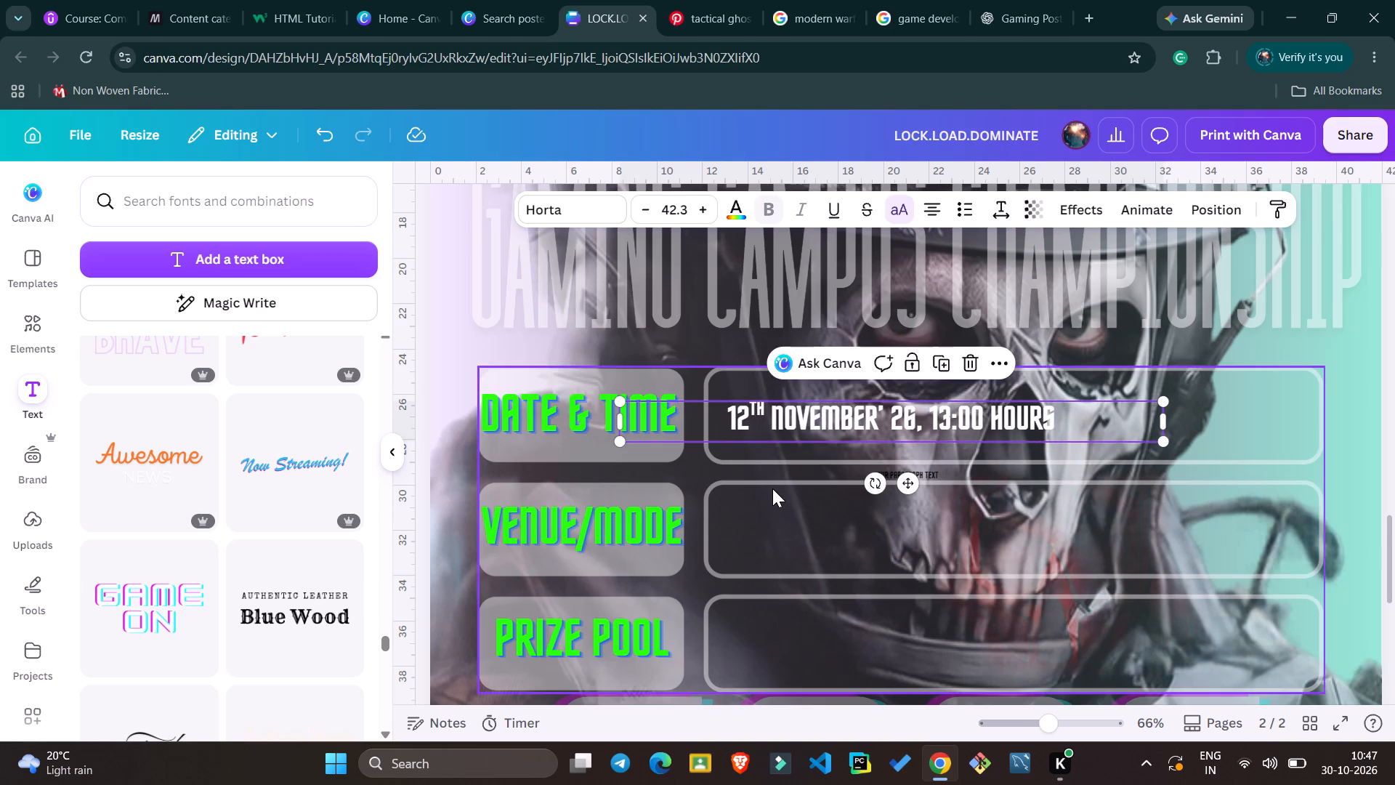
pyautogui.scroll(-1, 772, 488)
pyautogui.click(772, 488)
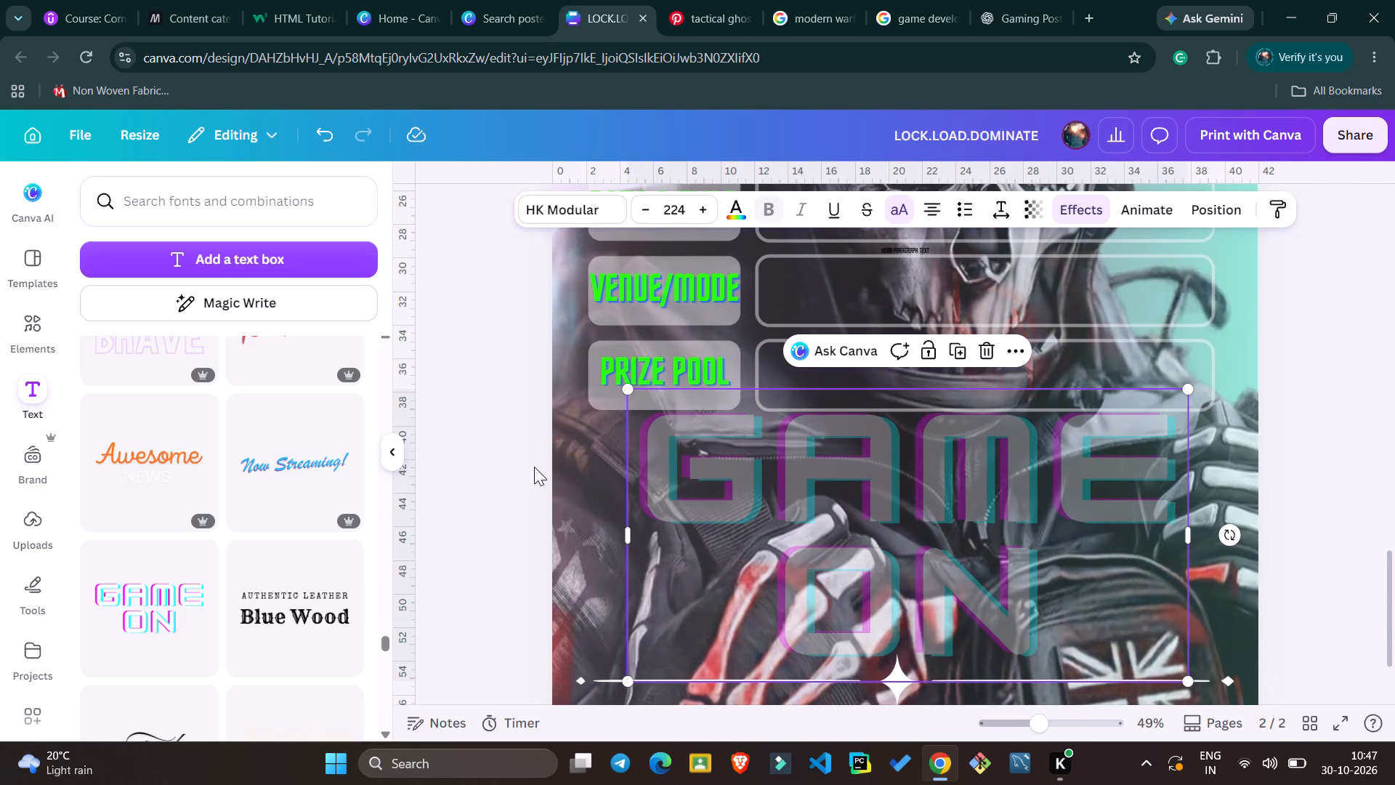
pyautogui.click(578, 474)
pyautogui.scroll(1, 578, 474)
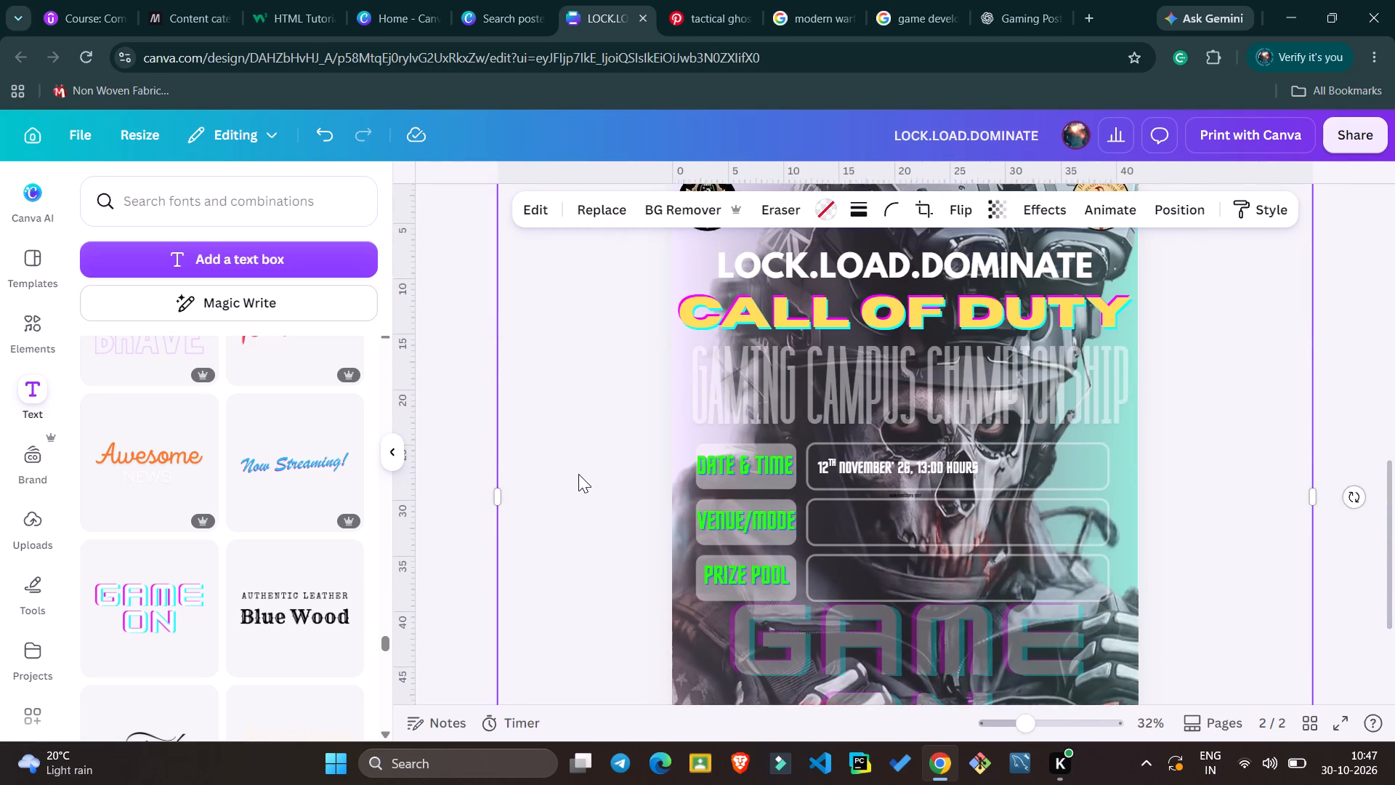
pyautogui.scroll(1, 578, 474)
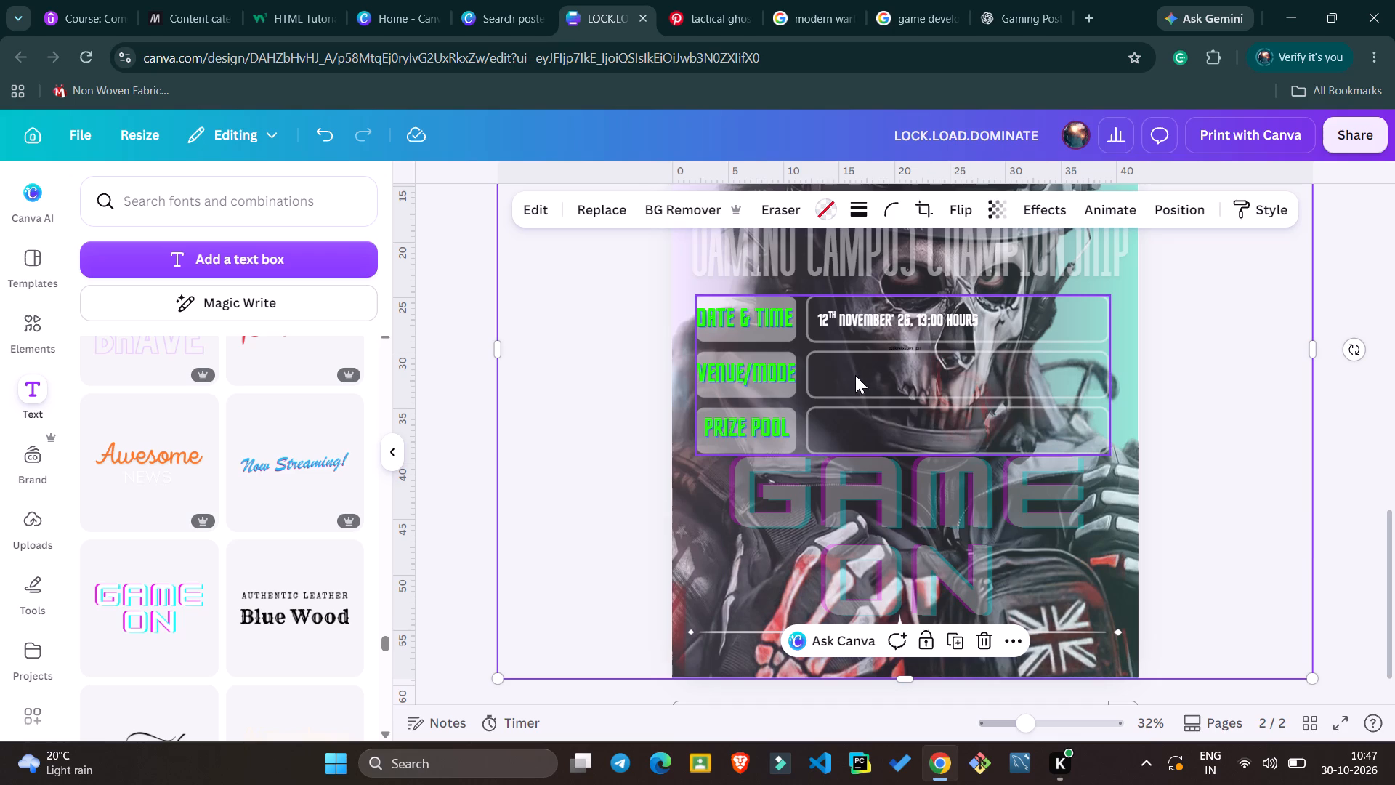
# Browse the font combinations for further text styles suited to the poster.
pyautogui.scroll(-1, 232, 664)
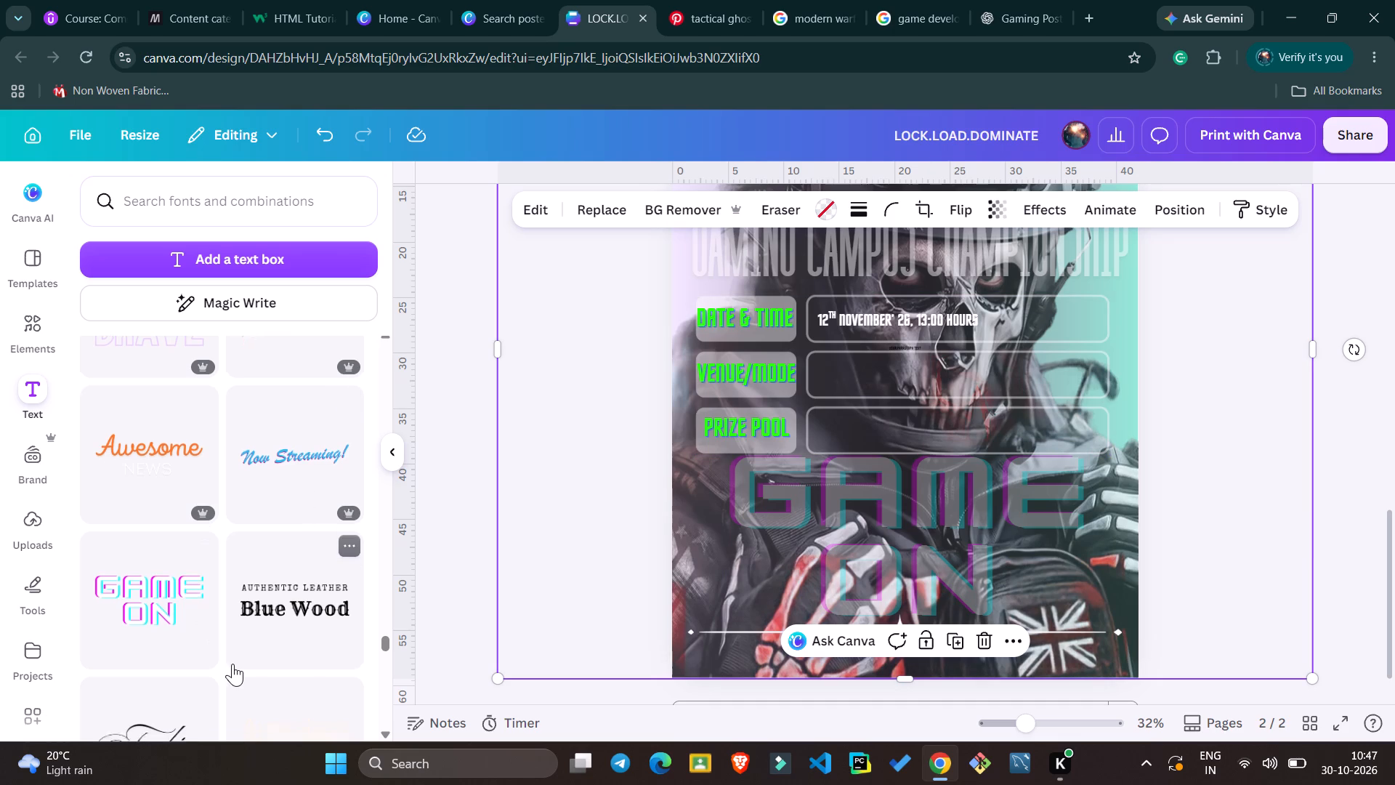
pyautogui.scroll(-6, 232, 664)
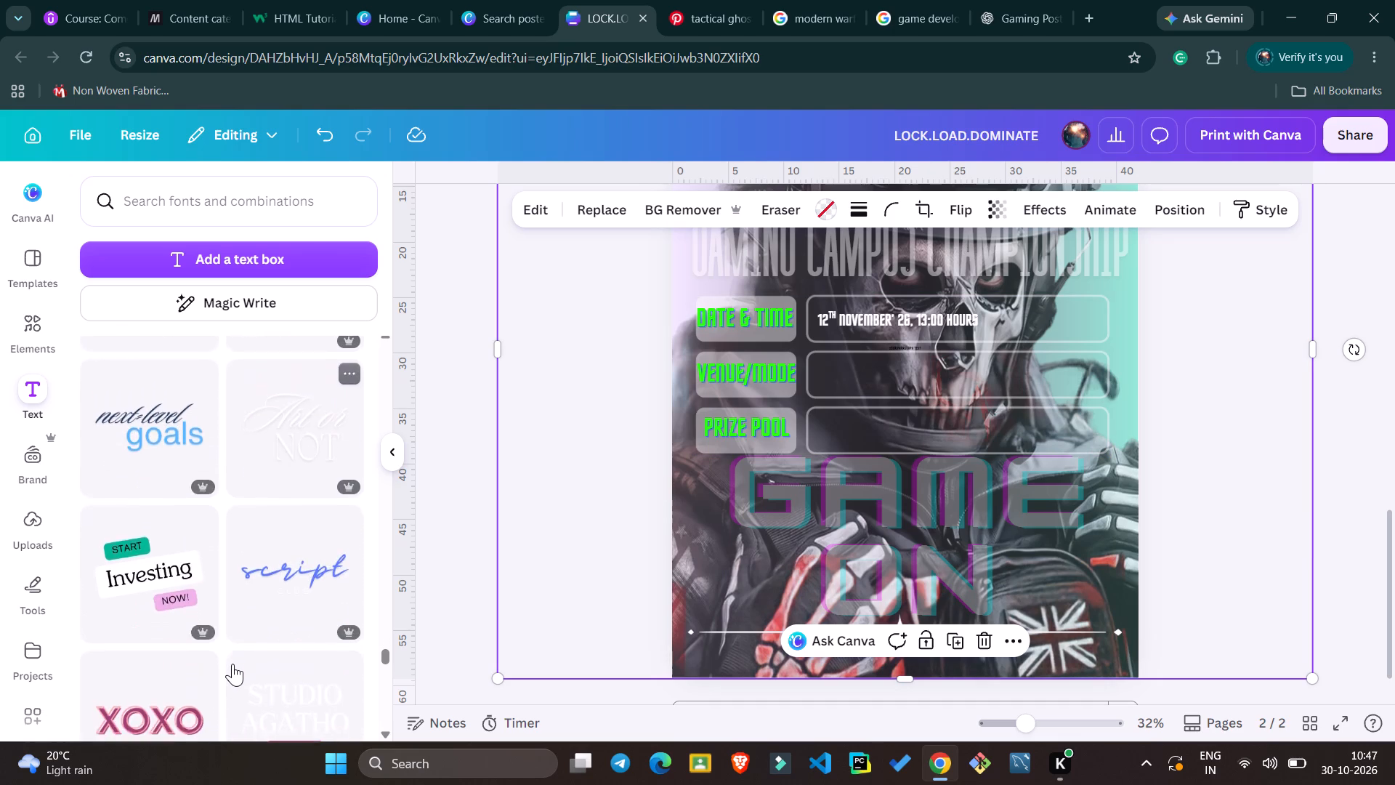
pyautogui.scroll(-8, 232, 664)
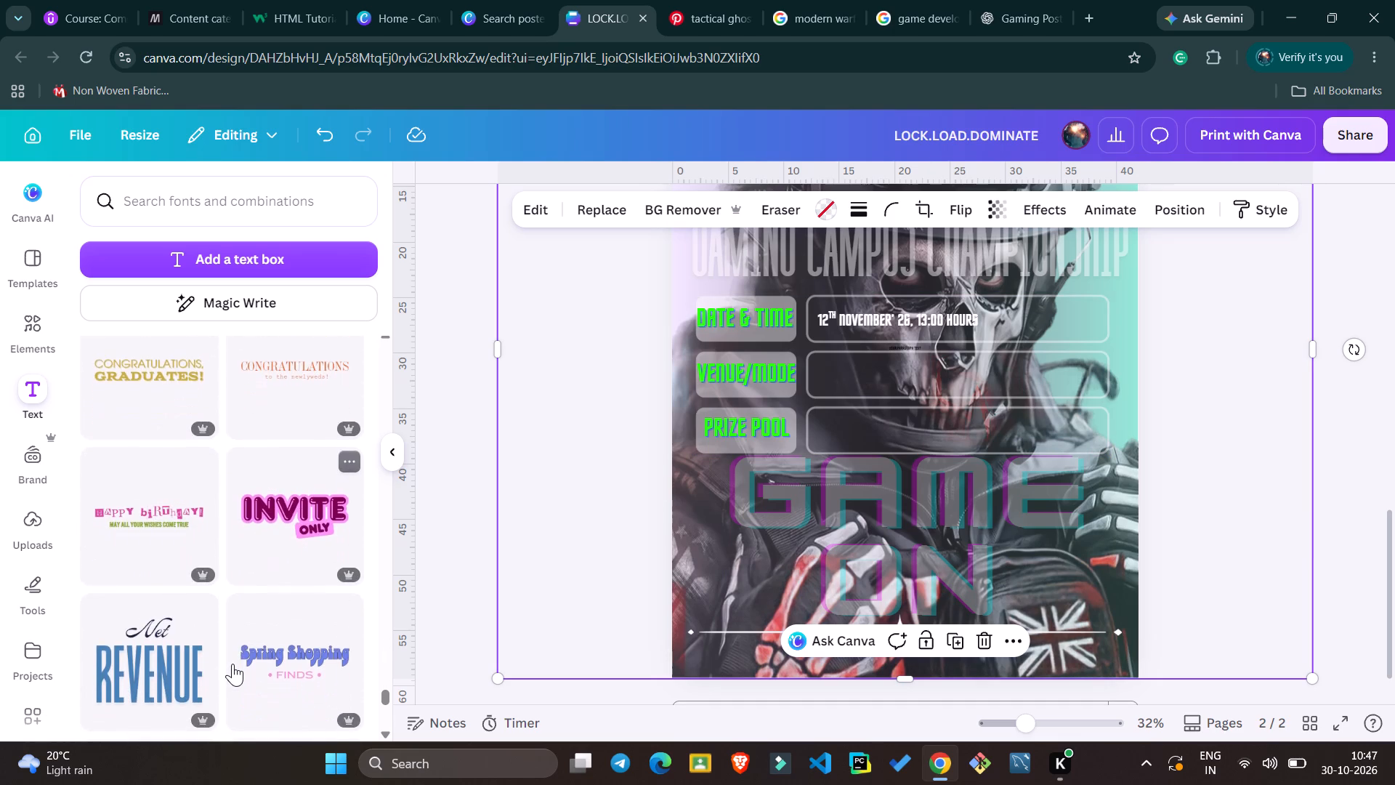
pyautogui.scroll(-5, 232, 664)
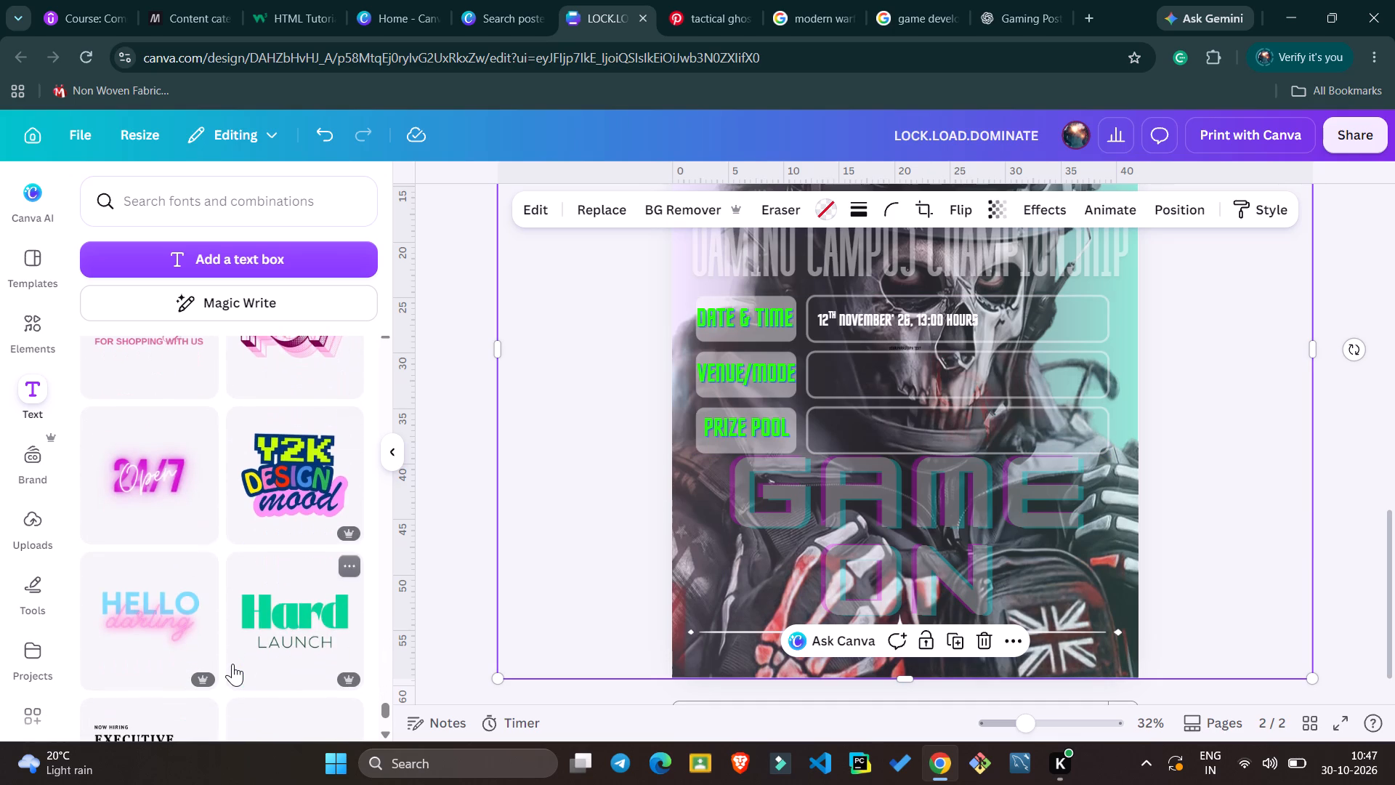
pyautogui.scroll(-6, 232, 664)
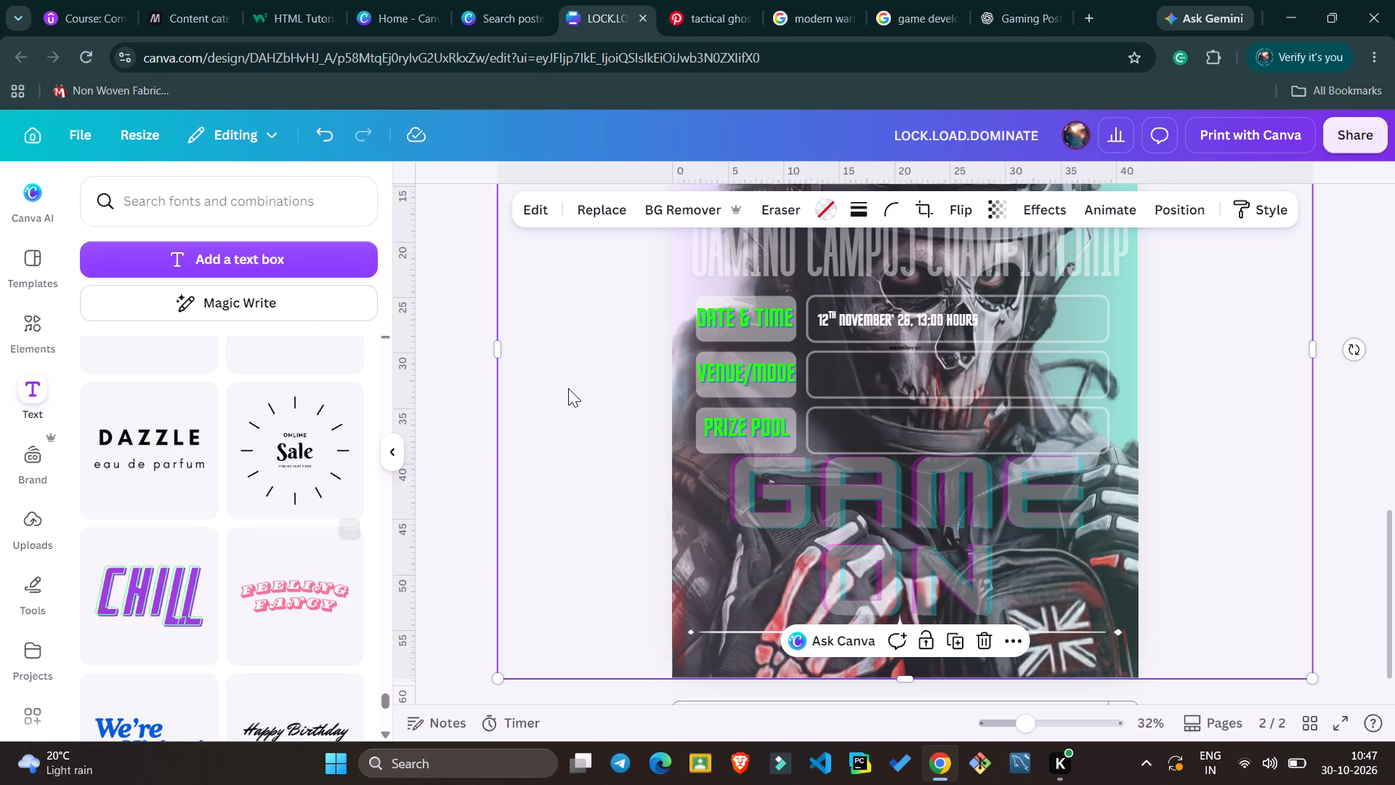
# Duplicate the date and time text twice and move one copy into the empty PRIZE POOL cell.
pyautogui.click(851, 314)
pyautogui.hotkey('ctrl', 'd')
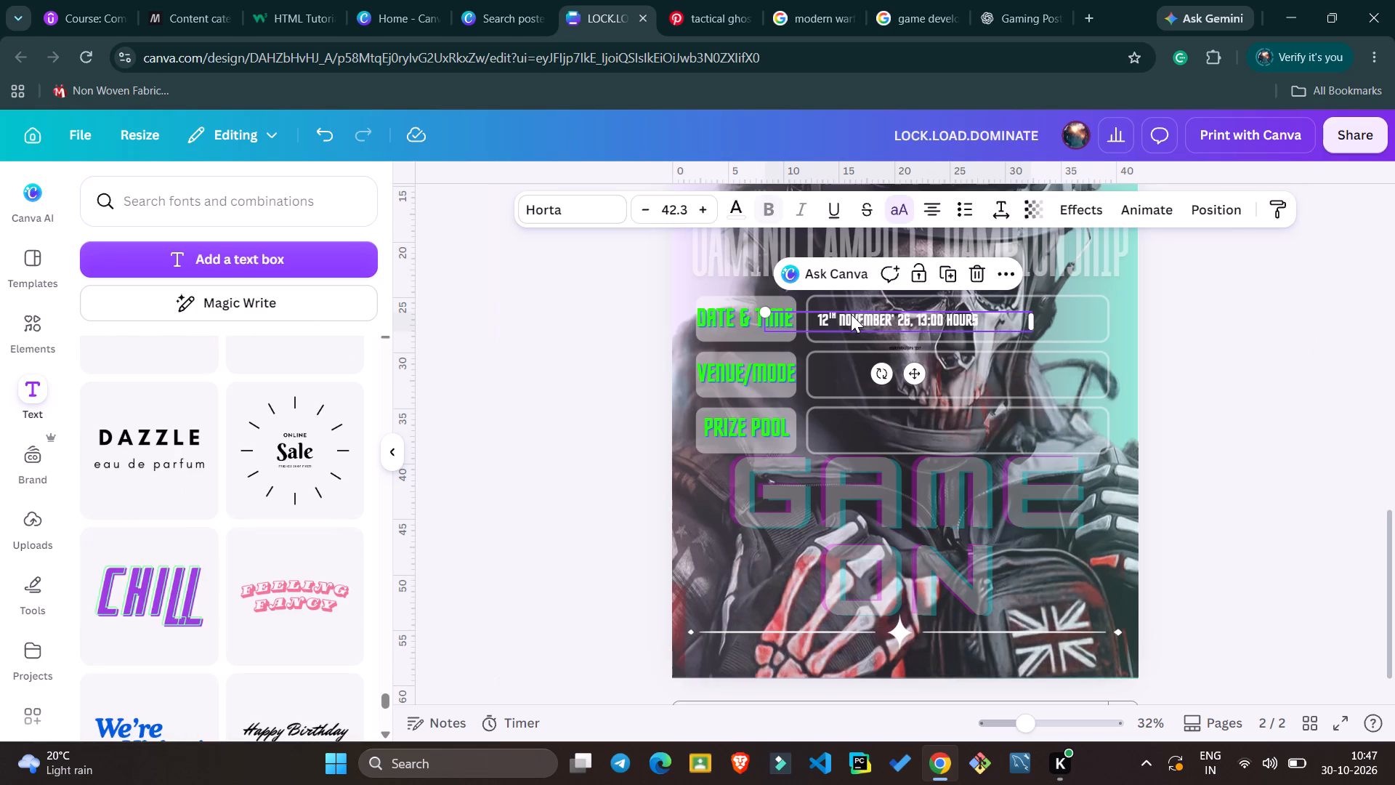
pyautogui.hotkey('ctrl', 'd')
pyautogui.moveTo(854, 325); pyautogui.dragTo(850, 372)
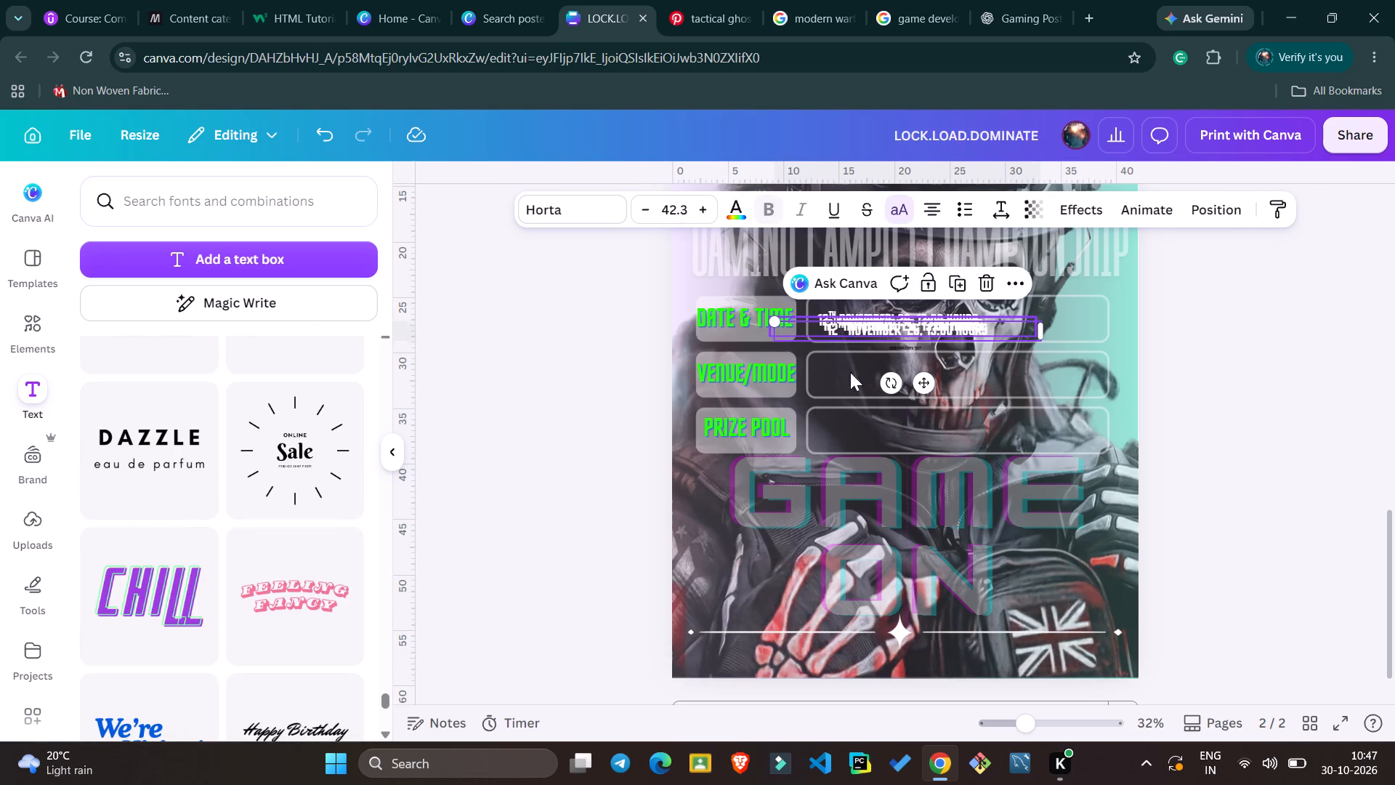
pyautogui.moveTo(850, 372); pyautogui.dragTo(855, 427)
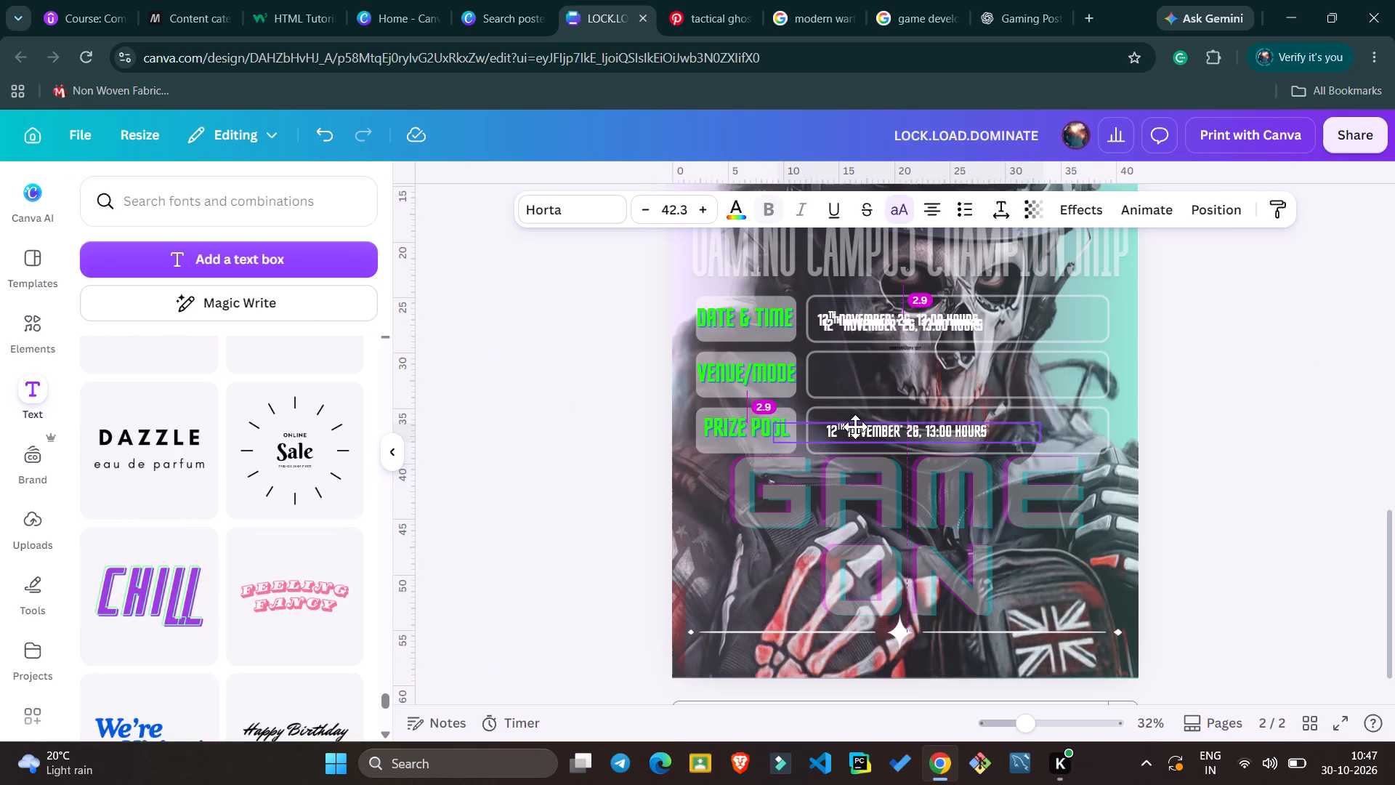
pyautogui.moveTo(855, 427); pyautogui.dragTo(853, 425)
pyautogui.moveTo(853, 425); pyautogui.dragTo(864, 425)
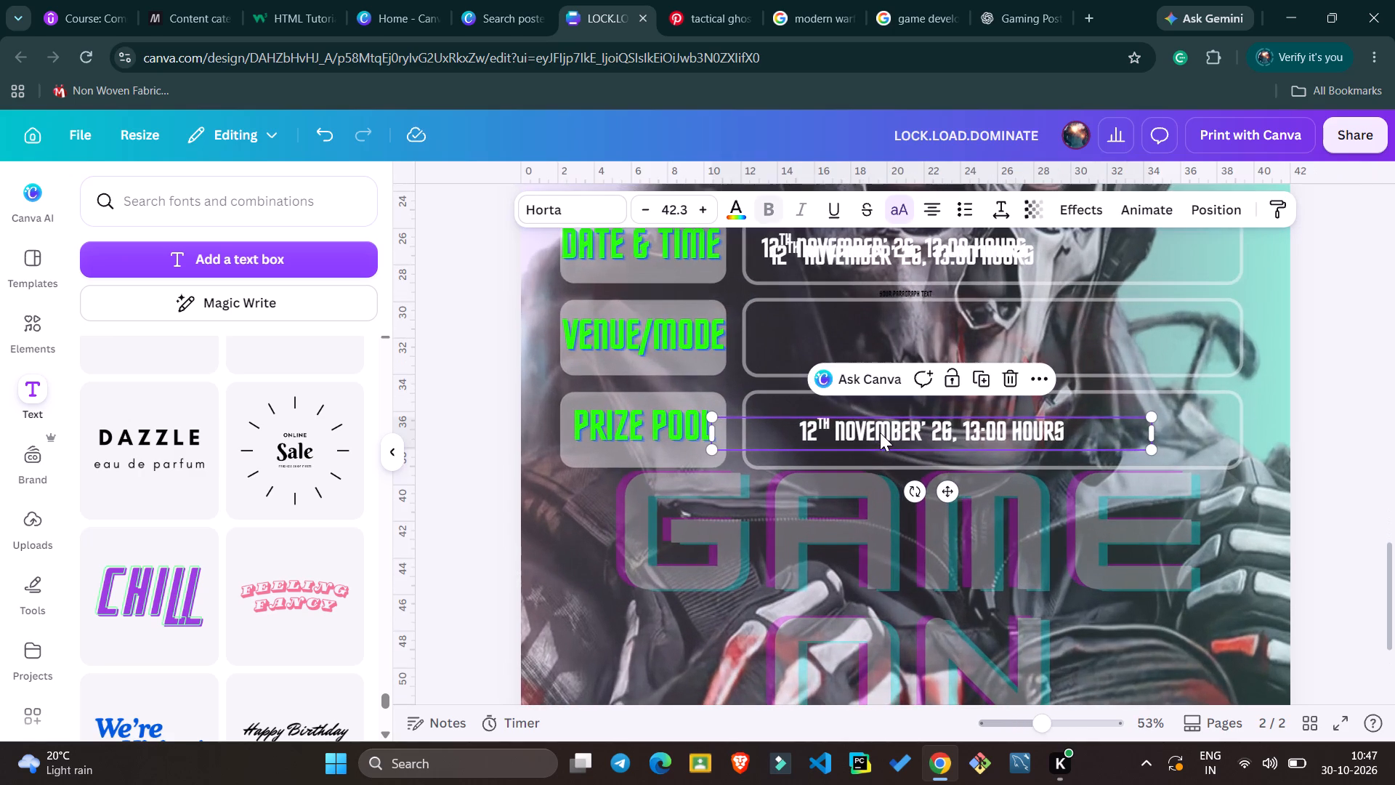
# Replace the copied date text in the PRIZE POOL cell with "RS 150,000".
pyautogui.doubleClick(880, 432)
pyautogui.press('BackSpace')
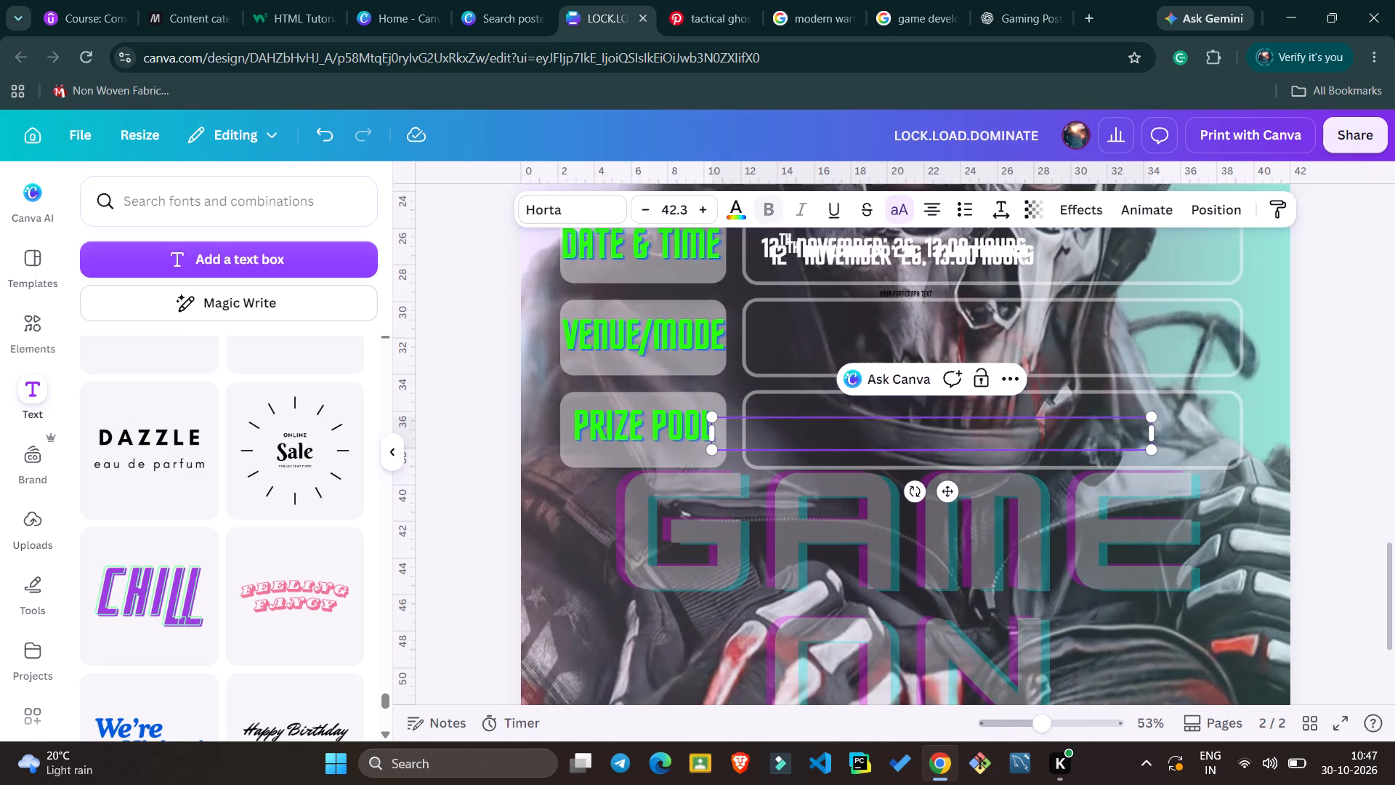
pyautogui.write('150')
pyautogui.write(',000')
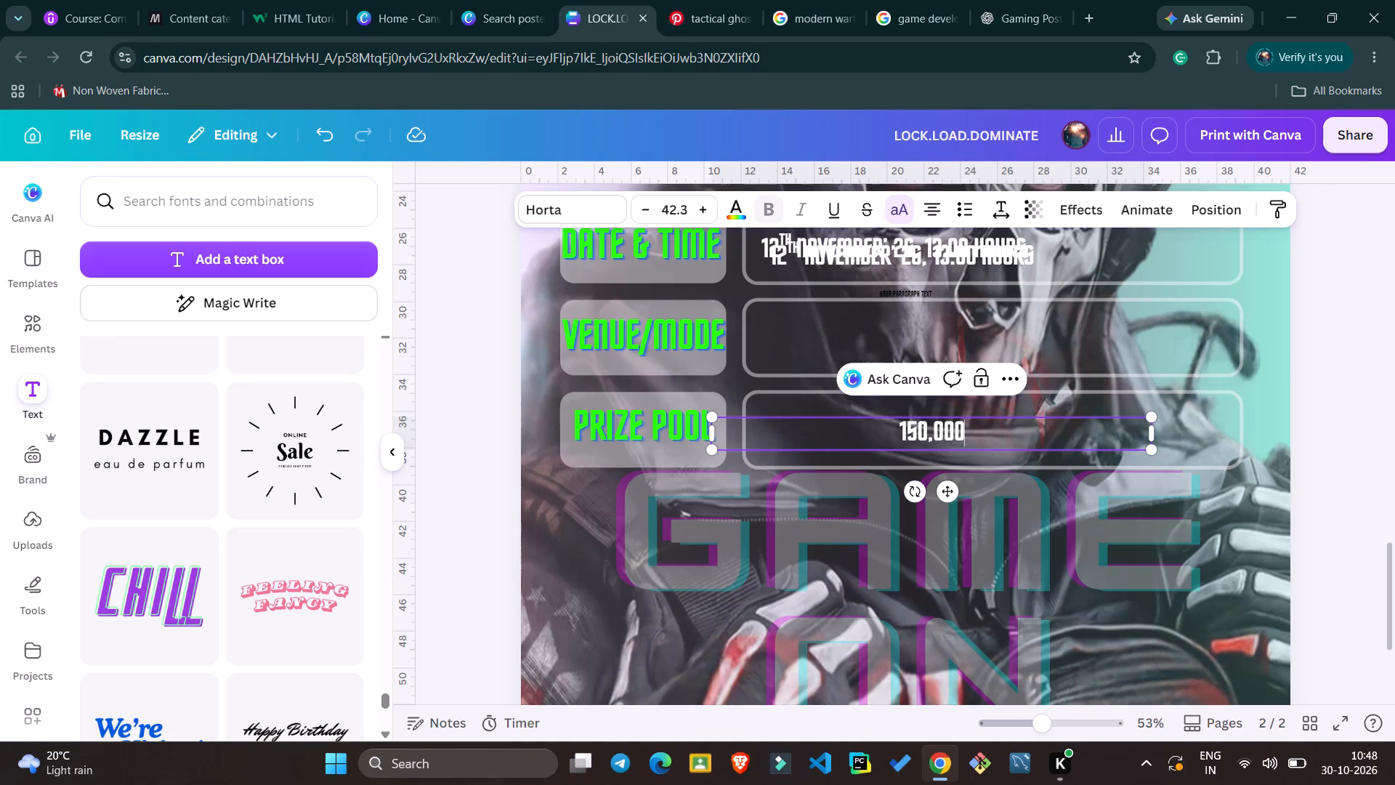
pyautogui.press('Left')
pyautogui.press('Left')
pyautogui.press('Left')
pyautogui.press('Left')
pyautogui.press('Left')
pyautogui.press('Left')
pyautogui.press('Left')
pyautogui.write('RS')
pyautogui.press('space')
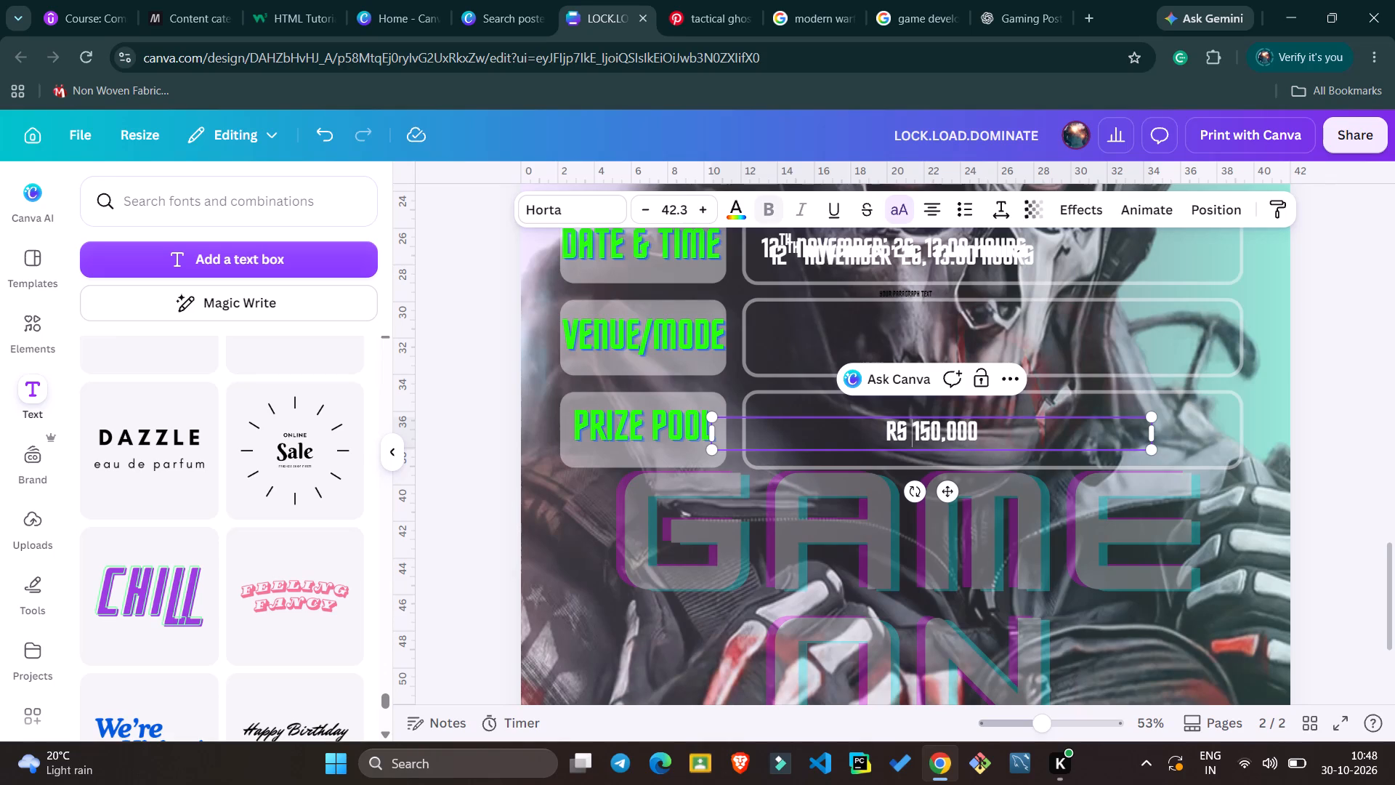
pyautogui.press('Right')
# Move the other date copy into the VENUE/MODE cell, level with its label, and clear its text.
pyautogui.moveTo(838, 246); pyautogui.dragTo(828, 323)
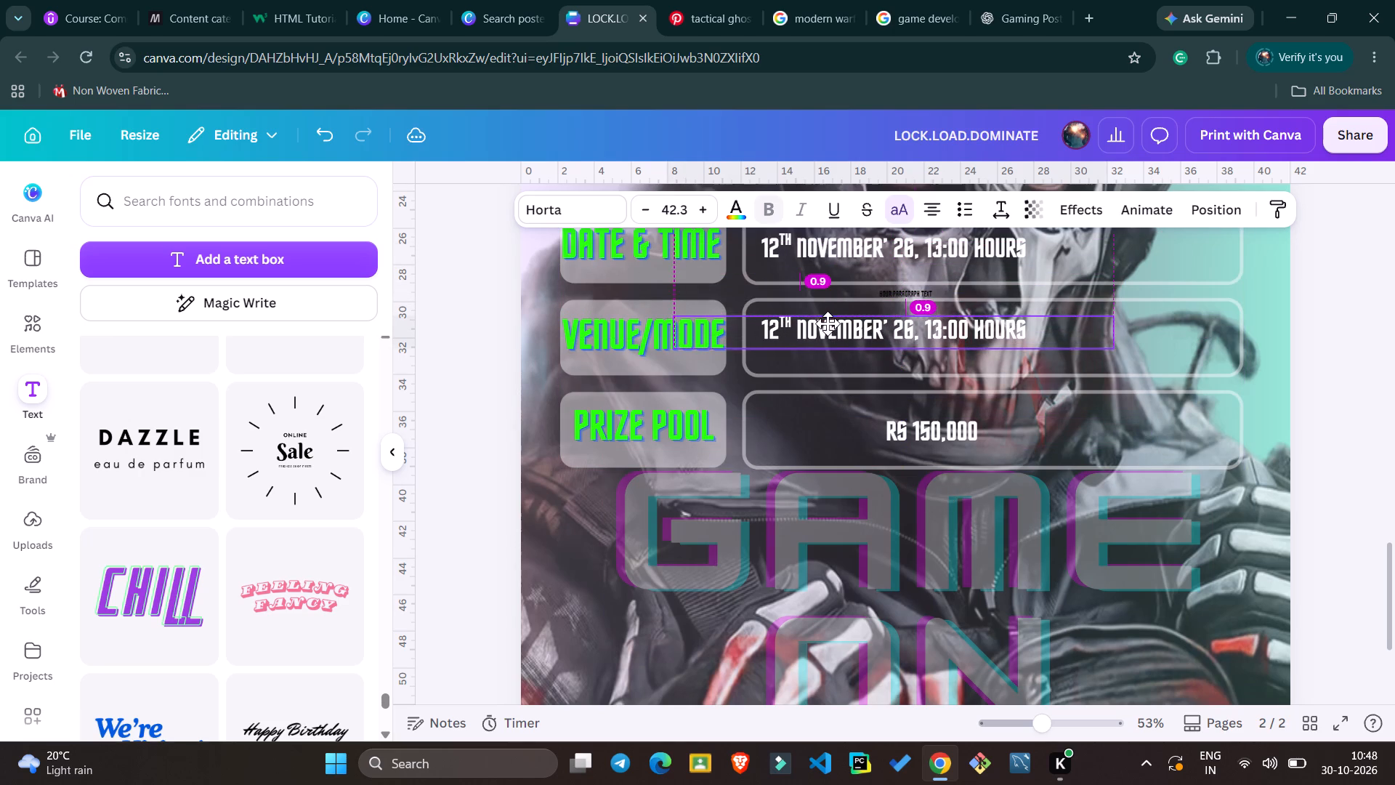
pyautogui.moveTo(828, 323); pyautogui.dragTo(830, 323)
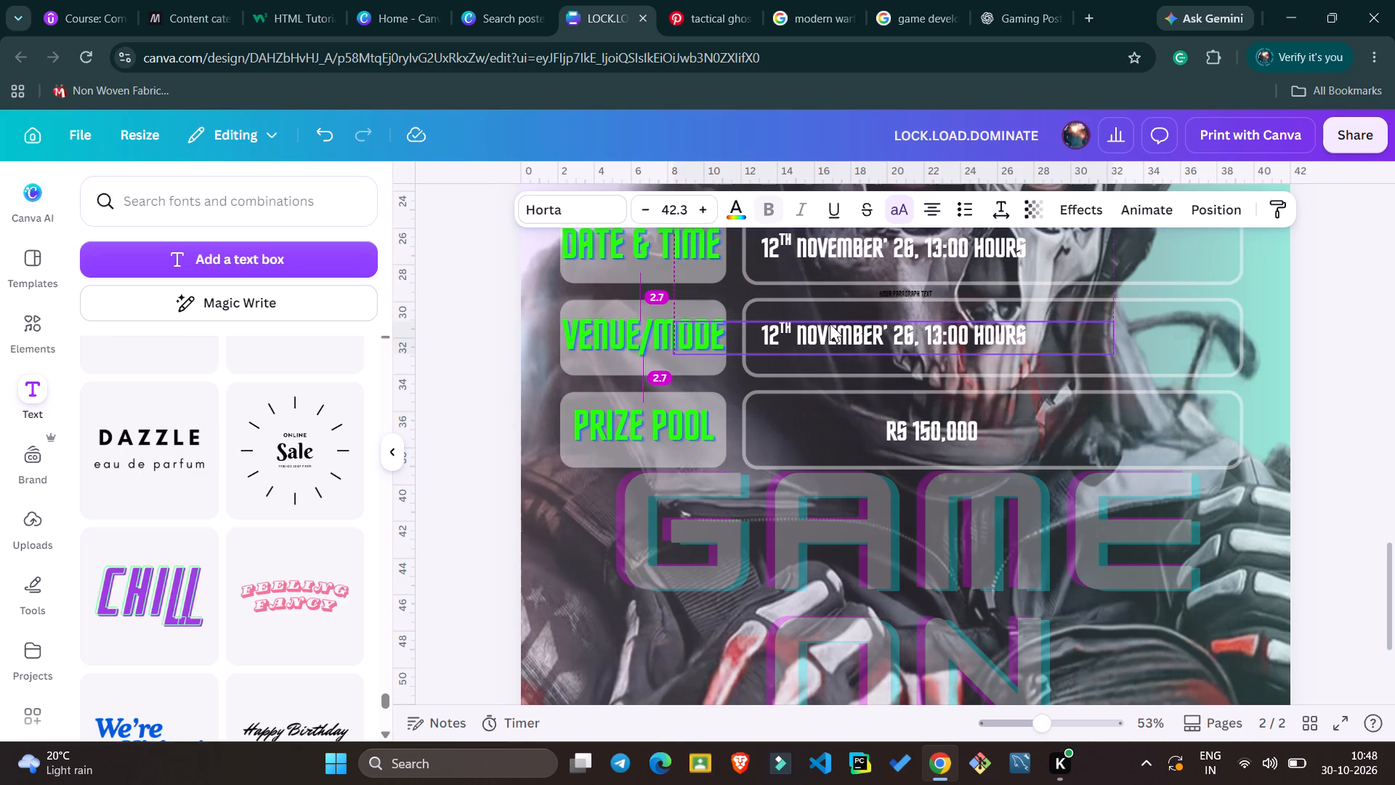
pyautogui.doubleClick(854, 333)
pyautogui.press('BackSpace')
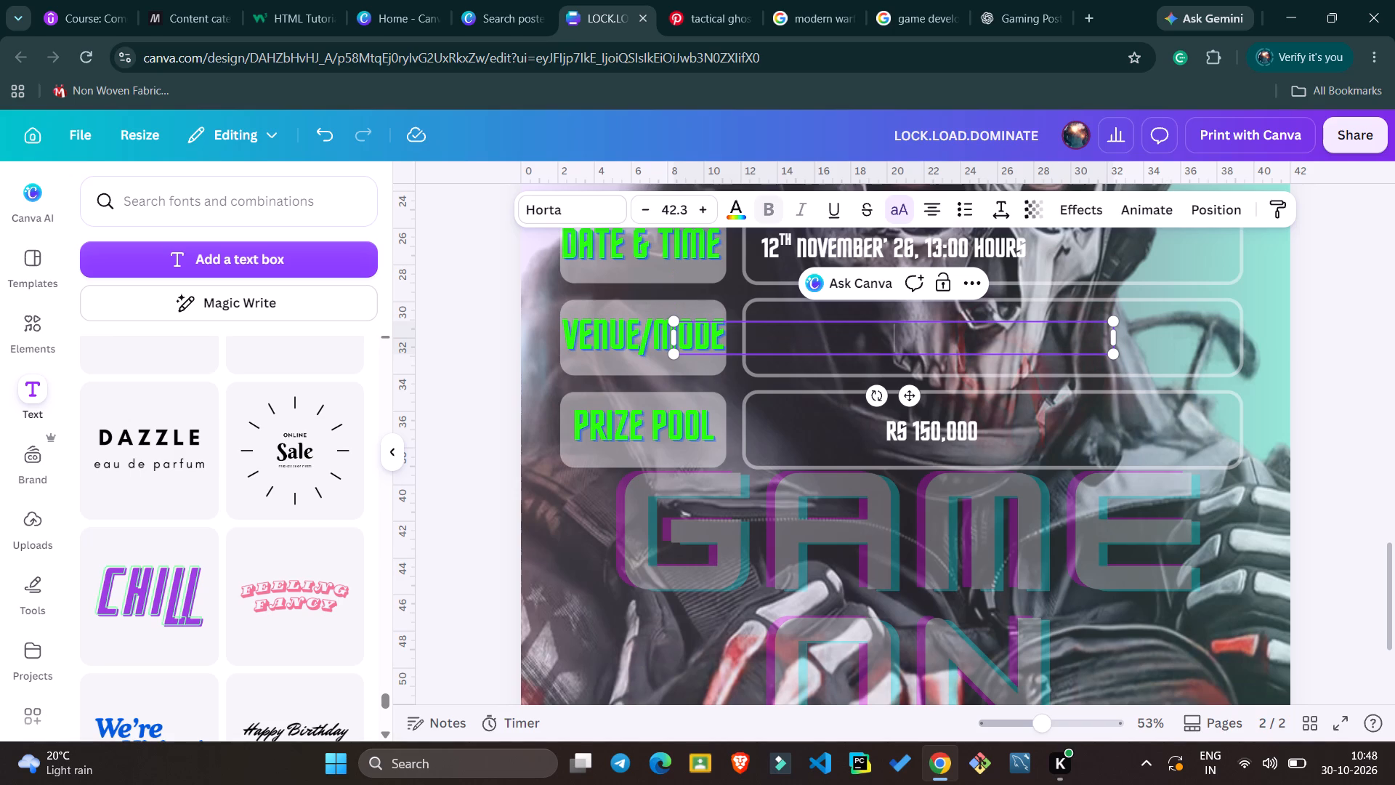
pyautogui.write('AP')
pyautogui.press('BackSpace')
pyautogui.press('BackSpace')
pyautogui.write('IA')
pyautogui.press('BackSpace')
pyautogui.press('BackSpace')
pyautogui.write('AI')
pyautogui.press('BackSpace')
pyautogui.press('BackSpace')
# Enter LT as the beginning of the venue text in the VENUE/MODE cell.
pyautogui.write('LT')
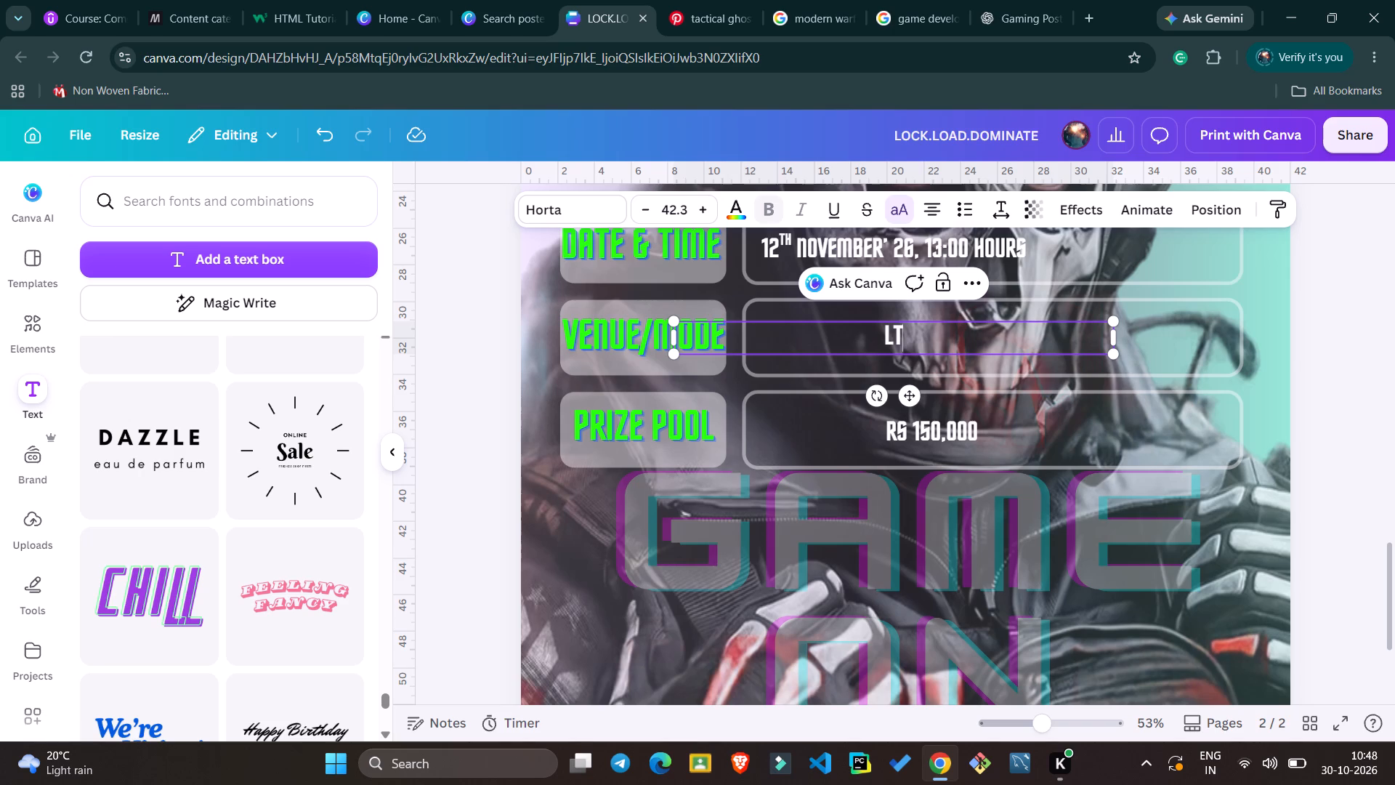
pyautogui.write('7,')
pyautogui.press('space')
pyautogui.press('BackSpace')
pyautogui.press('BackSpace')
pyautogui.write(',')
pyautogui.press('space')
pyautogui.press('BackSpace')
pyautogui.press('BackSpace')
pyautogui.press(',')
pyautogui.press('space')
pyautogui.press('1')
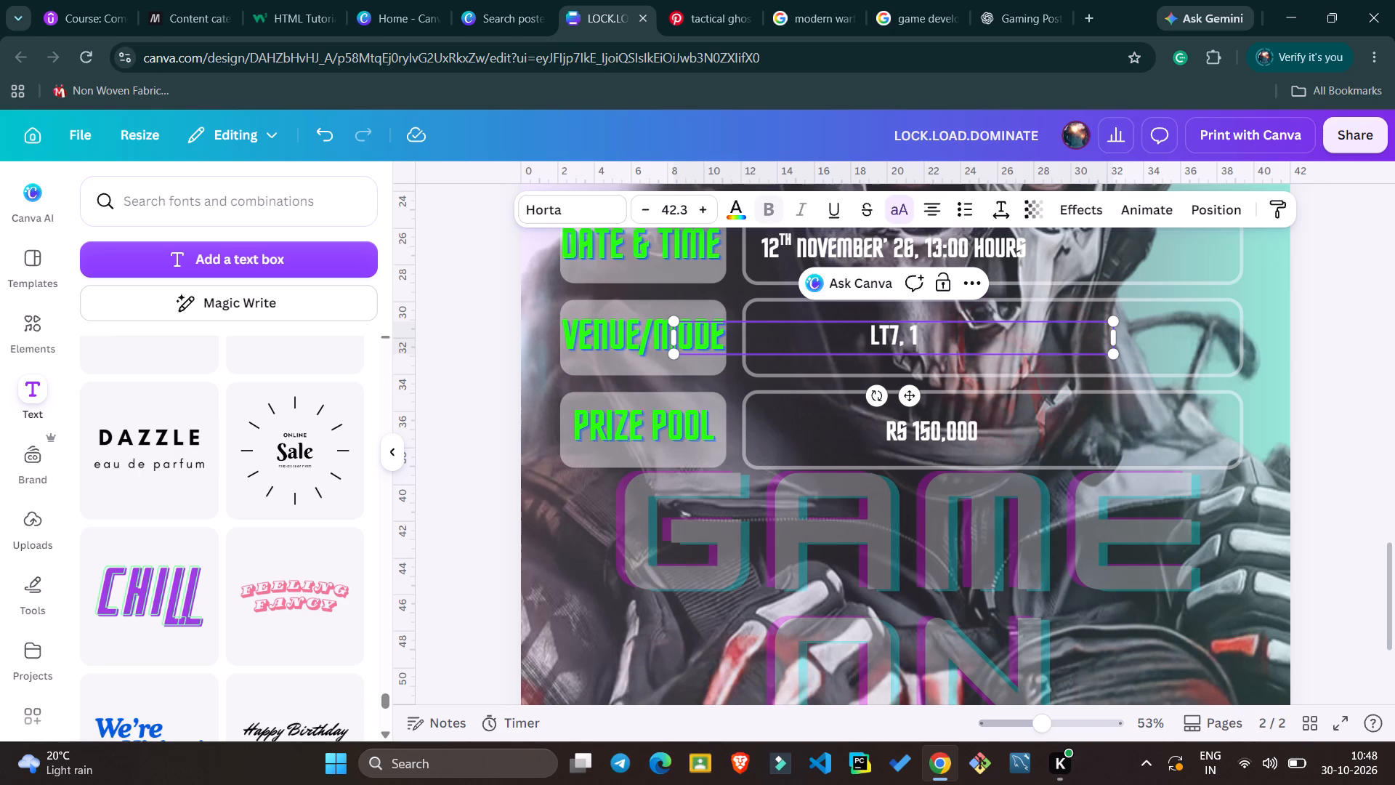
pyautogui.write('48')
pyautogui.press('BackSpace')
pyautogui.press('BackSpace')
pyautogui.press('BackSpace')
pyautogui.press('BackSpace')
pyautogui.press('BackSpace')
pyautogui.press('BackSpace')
# Append "-8" to the venue text so it reads LT-8.
pyautogui.press('-')
pyautogui.press('8')
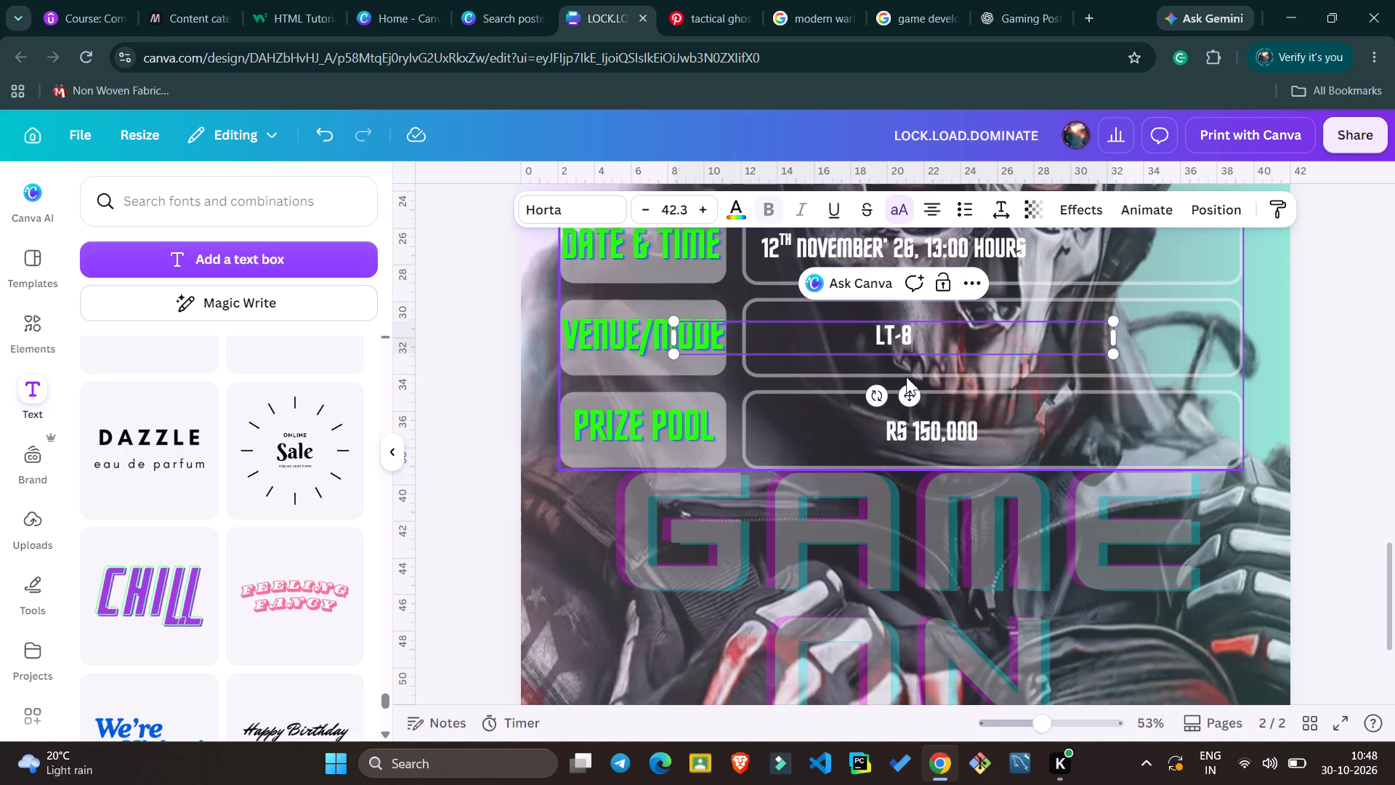
# Move the LT-8 text to the left of its cell, lining its start up with the date text above.
pyautogui.moveTo(910, 399); pyautogui.dragTo(814, 397)
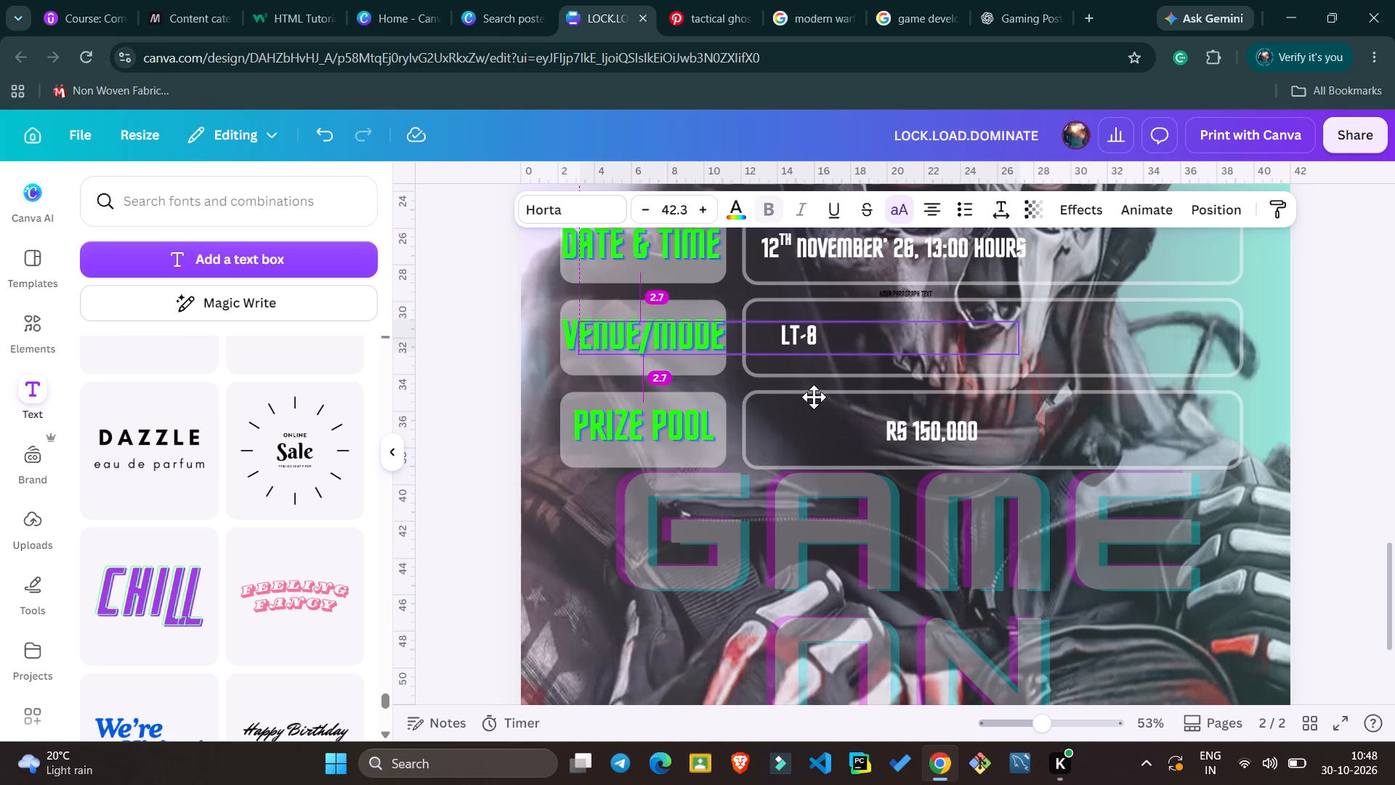
pyautogui.moveTo(814, 397); pyautogui.dragTo(795, 400)
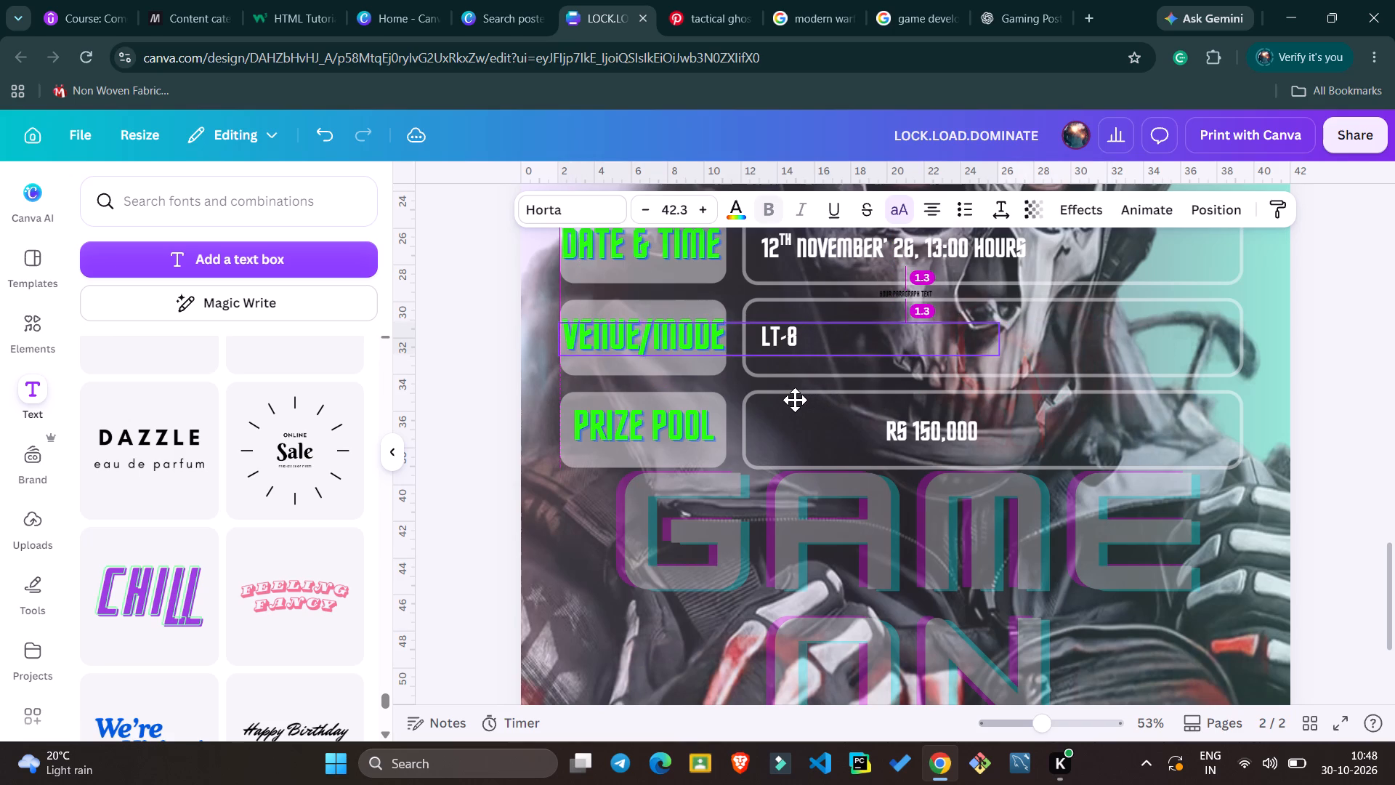
pyautogui.moveTo(795, 400); pyautogui.dragTo(796, 400)
# Move the RS 150,000 text to start directly below LT-8, level with the PRIZE POOL label.
pyautogui.moveTo(915, 437); pyautogui.dragTo(878, 437)
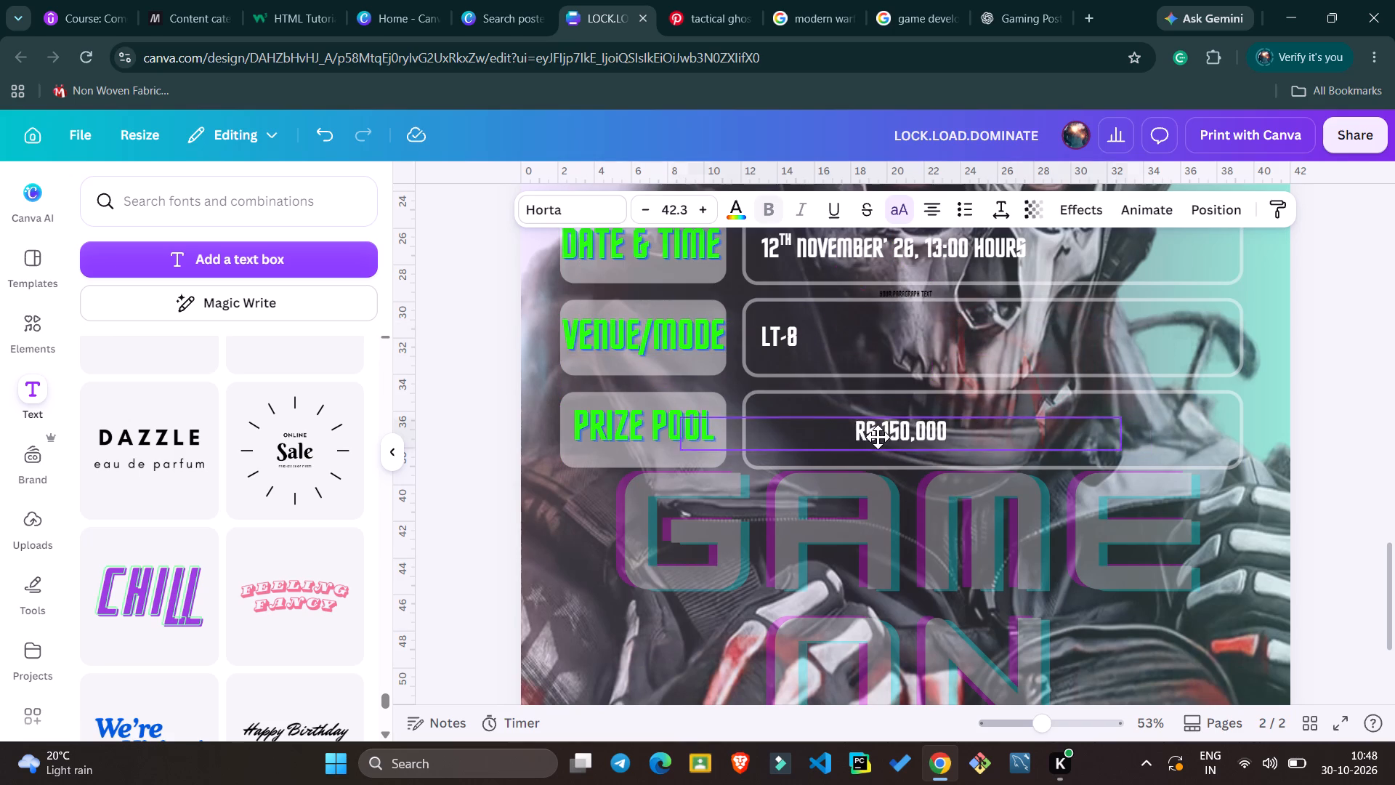
pyautogui.moveTo(878, 437); pyautogui.dragTo(786, 440)
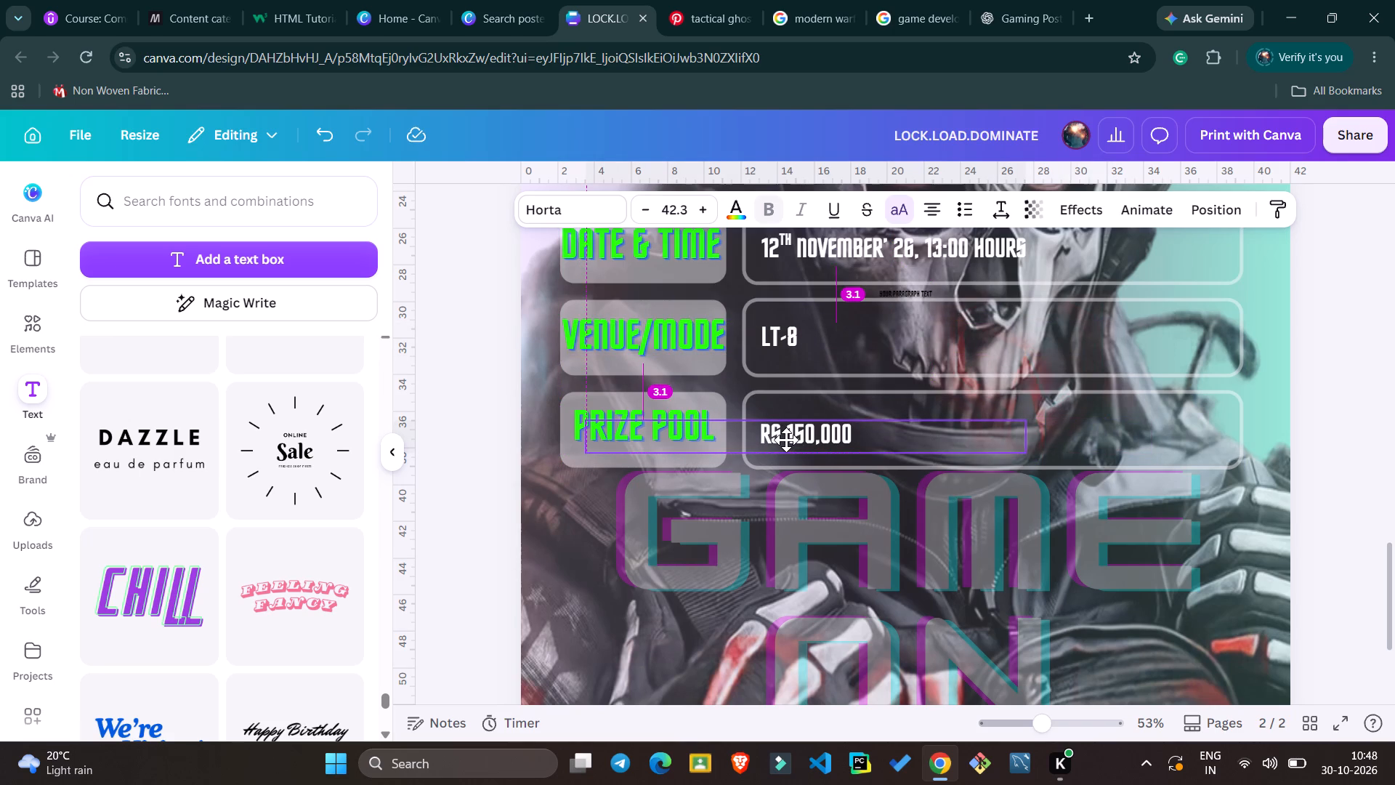
pyautogui.moveTo(786, 440); pyautogui.dragTo(786, 435)
pyautogui.moveTo(786, 435); pyautogui.dragTo(788, 435)
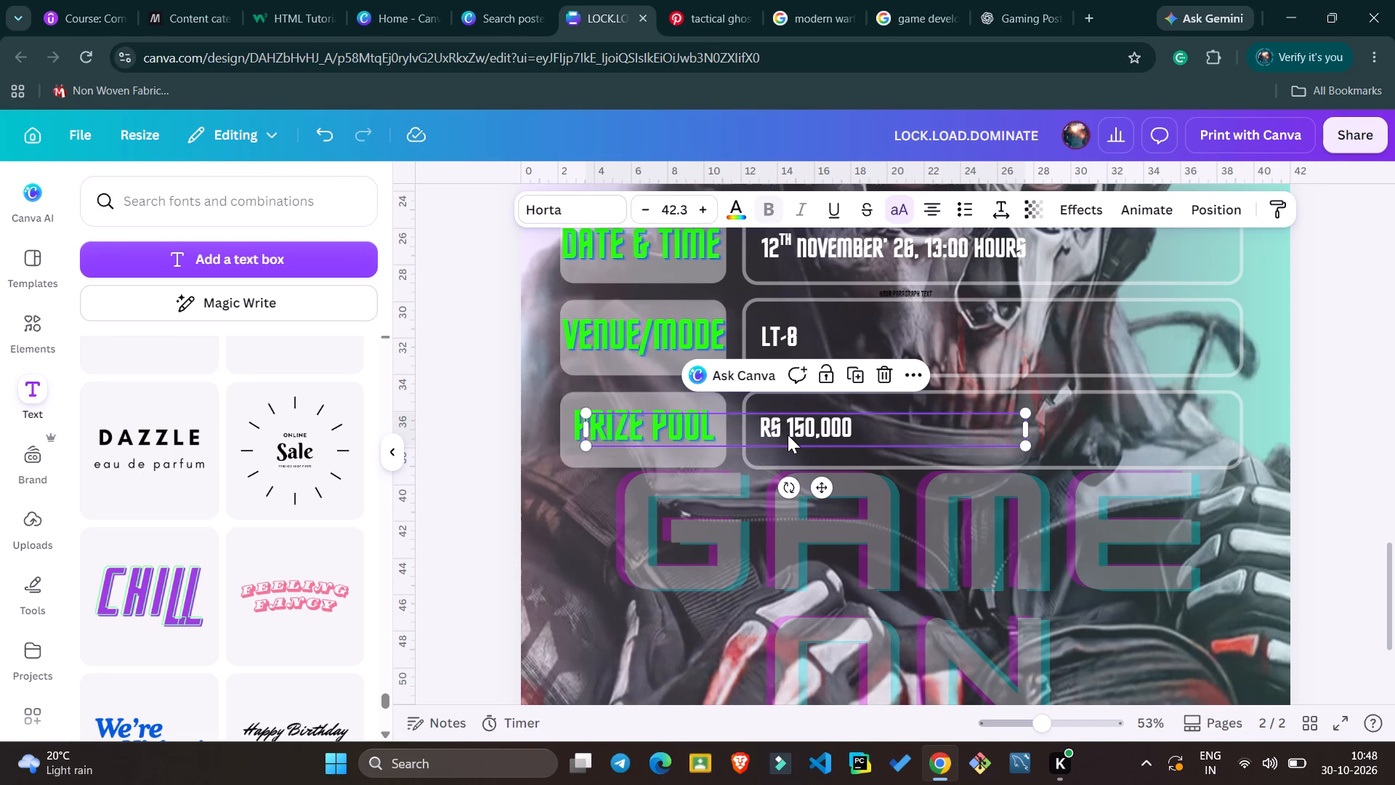
pyautogui.click(533, 358)
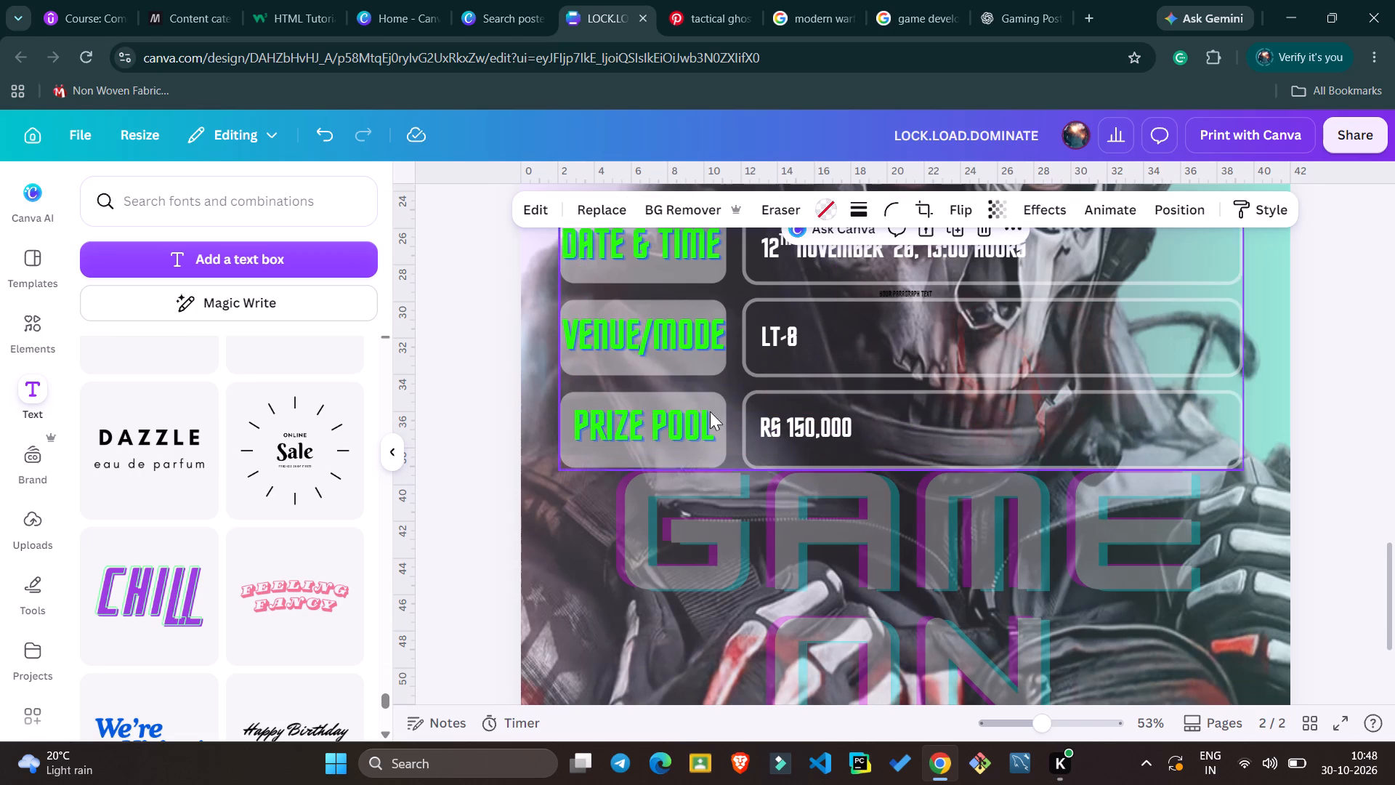
pyautogui.click(796, 427)
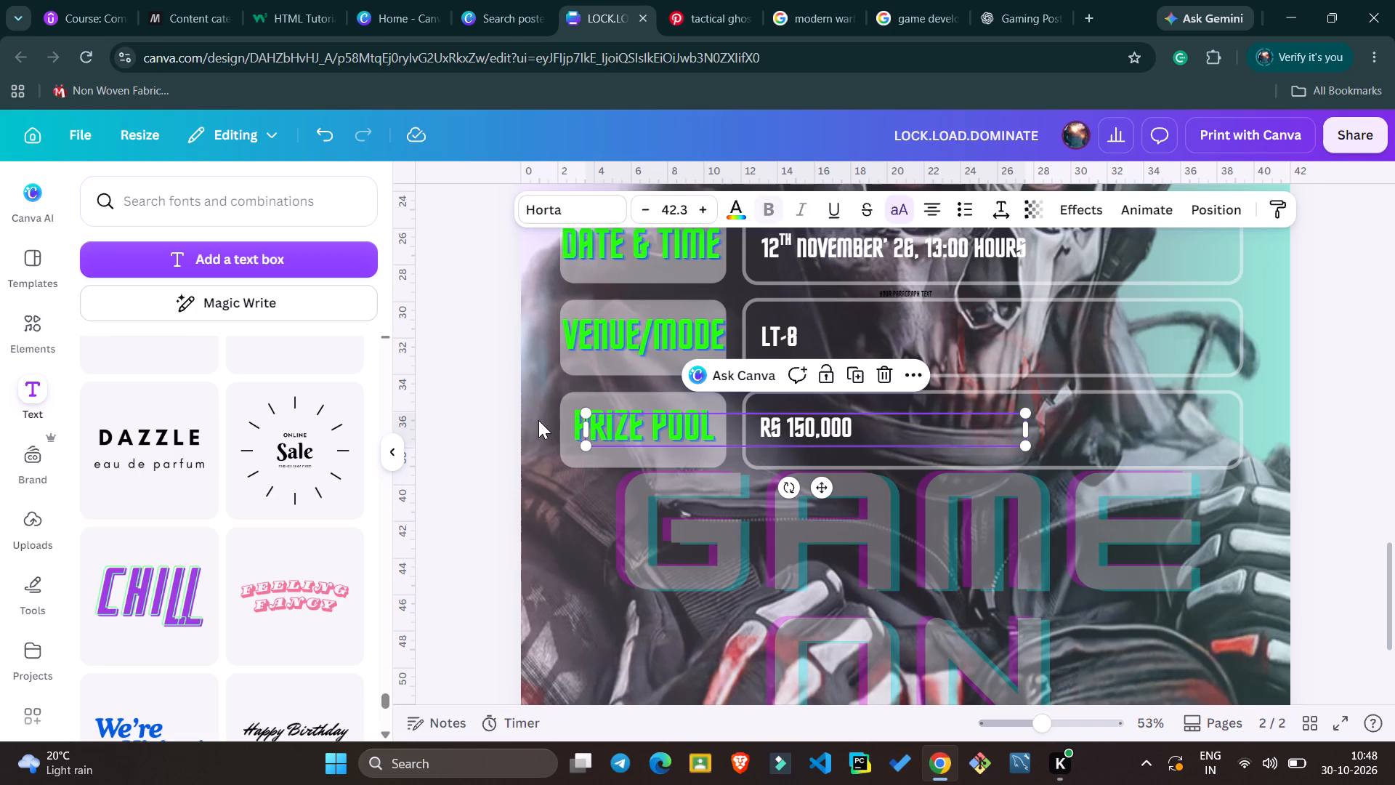
pyautogui.click(538, 420)
pyautogui.scroll(1, 538, 420)
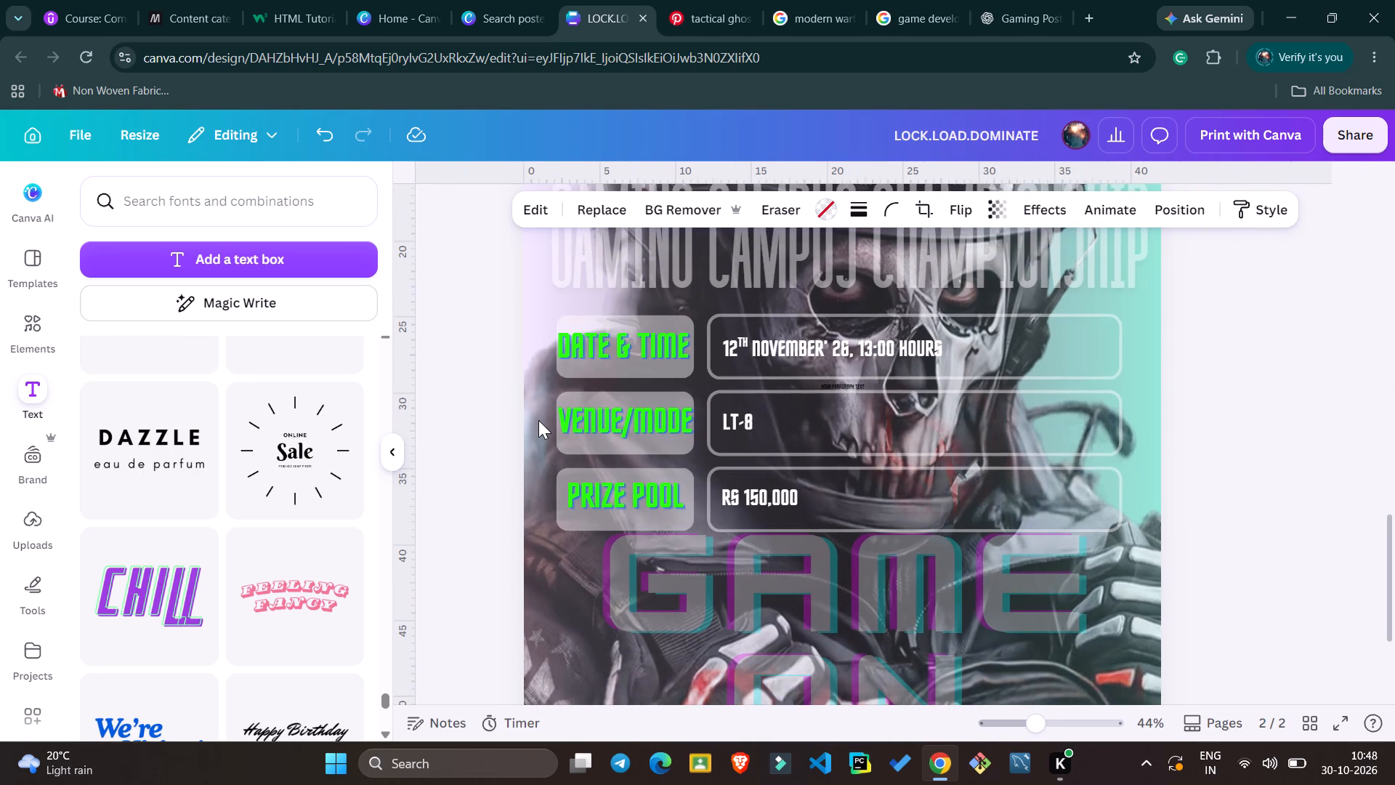
pyautogui.scroll(-1, 538, 420)
pyautogui.click(1116, 366)
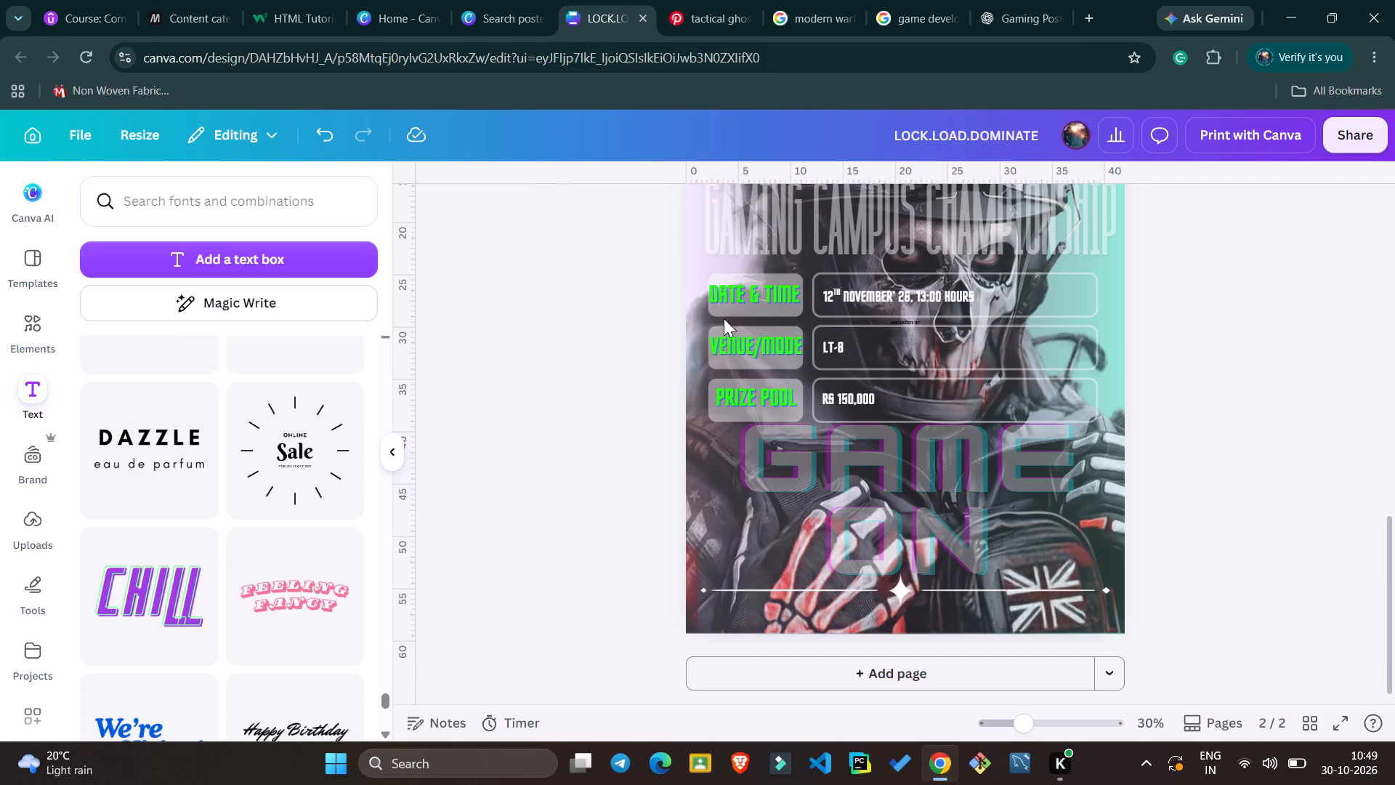
pyautogui.click(883, 469)
pyautogui.press('Delete')
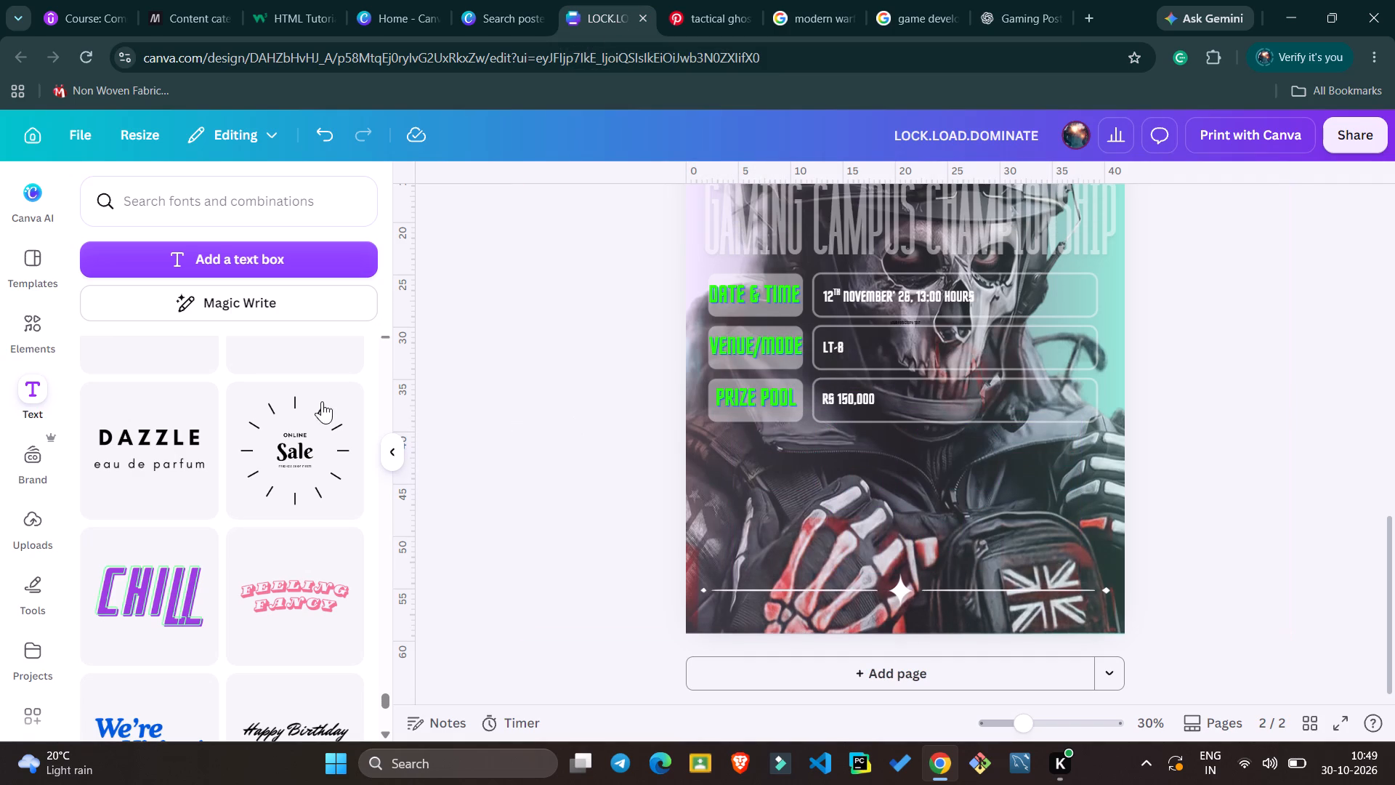
# Add a default-style heading to the poster and enter SOLO/SQUAD as its text.
pyautogui.scroll(7, 171, 353)
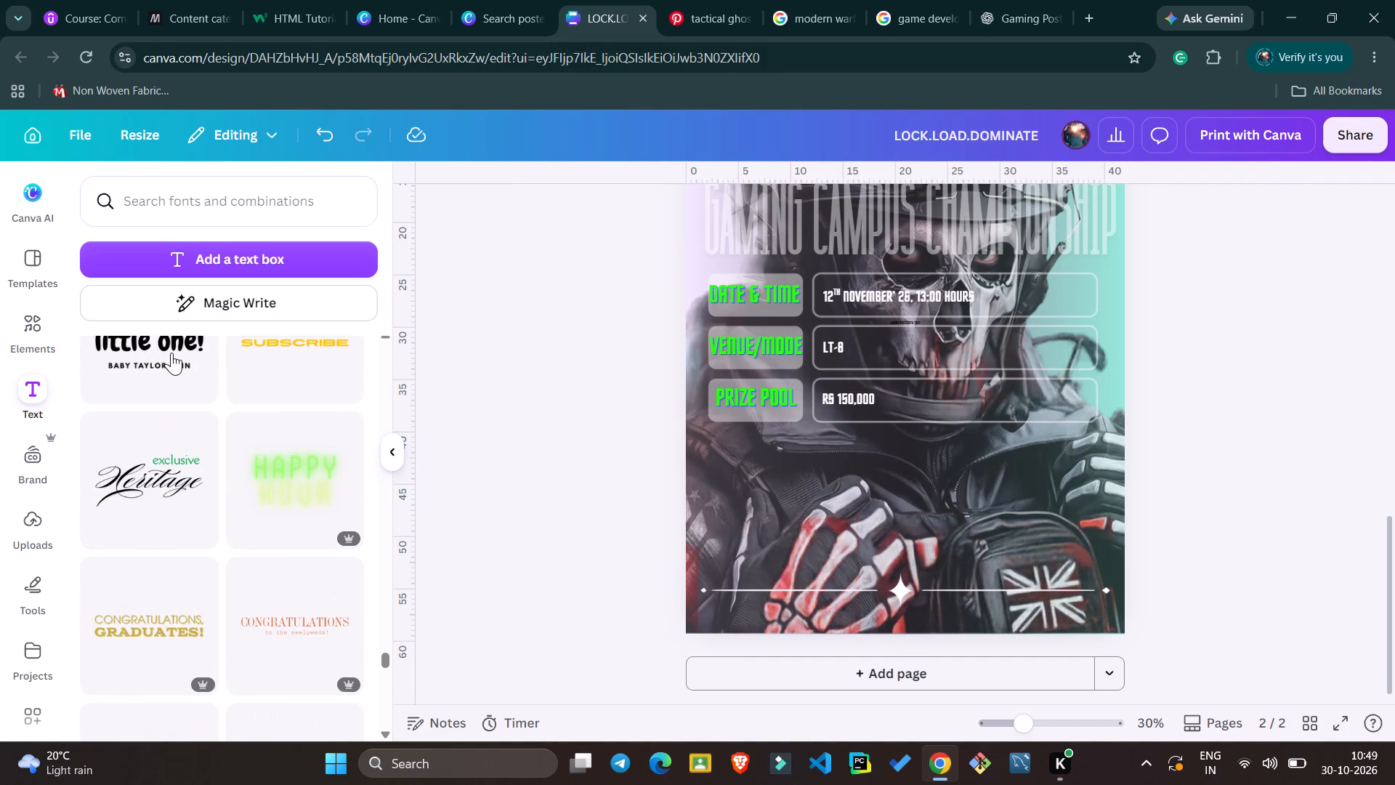
pyautogui.scroll(13, 185, 491)
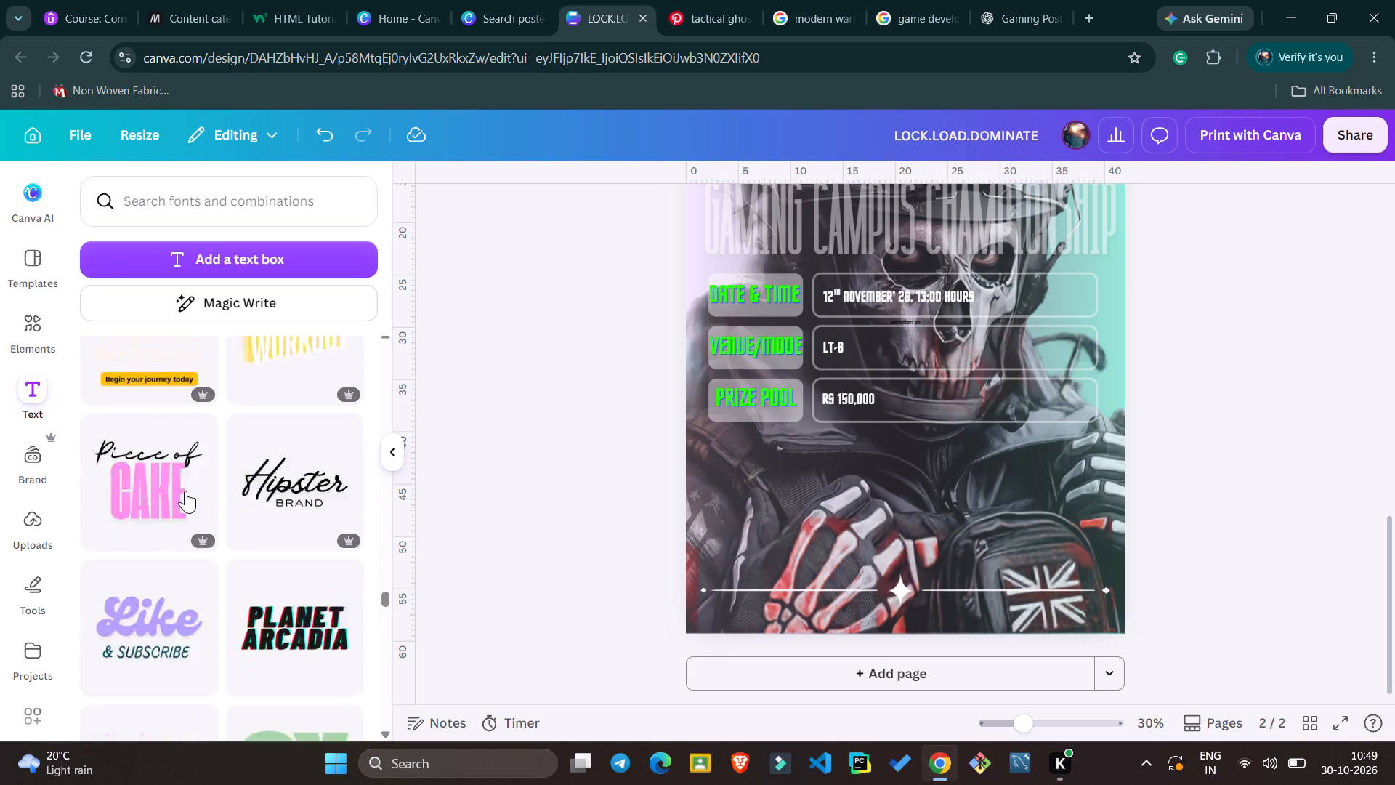
pyautogui.scroll(10, 185, 491)
pyautogui.scroll(19, 185, 491)
pyautogui.scroll(-4, 185, 491)
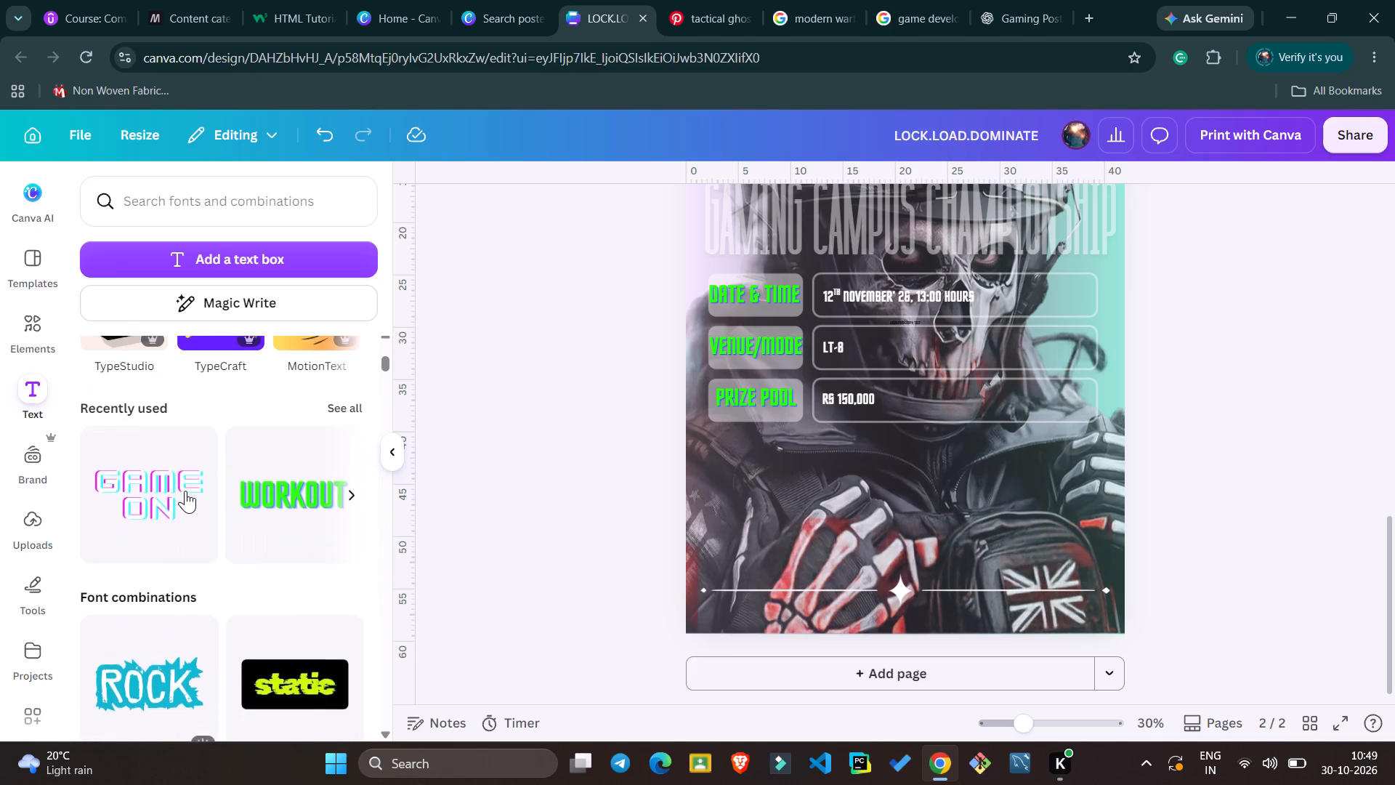
pyautogui.scroll(-4, 185, 491)
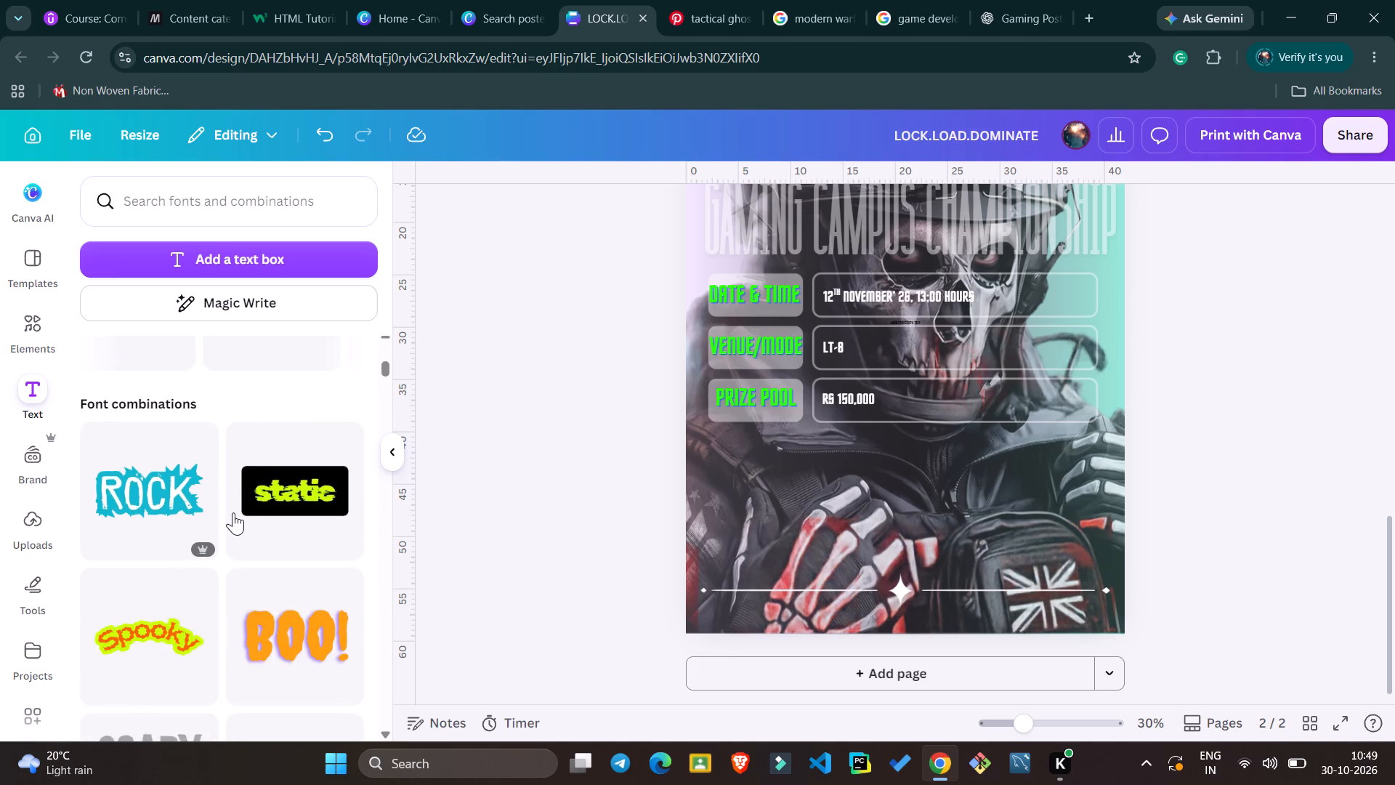
pyautogui.scroll(-2, 233, 512)
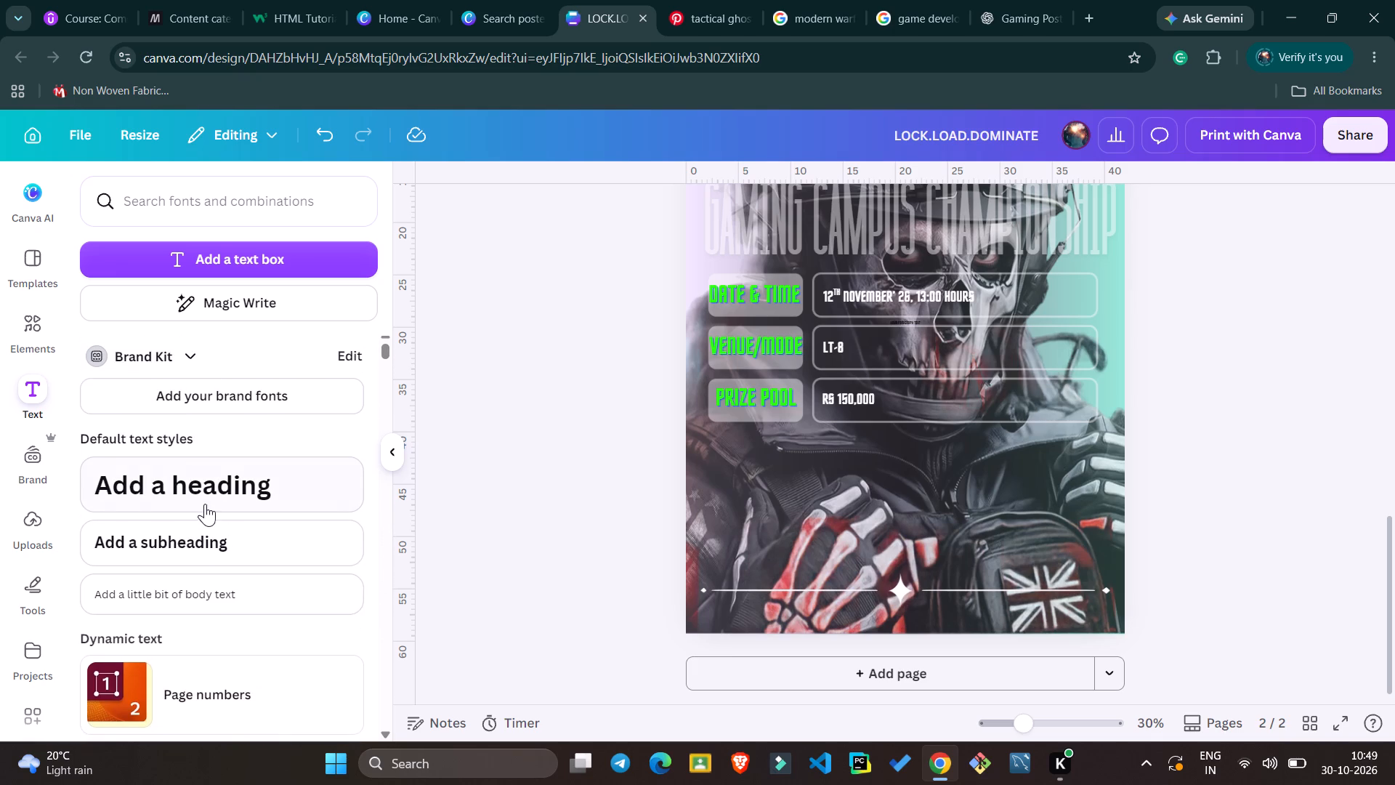
pyautogui.click(205, 504)
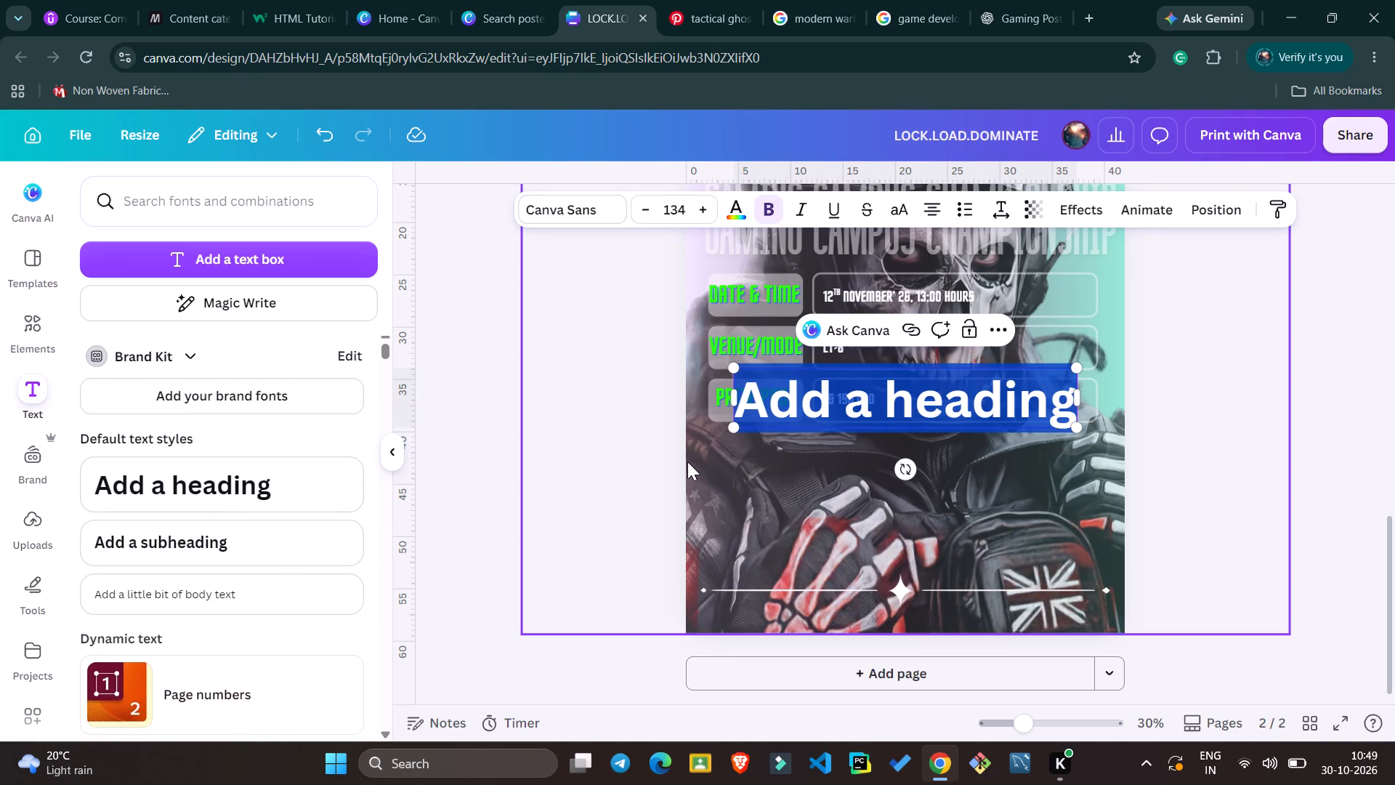
pyautogui.write('SOLO/')
pyautogui.write('SQUAD')
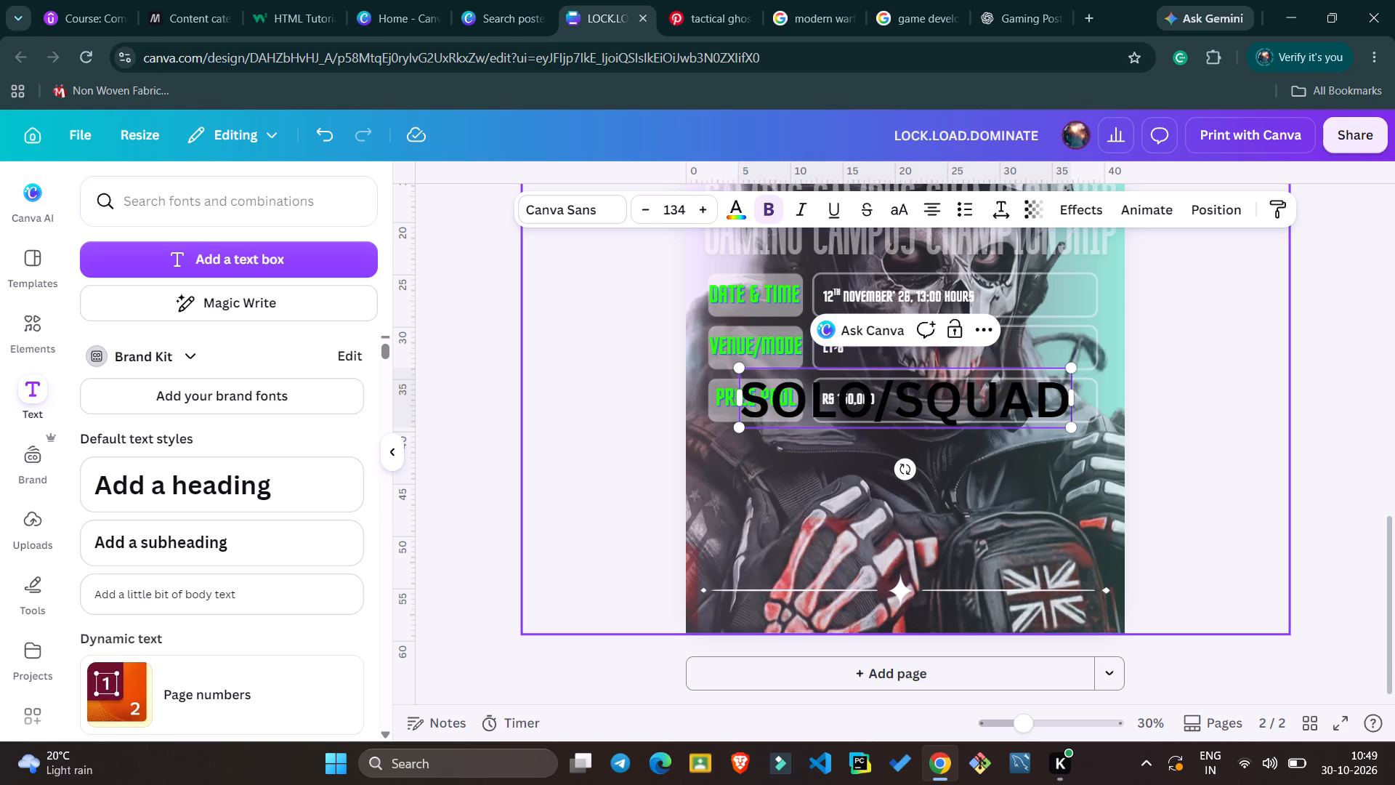
pyautogui.press('space')
pyautogui.press('BackSpace')
pyautogui.press('space')
pyautogui.press('BackSpace')
# Insert "GAME MODE : " in front of SOLO/SQUAD in the new heading.
pyautogui.hotkey('ctrl', 'Left')
pyautogui.hotkey('ctrl', 'Left')
pyautogui.hotkey('ctrl', 'Left')
pyautogui.hotkey('ctrl', 'Left')
pyautogui.write('GAME MODE :')
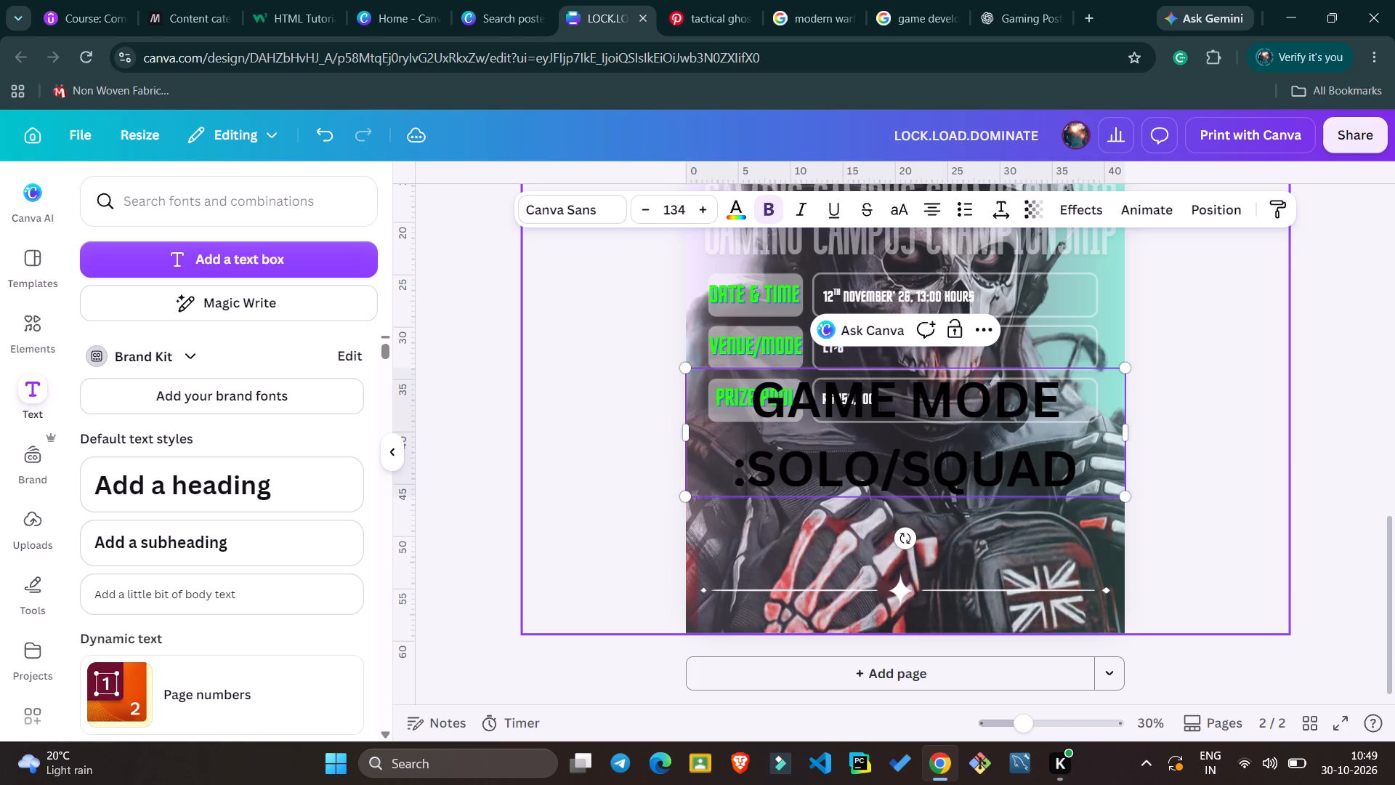
pyautogui.press('space')
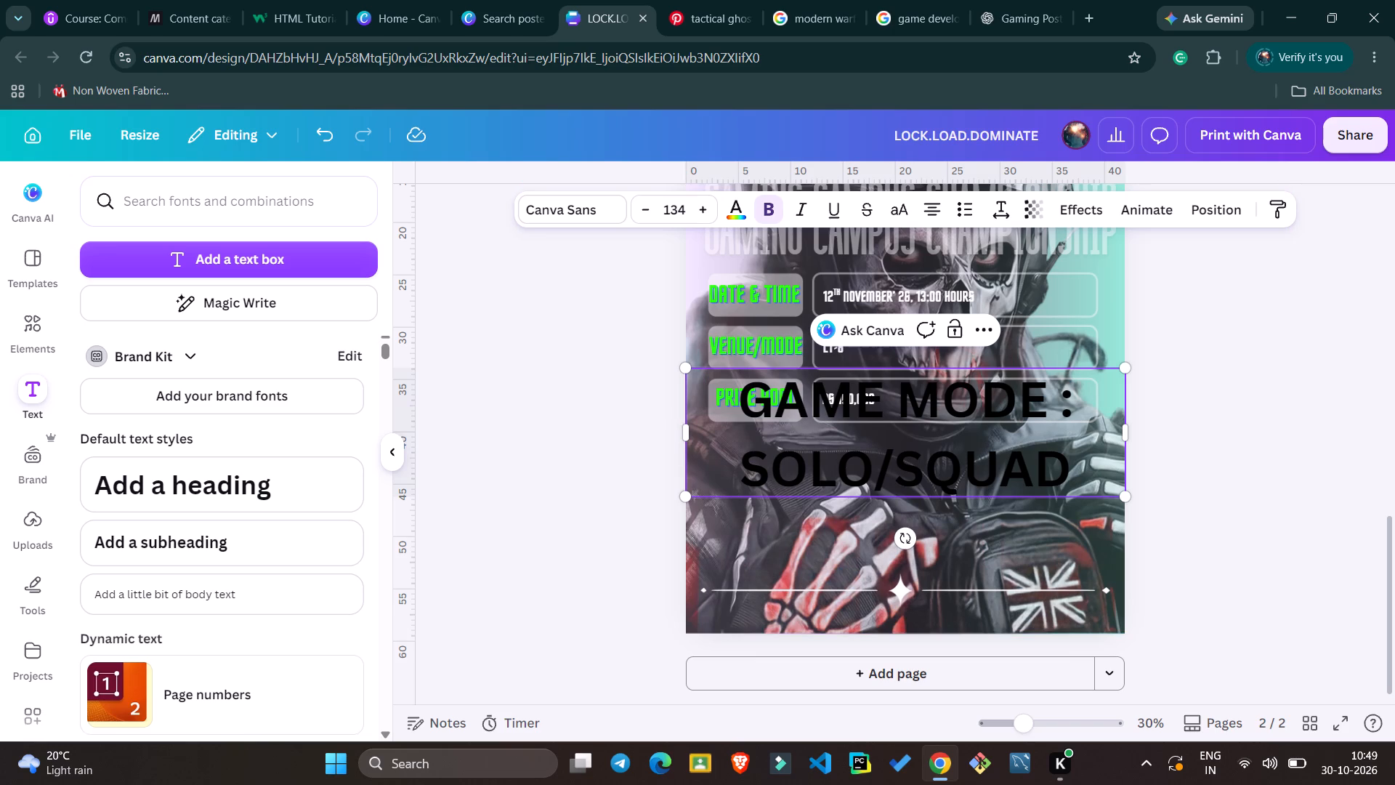
# Scale the GAME MODE heading down to about size 89.7 and widen its text box so the wording fits on one line.
pyautogui.moveTo(684, 371); pyautogui.dragTo(800, 441)
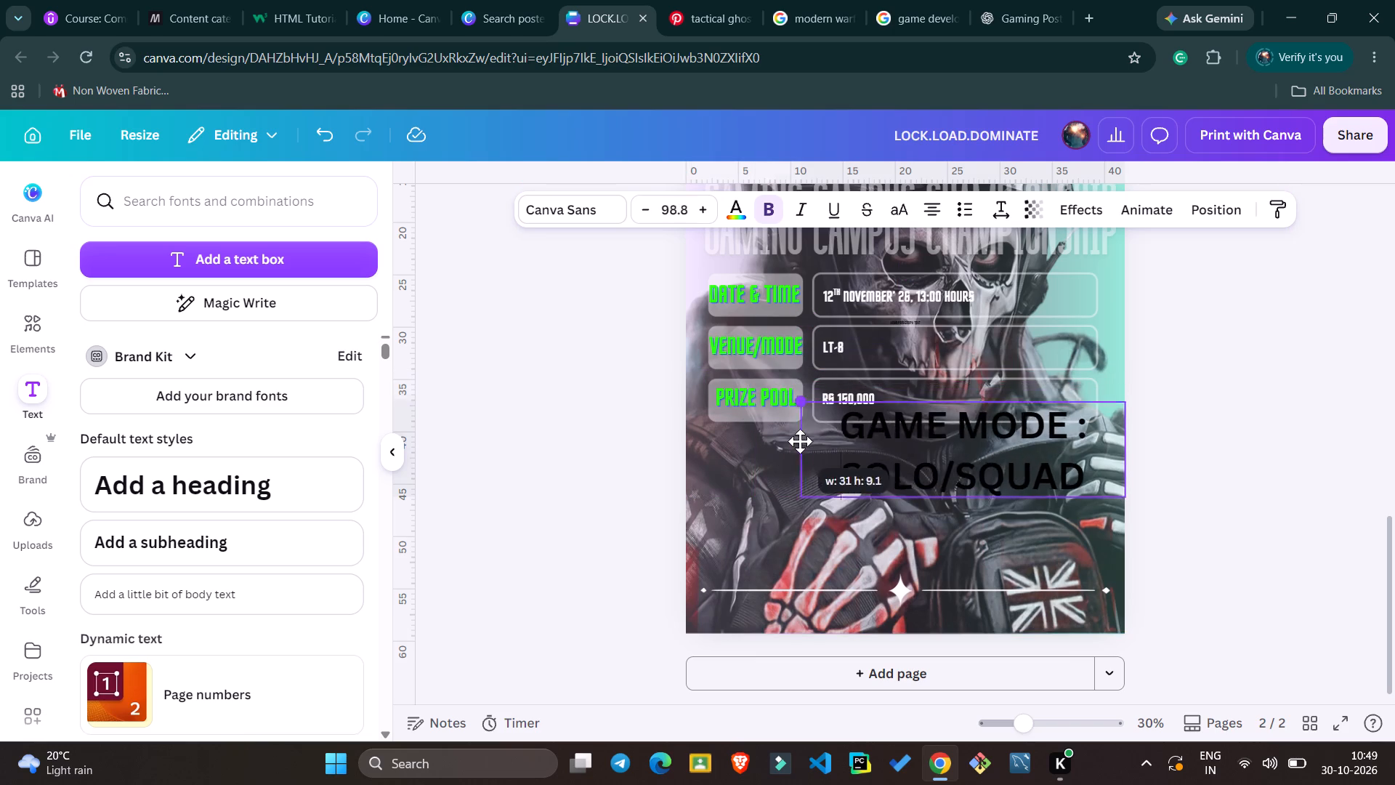
pyautogui.moveTo(800, 441); pyautogui.dragTo(818, 450)
pyautogui.moveTo(1128, 459); pyautogui.dragTo(1324, 452)
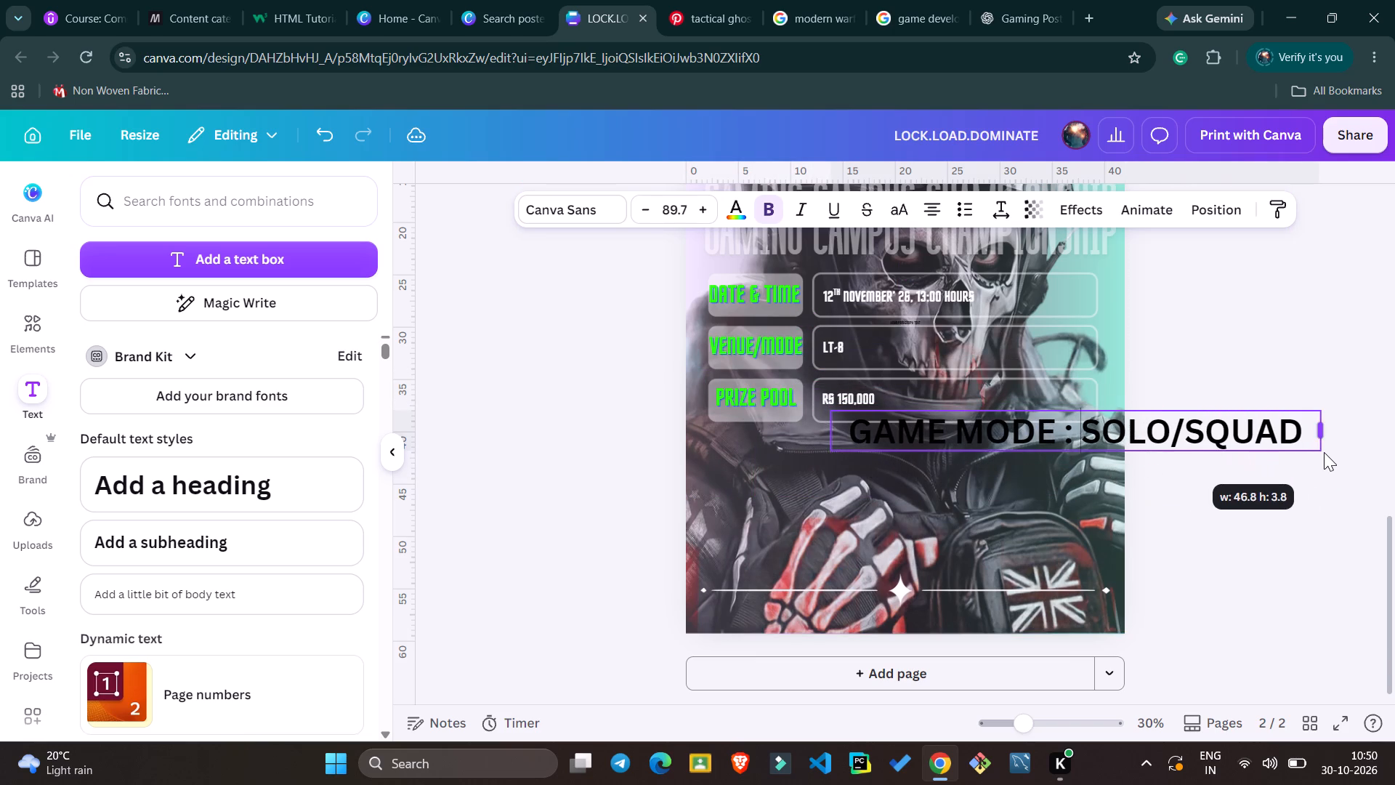
pyautogui.moveTo(1324, 452); pyautogui.dragTo(1299, 455)
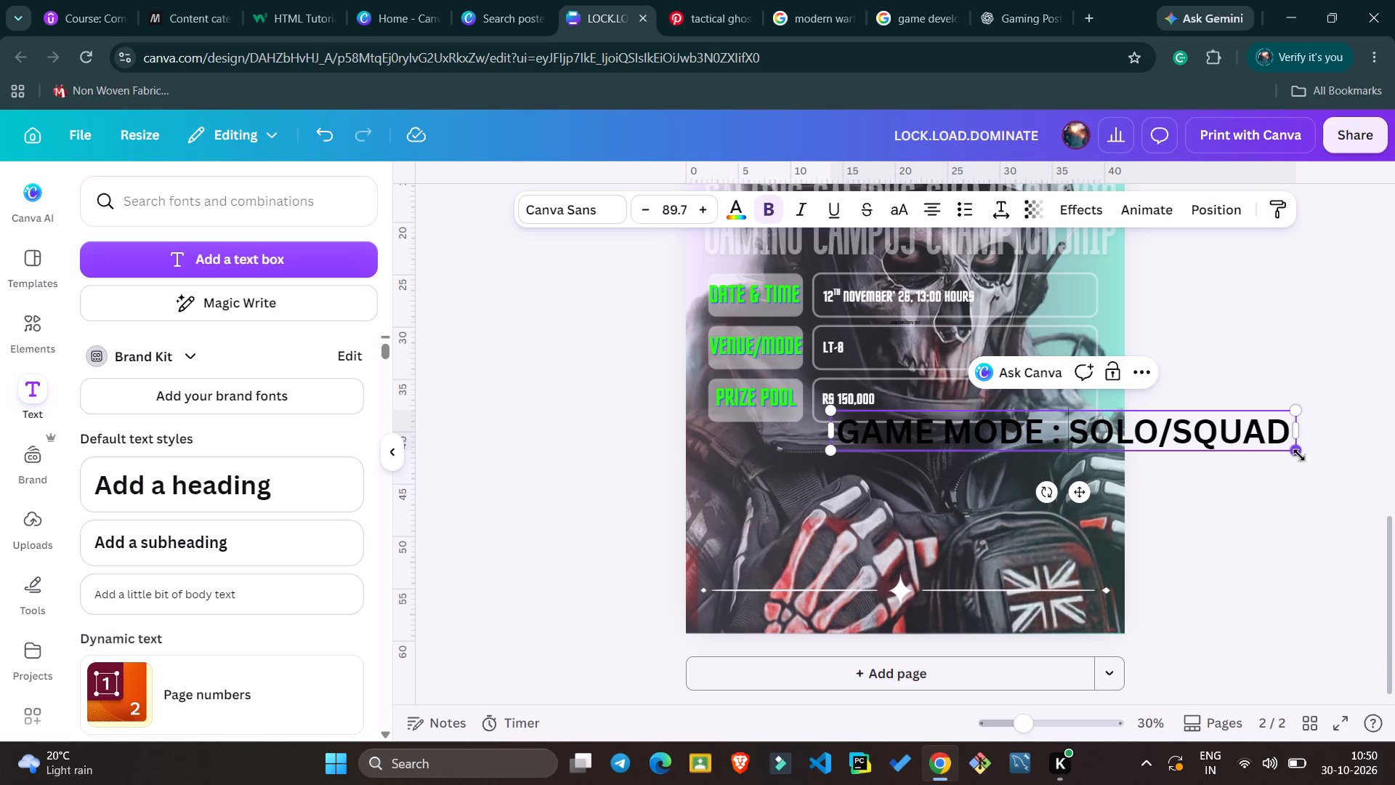
# Place the GAME MODE heading just below the PRIZE POOL row and shrink it to about size 80.1 to fit the poster width.
pyautogui.moveTo(1079, 491); pyautogui.dragTo(965, 520)
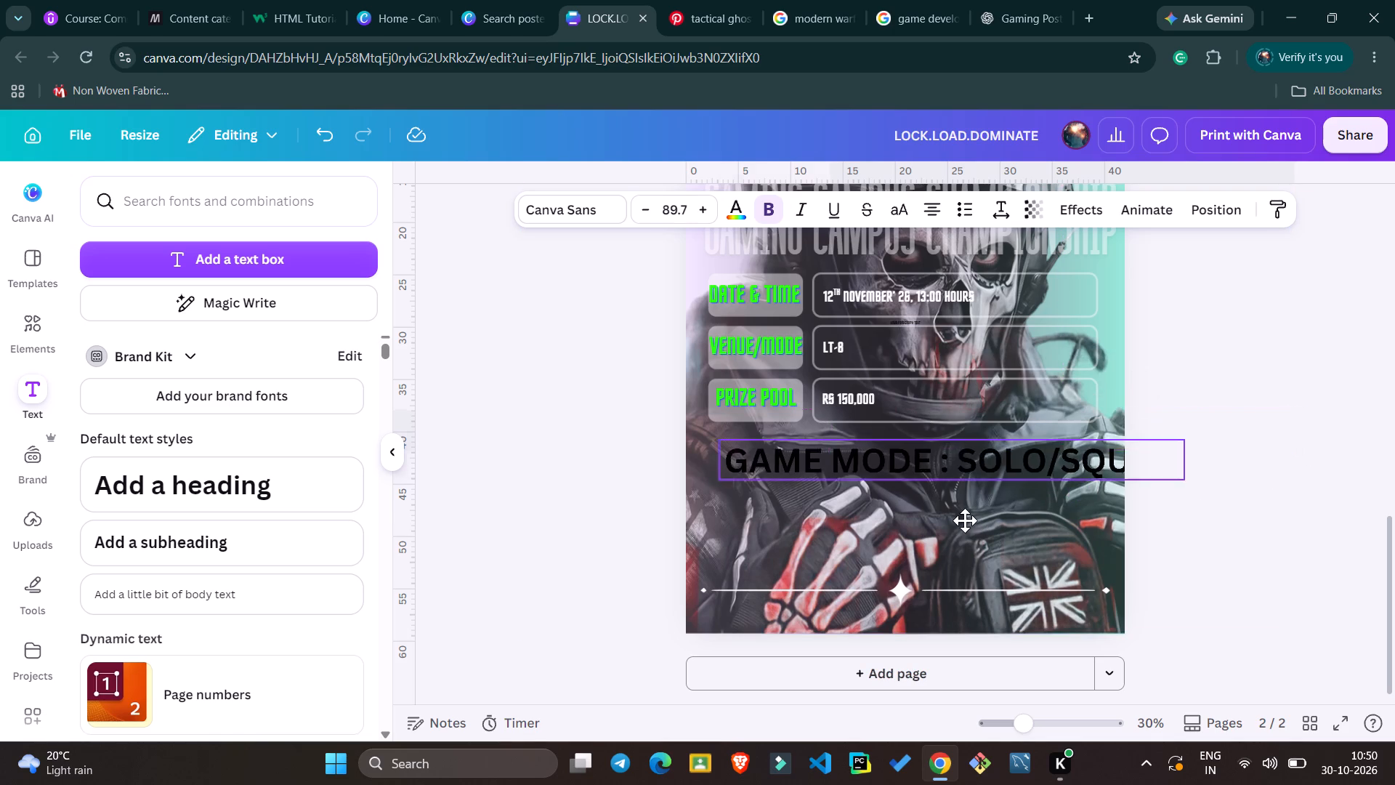
pyautogui.moveTo(965, 520); pyautogui.dragTo(947, 512)
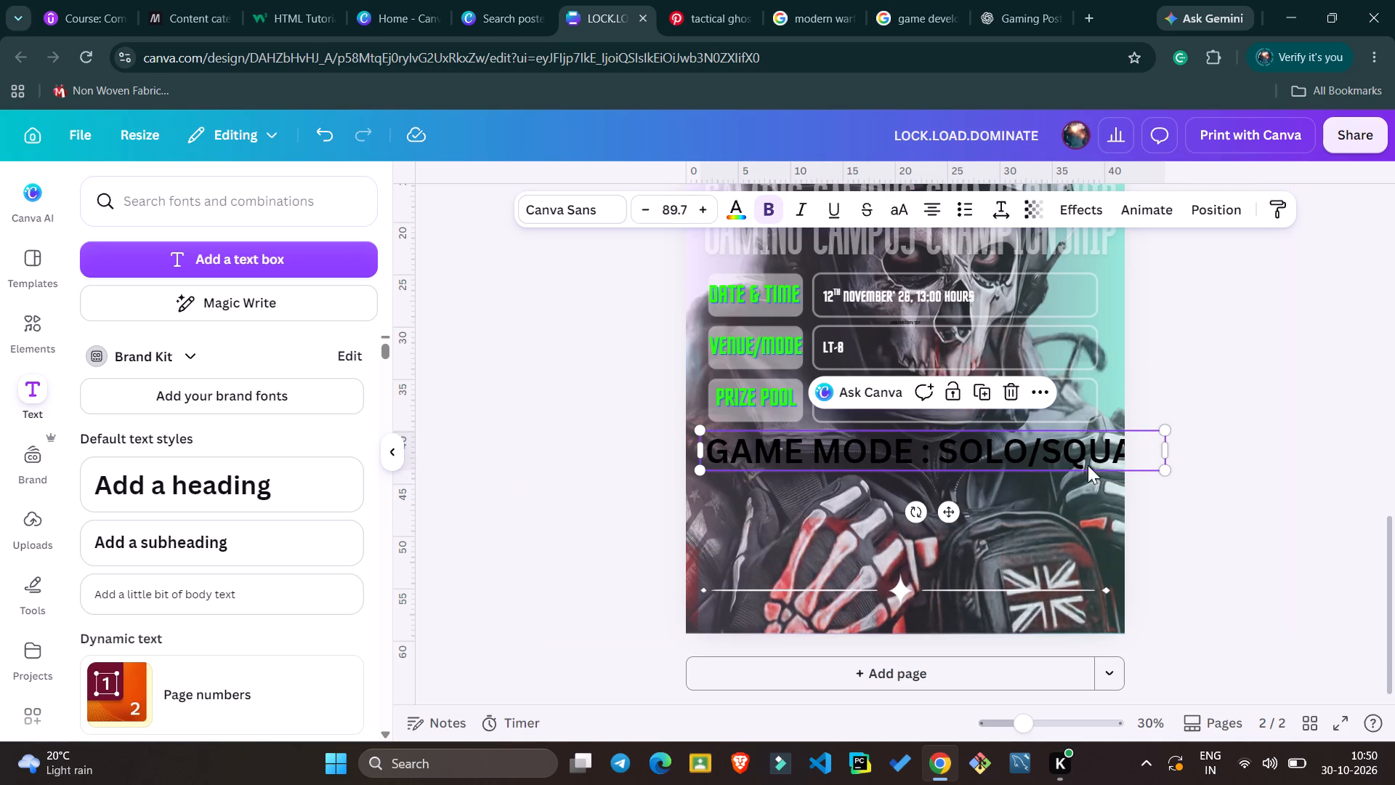
pyautogui.moveTo(1165, 448); pyautogui.dragTo(1144, 458)
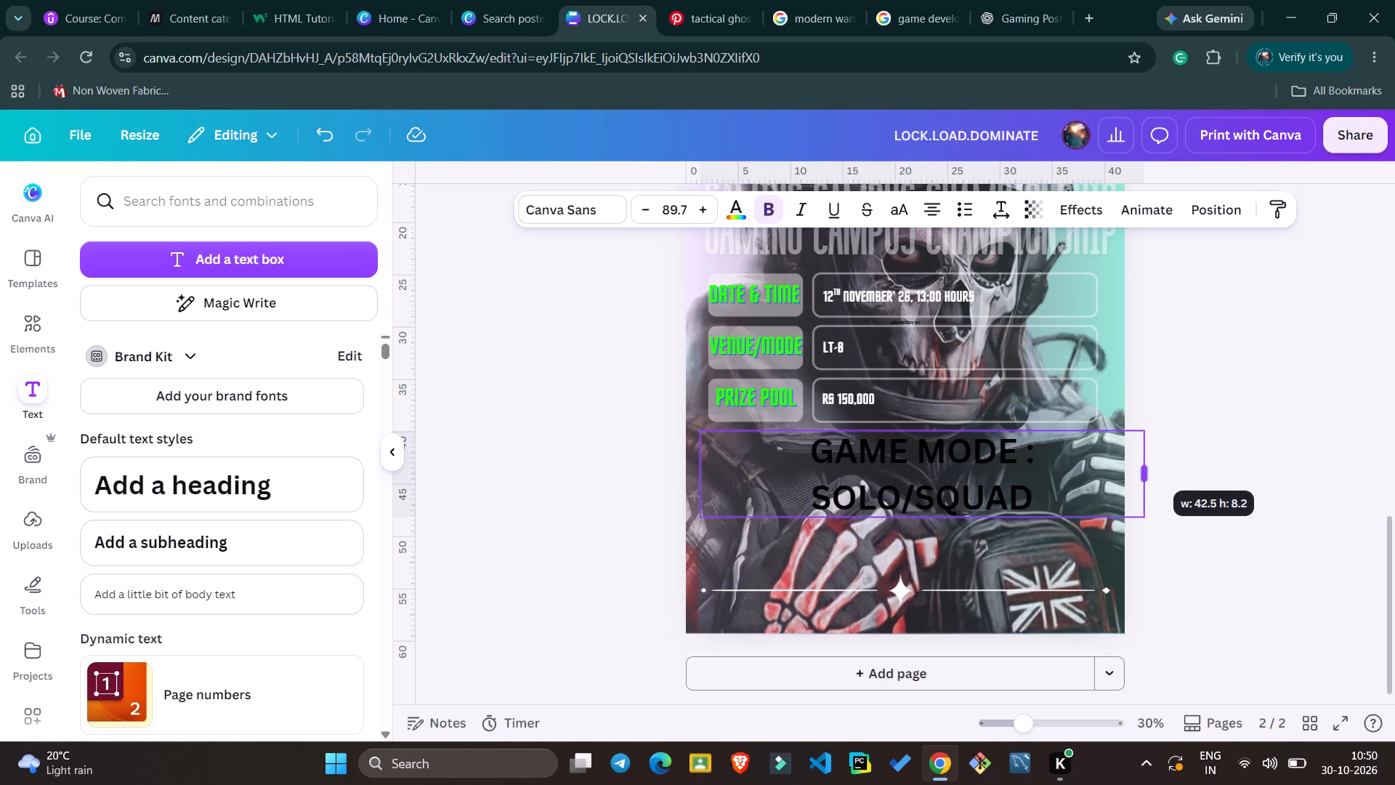
pyautogui.moveTo(1144, 458); pyautogui.dragTo(1160, 459)
pyautogui.moveTo(1166, 478); pyautogui.dragTo(1121, 466)
# Recolor the whole GAME MODE : SOLO/SQUAD heading with the bright green used for the table labels.
pyautogui.doubleClick(1048, 451)
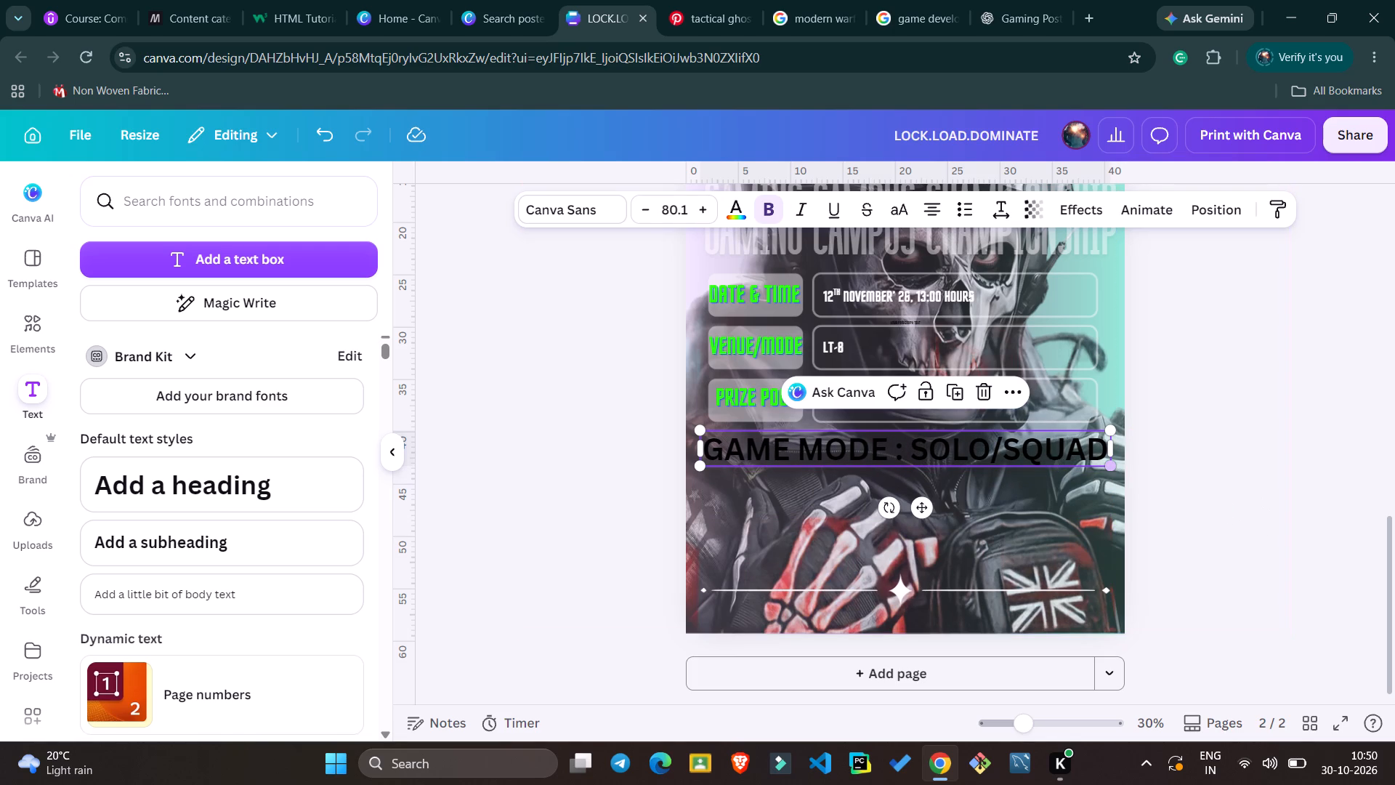
pyautogui.moveTo(1048, 451); pyautogui.dragTo(822, 466)
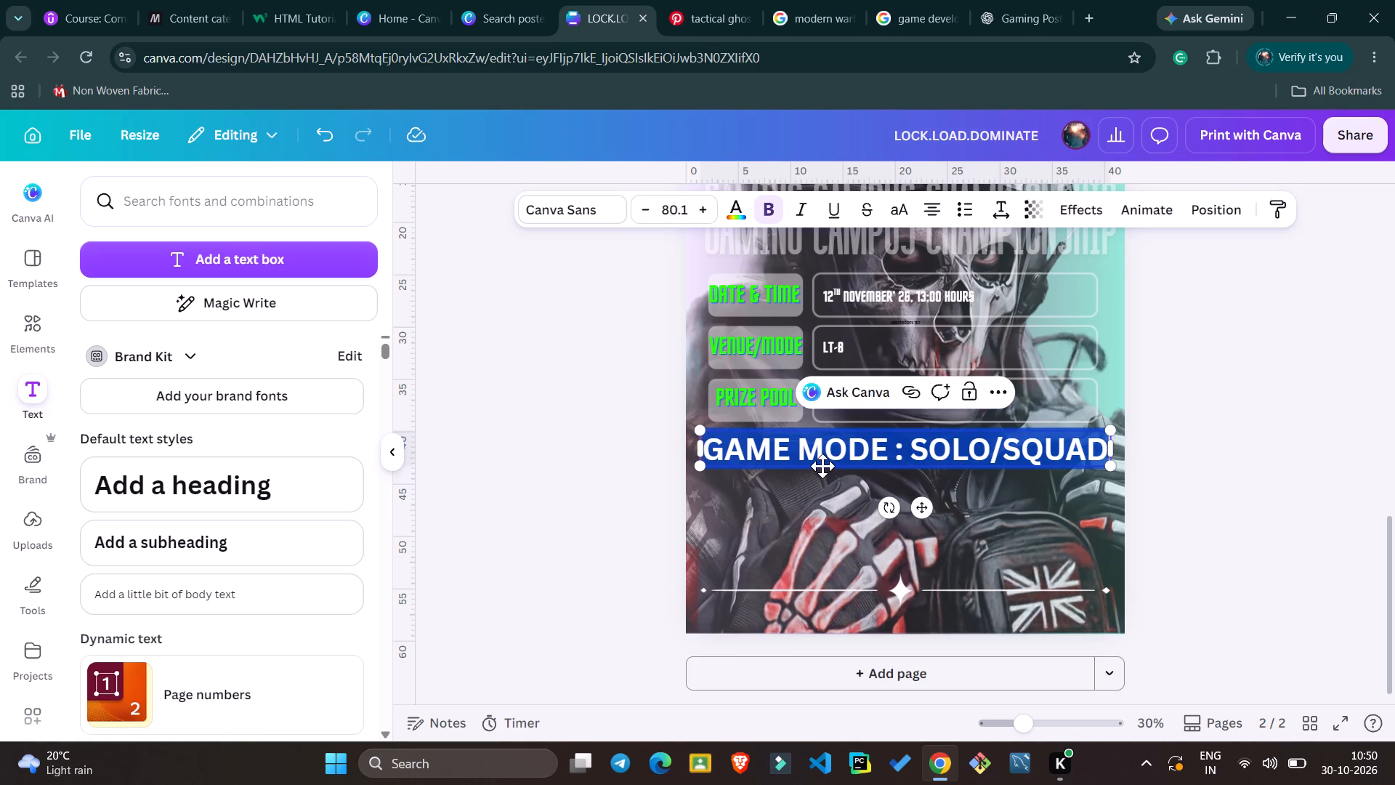
pyautogui.click(740, 217)
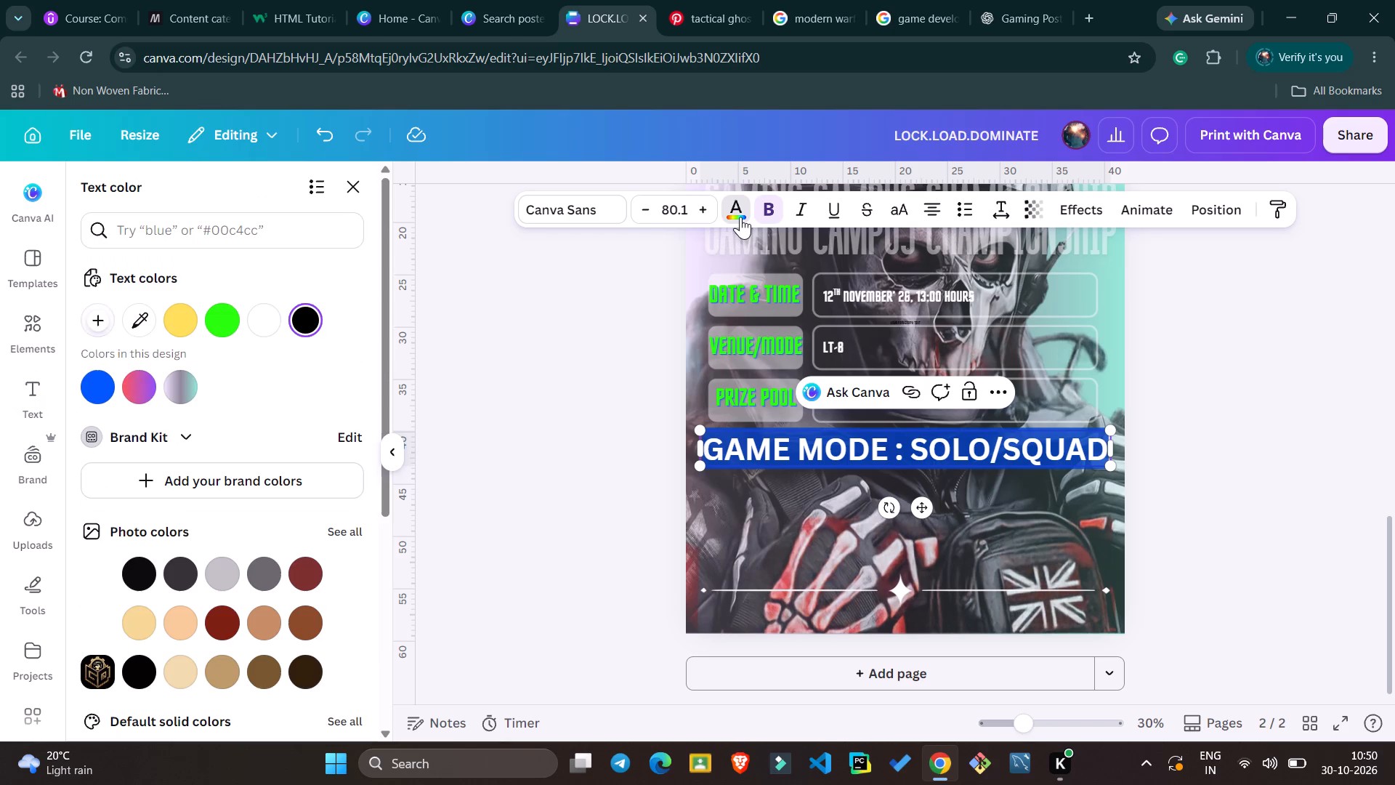
pyautogui.click(219, 321)
pyautogui.click(514, 454)
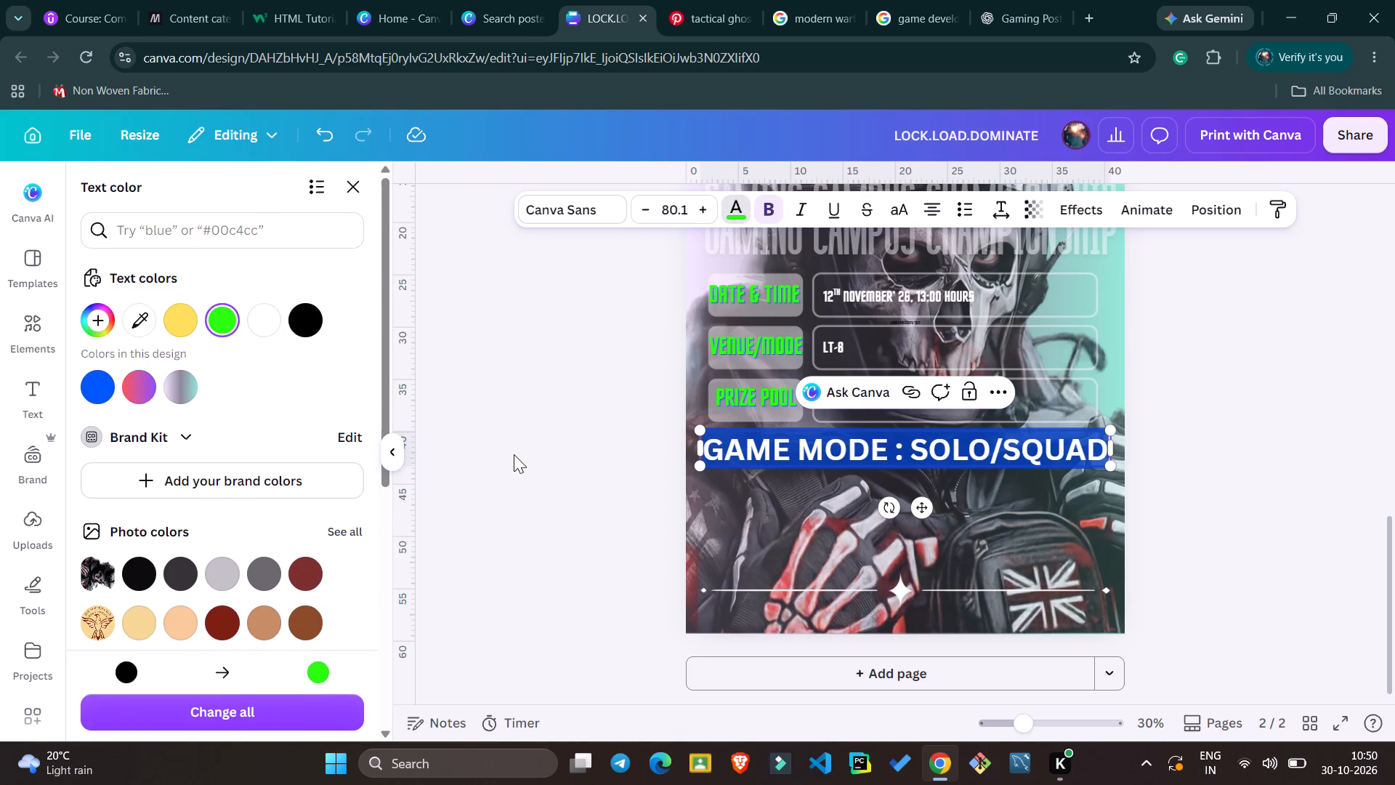
pyautogui.click(719, 533)
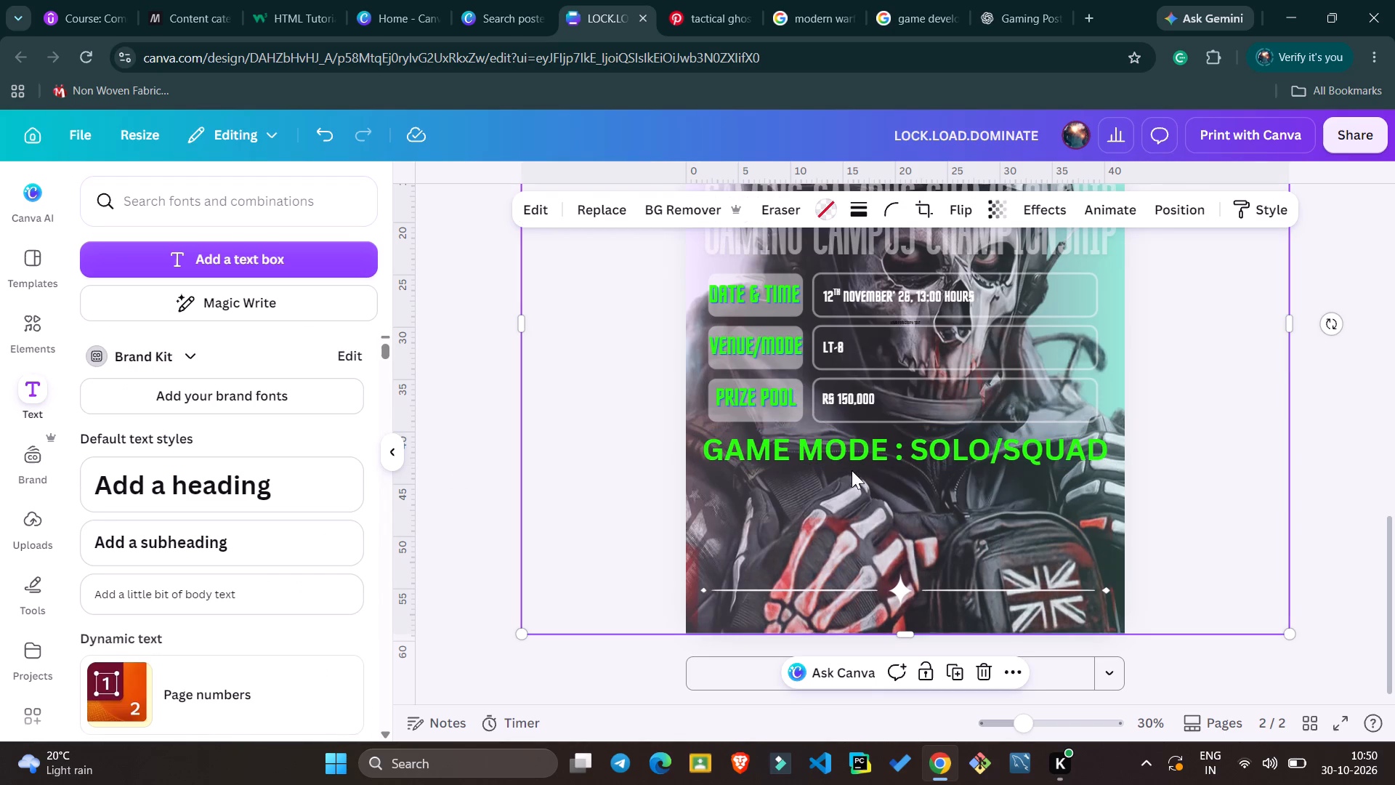
# Recolor the GAME MODE : SOLO/SQUAD heading with the default light grey-to-white gradient, trying the purple-to-yellow gradient first.
pyautogui.click(858, 446)
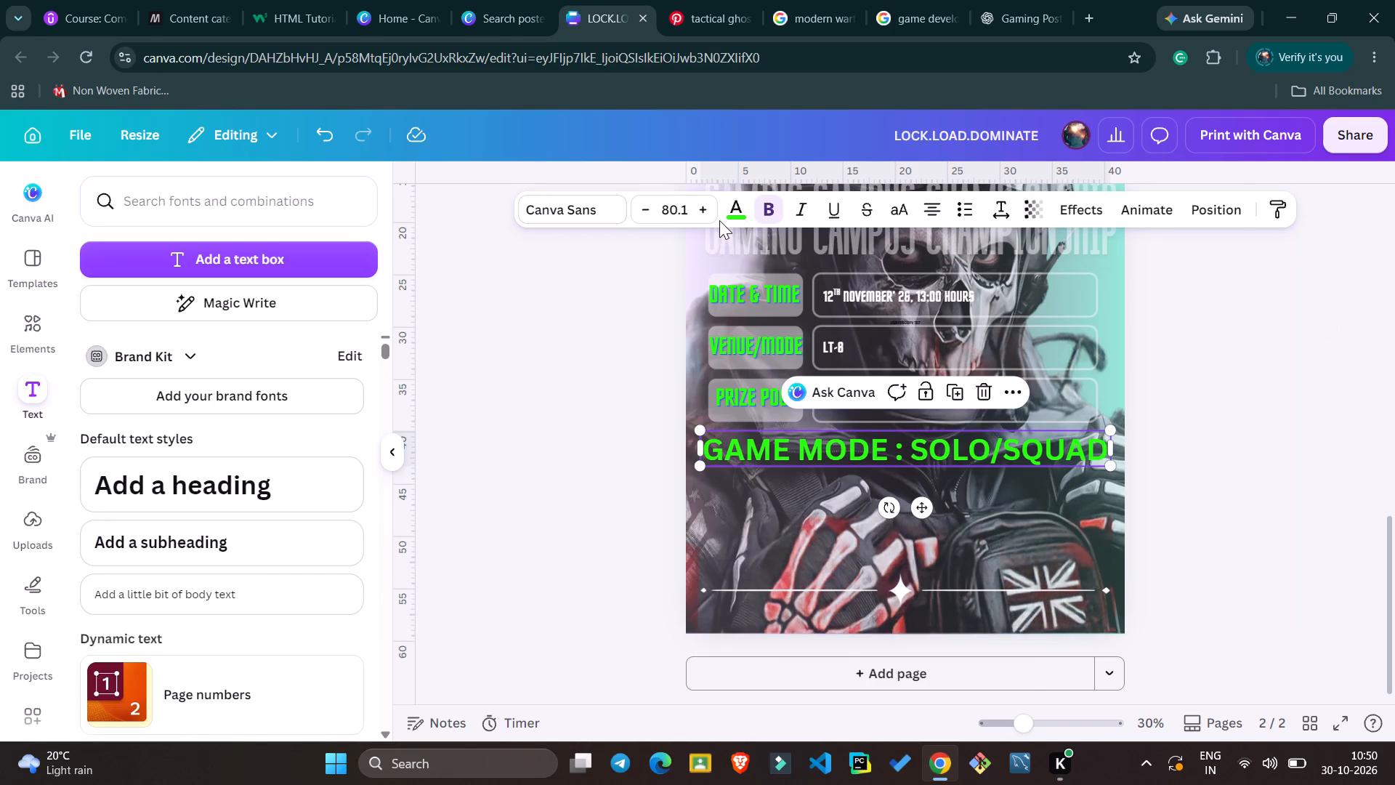
pyautogui.click(729, 212)
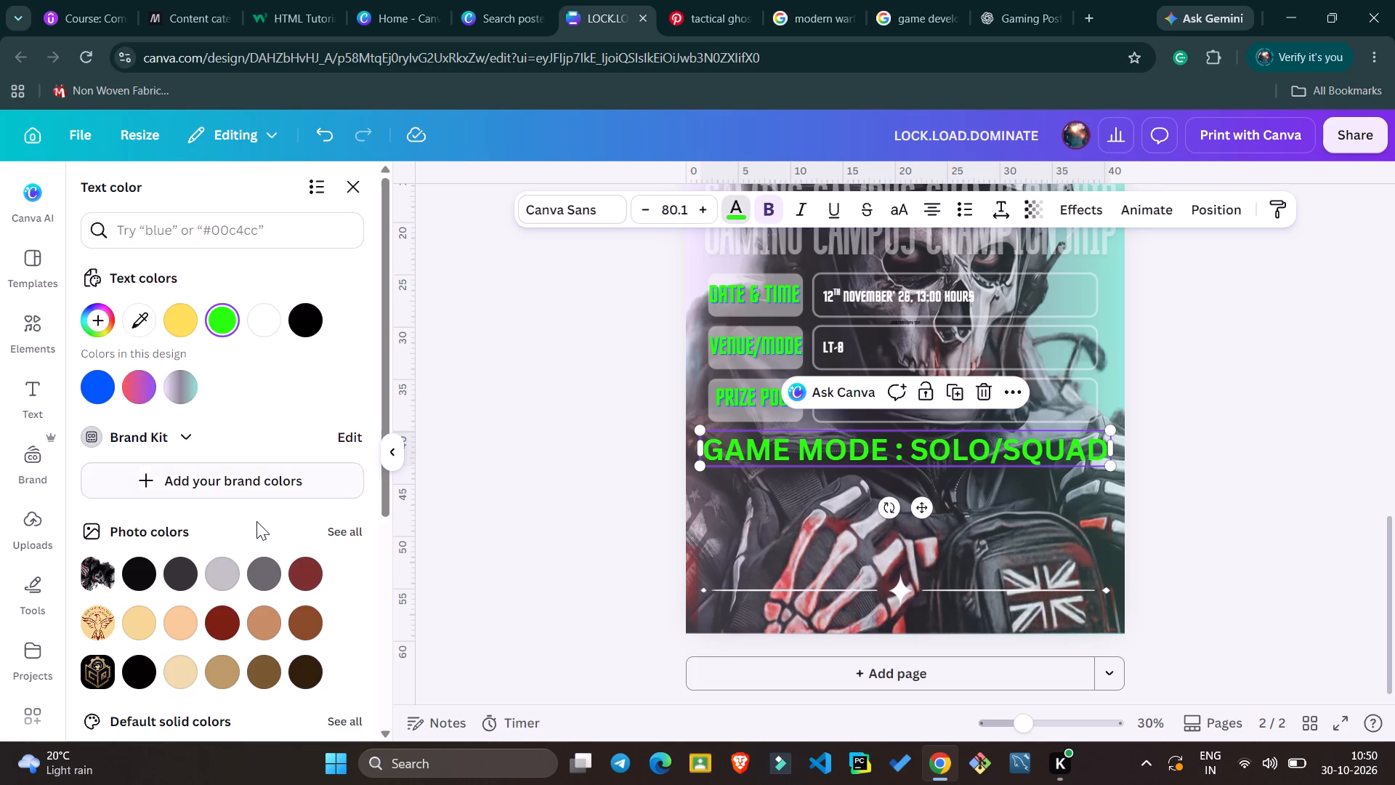
pyautogui.scroll(-6, 256, 521)
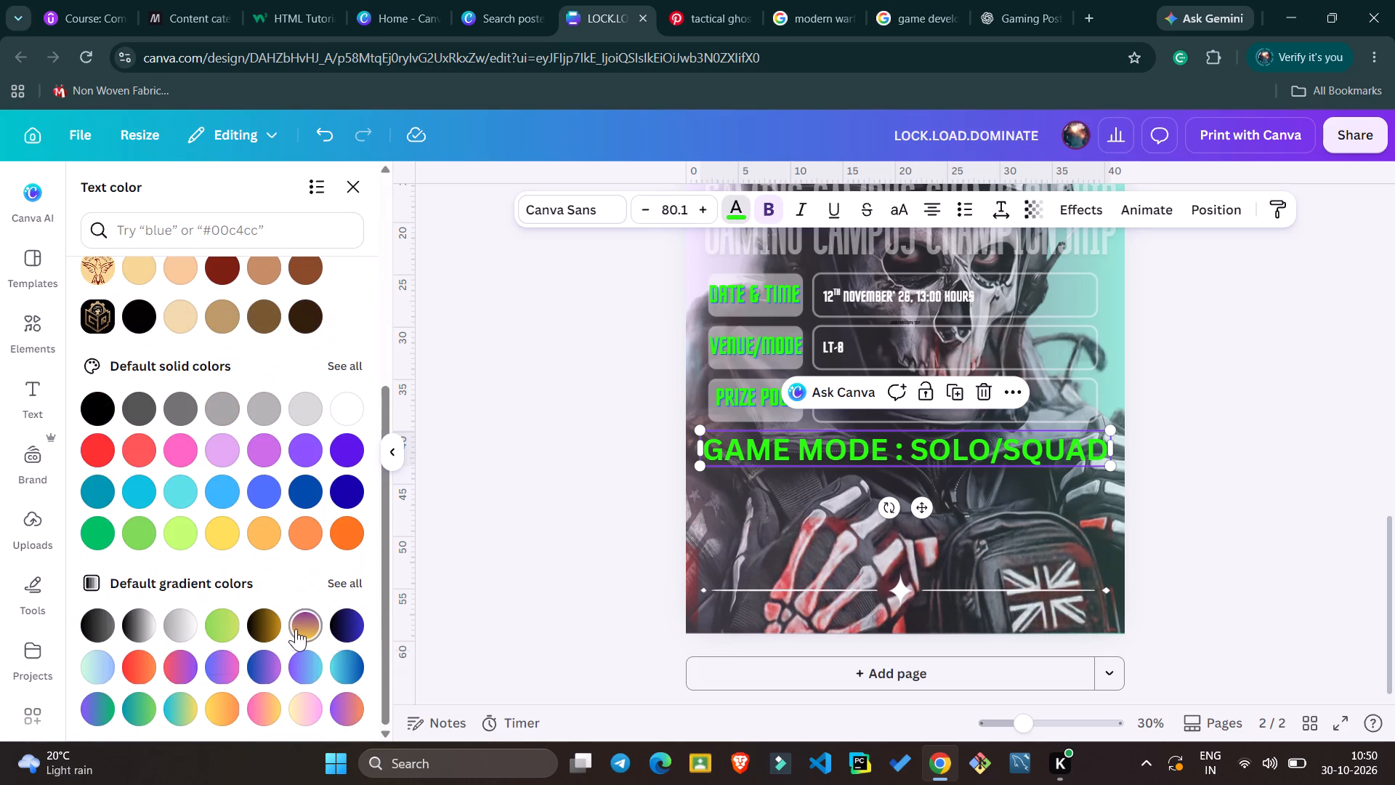
pyautogui.click(296, 629)
pyautogui.scroll(-2, 296, 629)
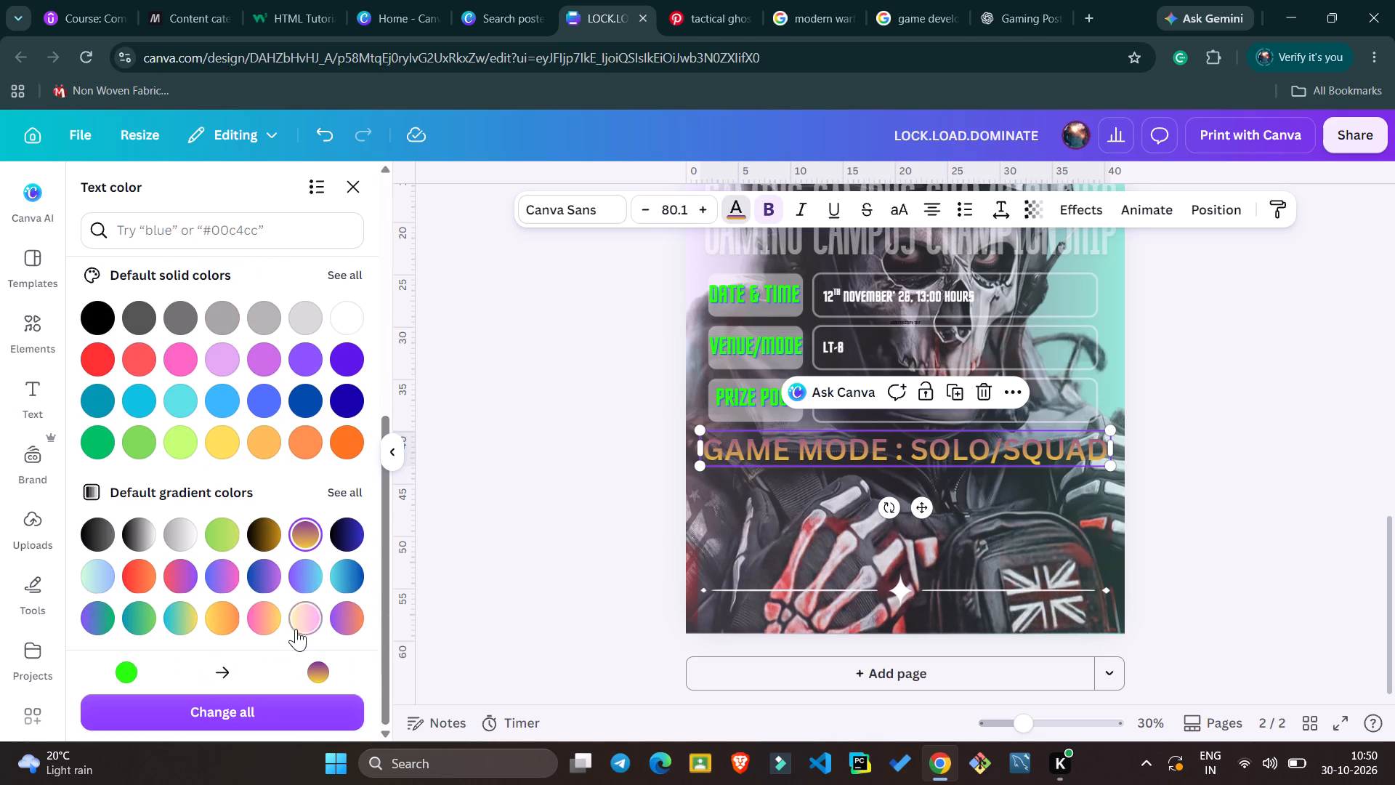
pyautogui.click(192, 539)
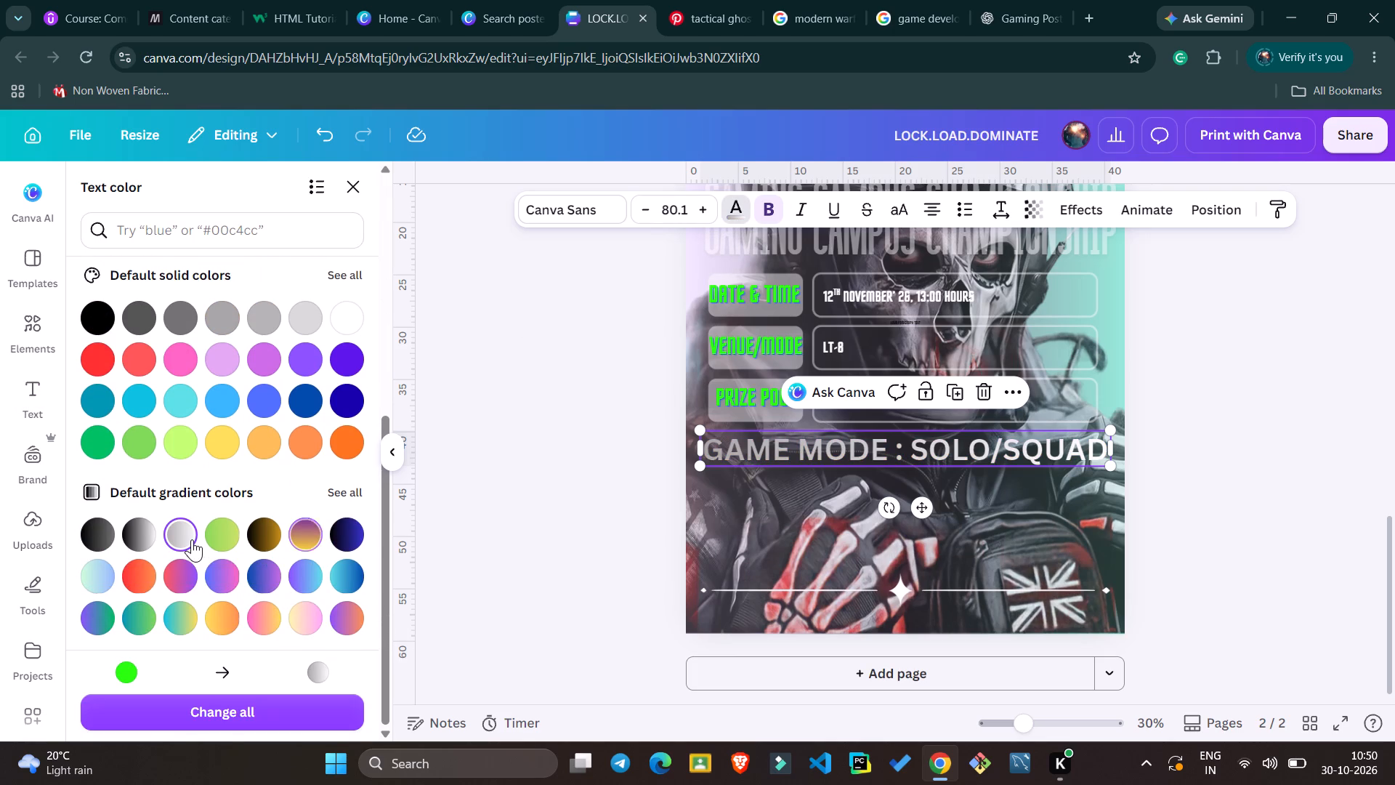
pyautogui.click(412, 496)
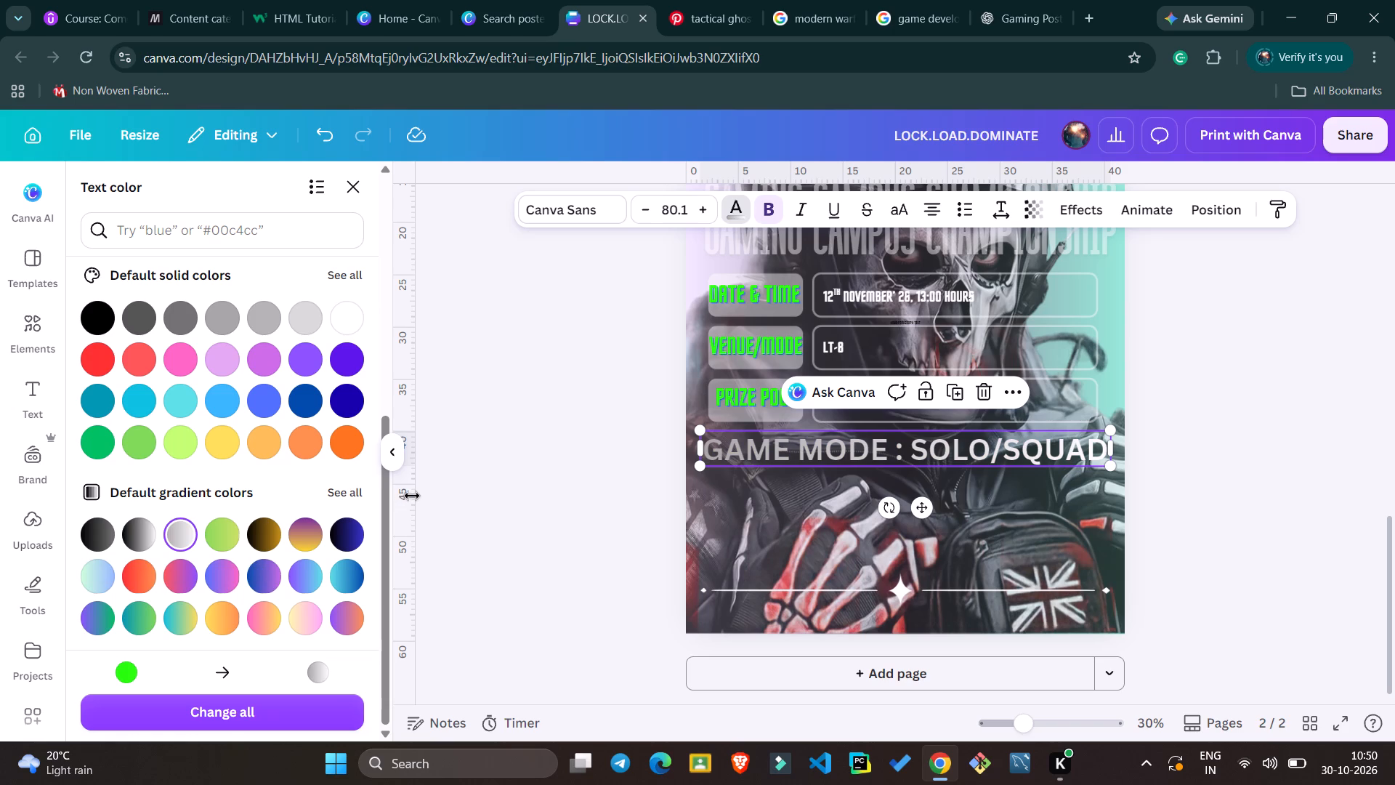
# Shrink the GAME MODE heading to about size 53.4 and shift it right so it sits roughly centered below the PRIZE POOL row.
pyautogui.click(764, 469)
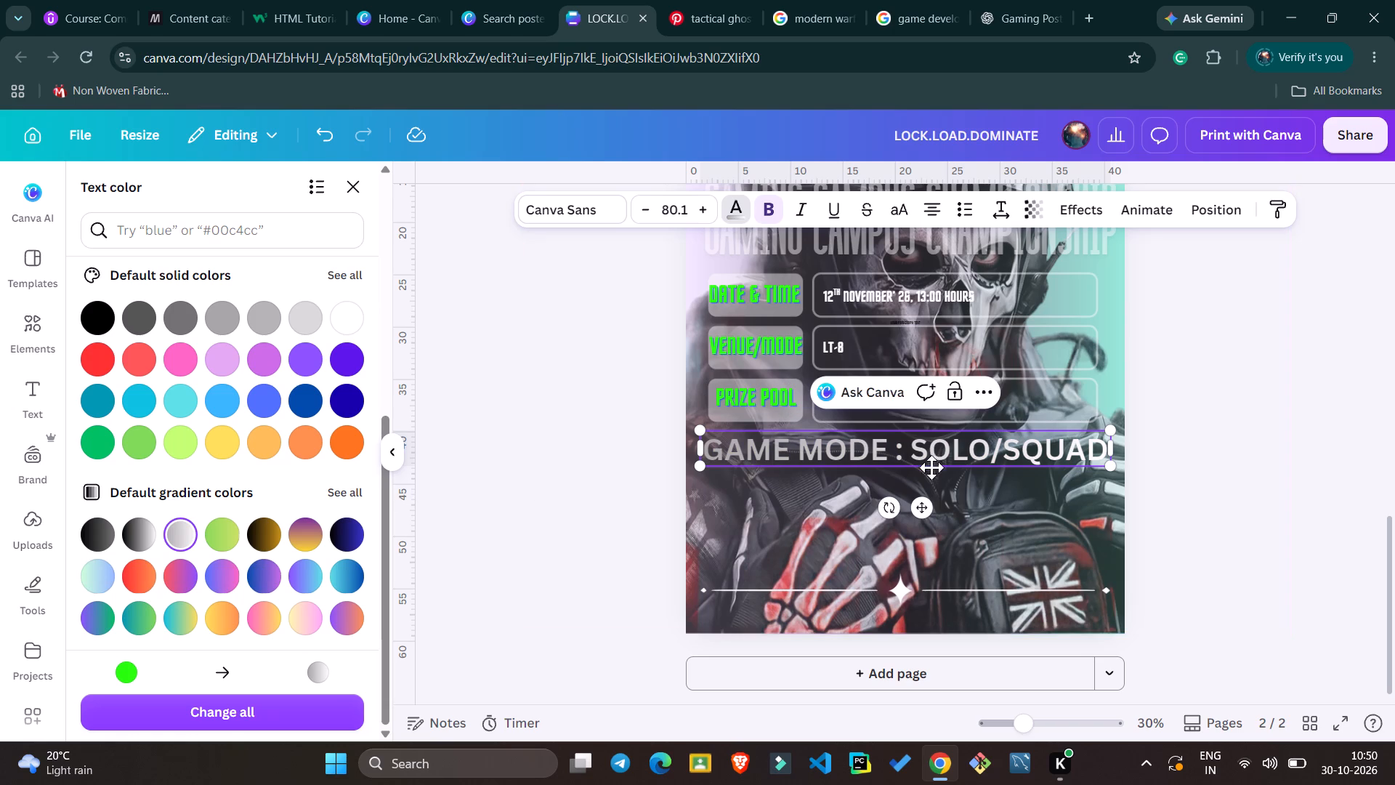
pyautogui.moveTo(1107, 470); pyautogui.dragTo(1068, 460)
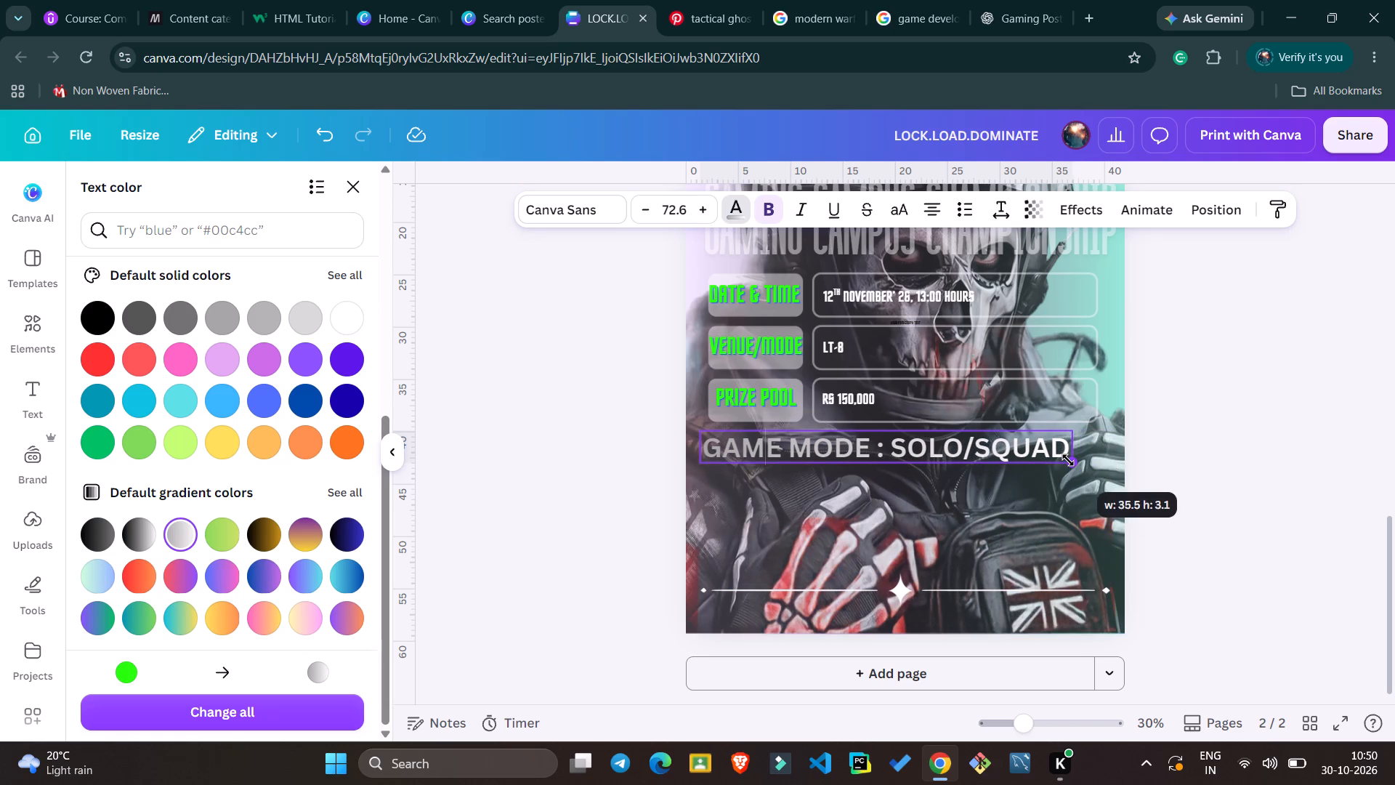
pyautogui.moveTo(1068, 460); pyautogui.dragTo(1067, 460)
pyautogui.moveTo(1071, 464); pyautogui.dragTo(999, 439)
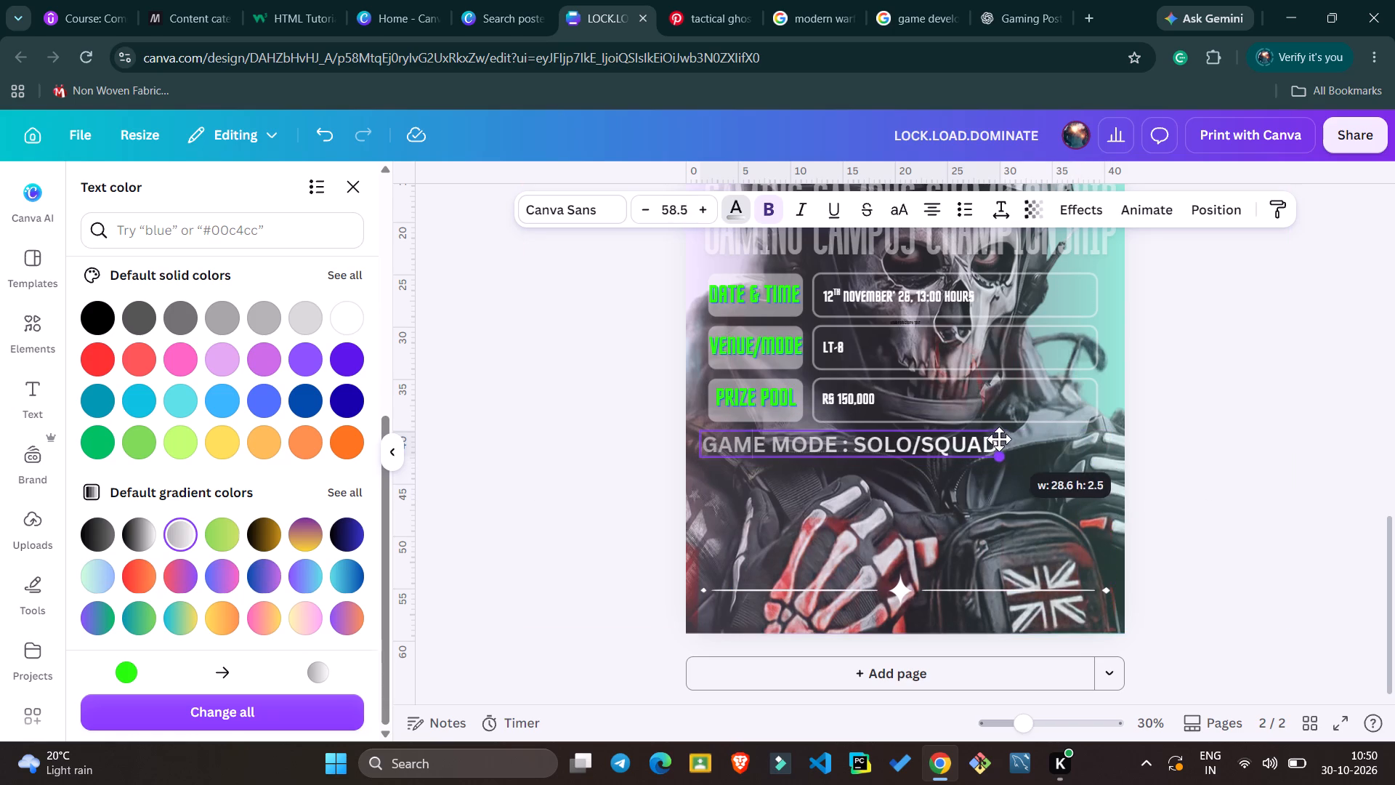
pyautogui.moveTo(999, 439); pyautogui.dragTo(976, 430)
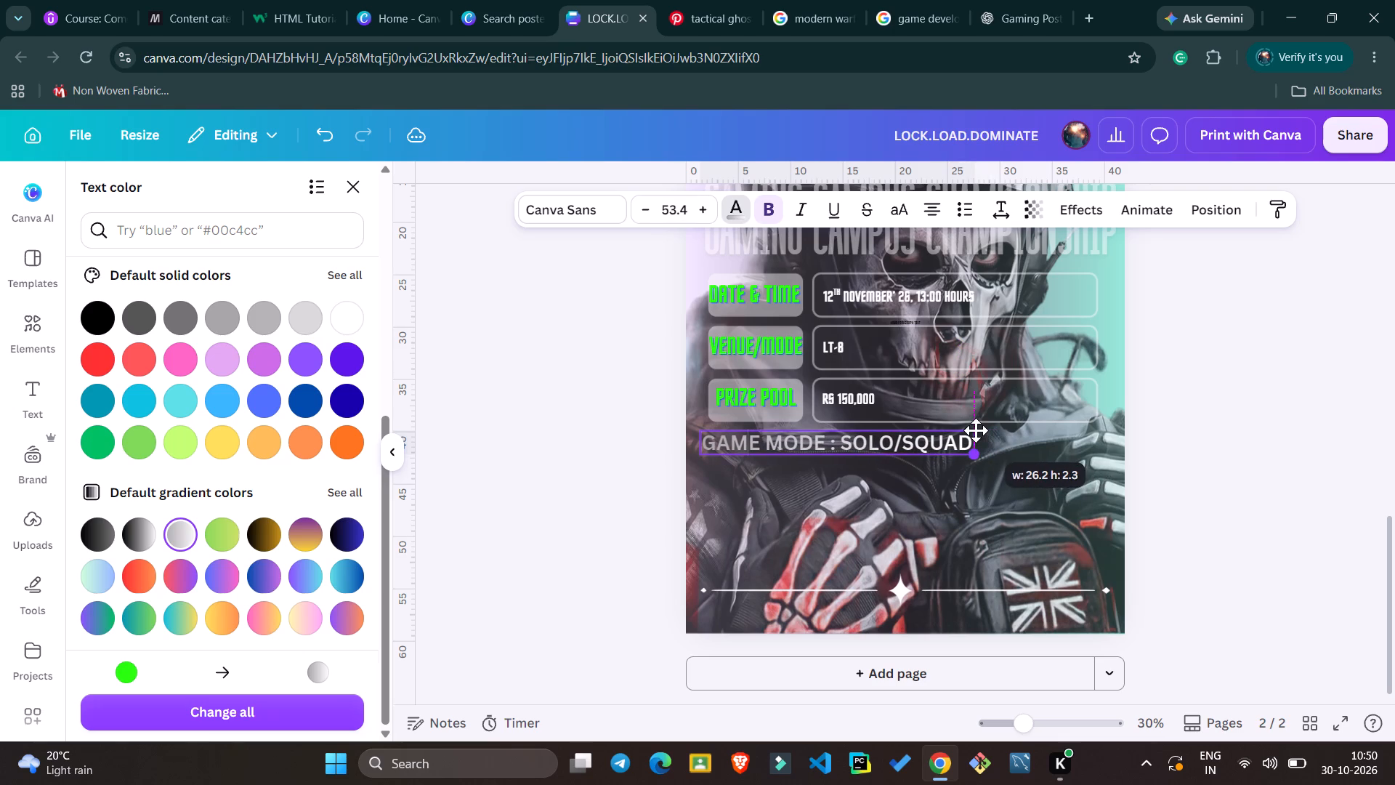
pyautogui.moveTo(976, 430); pyautogui.dragTo(976, 430)
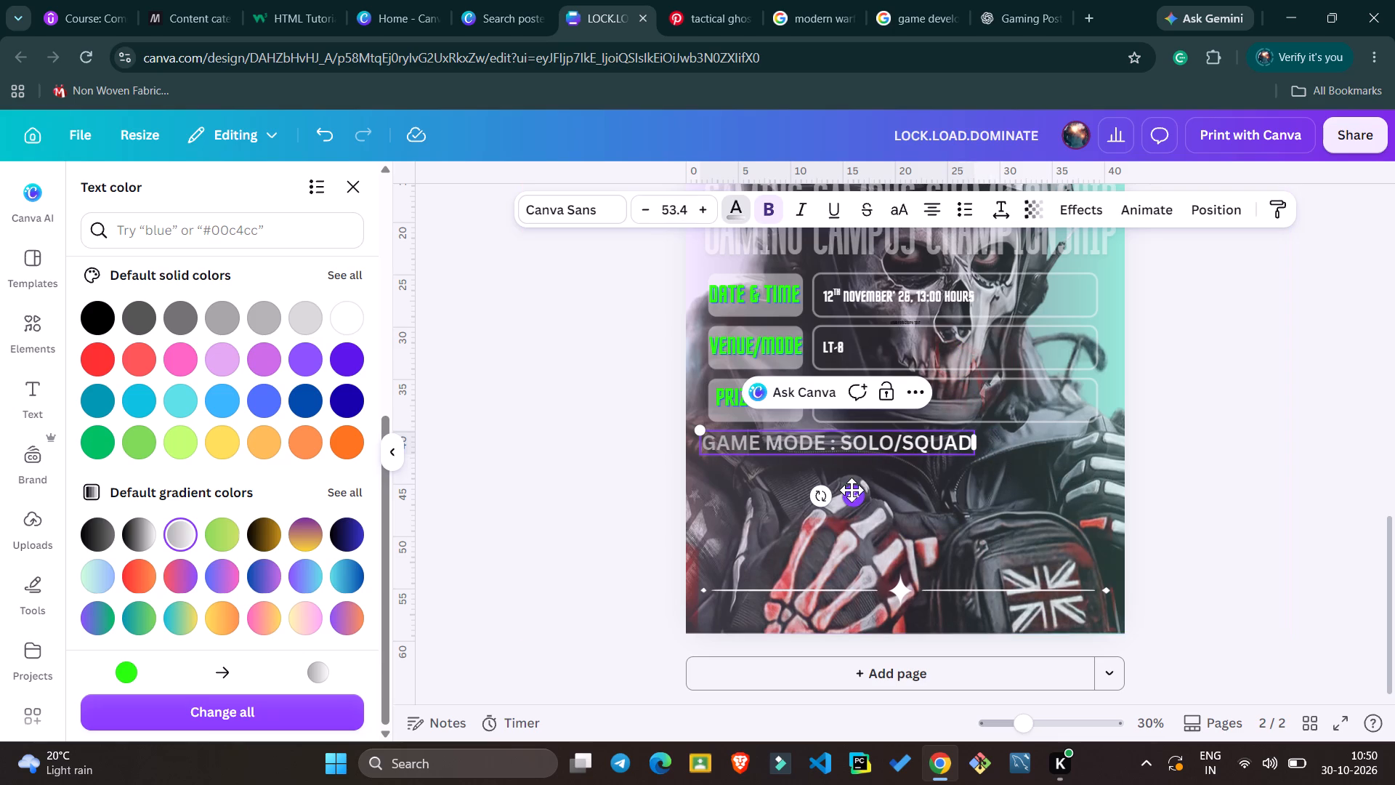
pyautogui.moveTo(852, 490); pyautogui.dragTo(940, 489)
pyautogui.click(644, 454)
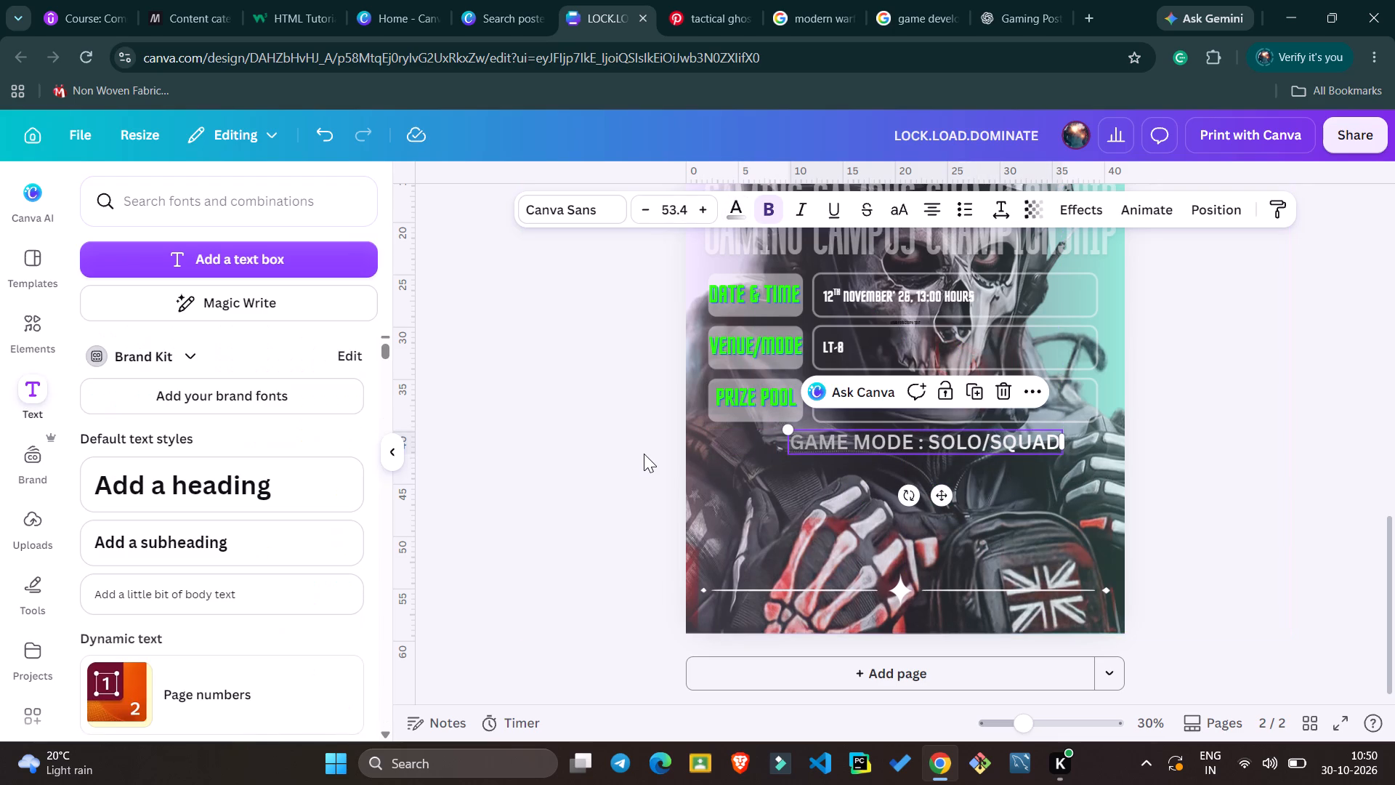
pyautogui.click(844, 638)
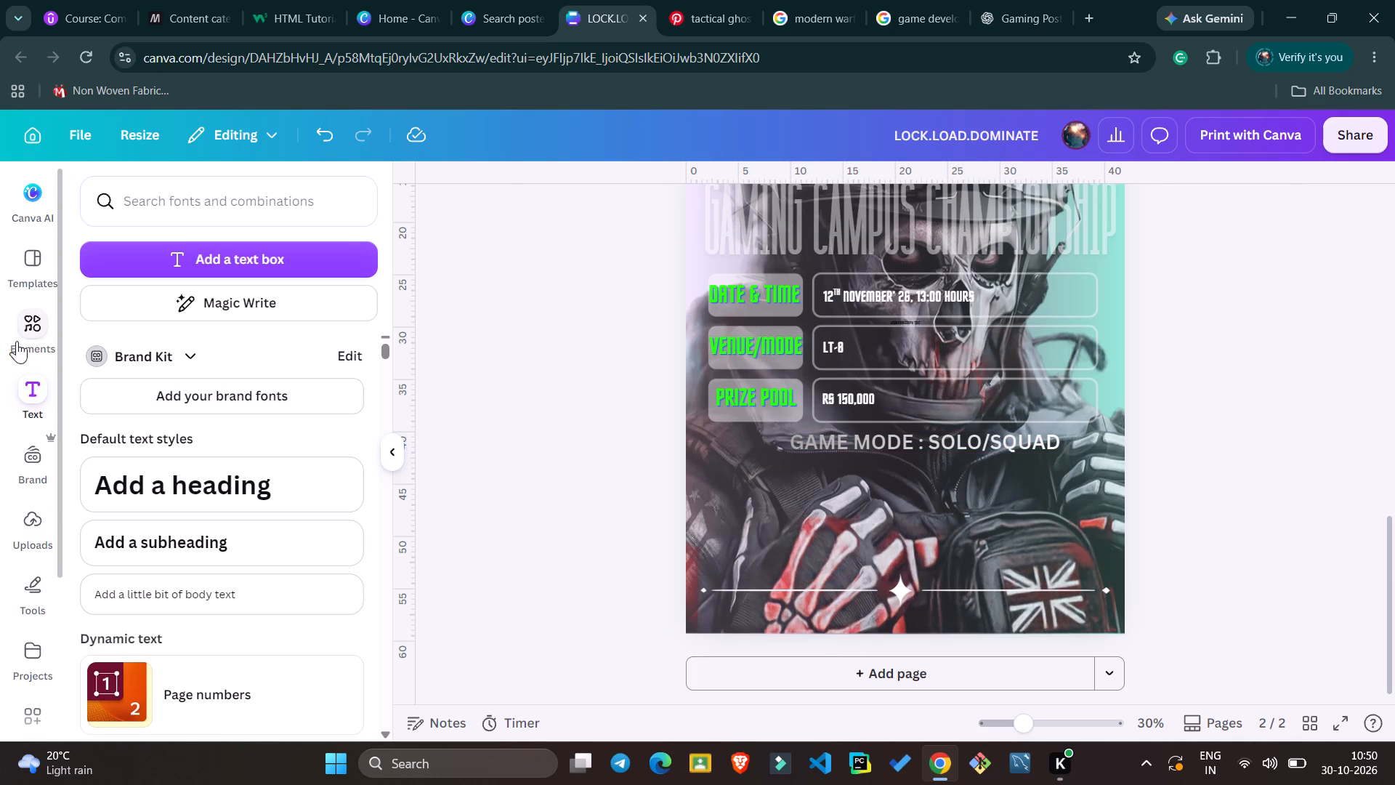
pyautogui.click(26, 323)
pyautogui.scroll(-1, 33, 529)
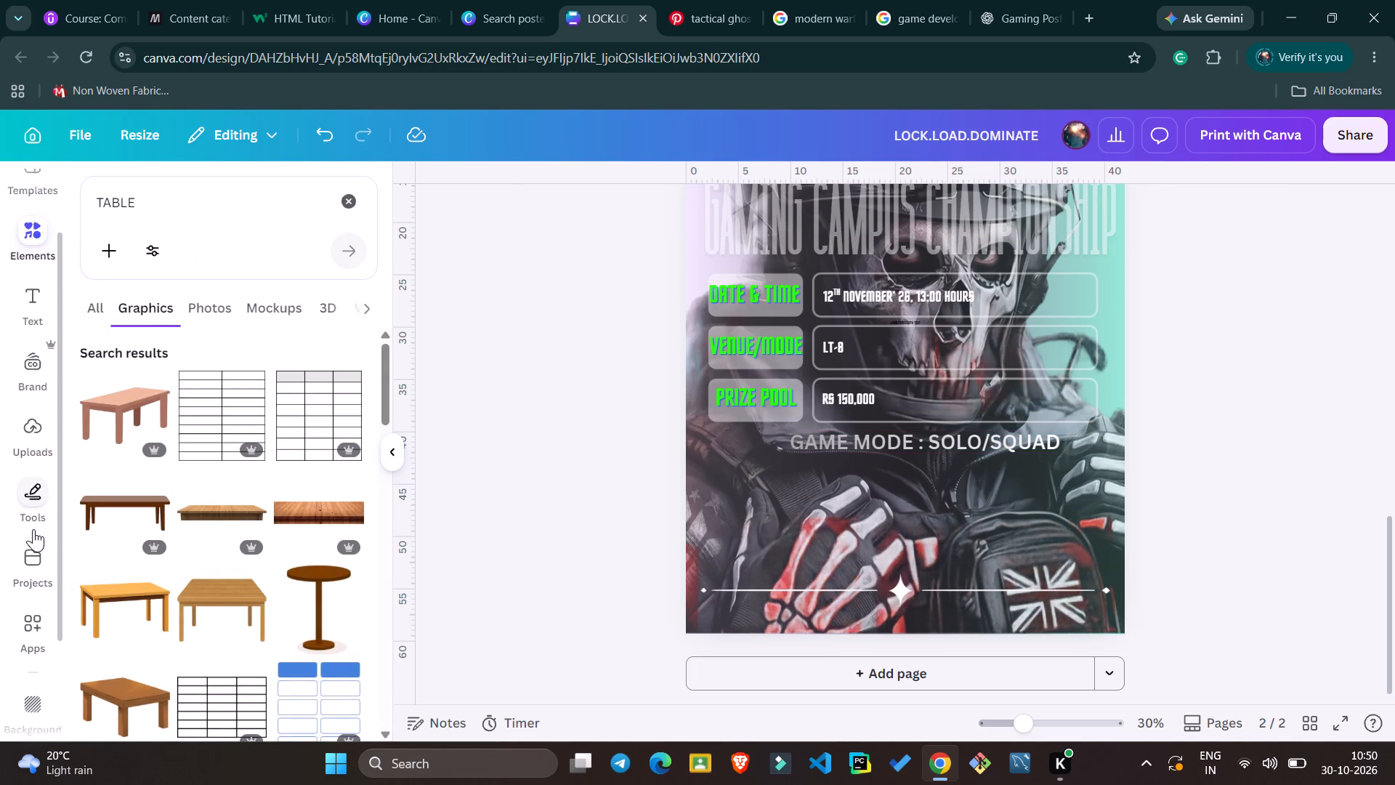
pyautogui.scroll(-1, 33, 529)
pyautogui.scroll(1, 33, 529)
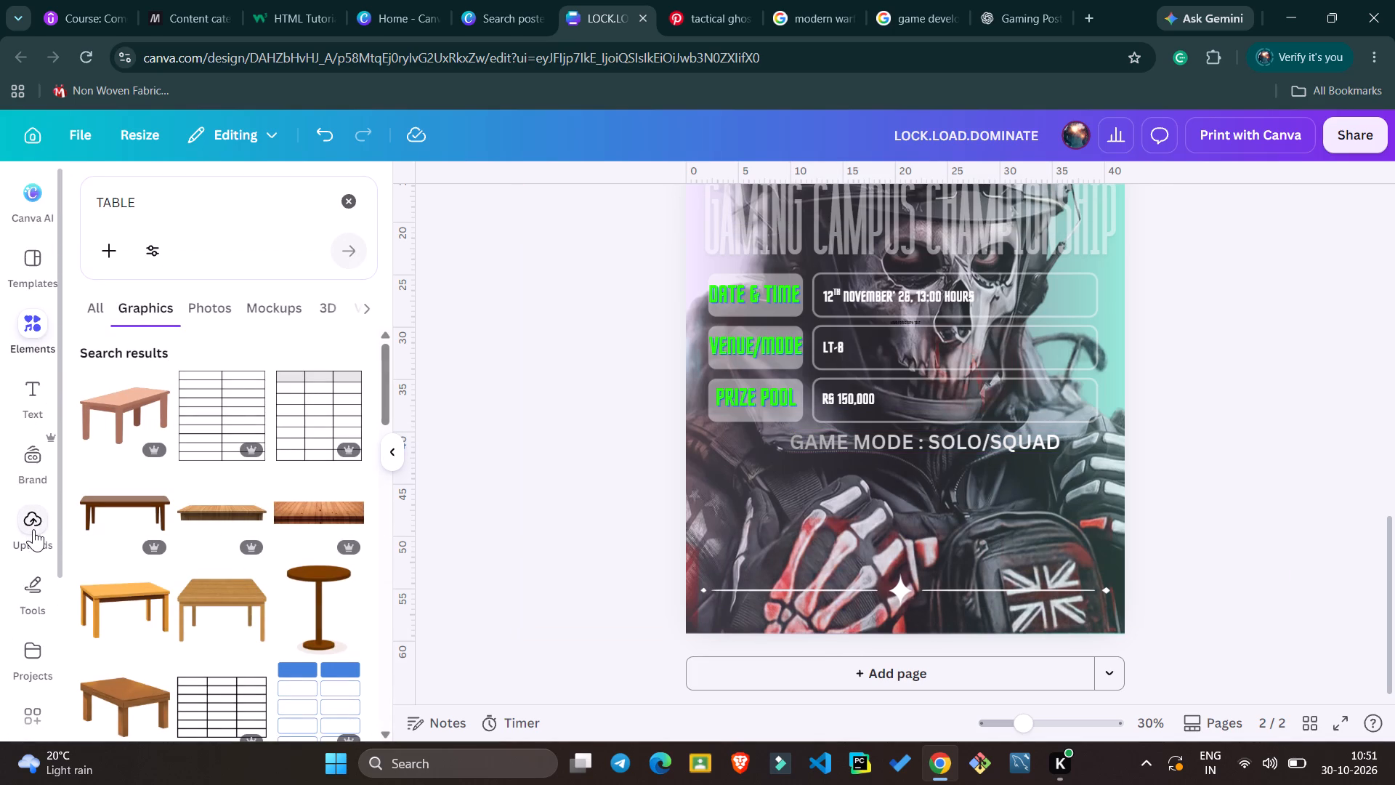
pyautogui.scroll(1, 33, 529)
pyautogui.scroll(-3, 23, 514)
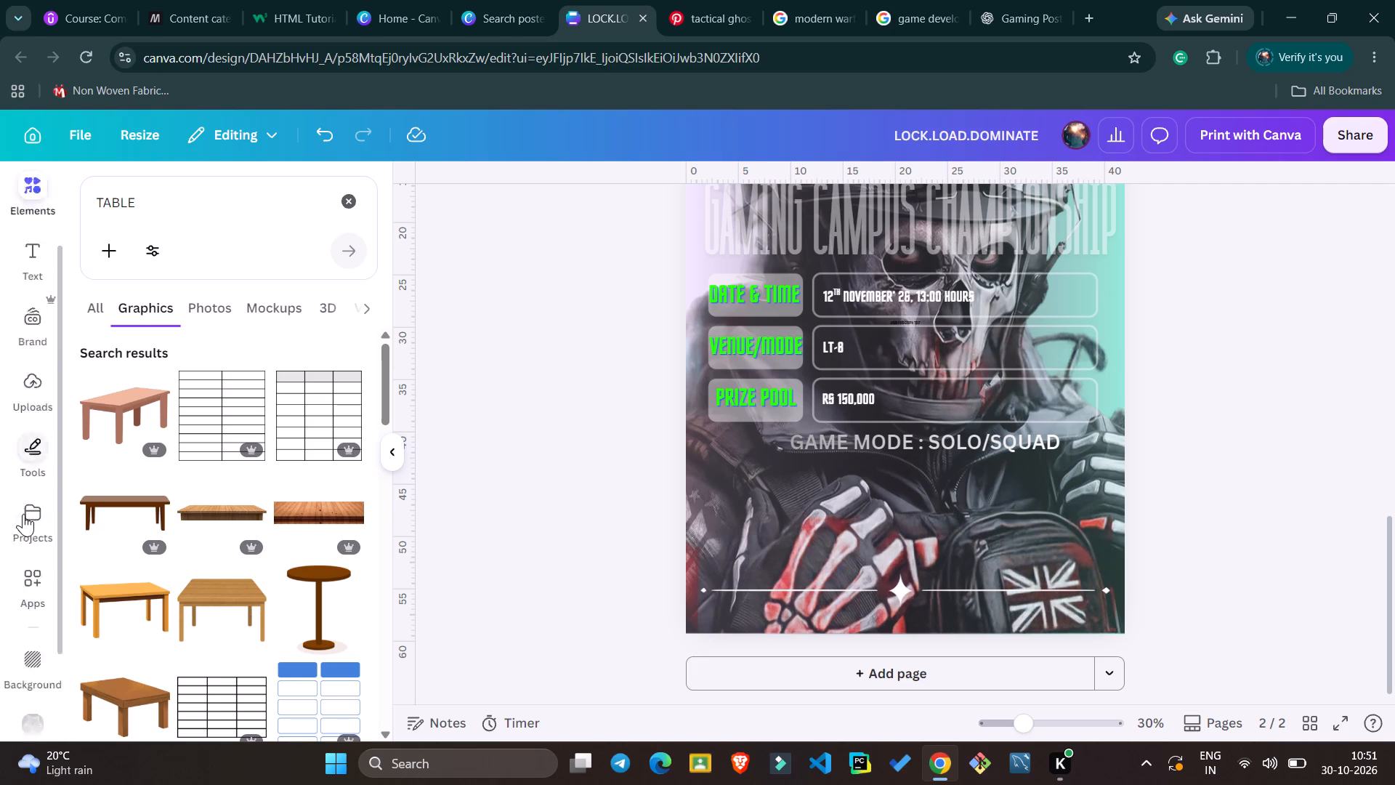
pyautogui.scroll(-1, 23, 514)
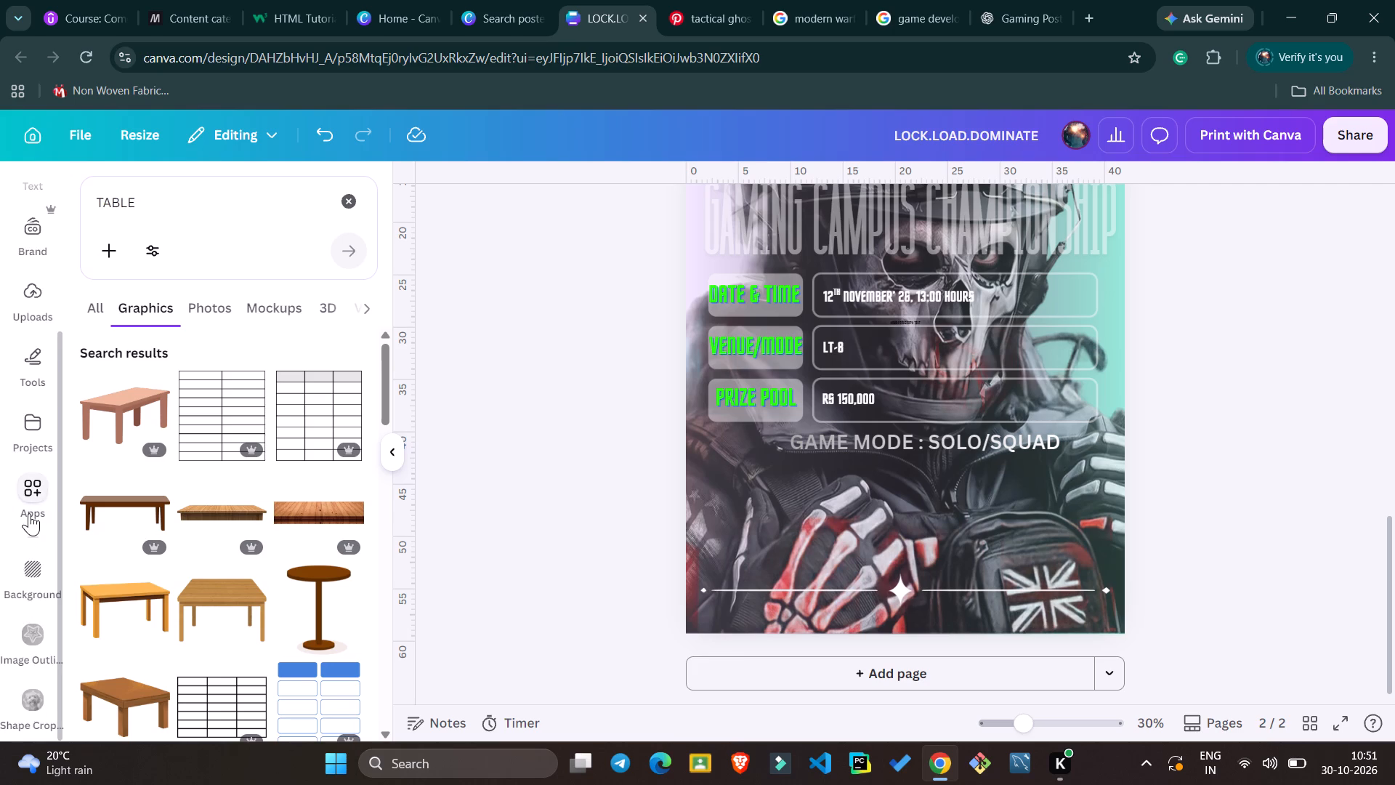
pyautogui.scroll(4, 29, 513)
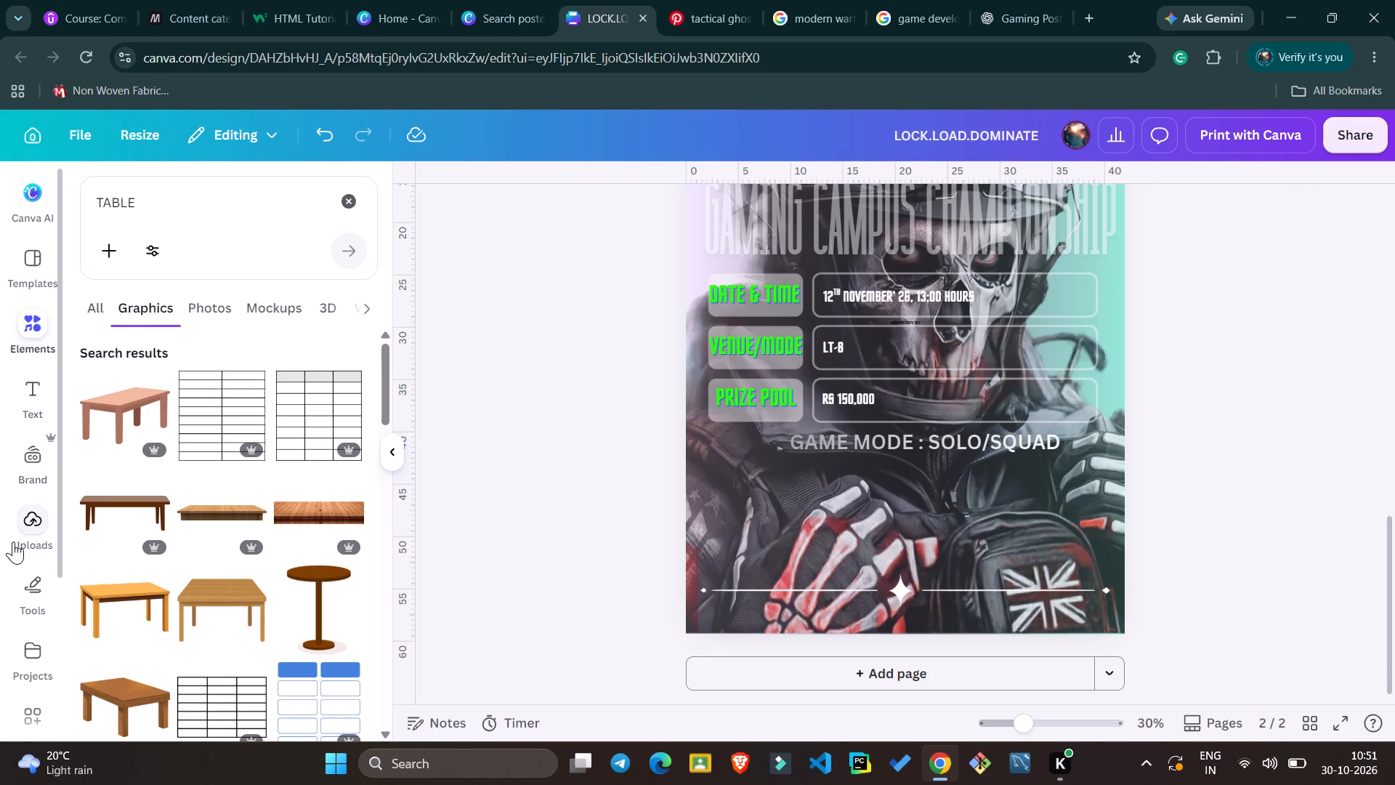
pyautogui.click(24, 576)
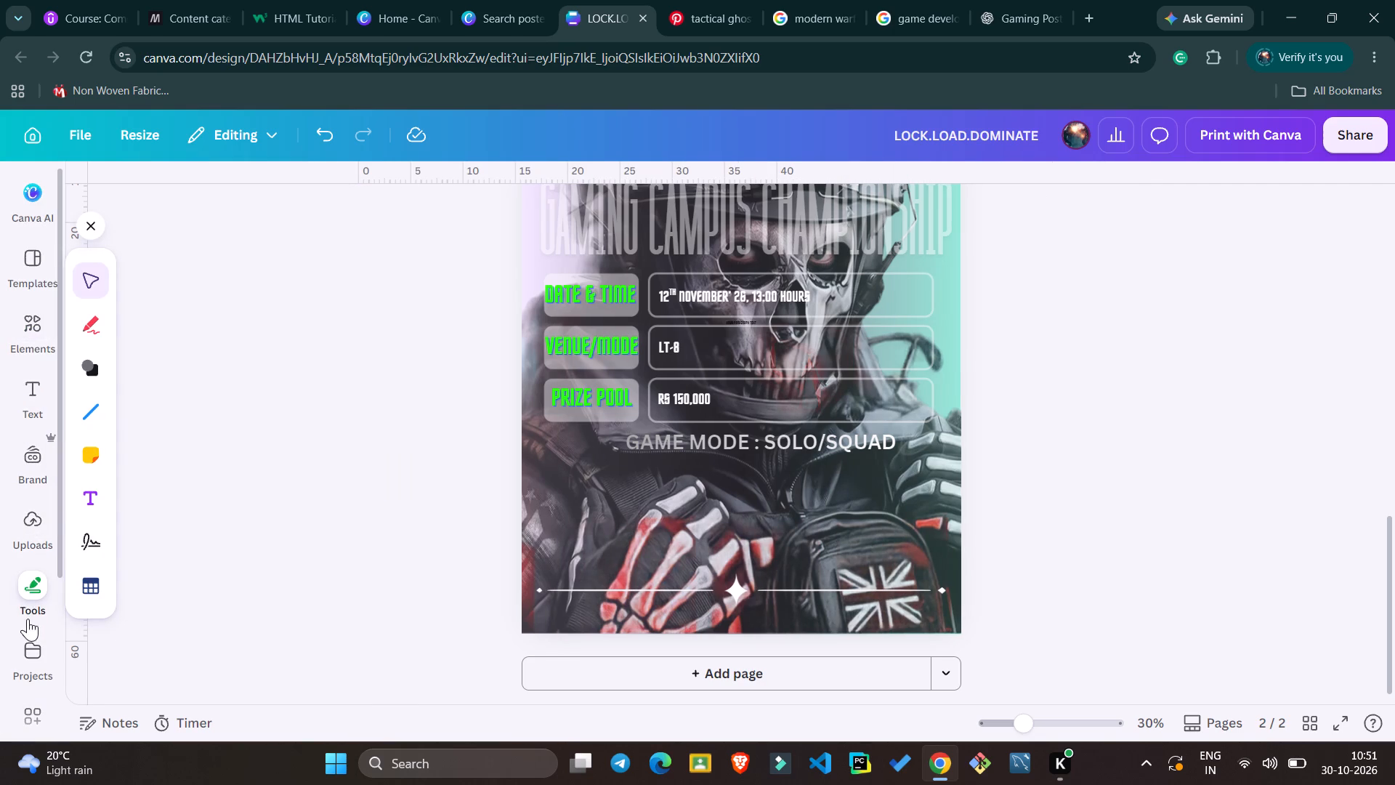
# Find the Dynamic QR codes app and add a QR code with the Circles pattern to the poster.
pyautogui.click(36, 712)
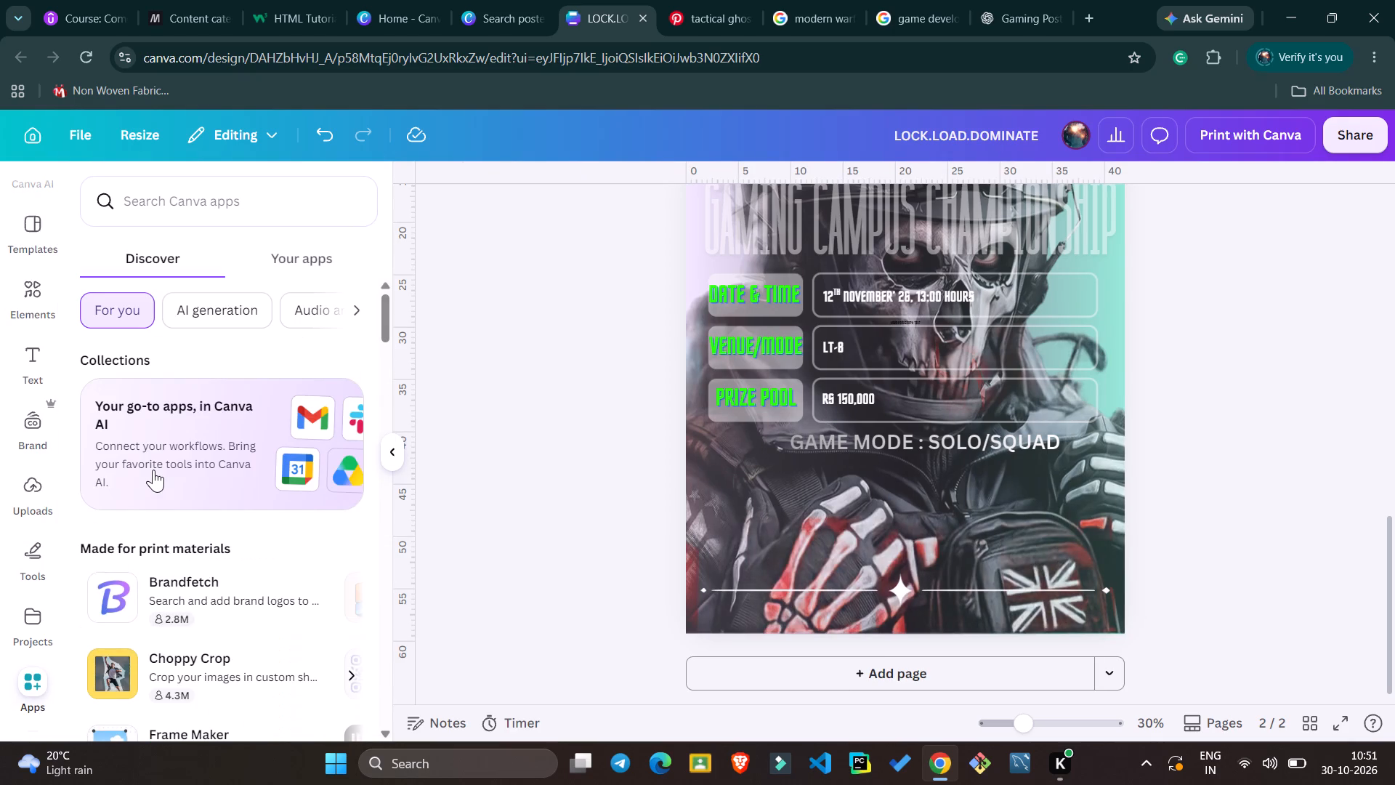
pyautogui.scroll(-4, 153, 470)
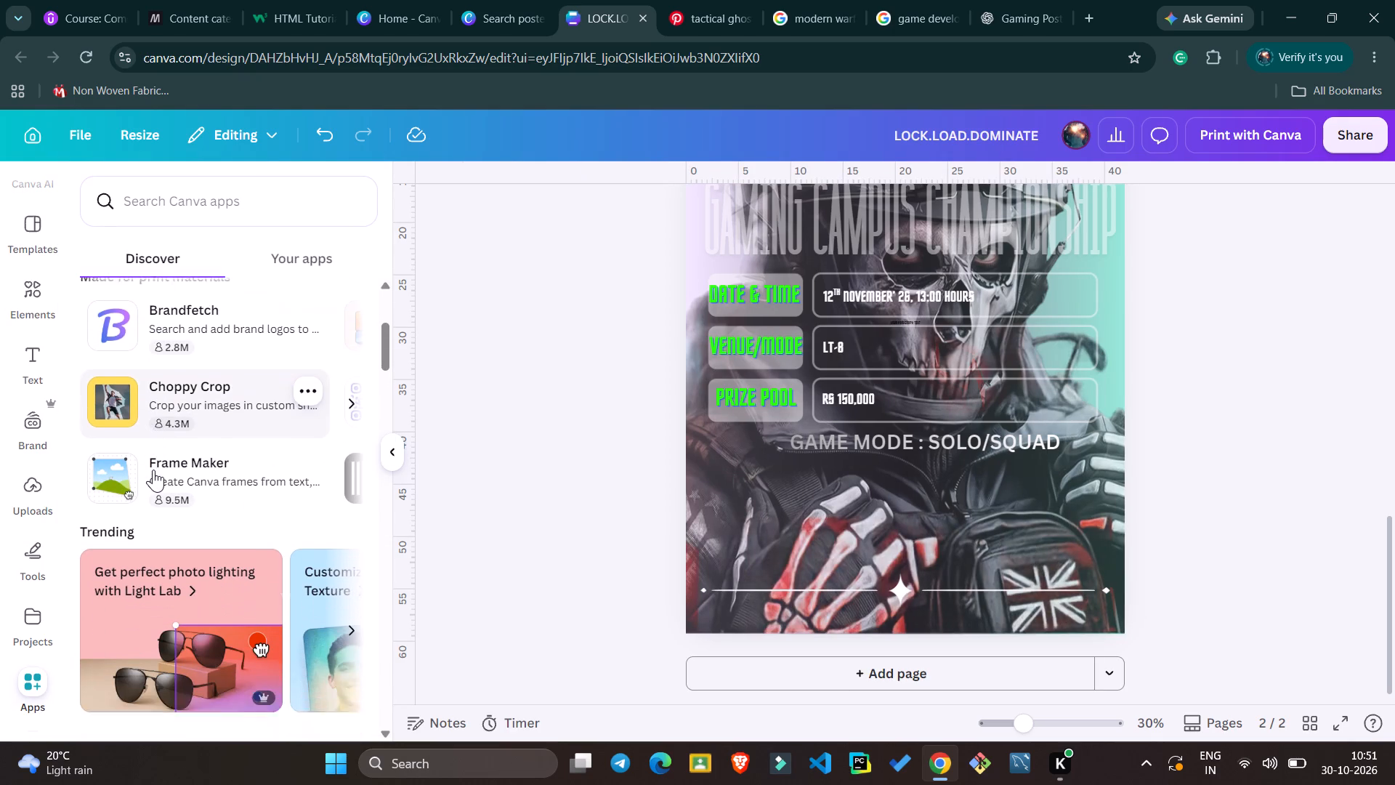
pyautogui.scroll(-4, 153, 470)
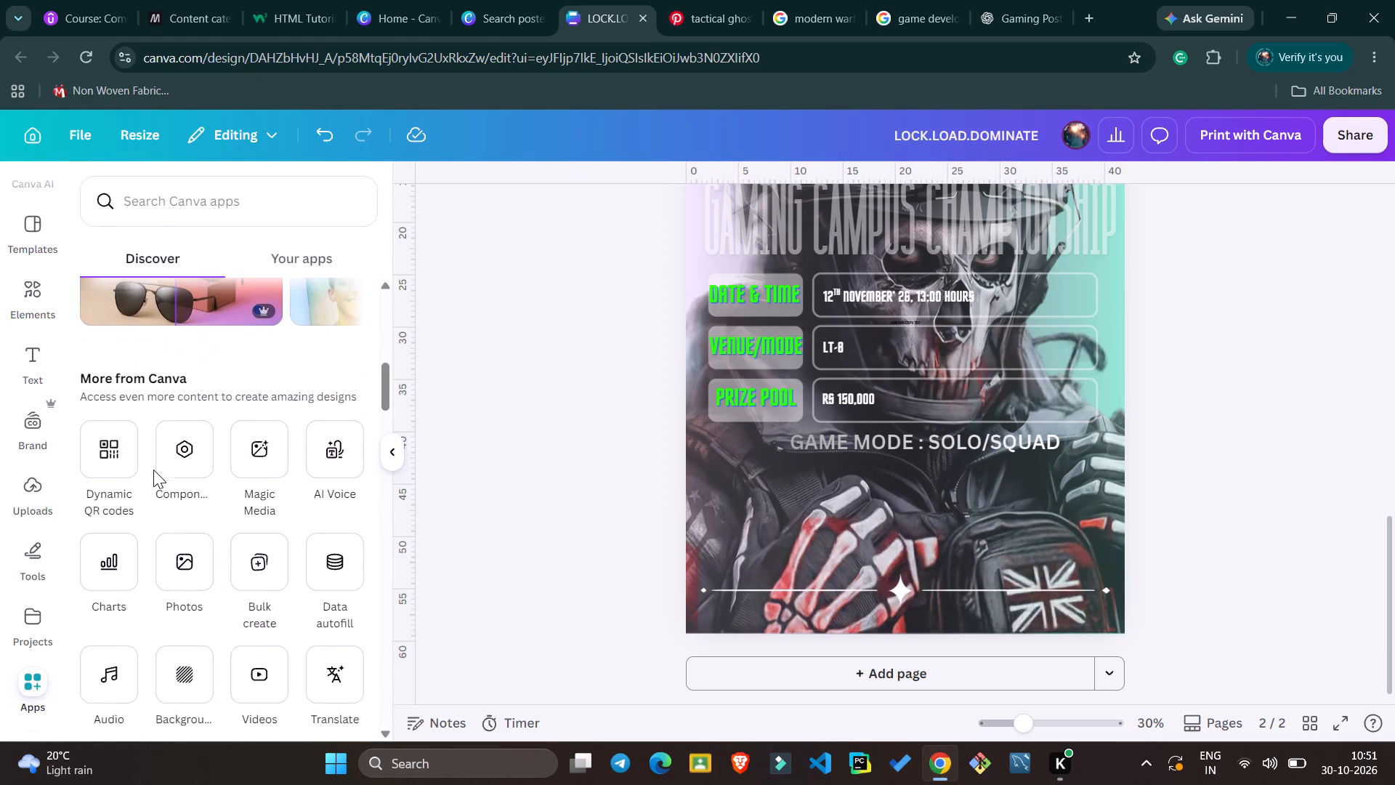
pyautogui.scroll(-1, 153, 470)
pyautogui.click(114, 448)
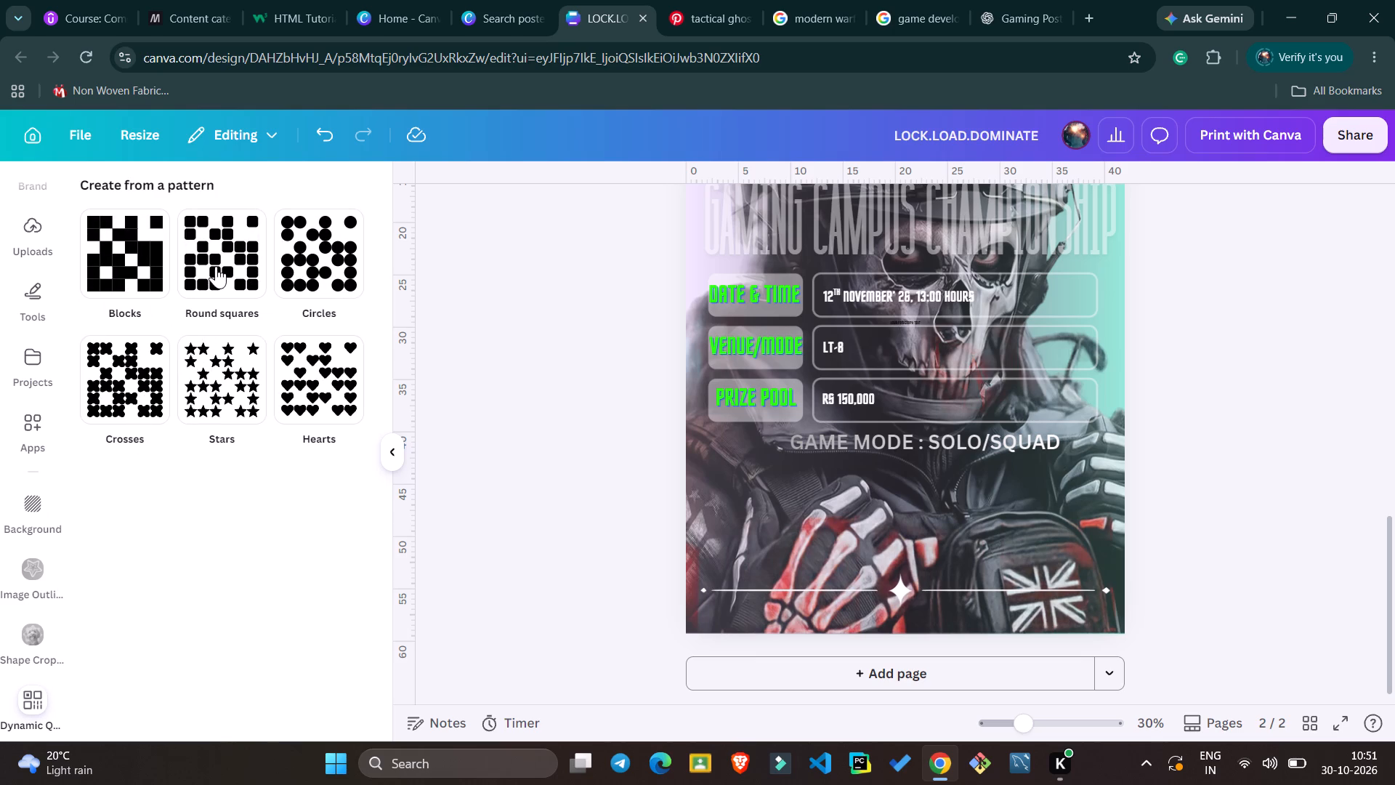
pyautogui.click(283, 264)
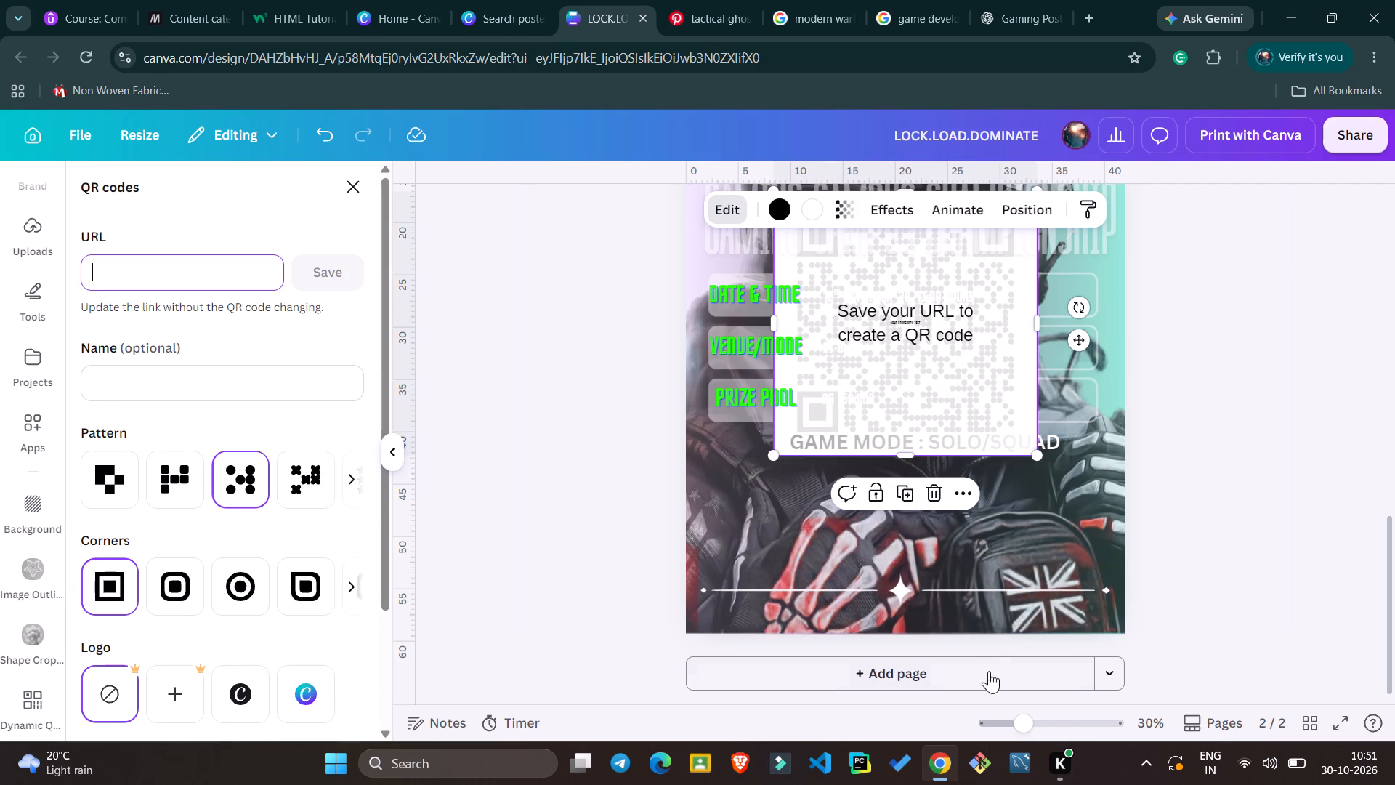
pyautogui.click(780, 638)
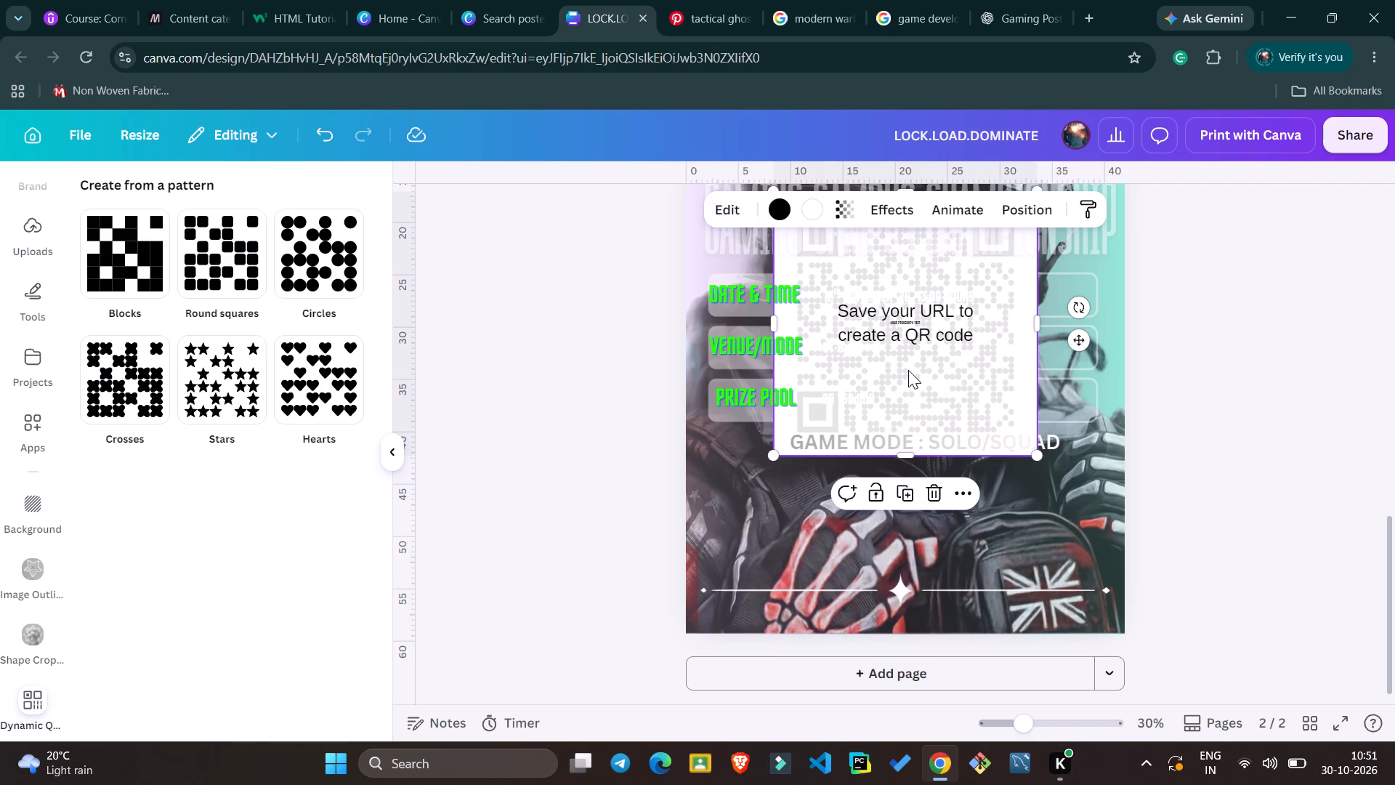
# Move the QR code placeholder down over the details table and scale it down to roughly three quarters of its size.
pyautogui.click(908, 370)
pyautogui.moveTo(908, 370); pyautogui.dragTo(920, 444)
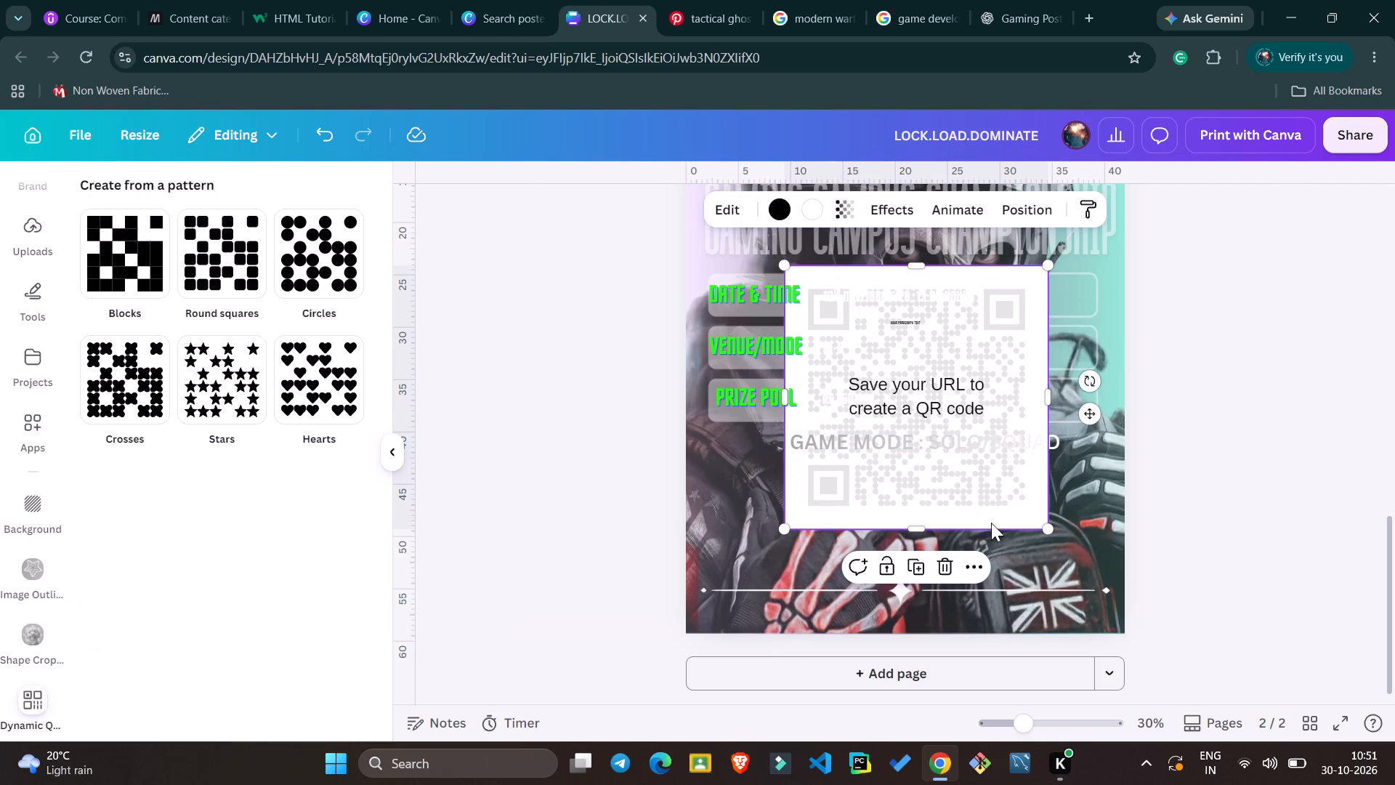
pyautogui.moveTo(1050, 526); pyautogui.dragTo(973, 473)
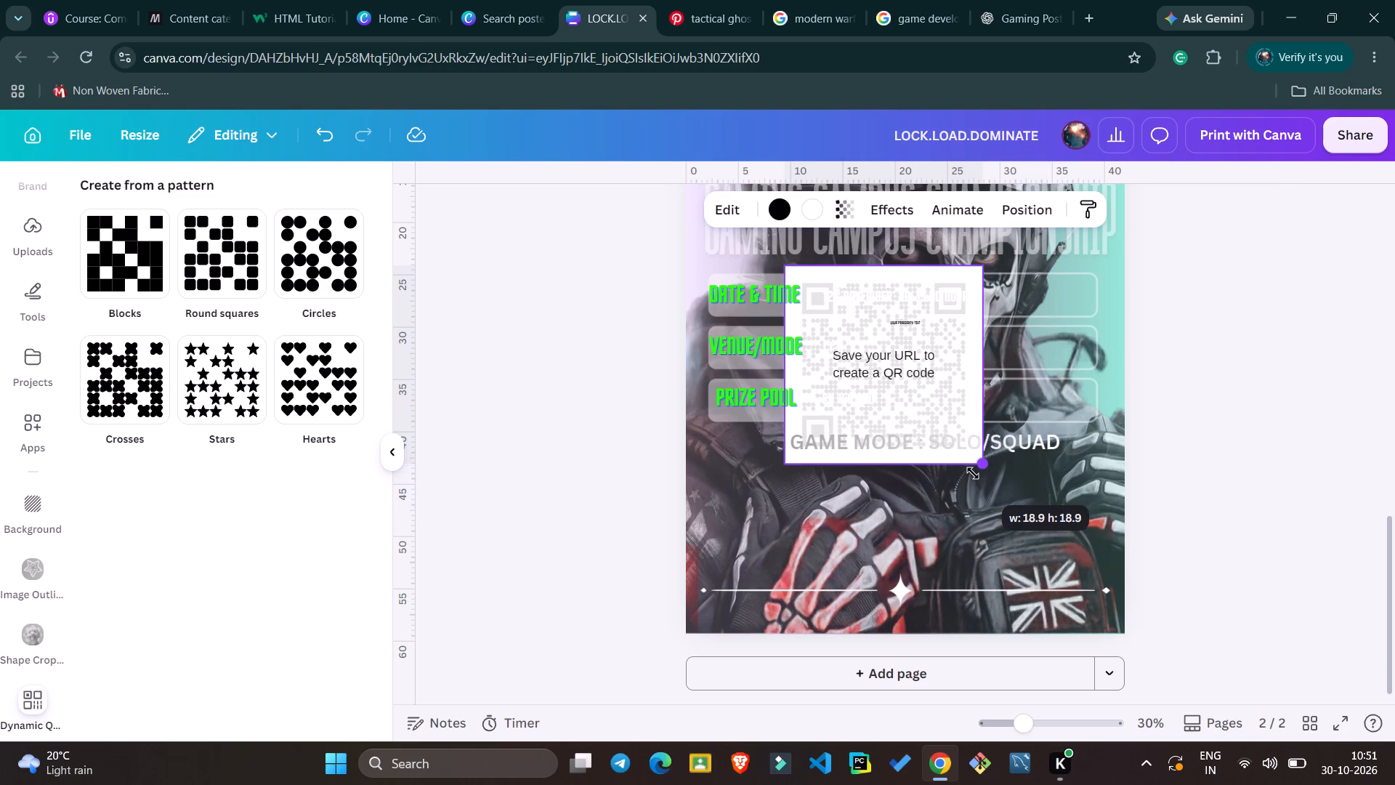
pyautogui.moveTo(973, 473); pyautogui.dragTo(982, 483)
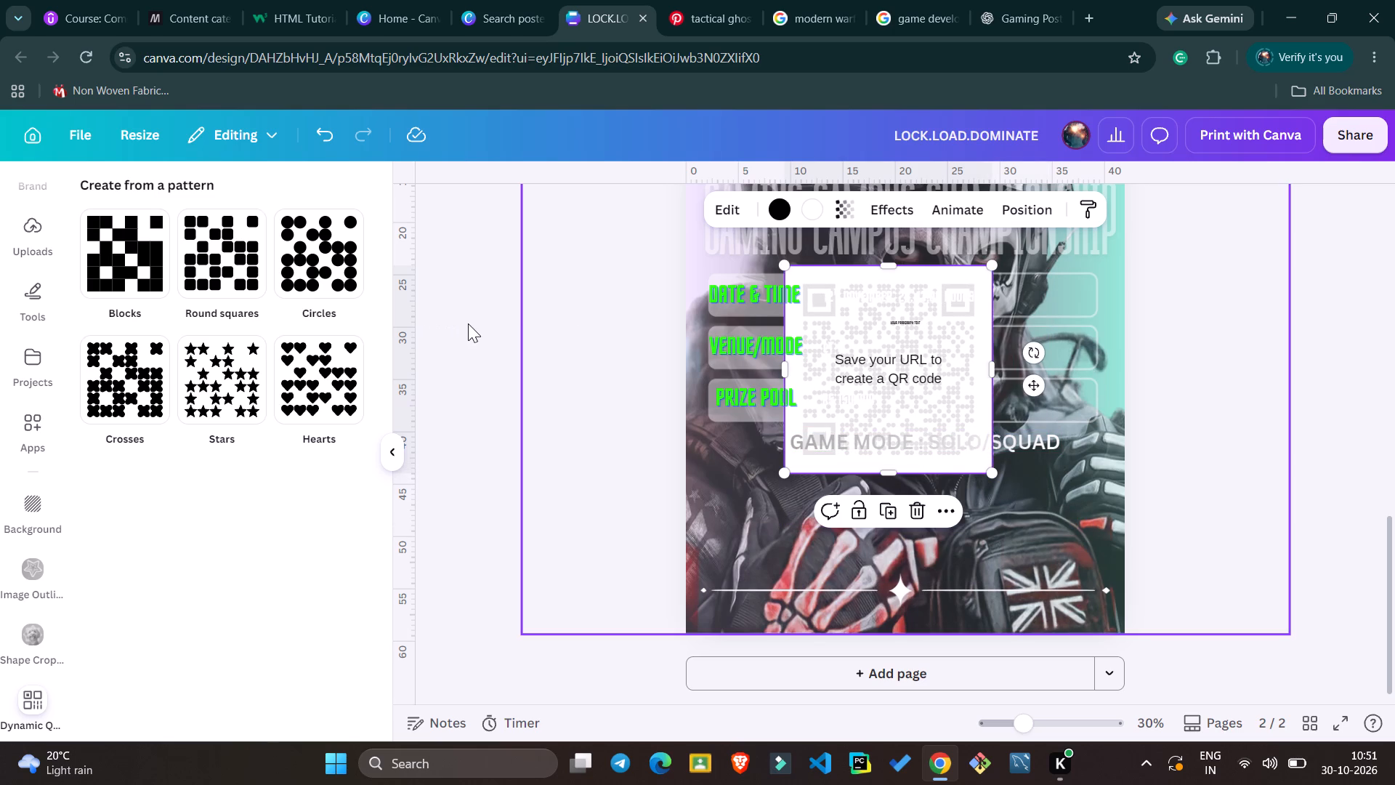
pyautogui.click(468, 323)
# Set the QR code's URL to this design's own web address and save it to generate the code.
pyautogui.click(837, 467)
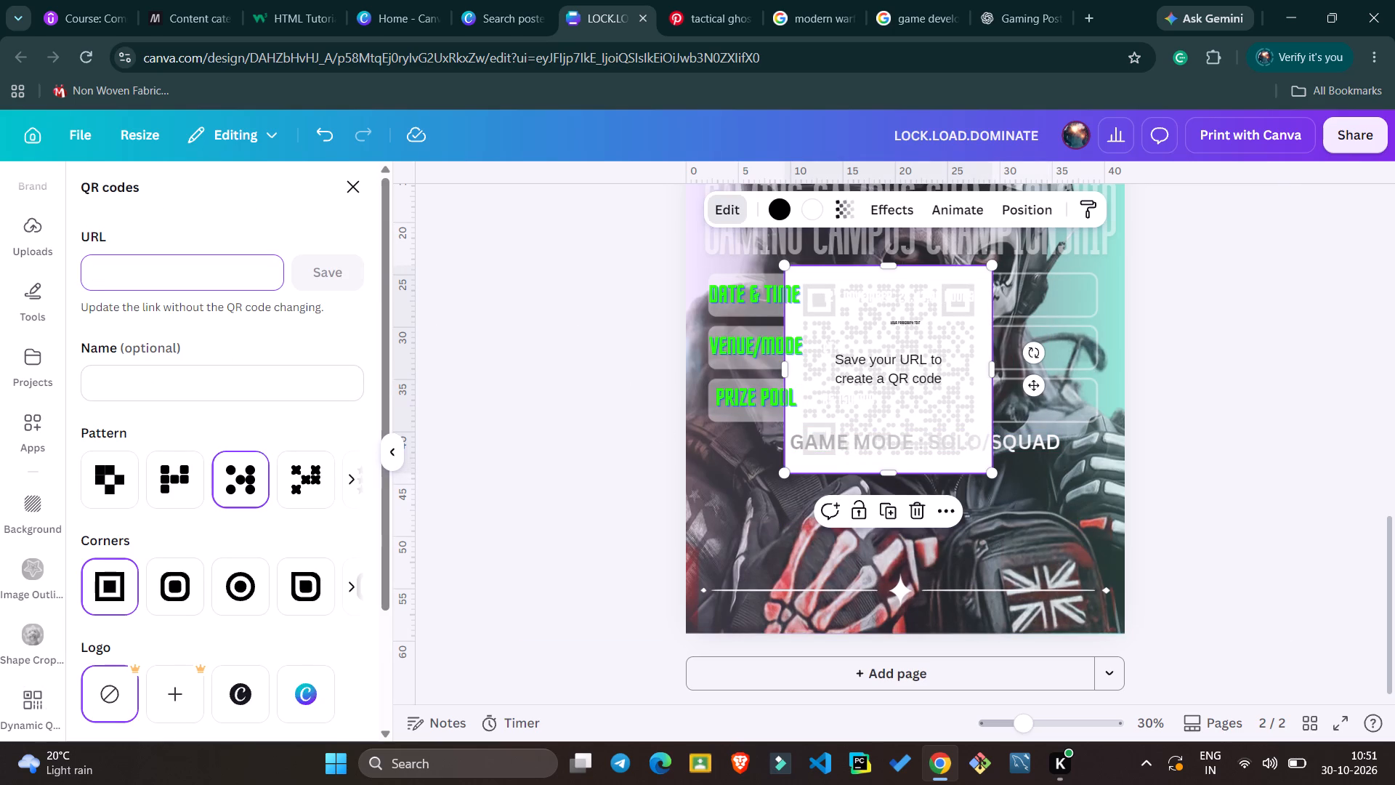
pyautogui.hotkey('ctrl', 'v')
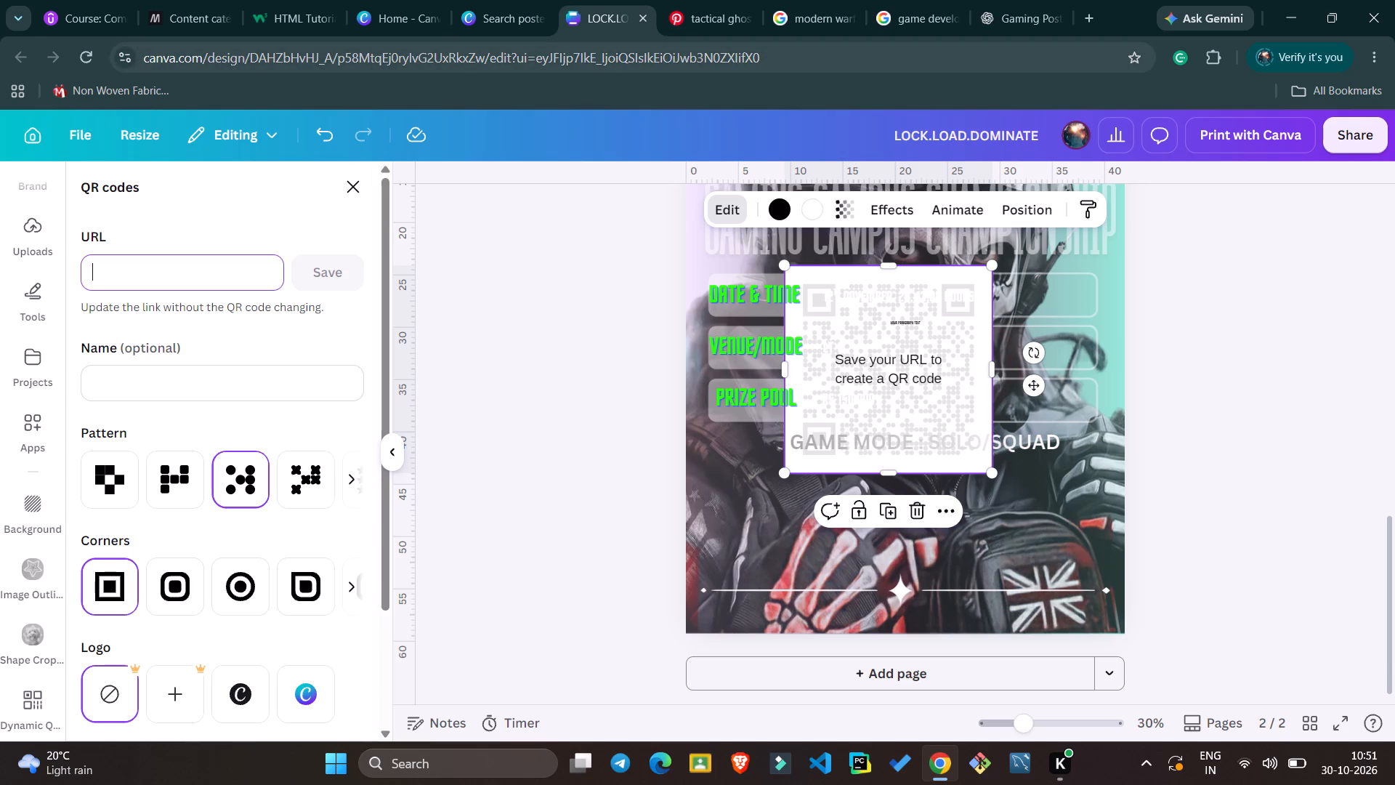
pyautogui.click(426, 59)
pyautogui.hotkey('ctrl', 'c')
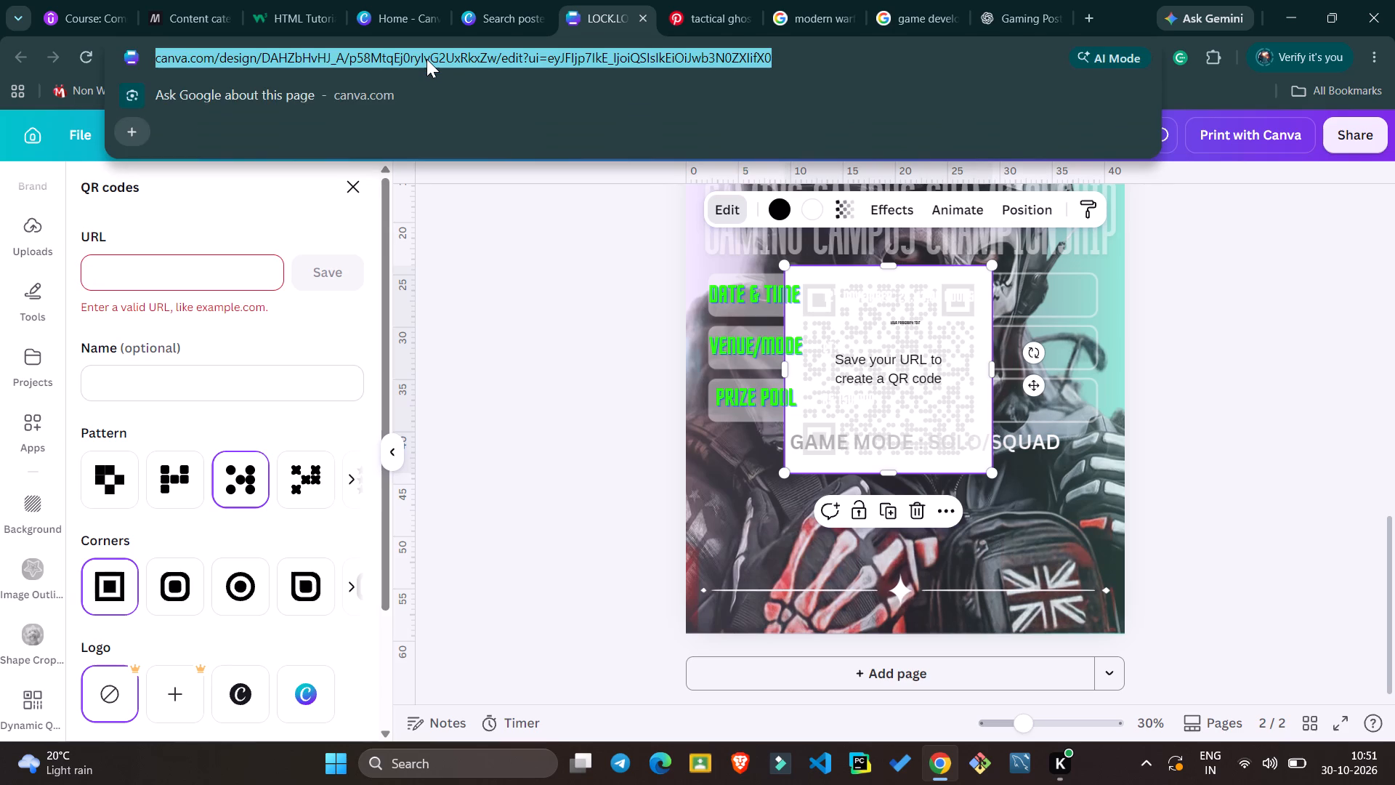
pyautogui.click(240, 259)
pyautogui.hotkey('ctrl', 'v')
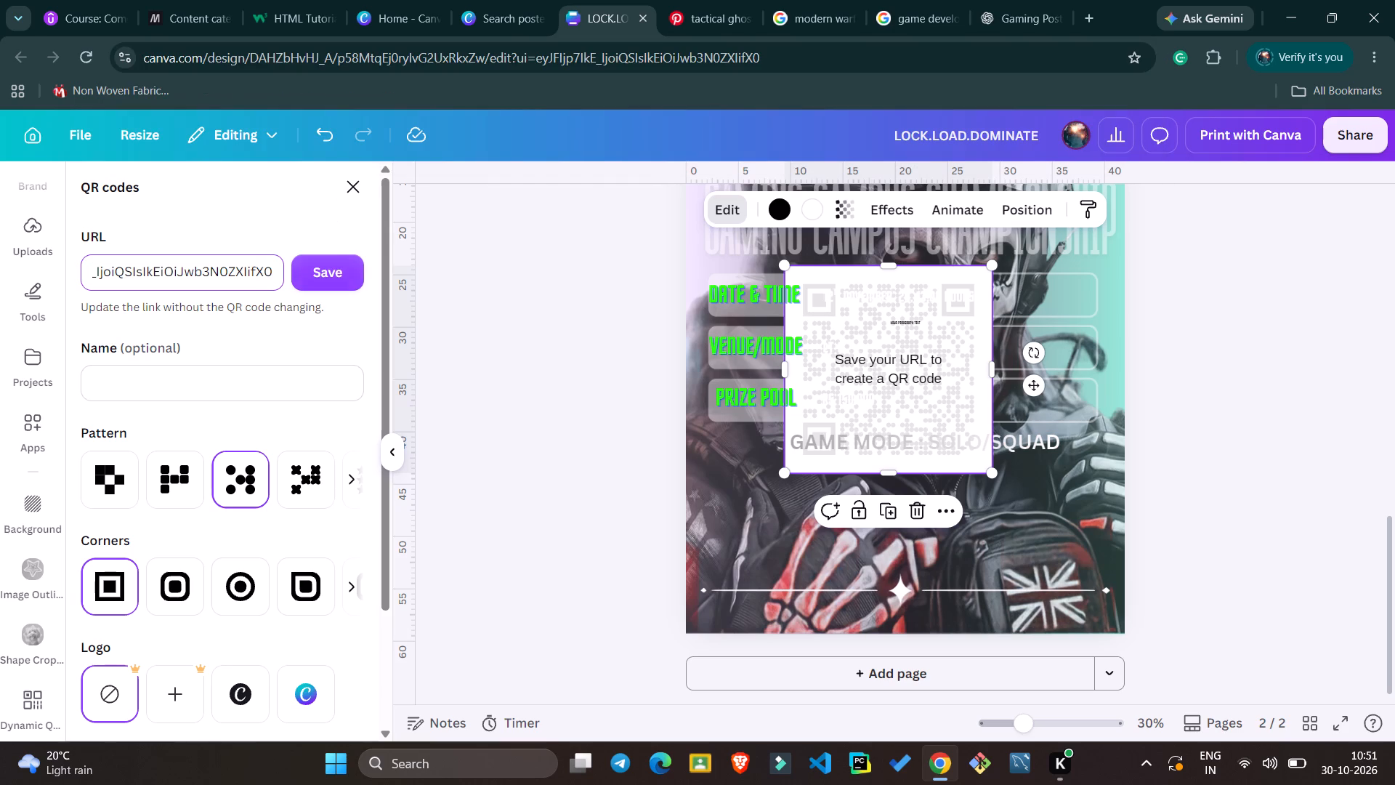
pyautogui.click(312, 278)
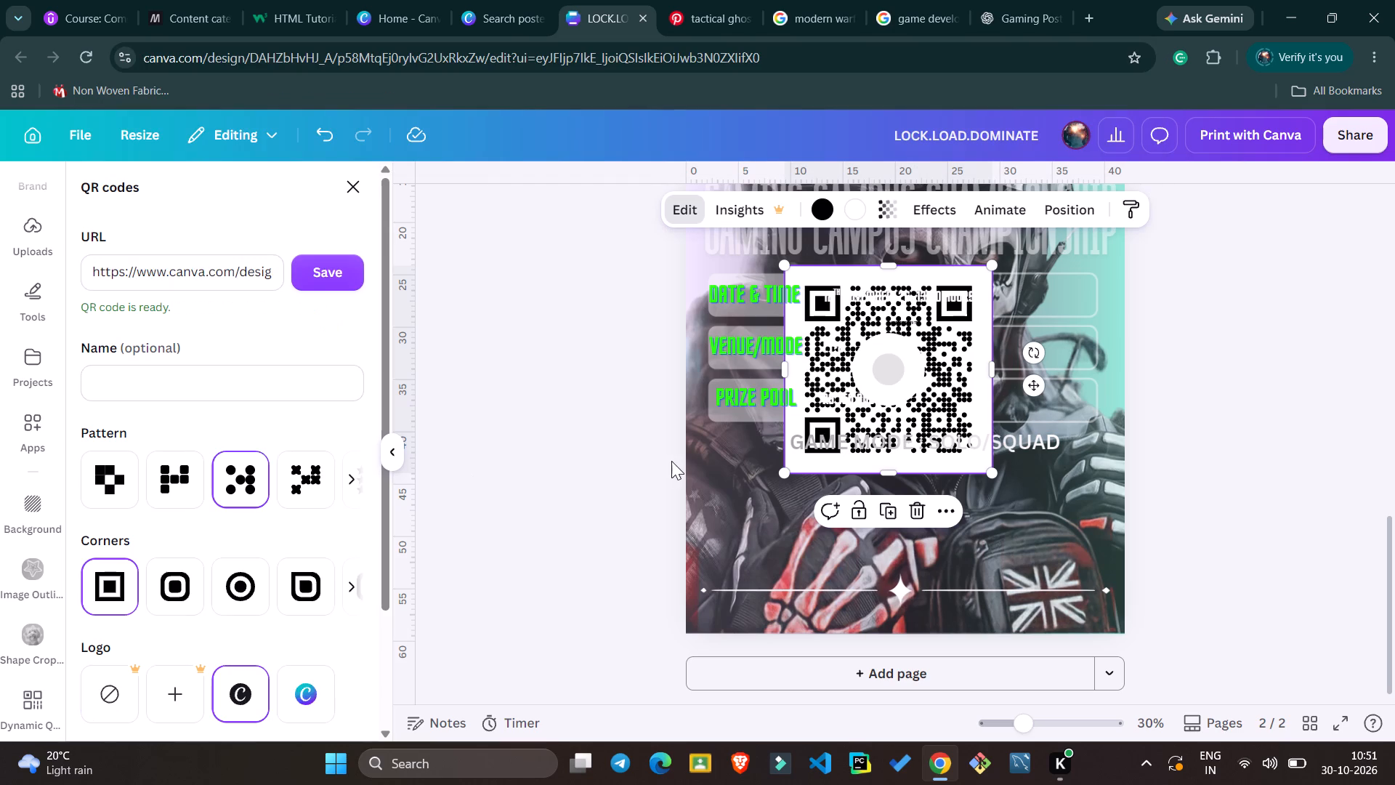
pyautogui.click(639, 454)
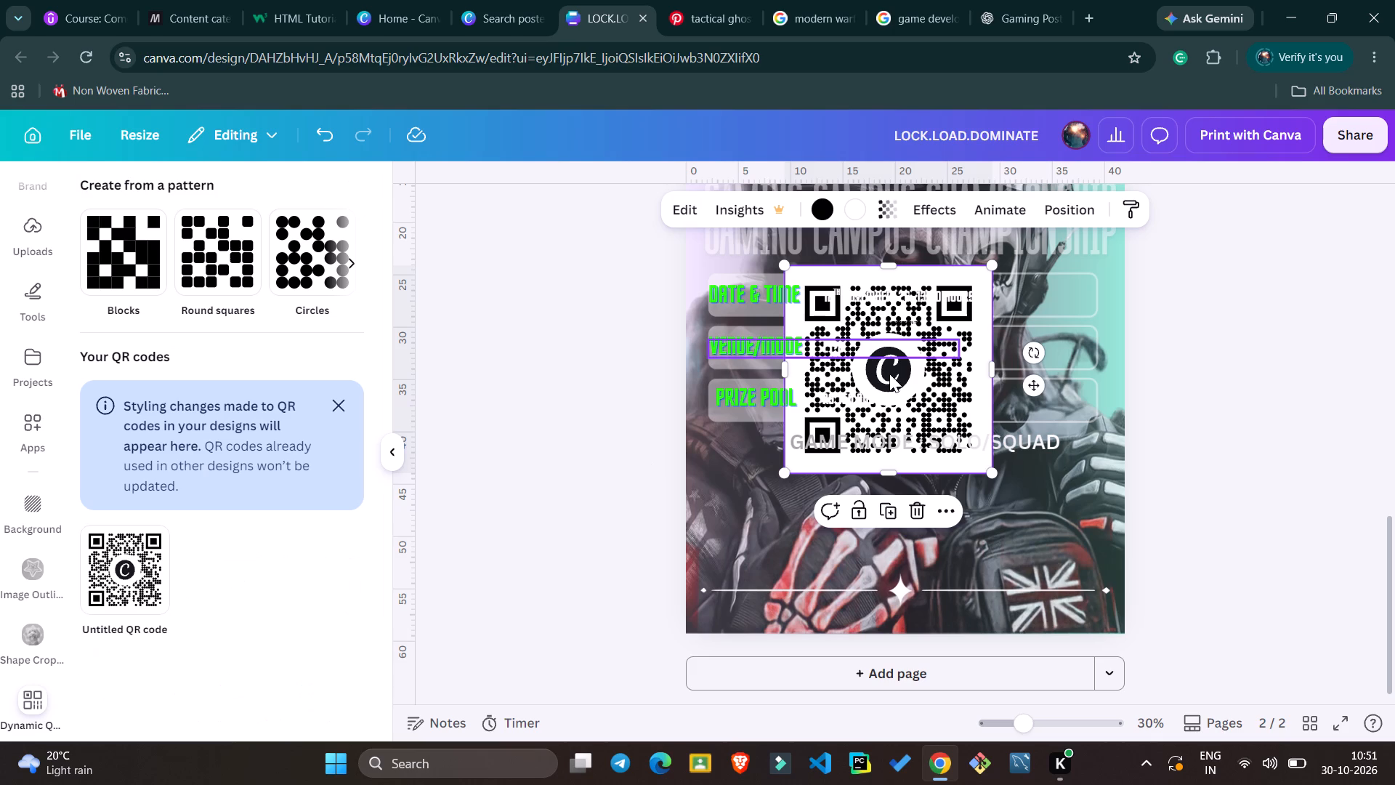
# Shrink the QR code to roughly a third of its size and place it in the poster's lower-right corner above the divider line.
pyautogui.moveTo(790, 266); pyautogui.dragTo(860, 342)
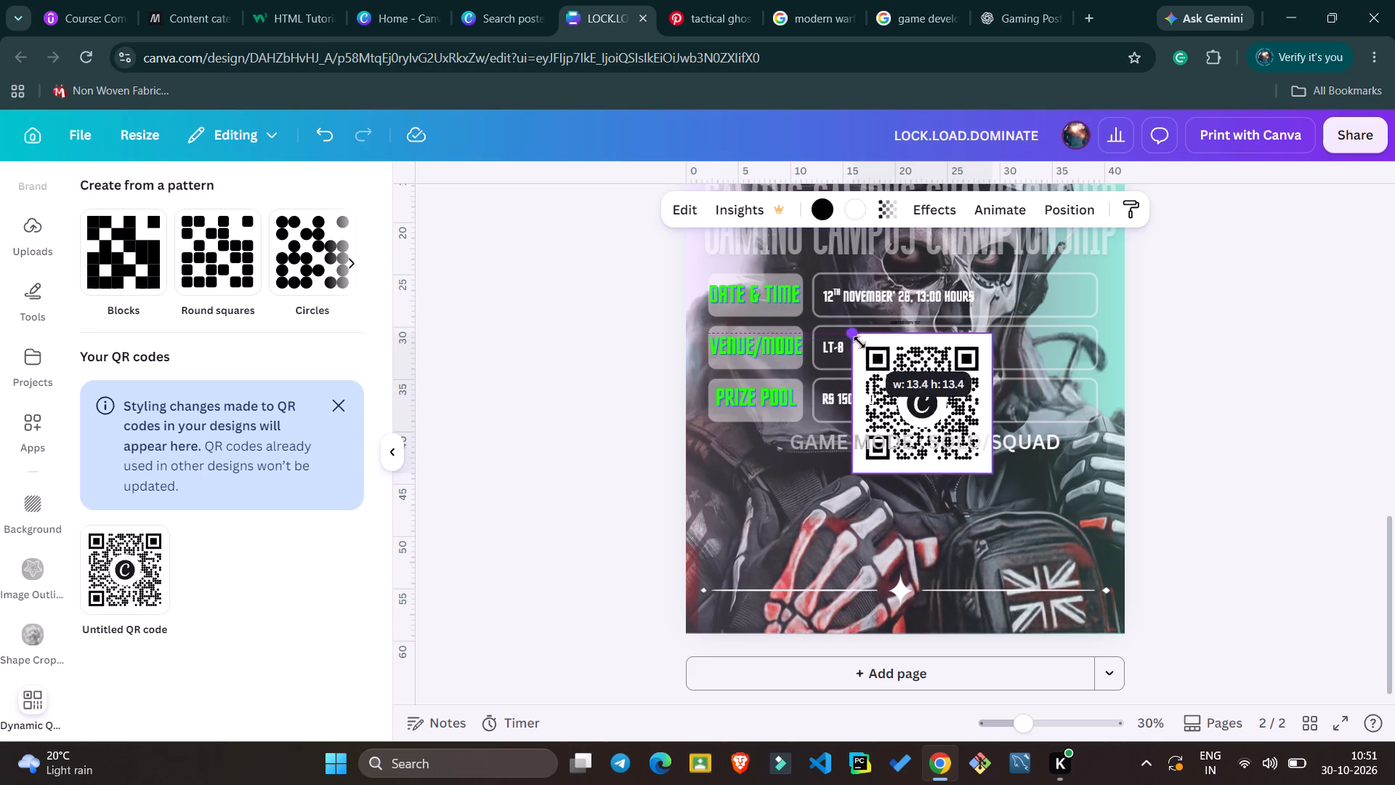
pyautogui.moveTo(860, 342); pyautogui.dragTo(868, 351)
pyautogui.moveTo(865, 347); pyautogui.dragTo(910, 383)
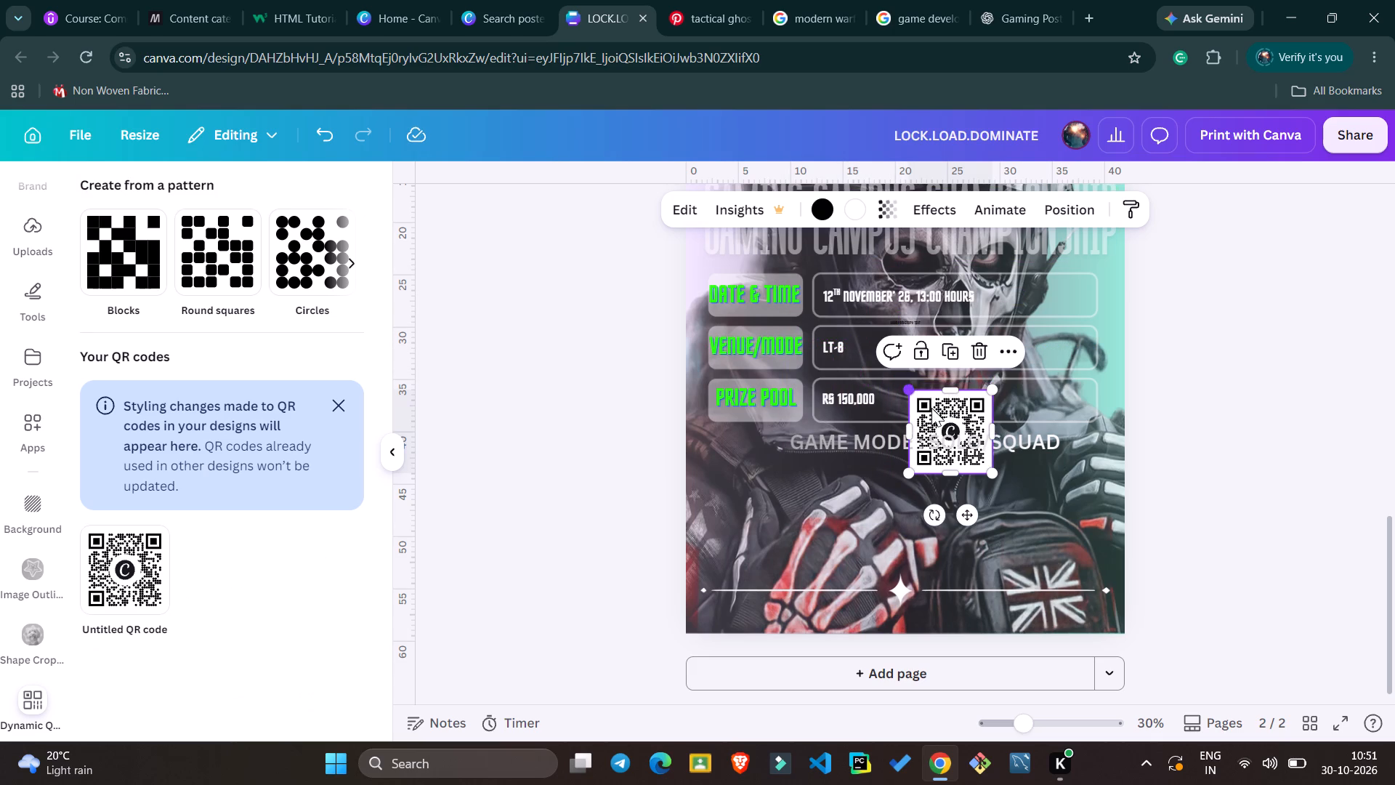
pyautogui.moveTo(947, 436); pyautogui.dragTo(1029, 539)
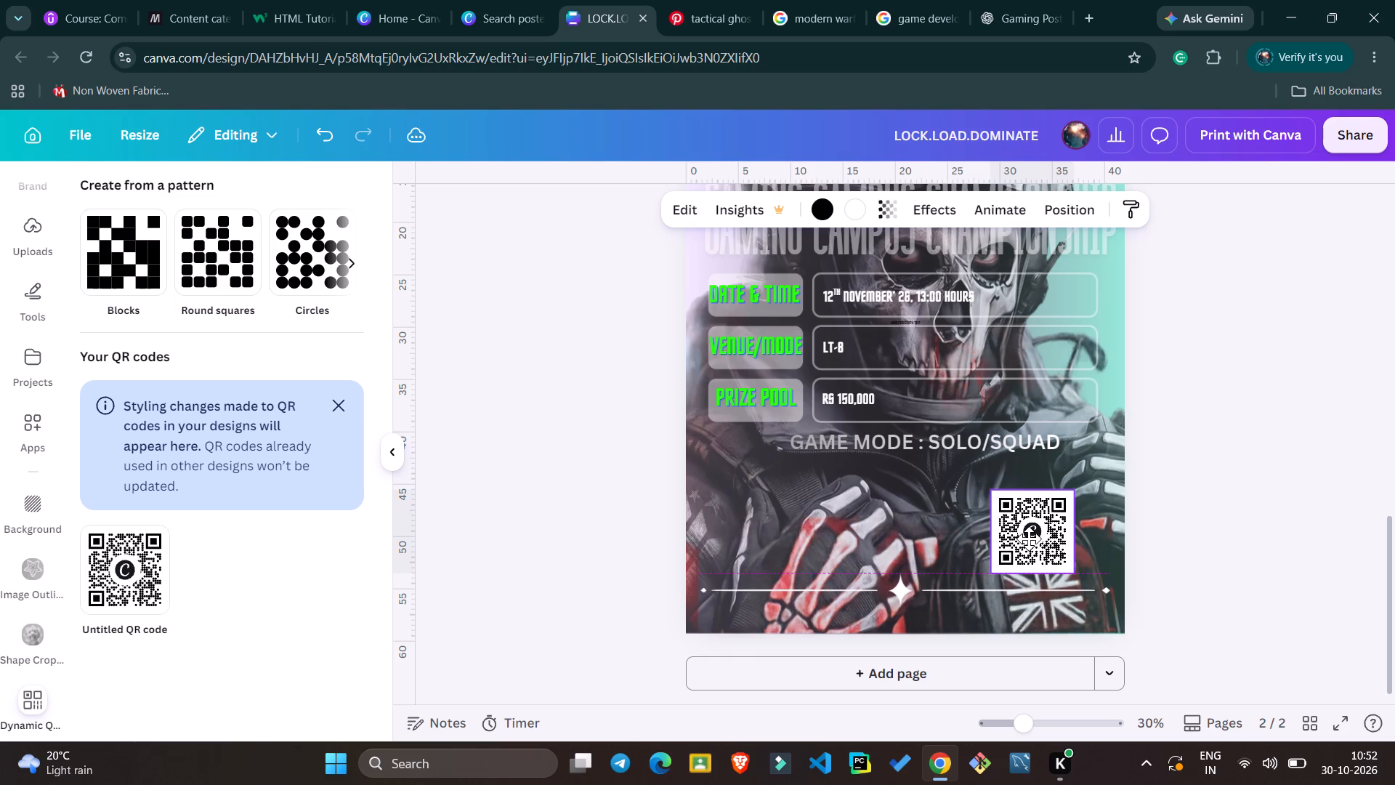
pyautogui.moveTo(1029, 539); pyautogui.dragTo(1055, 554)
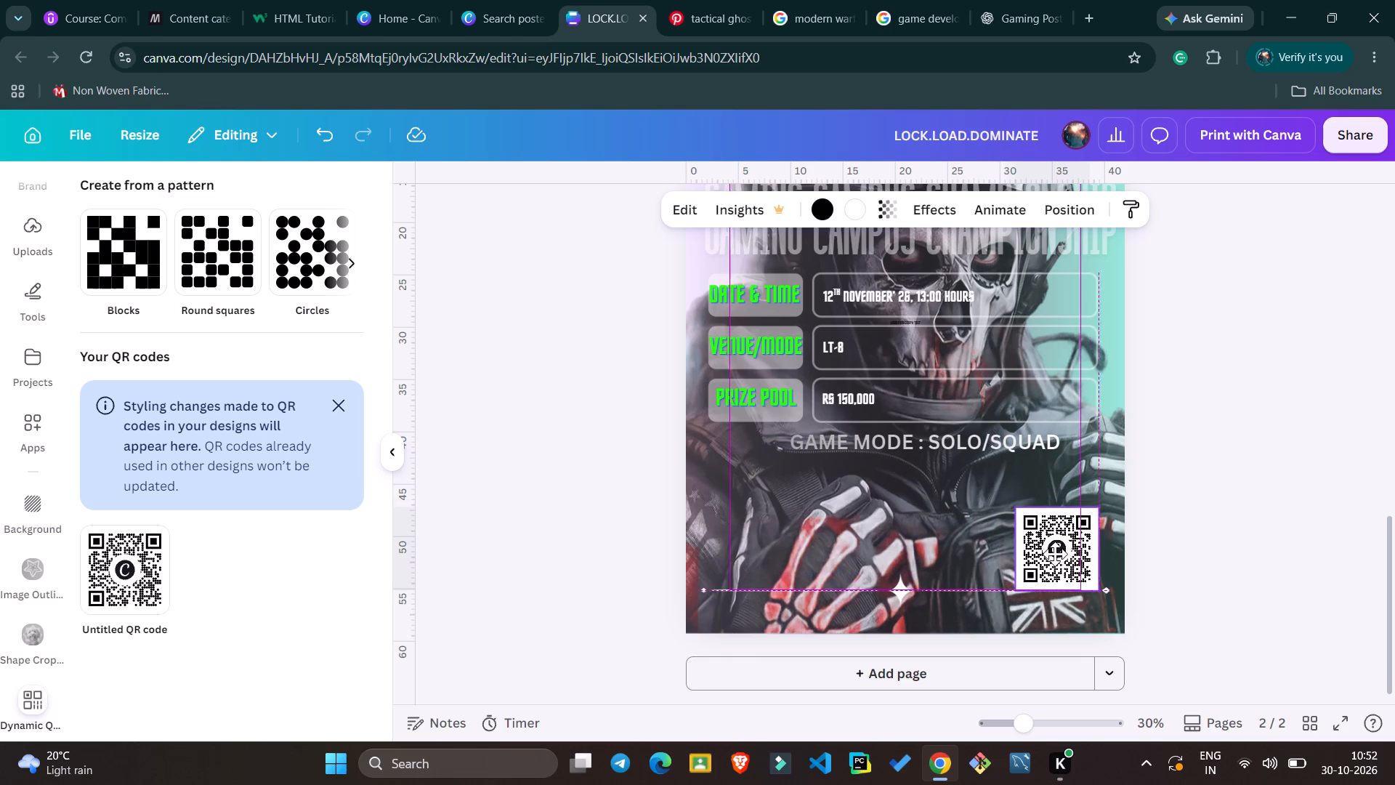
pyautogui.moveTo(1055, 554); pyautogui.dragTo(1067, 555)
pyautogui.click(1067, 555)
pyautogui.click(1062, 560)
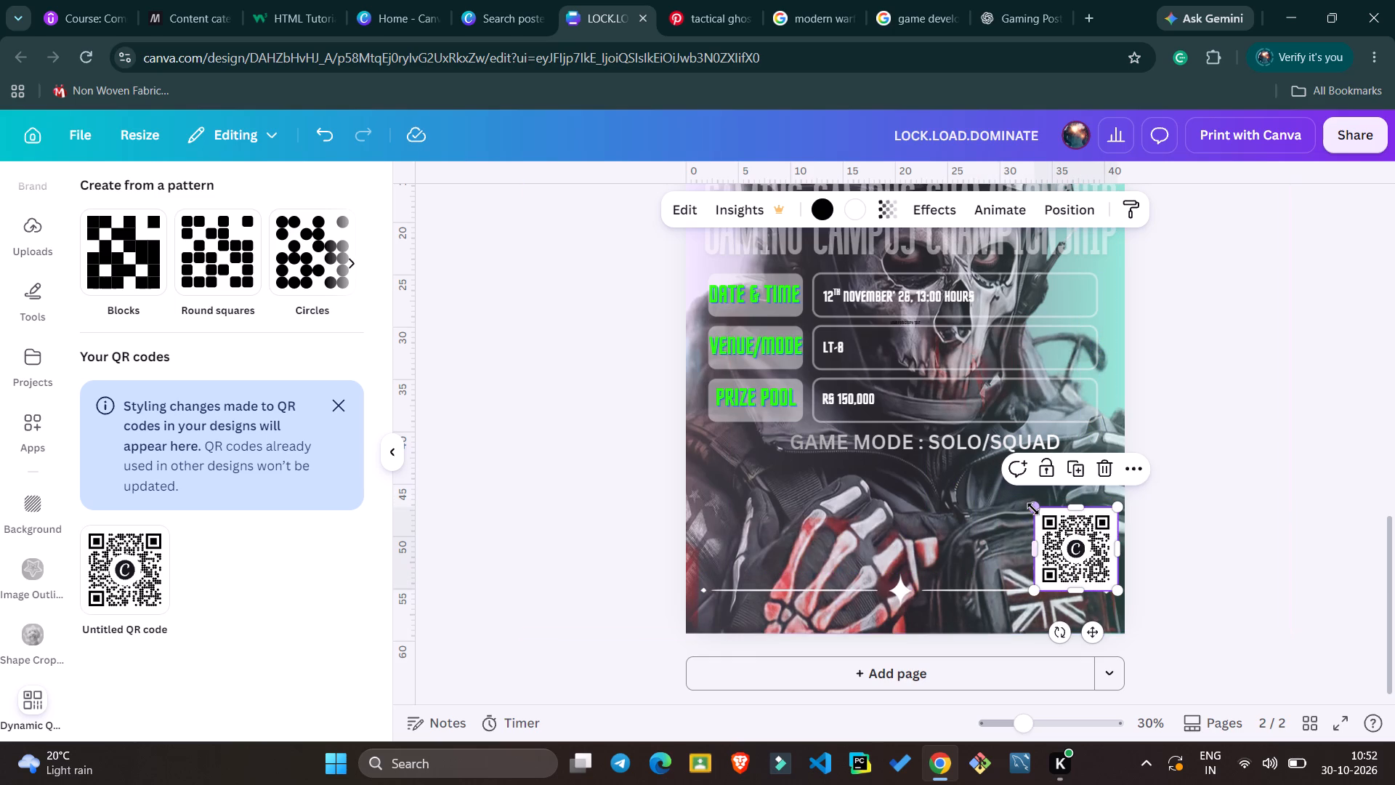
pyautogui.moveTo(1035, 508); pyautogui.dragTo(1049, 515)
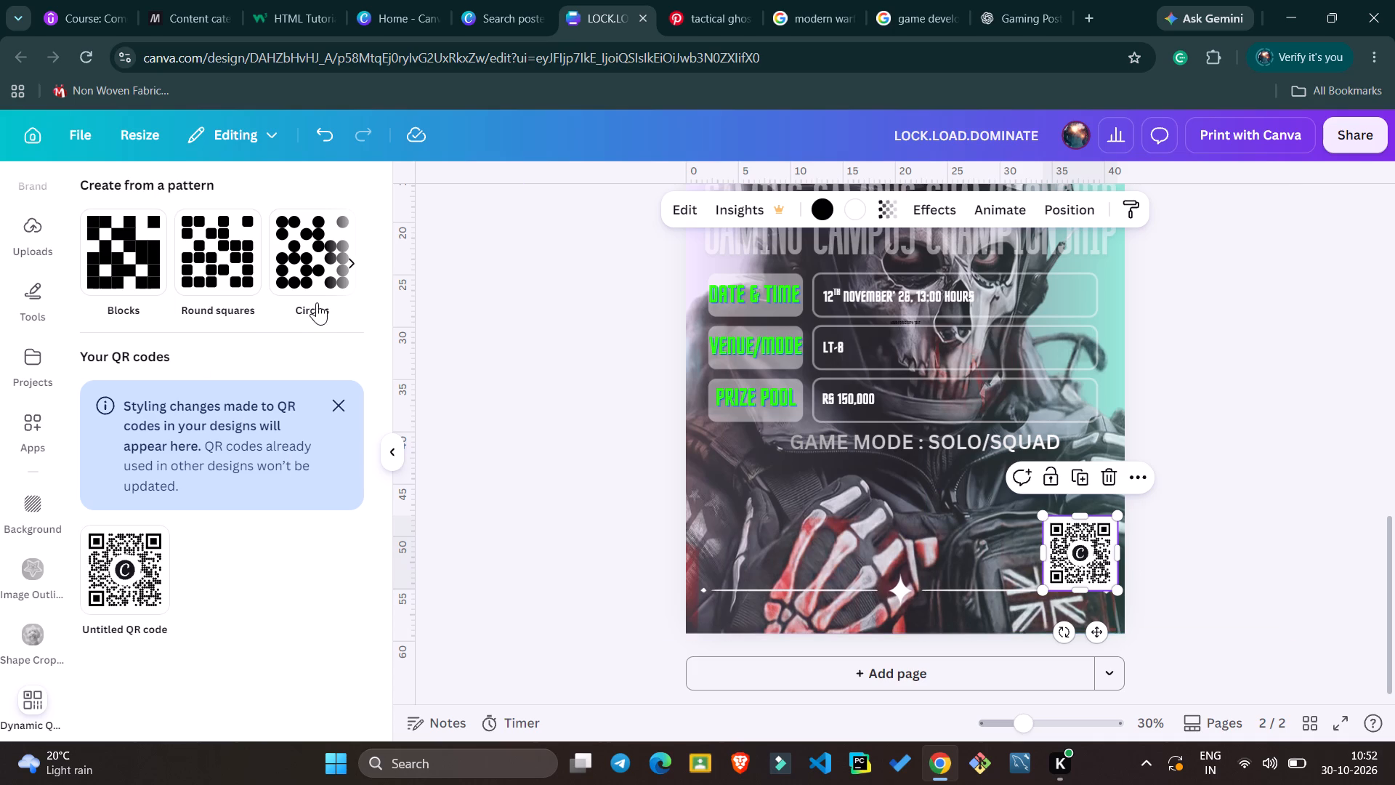
# Add another Circles-pattern QR code, generate it from the copied design web address and name it REGISTER.
pyautogui.click(308, 286)
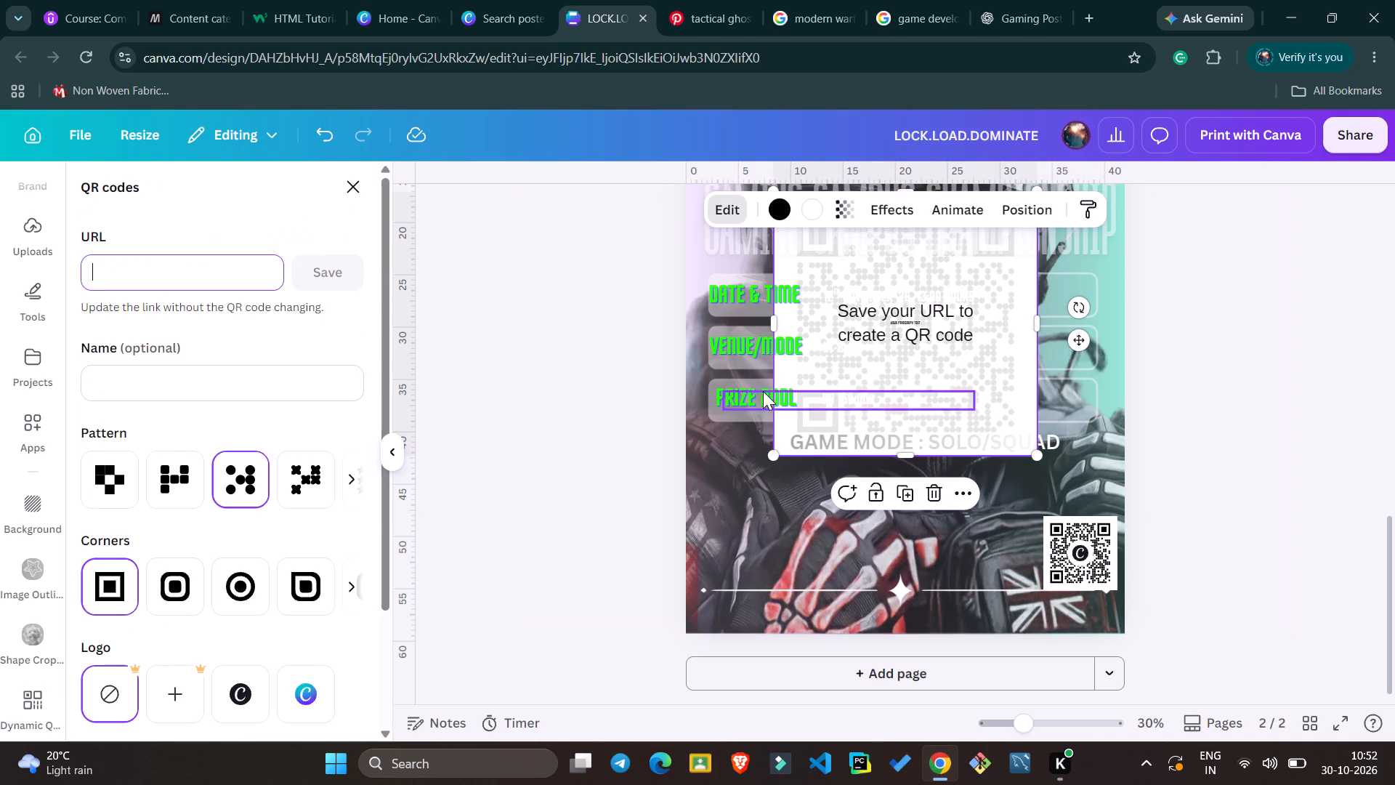
pyautogui.moveTo(837, 384); pyautogui.dragTo(805, 443)
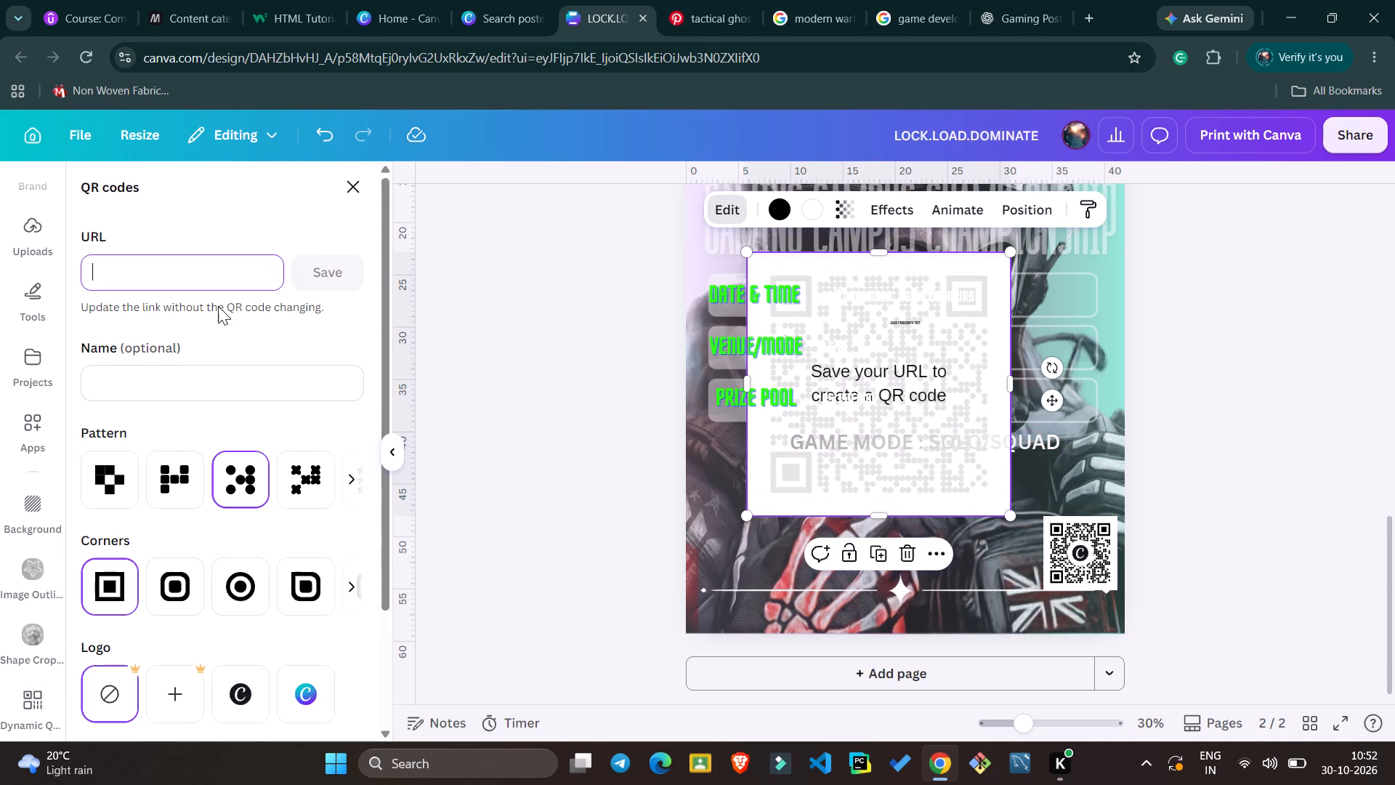
pyautogui.hotkey('ctrl', 'v')
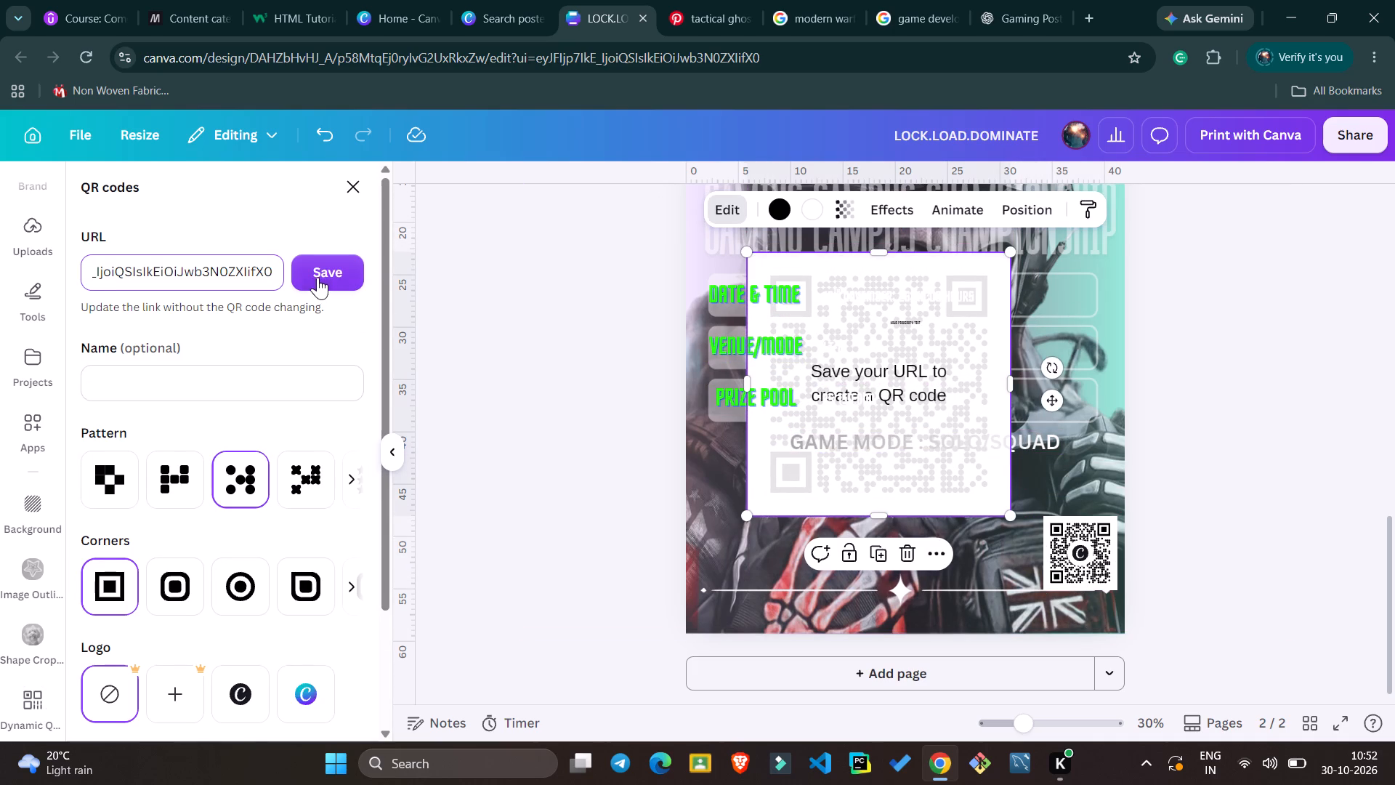
pyautogui.click(323, 275)
pyautogui.click(230, 379)
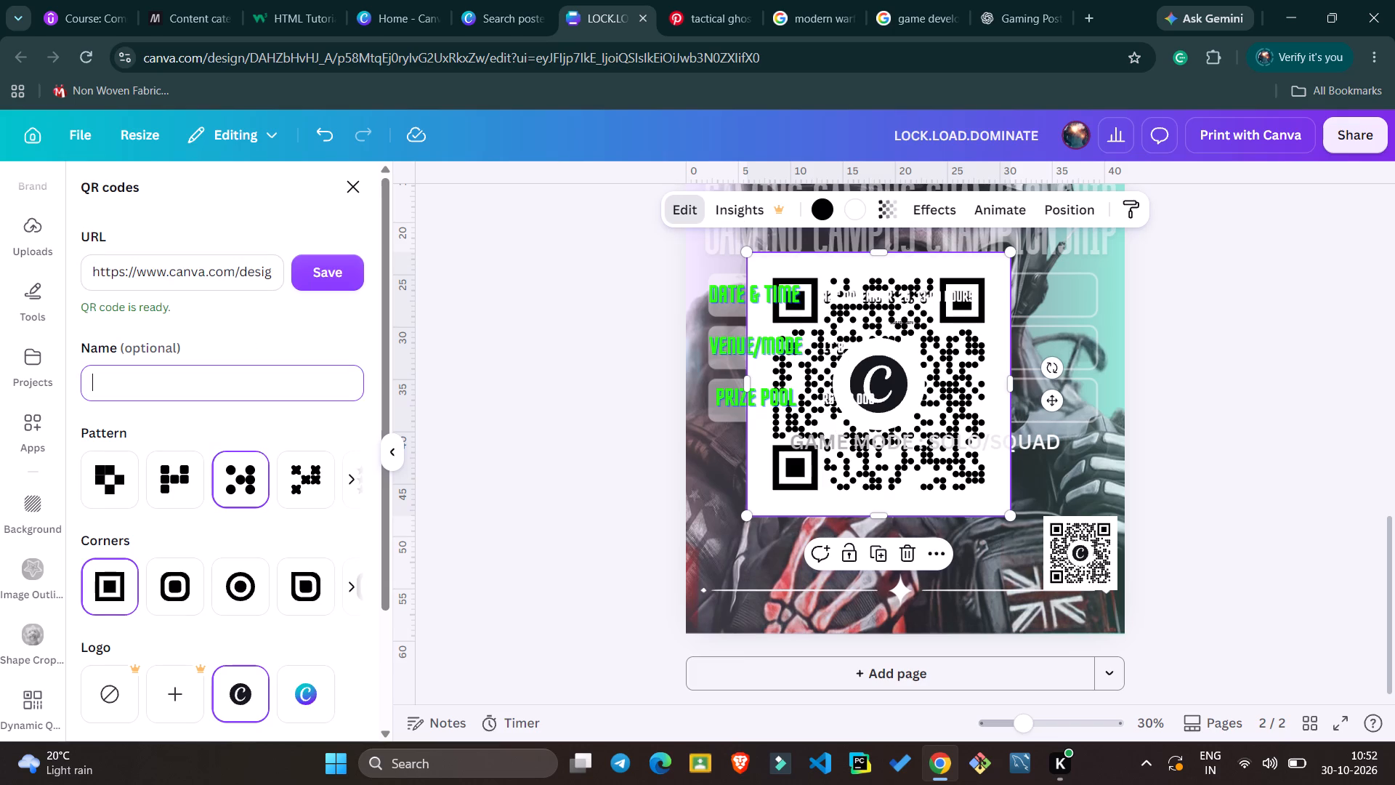
pyautogui.write('REGISTER')
pyautogui.press('Return')
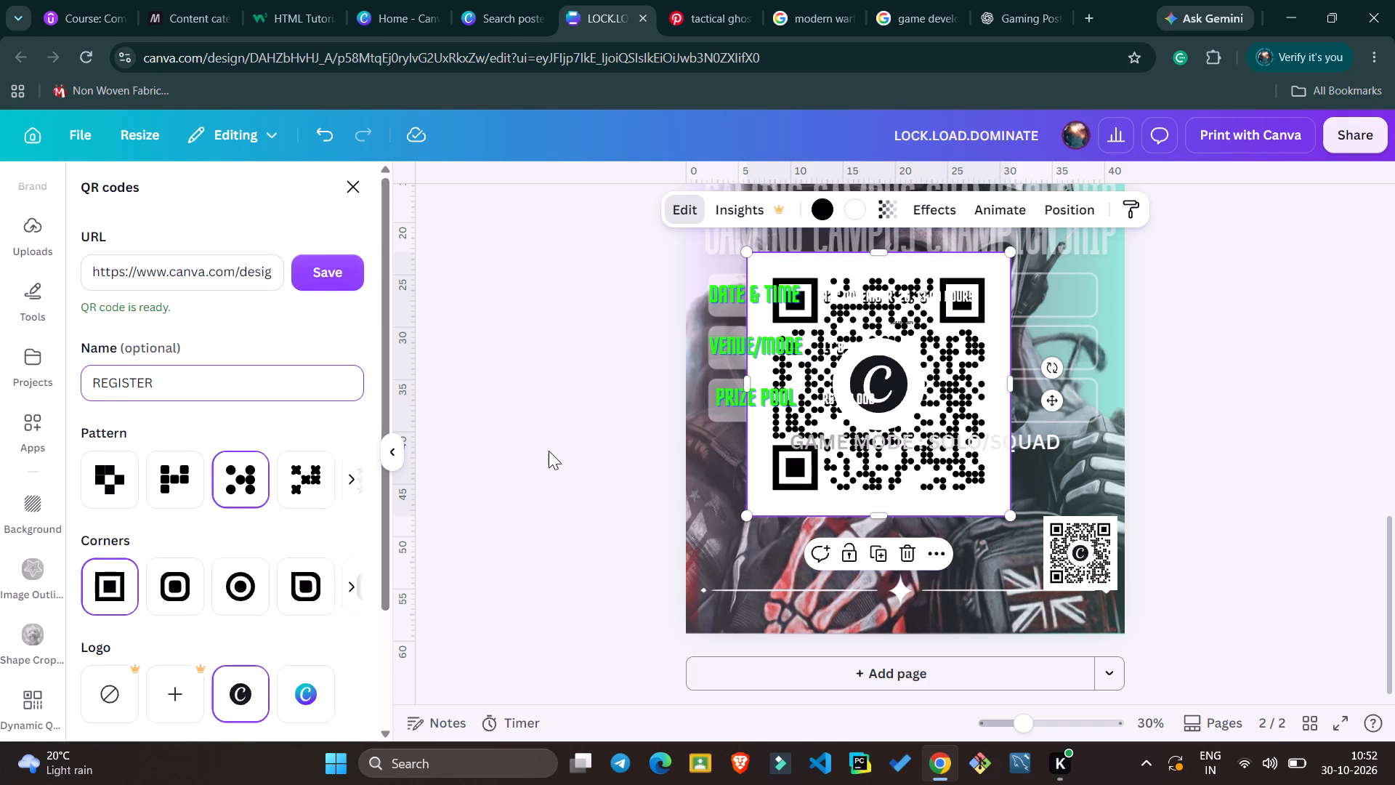
pyautogui.click(549, 451)
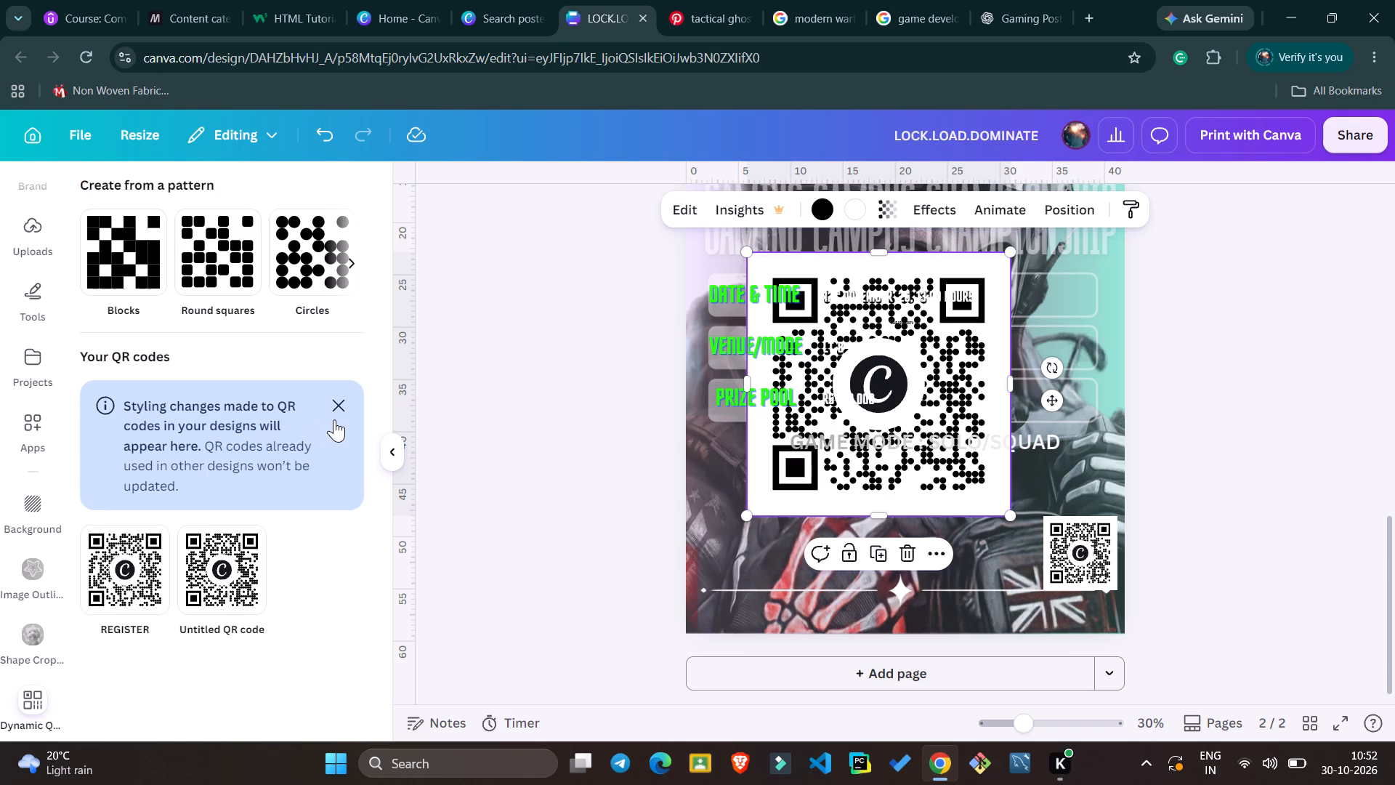
pyautogui.click(343, 413)
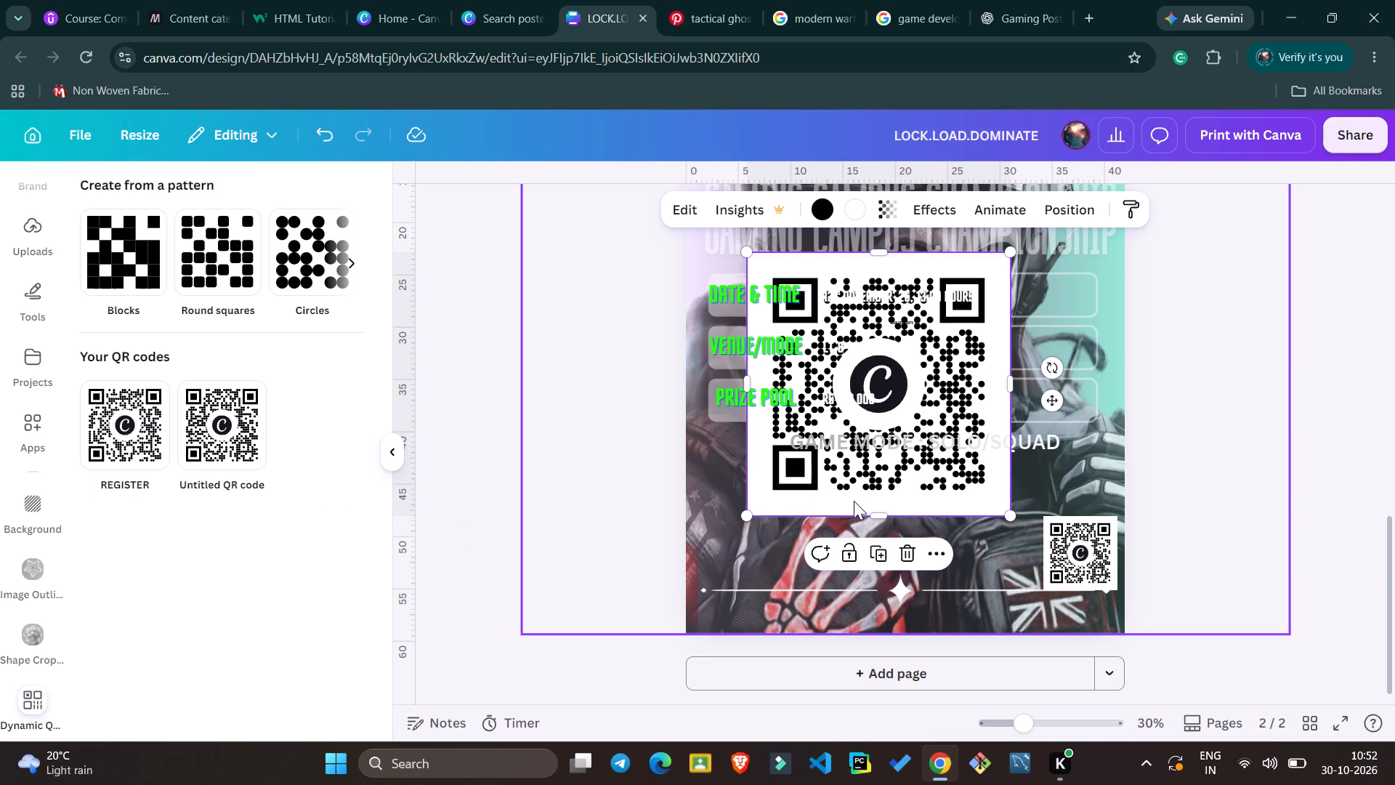
# Scale the REGISTER QR code down to about 8 by 8 and move it to the poster's lower-right corner, over the earlier one.
pyautogui.click(902, 486)
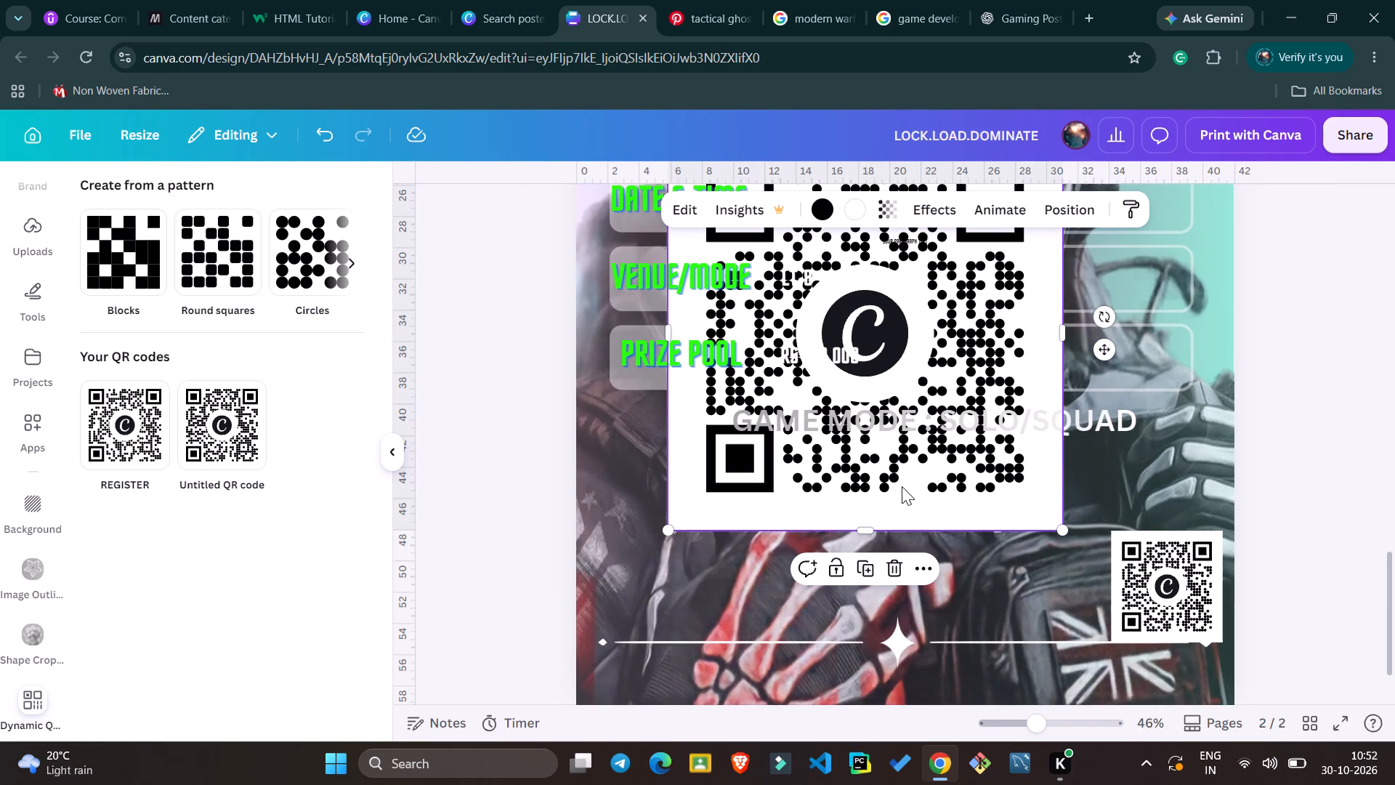
pyautogui.moveTo(948, 475); pyautogui.dragTo(1081, 578)
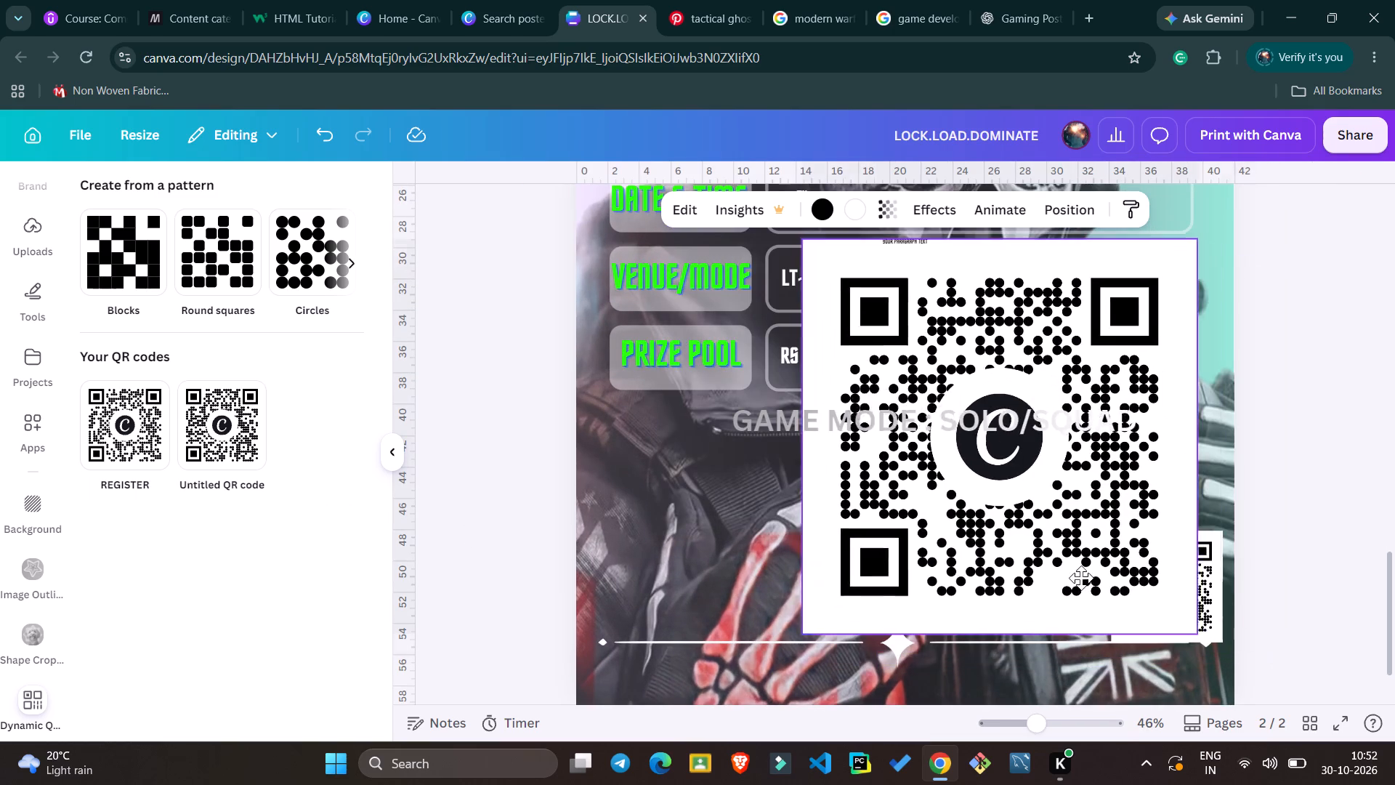
pyautogui.moveTo(1081, 578); pyautogui.dragTo(1069, 578)
pyautogui.moveTo(790, 243); pyautogui.dragTo(969, 435)
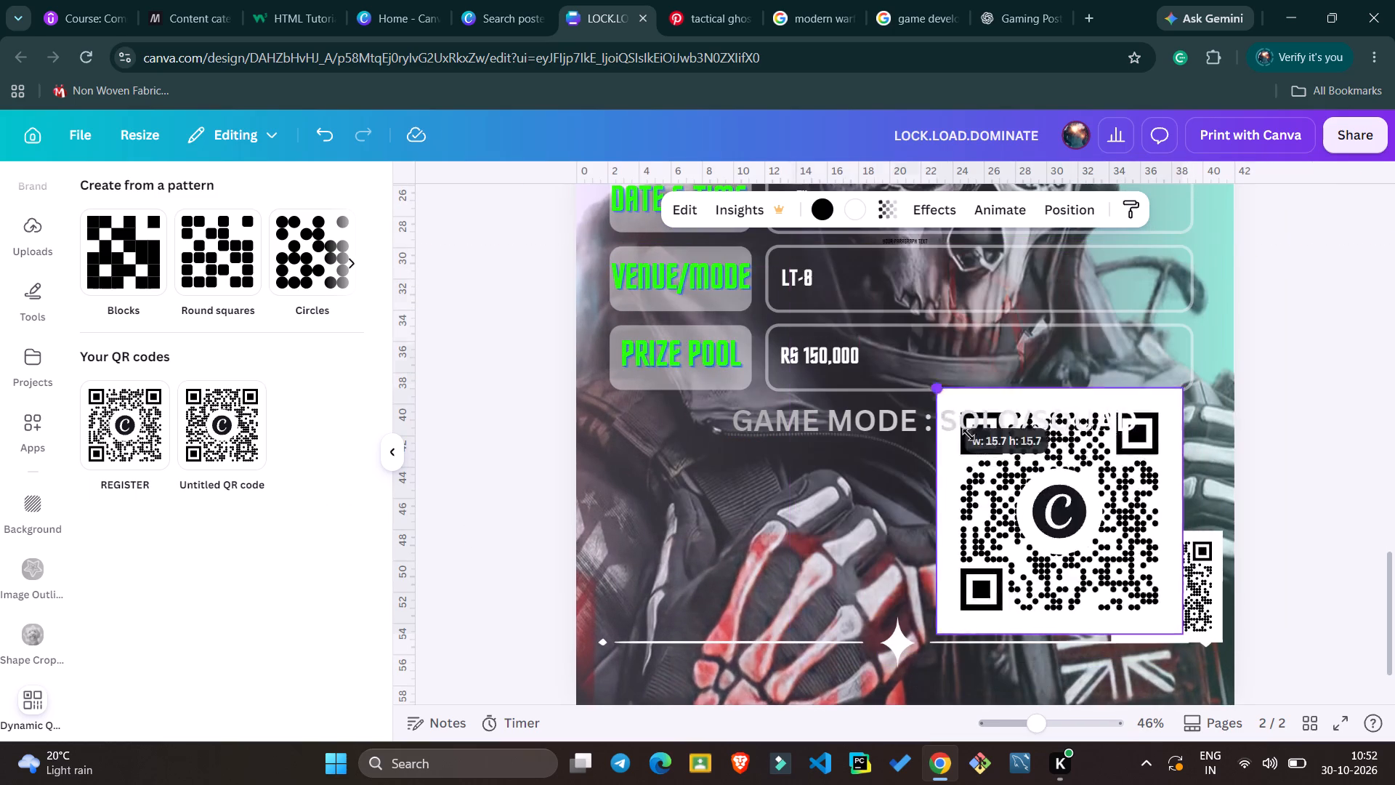
pyautogui.moveTo(969, 435); pyautogui.dragTo(1059, 522)
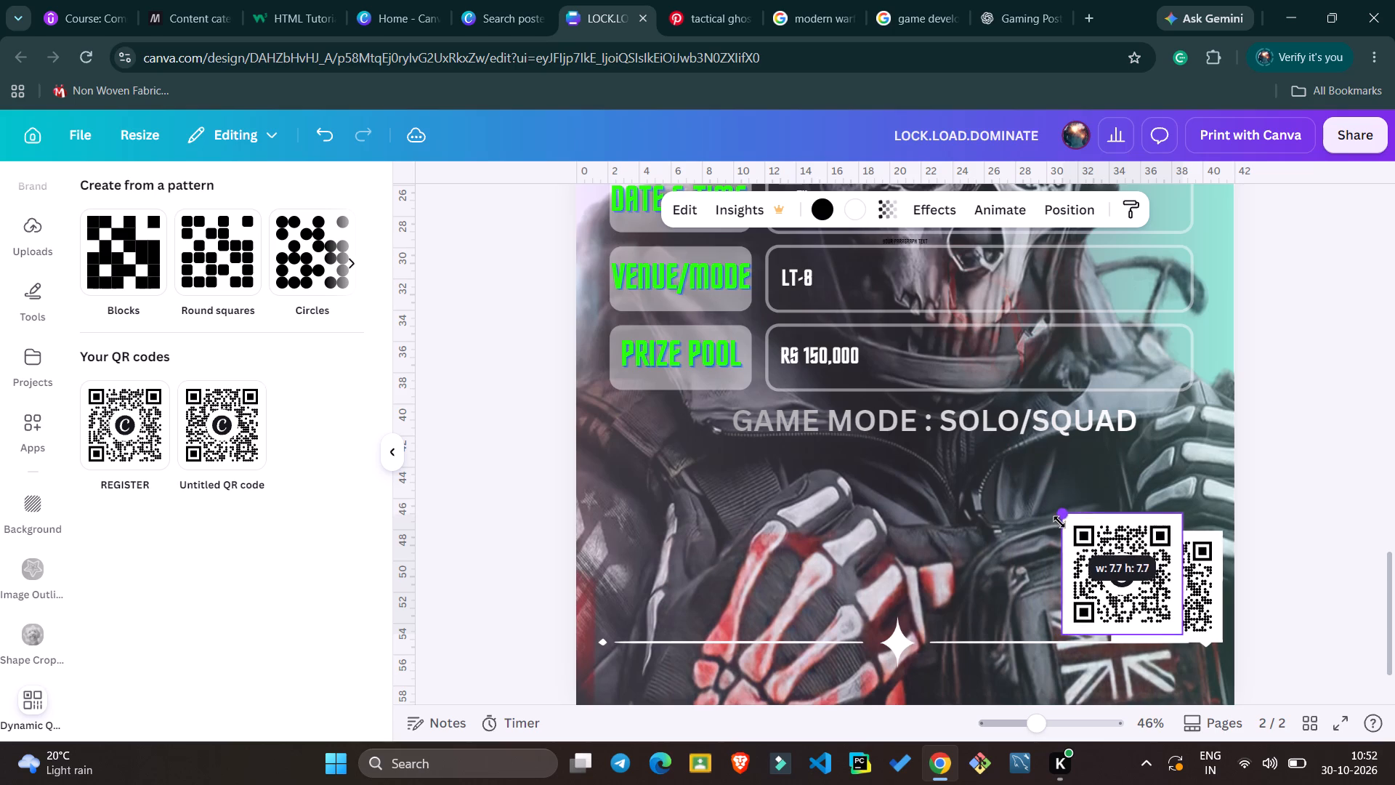
pyautogui.moveTo(1059, 522); pyautogui.dragTo(1055, 520)
pyautogui.moveTo(1101, 554); pyautogui.dragTo(1122, 586)
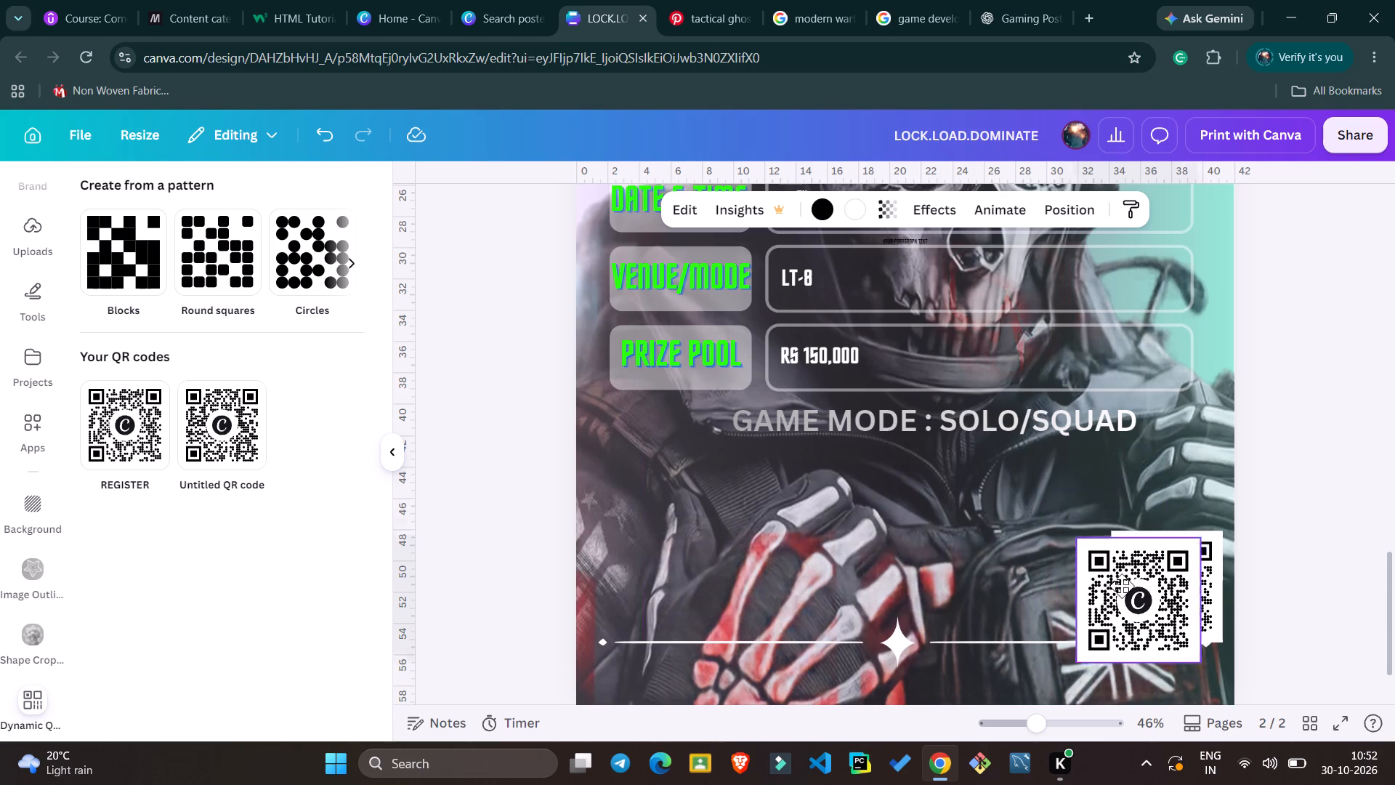
pyautogui.moveTo(1122, 586); pyautogui.dragTo(1142, 575)
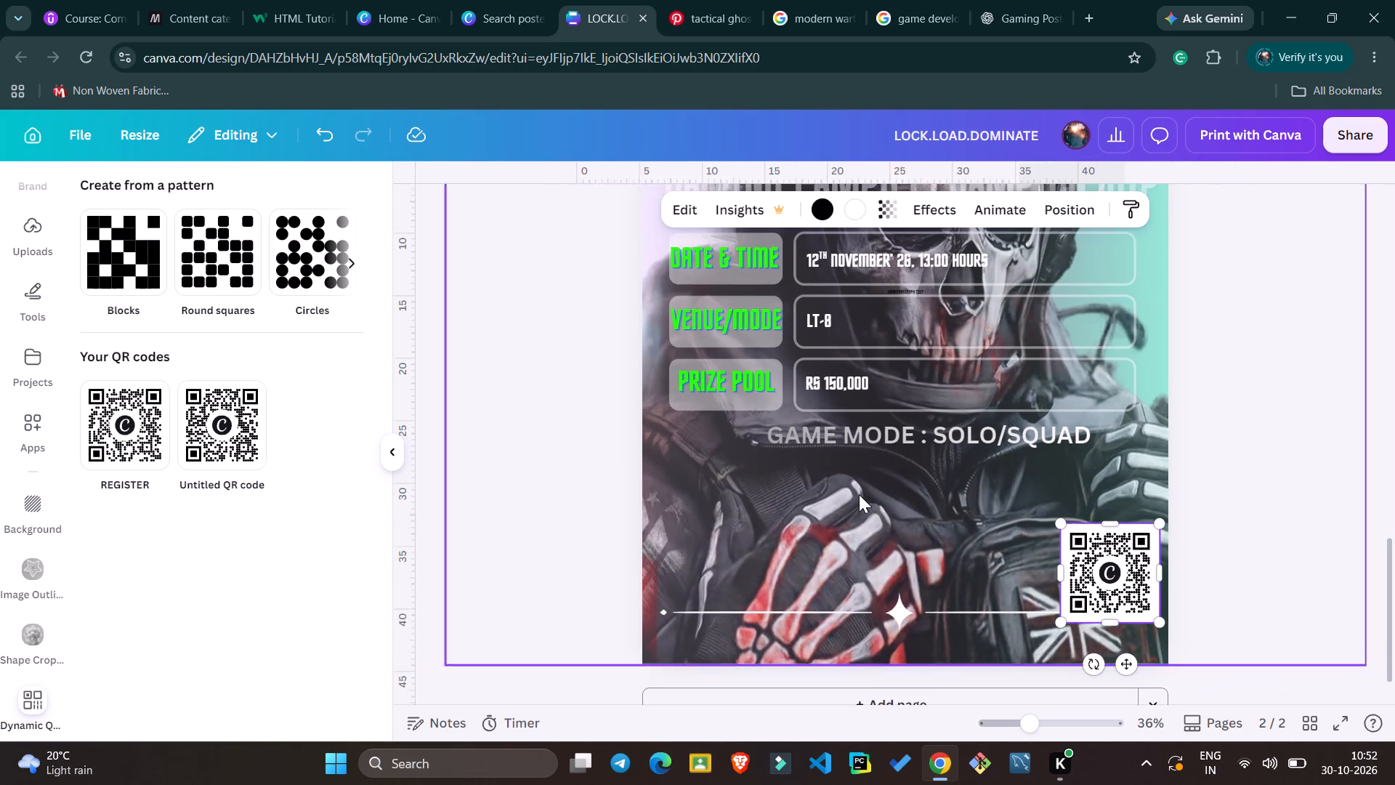
pyautogui.click(573, 438)
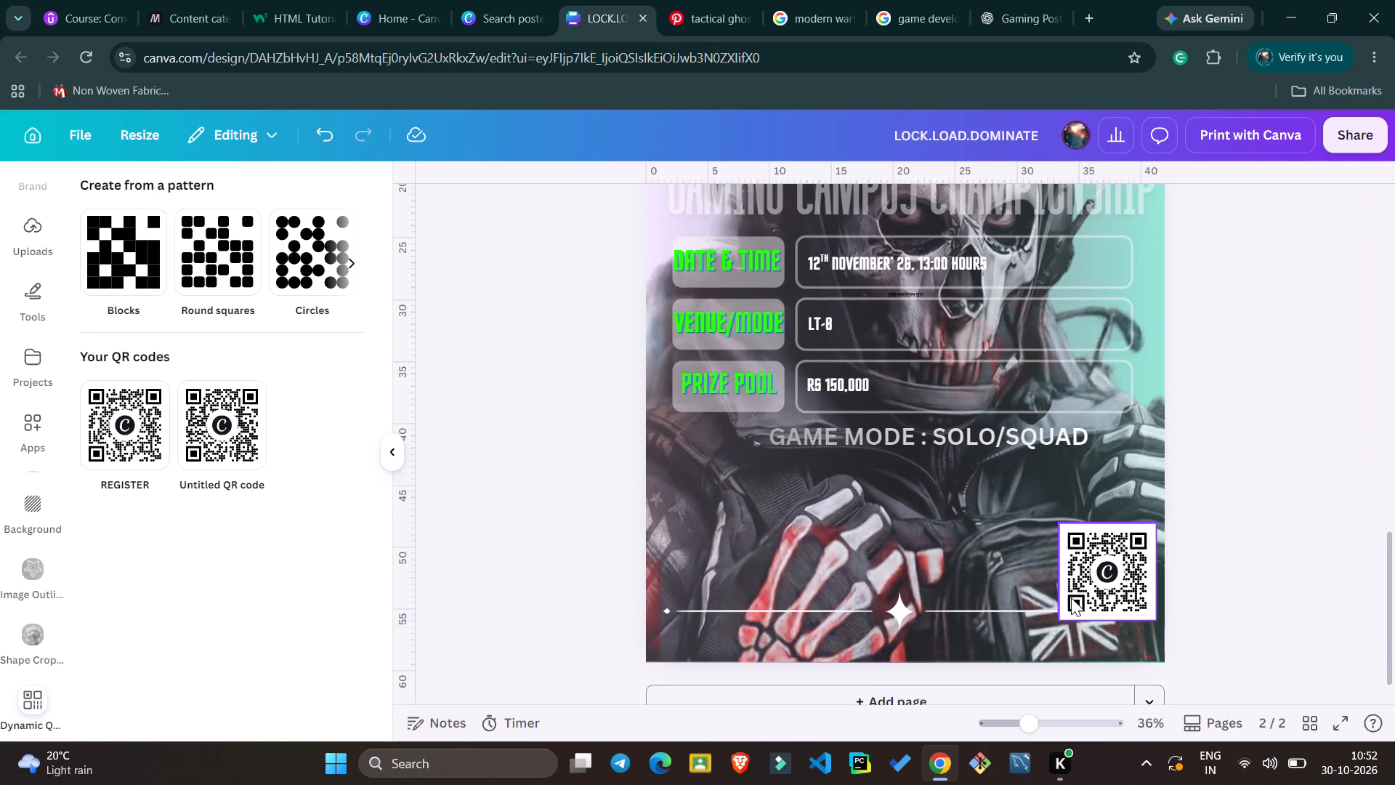
# Move the REGISTER QR code aside and delete the earlier, smaller QR code beneath it.
pyautogui.click(1071, 597)
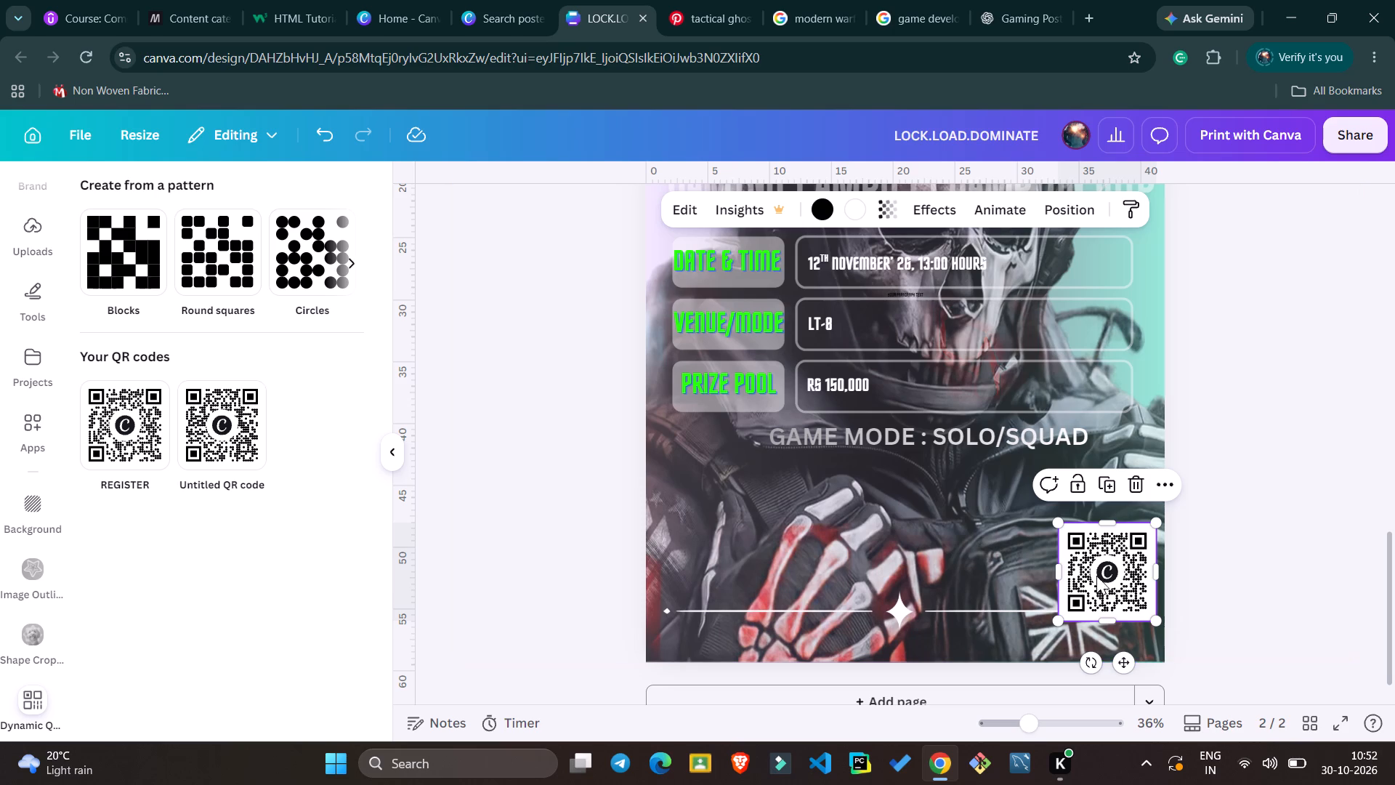
pyautogui.moveTo(1099, 576); pyautogui.dragTo(1040, 543)
pyautogui.click(1128, 595)
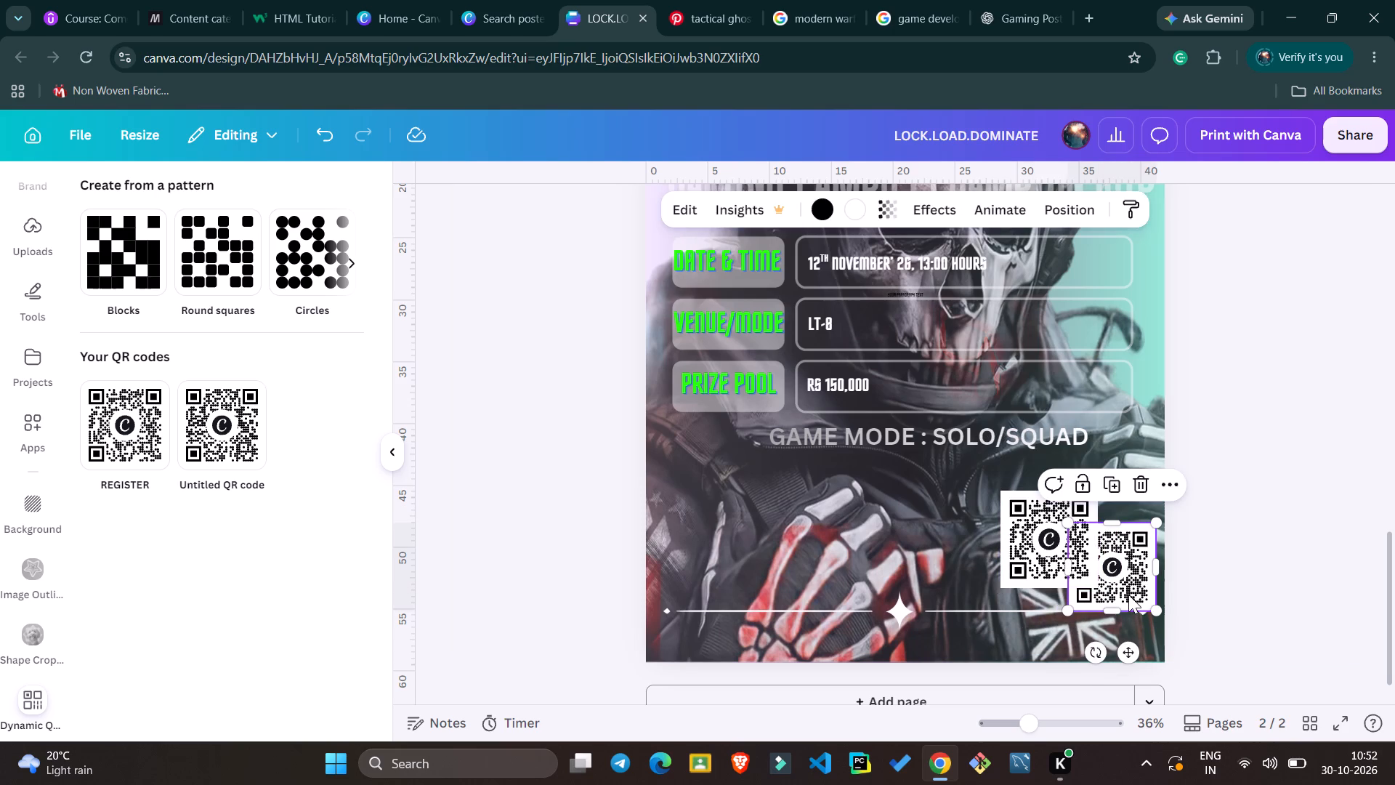
pyautogui.press('Delete')
# Resize the remaining QR code to about 7 by 7 and position it just above the divider line's right end, slightly inside the poster's edge.
pyautogui.moveTo(1065, 567); pyautogui.dragTo(1133, 585)
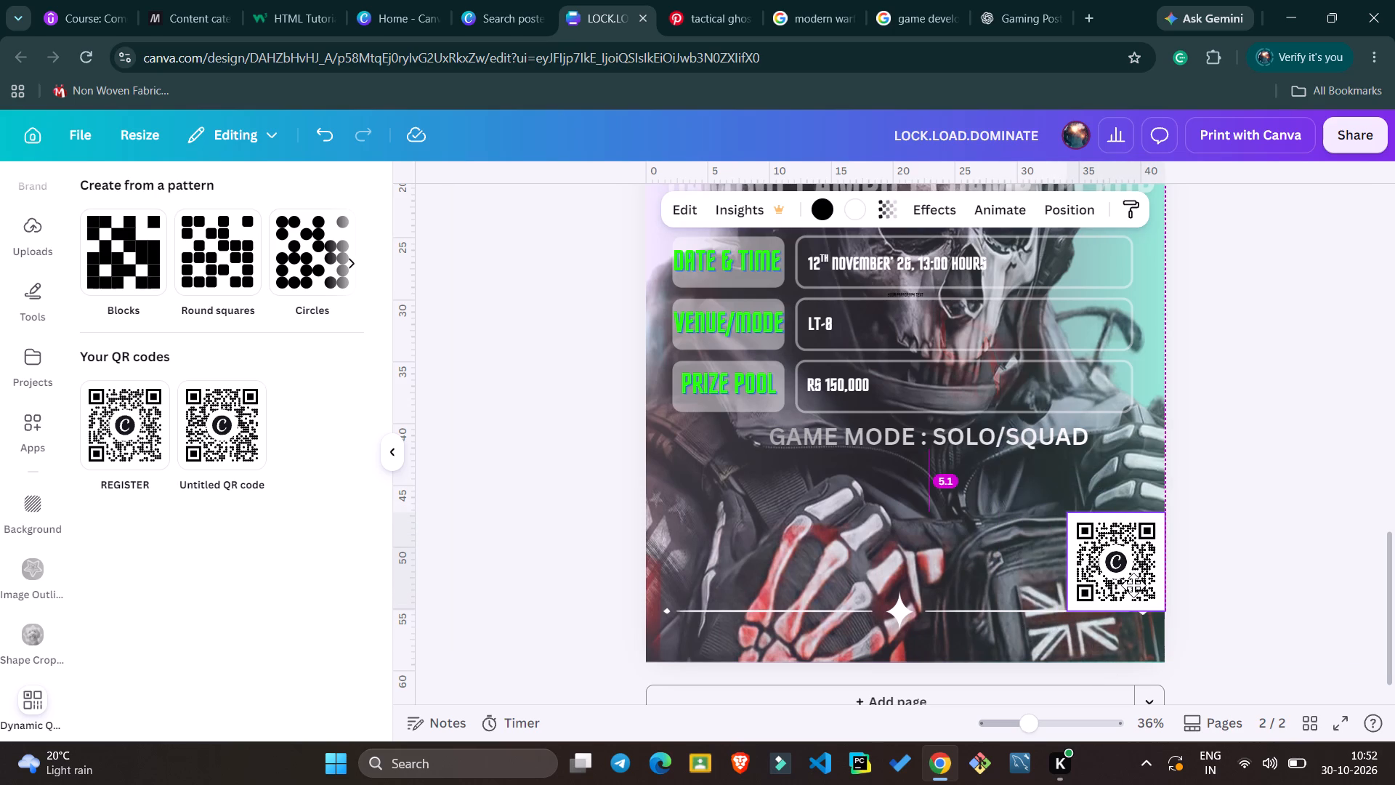
pyautogui.moveTo(1133, 585); pyautogui.dragTo(1133, 584)
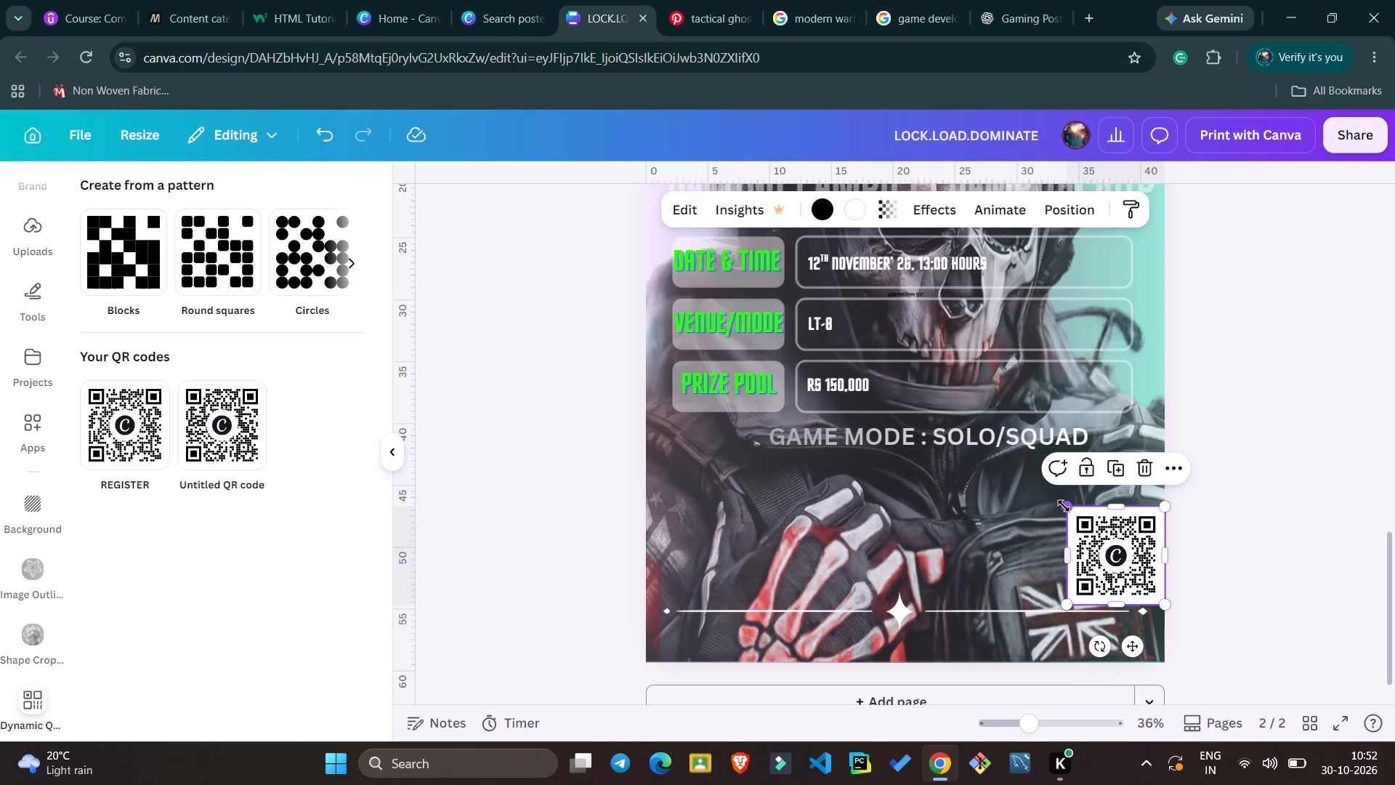
pyautogui.moveTo(1064, 506); pyautogui.dragTo(1084, 523)
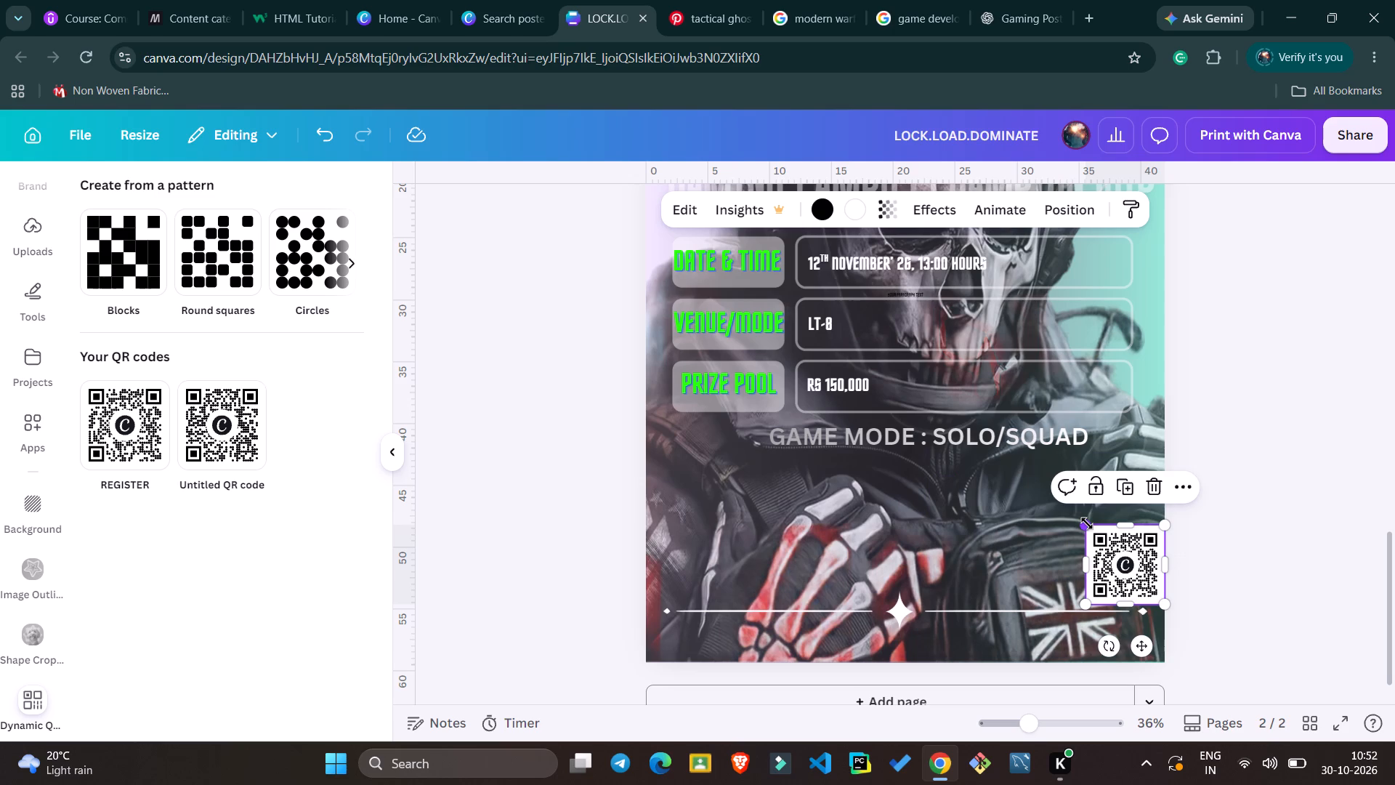
pyautogui.click(1087, 523)
pyautogui.click(1081, 518)
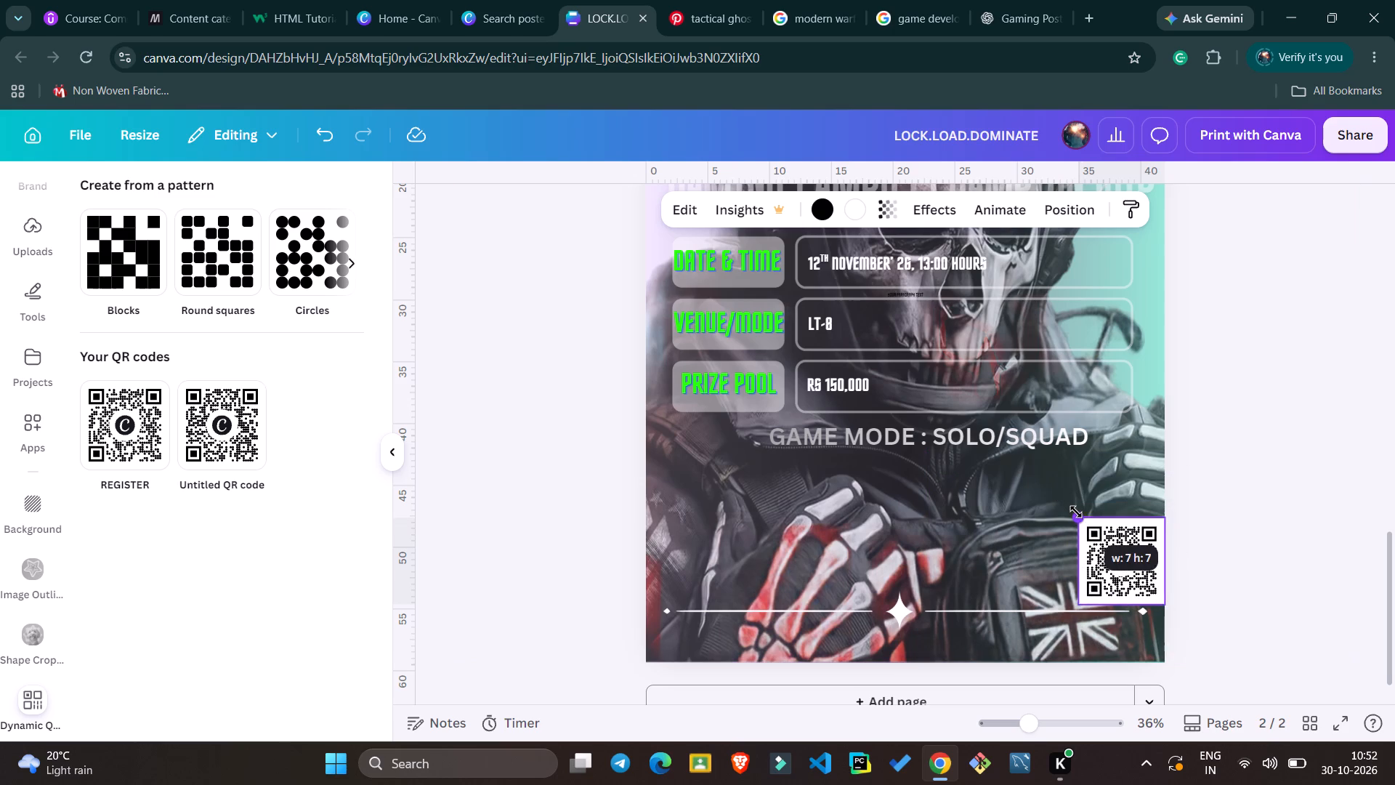
pyautogui.moveTo(1112, 552); pyautogui.dragTo(1091, 553)
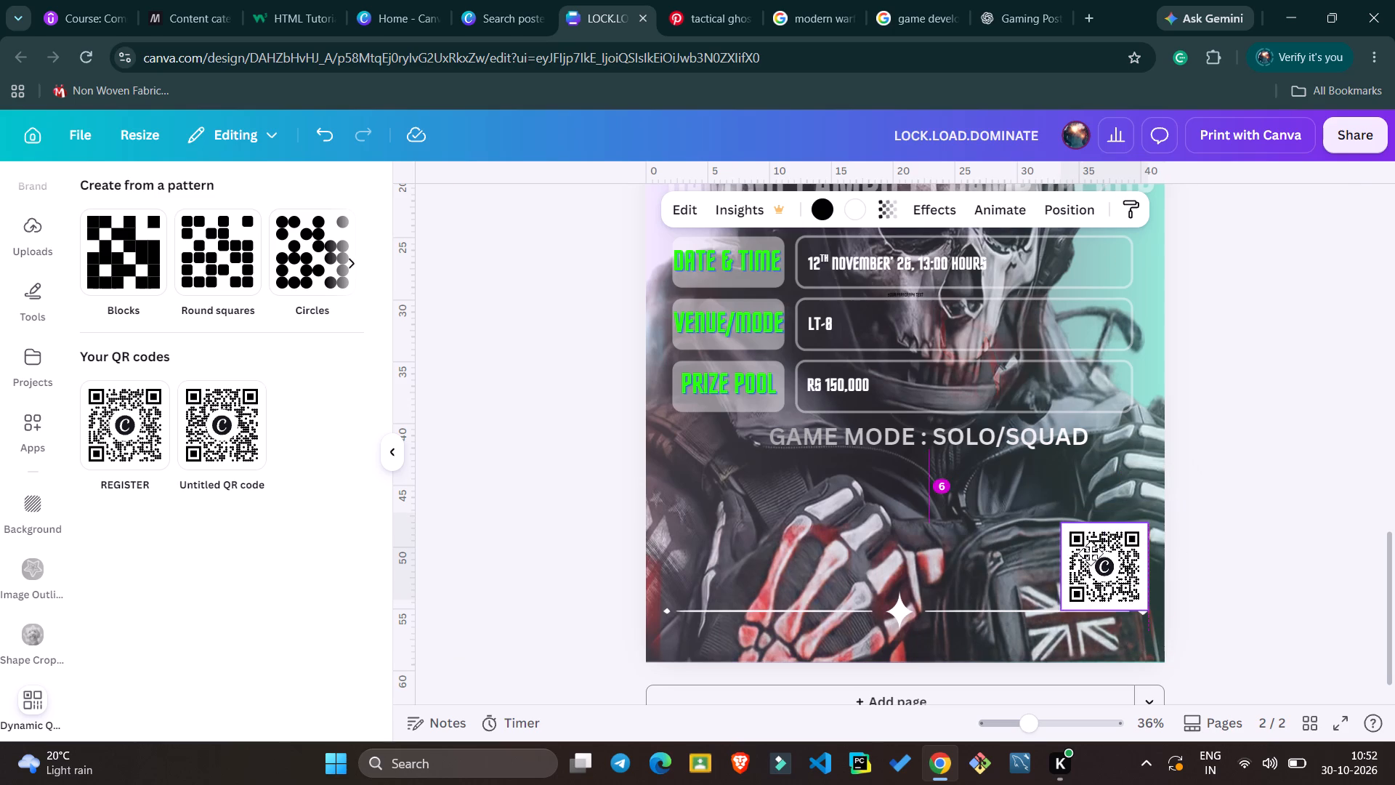
pyautogui.moveTo(1091, 553); pyautogui.dragTo(1090, 552)
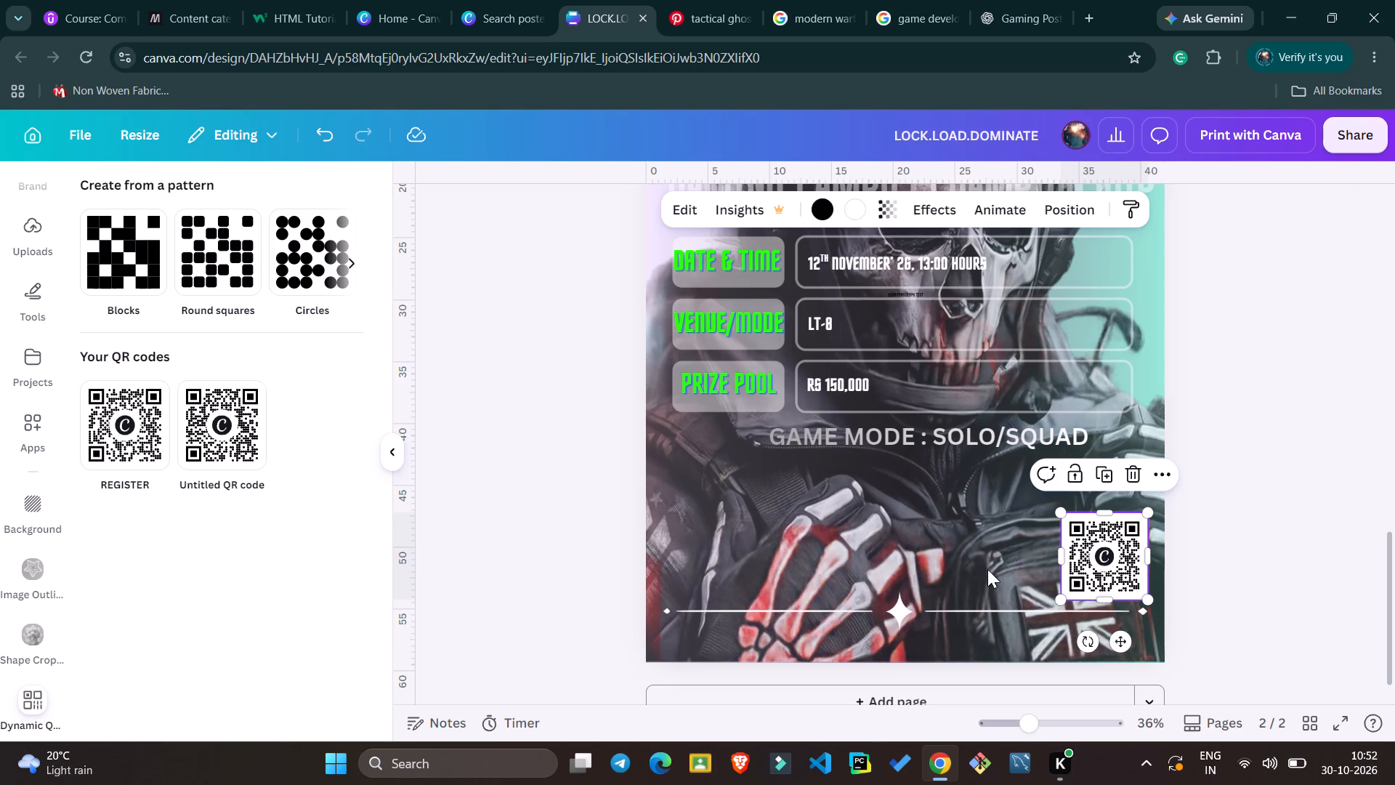
pyautogui.click(571, 470)
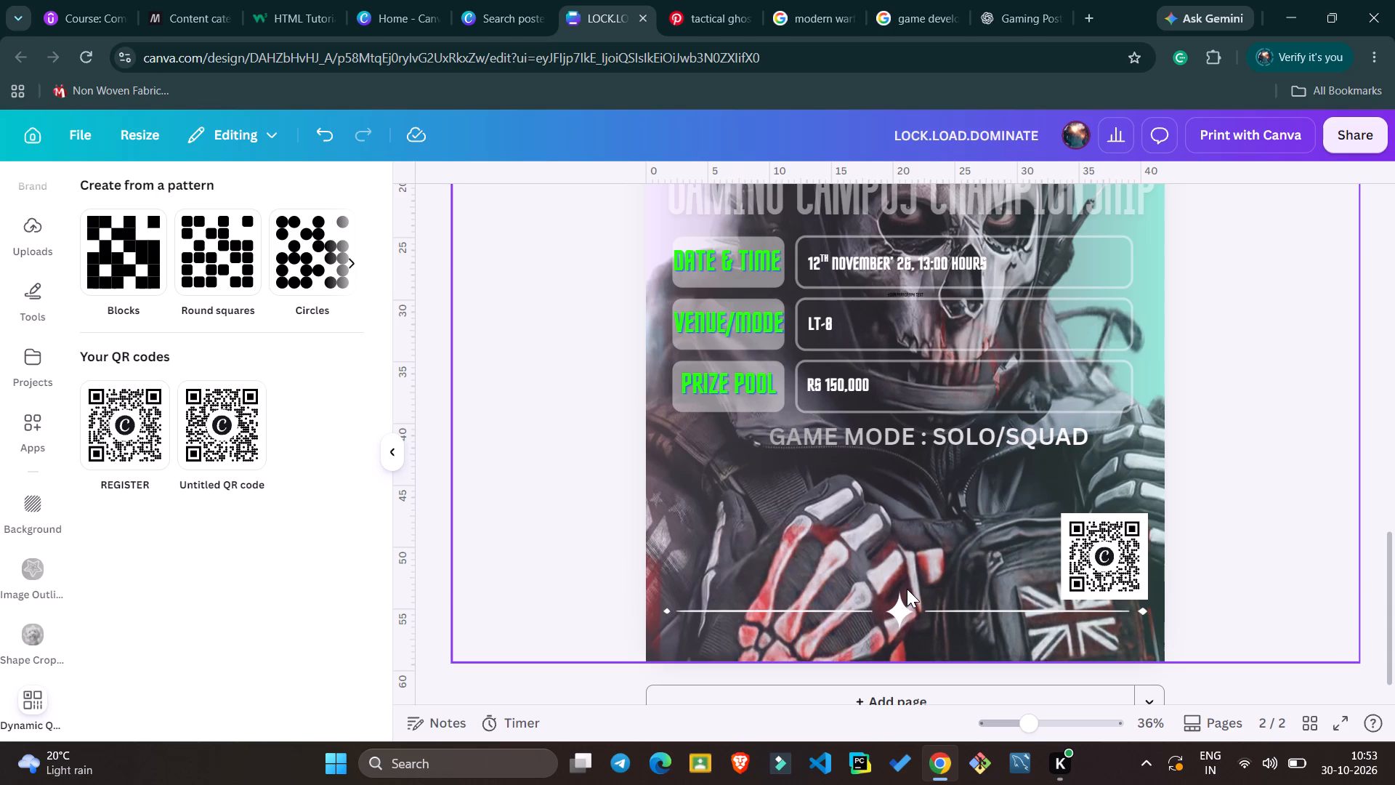
# Search the graphic elements for REGISTER HERE, replacing the earlier TABLE search.
pyautogui.scroll(2, 41, 350)
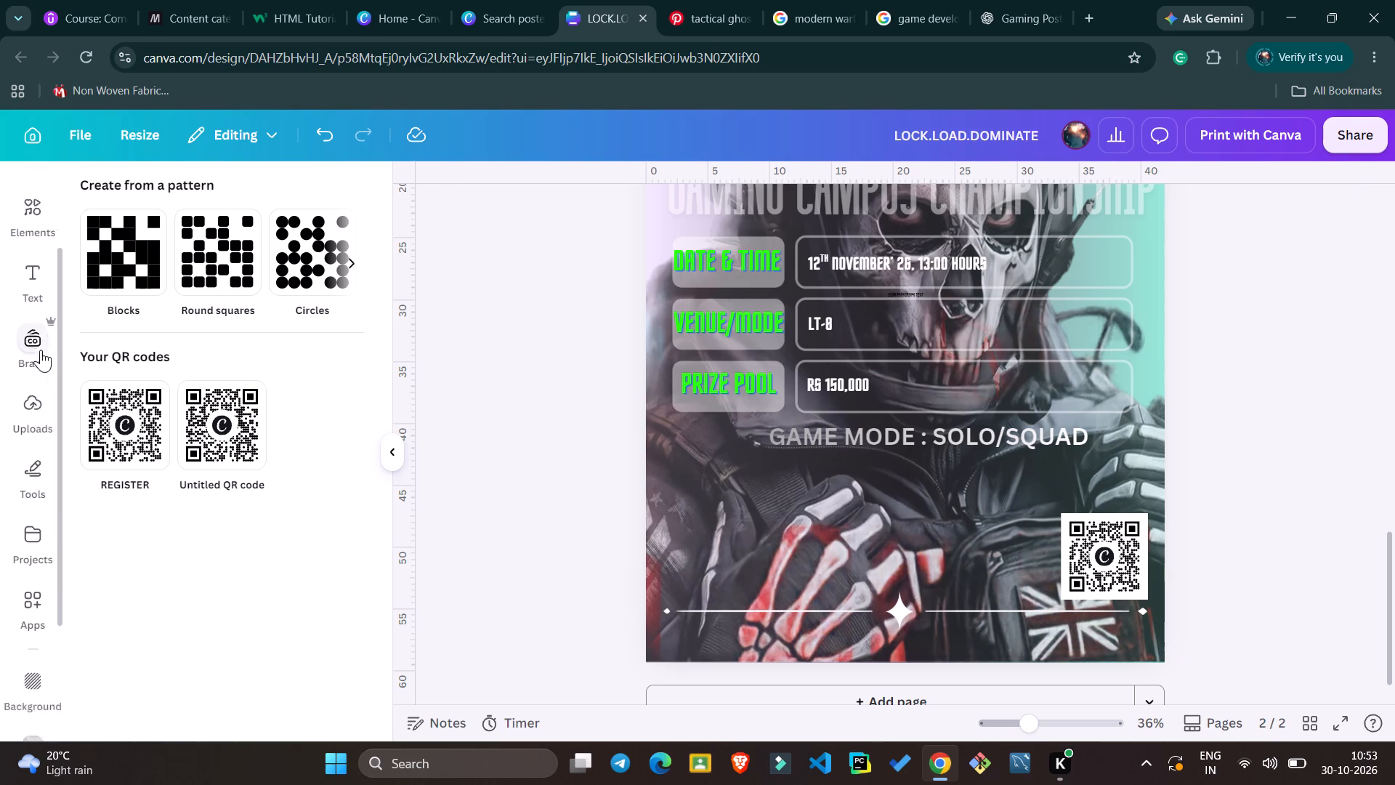
pyautogui.scroll(1, 41, 350)
pyautogui.click(39, 342)
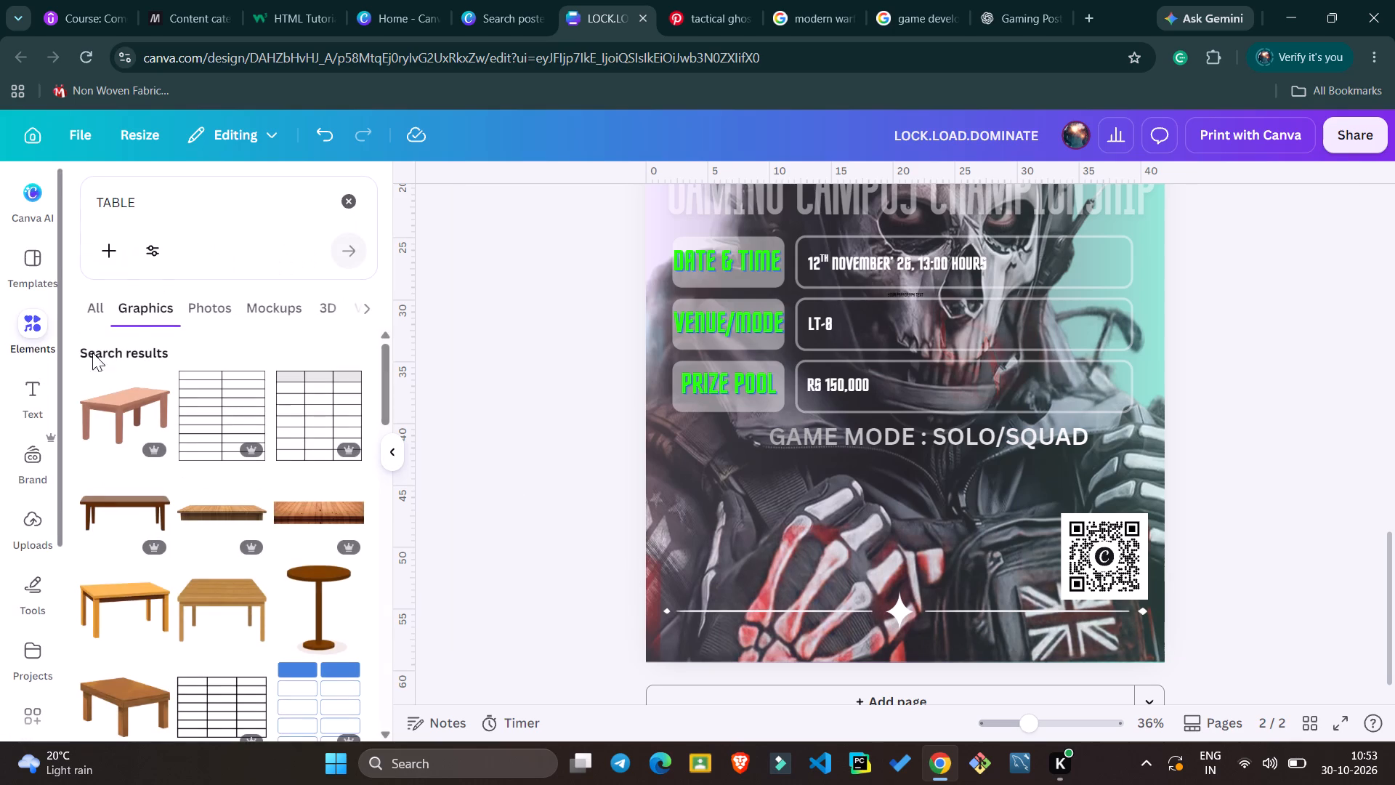
pyautogui.click(169, 217)
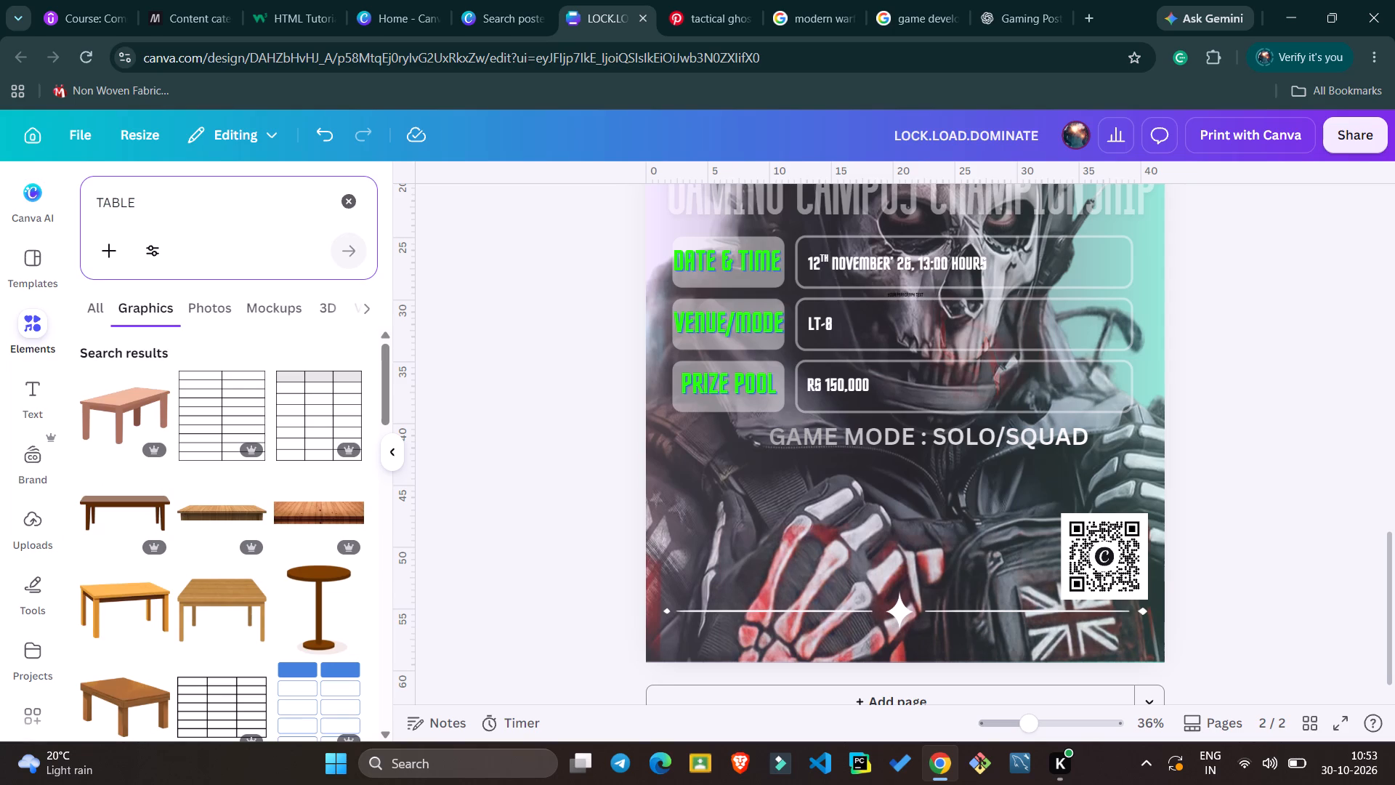
pyautogui.click(188, 201)
pyautogui.press('Delete')
pyautogui.press('Delete')
pyautogui.press('Delete')
pyautogui.press('BackSpace')
pyautogui.press('BackSpace')
pyautogui.press('BackSpace')
pyautogui.press('BackSpace')
pyautogui.press('BackSpace')
pyautogui.press('BackSpace')
pyautogui.press('BackSpace')
pyautogui.press('BackSpace')
pyautogui.press('BackSpace')
pyautogui.press('BackSpace')
pyautogui.press('BackSpace')
pyautogui.press('BackSpace')
pyautogui.press('BackSpace')
pyautogui.press('BackSpace')
pyautogui.press('BackSpace')
pyautogui.press('BackSpace')
pyautogui.press('BackSpace')
pyautogui.press('BackSpace')
pyautogui.press('BackSpace')
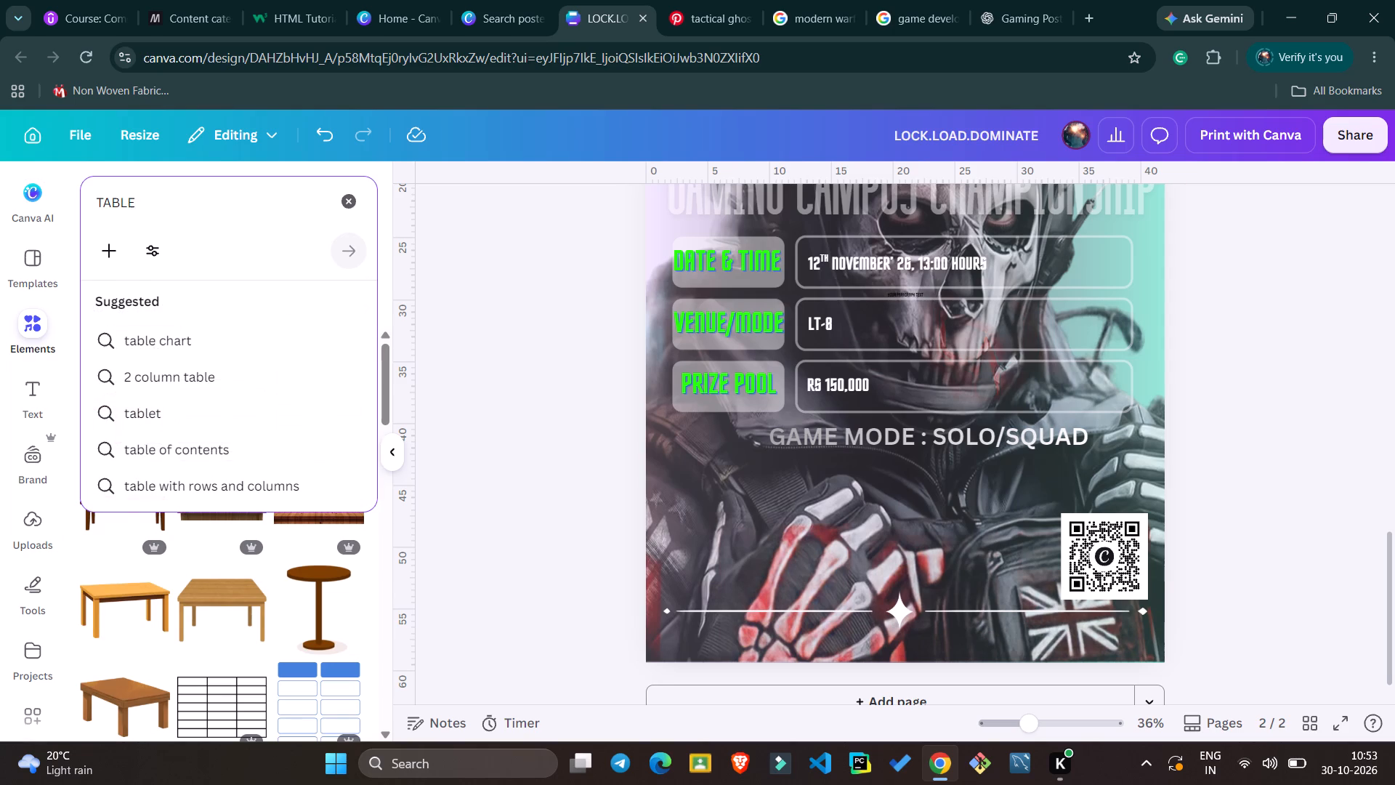
pyautogui.write('REGISTER HERE')
pyautogui.press('Return')
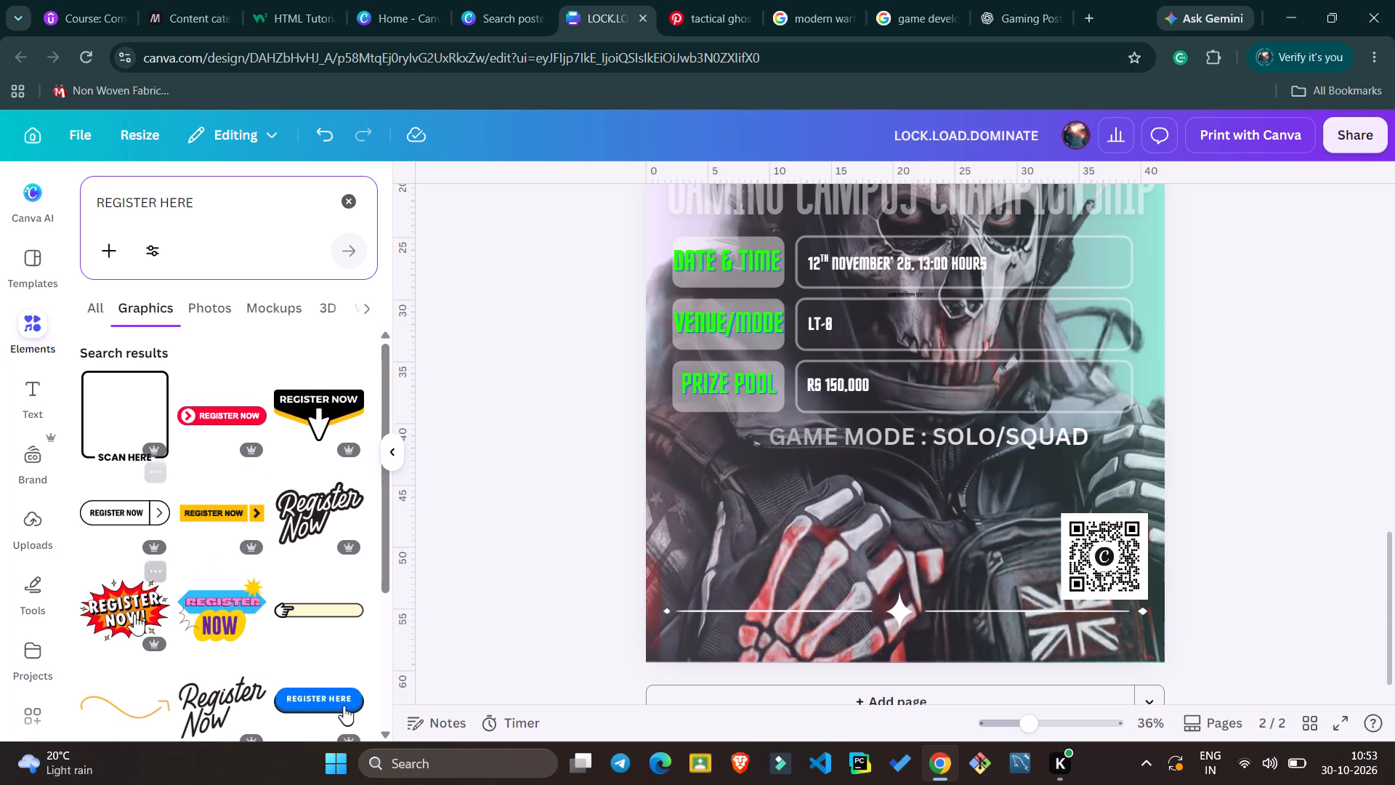
# Browse the register graphics and add the black-and-yellow REGISTER NOW badge with a white downward arrow to the poster.
pyautogui.scroll(-2, 190, 603)
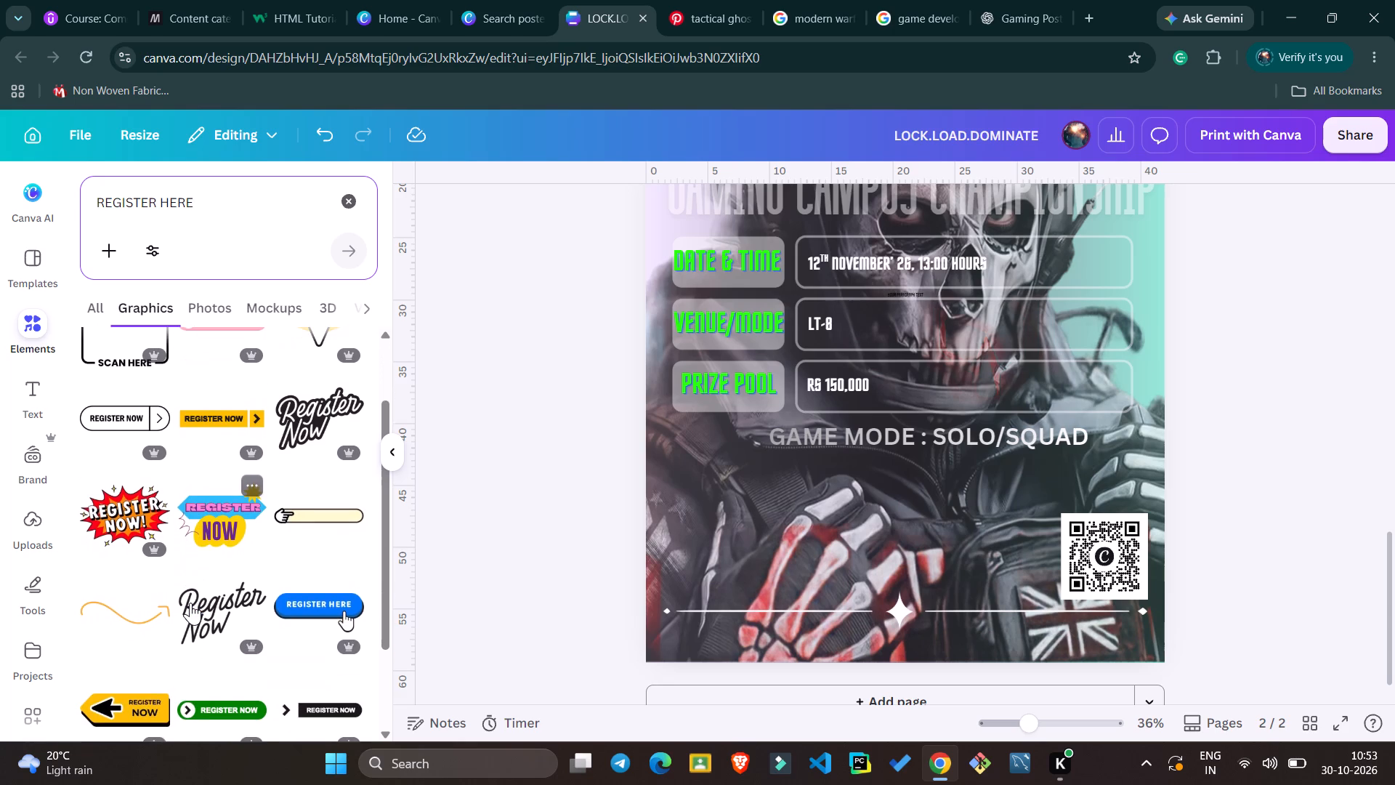
pyautogui.scroll(-3, 190, 603)
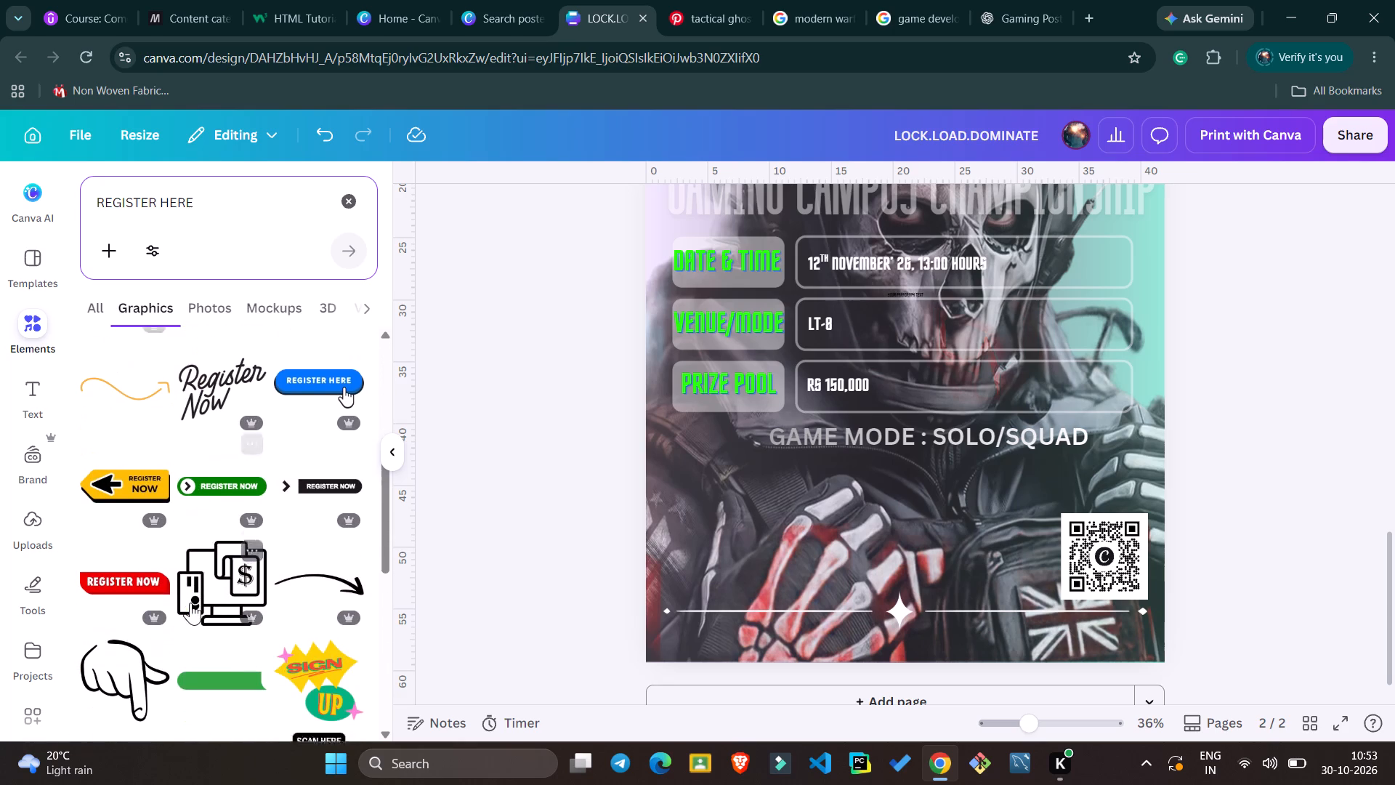
pyautogui.scroll(-3, 190, 603)
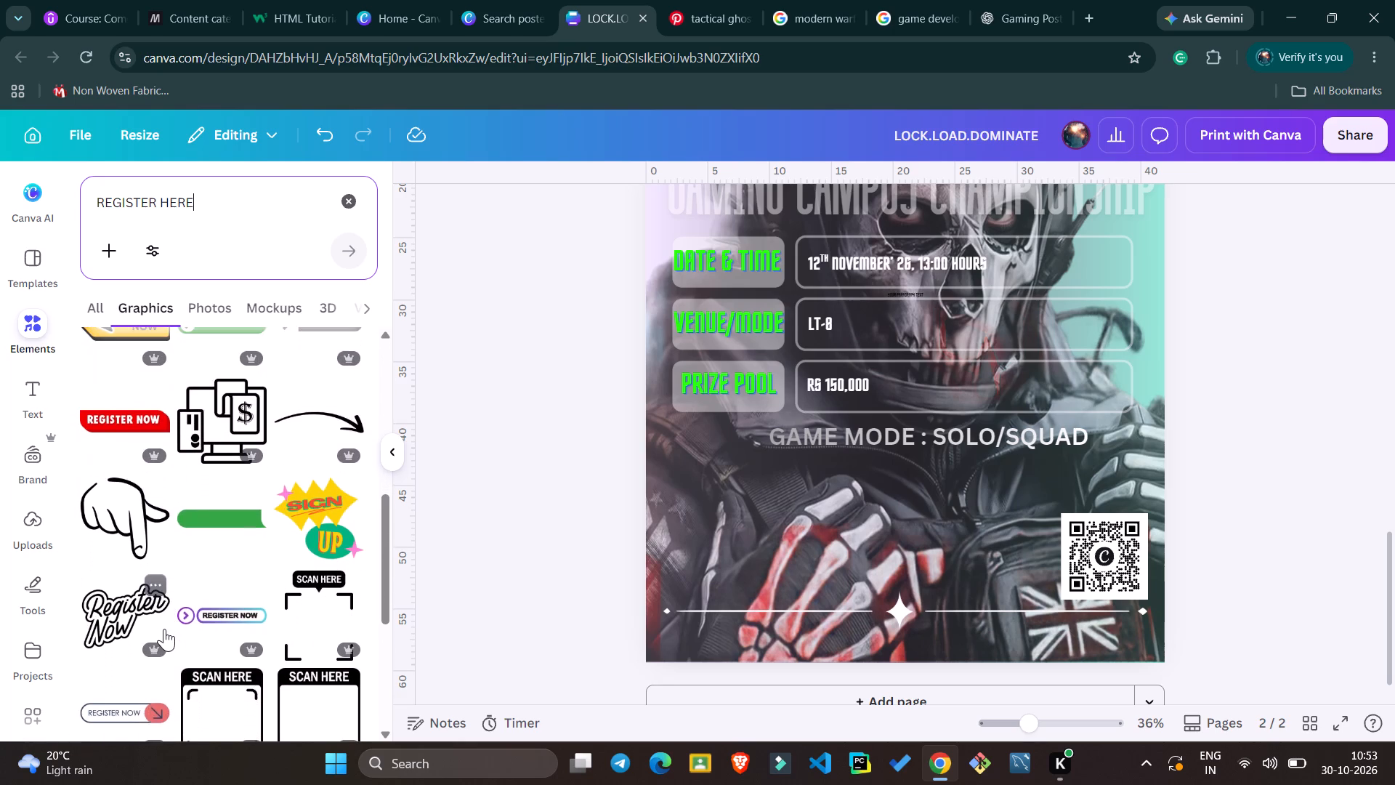
pyautogui.scroll(-3, 164, 629)
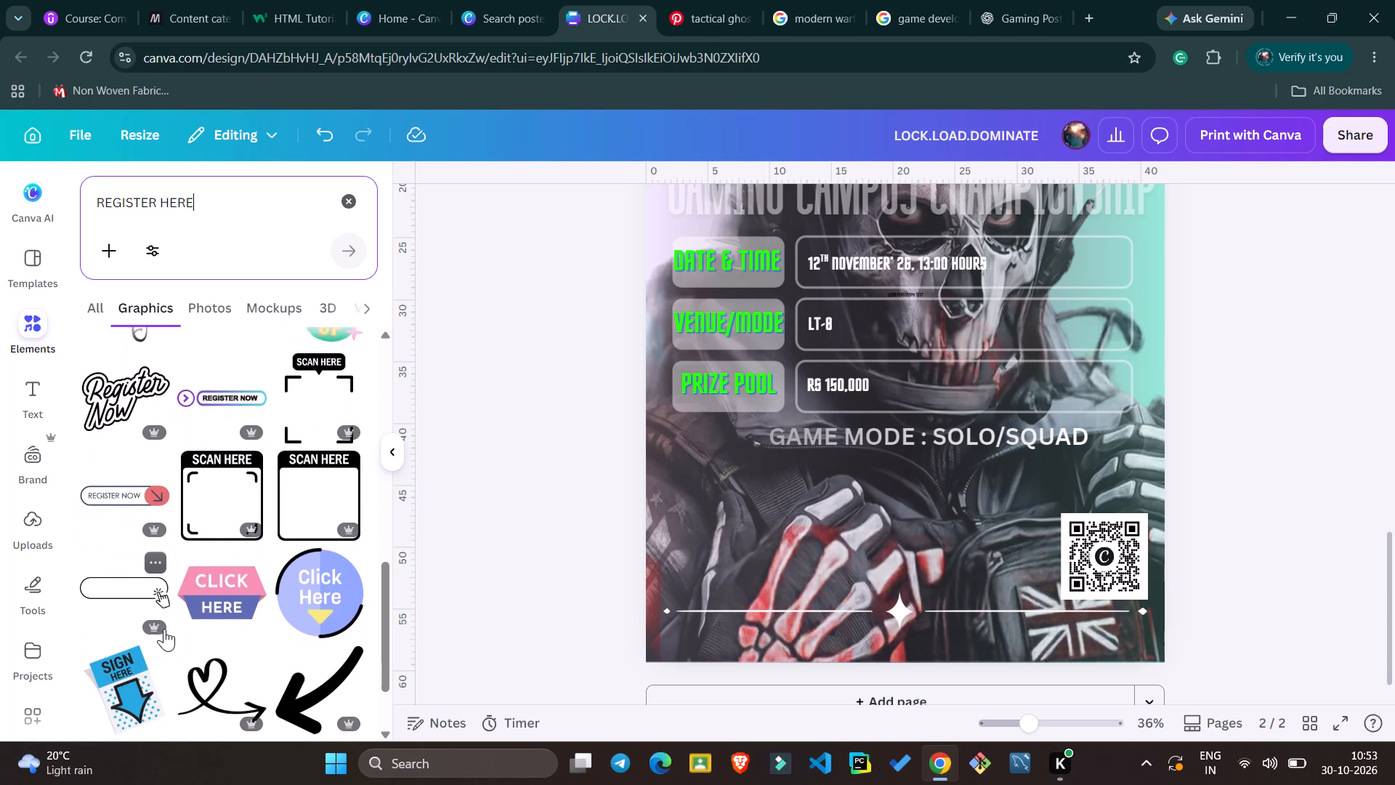
pyautogui.scroll(-1, 164, 629)
pyautogui.scroll(9, 164, 629)
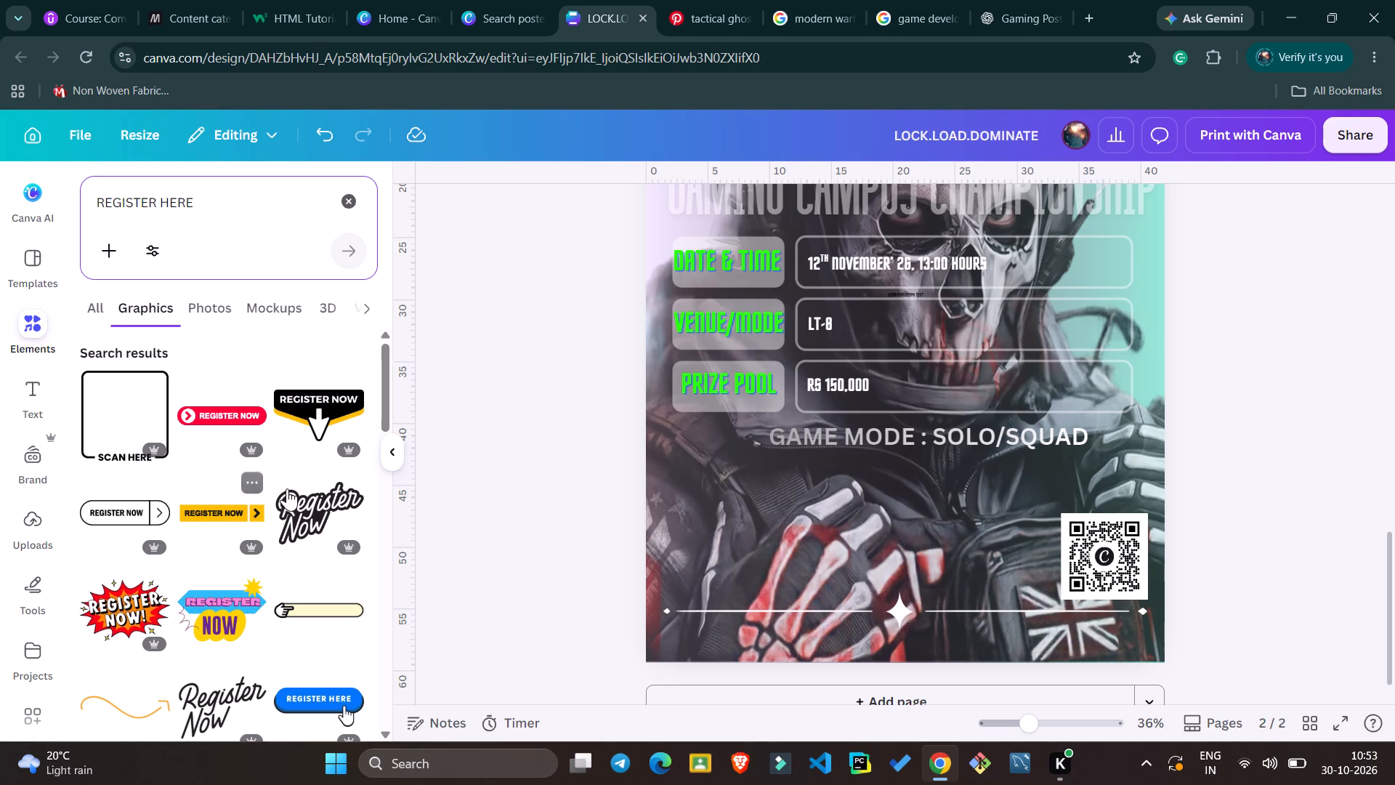
pyautogui.click(326, 430)
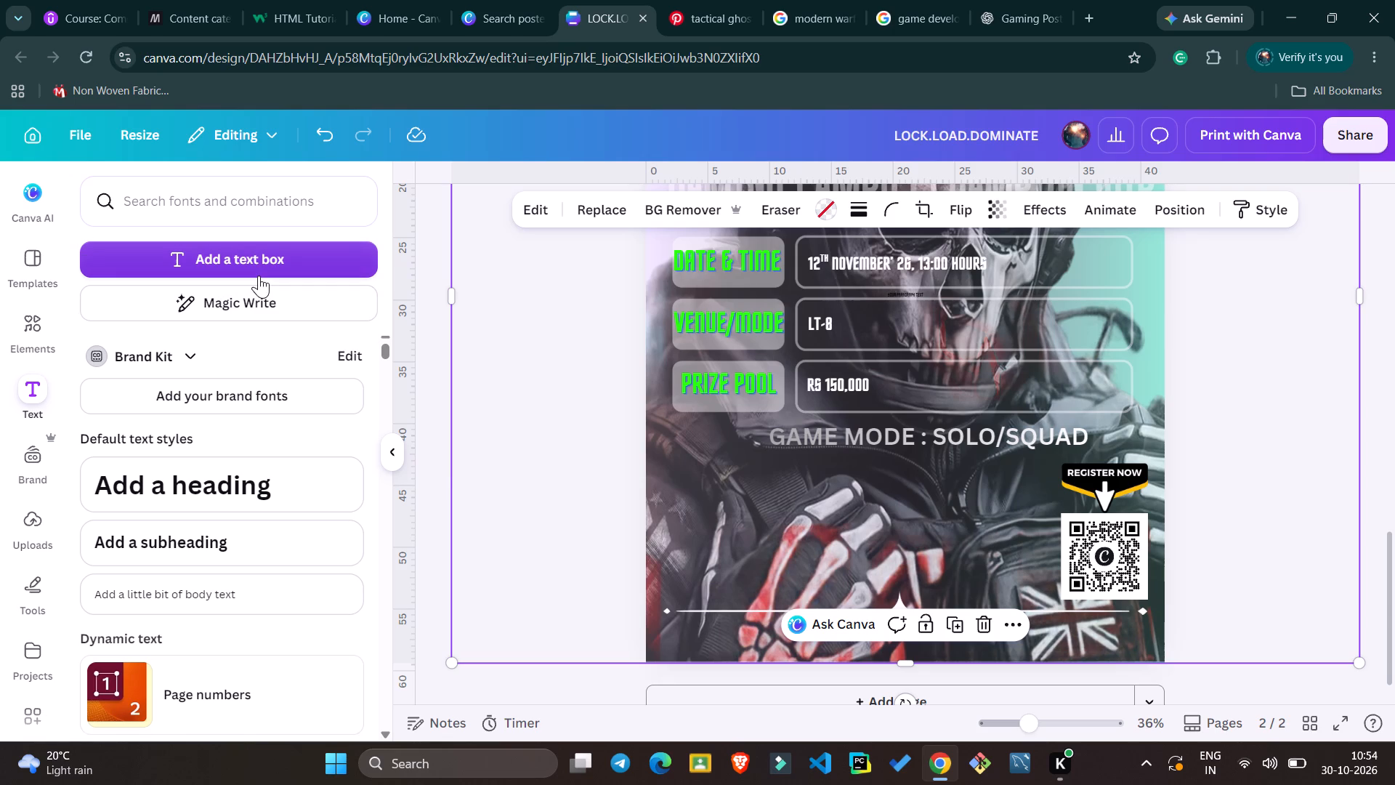
pyautogui.click(217, 546)
pyautogui.hotkey('ctrl', 'v')
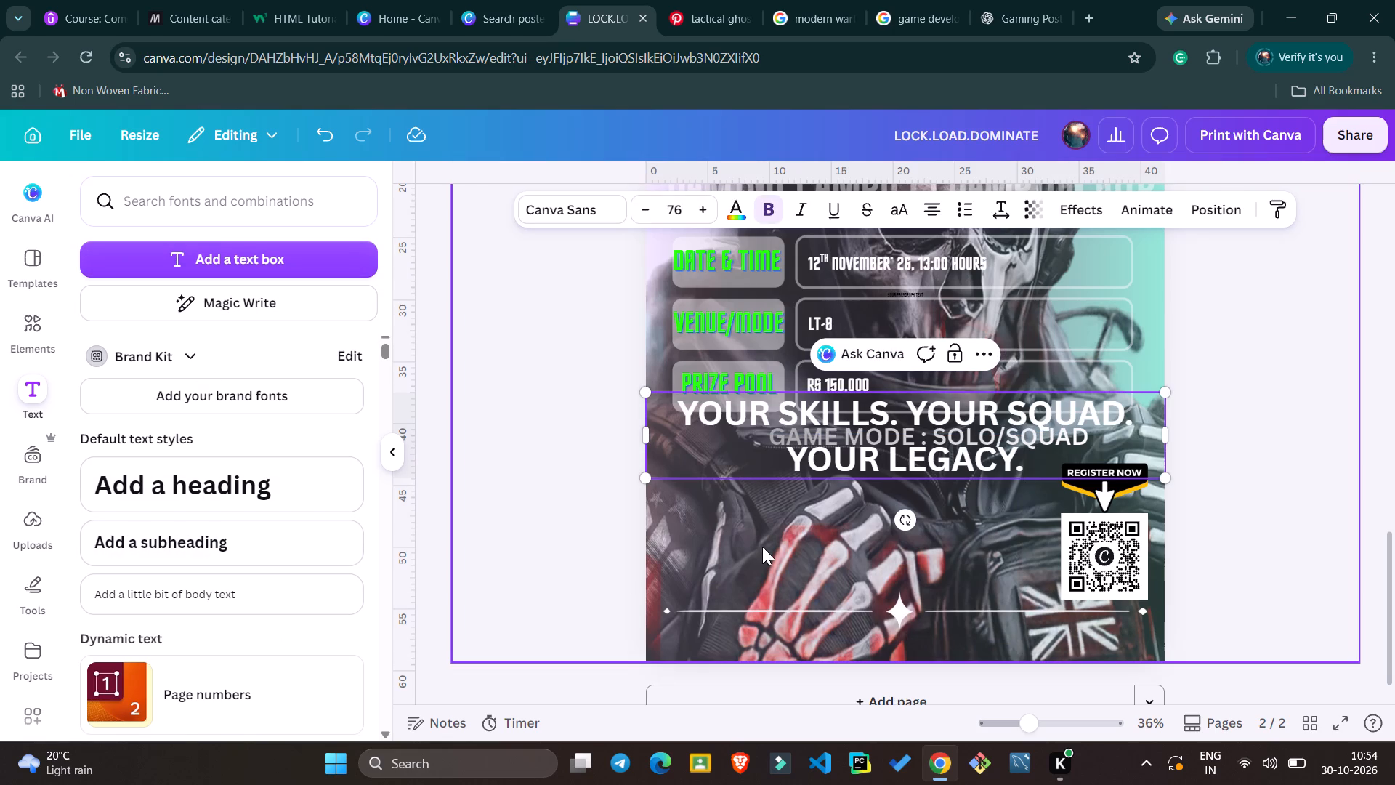
pyautogui.moveTo(1173, 440); pyautogui.dragTo(1305, 451)
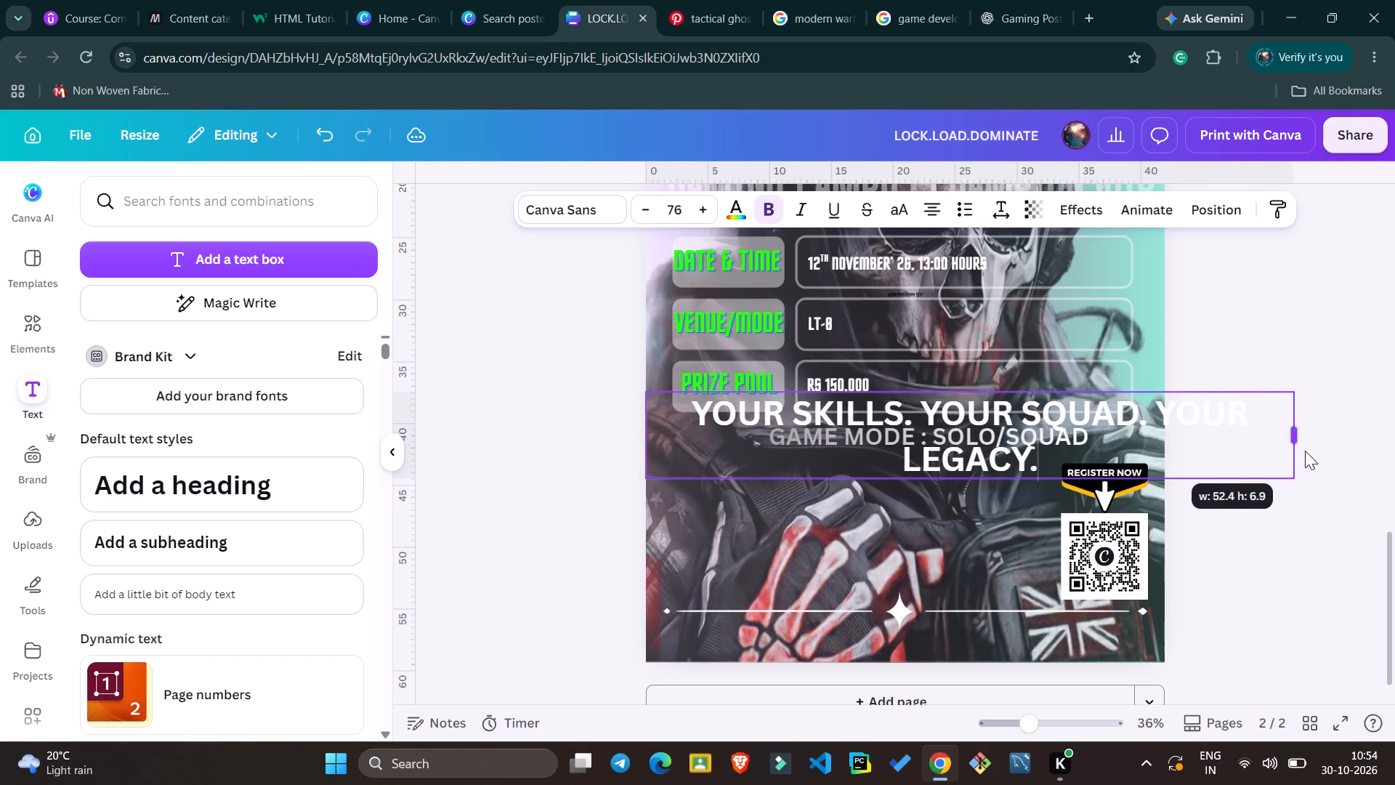
pyautogui.moveTo(1305, 451); pyautogui.dragTo(1394, 443)
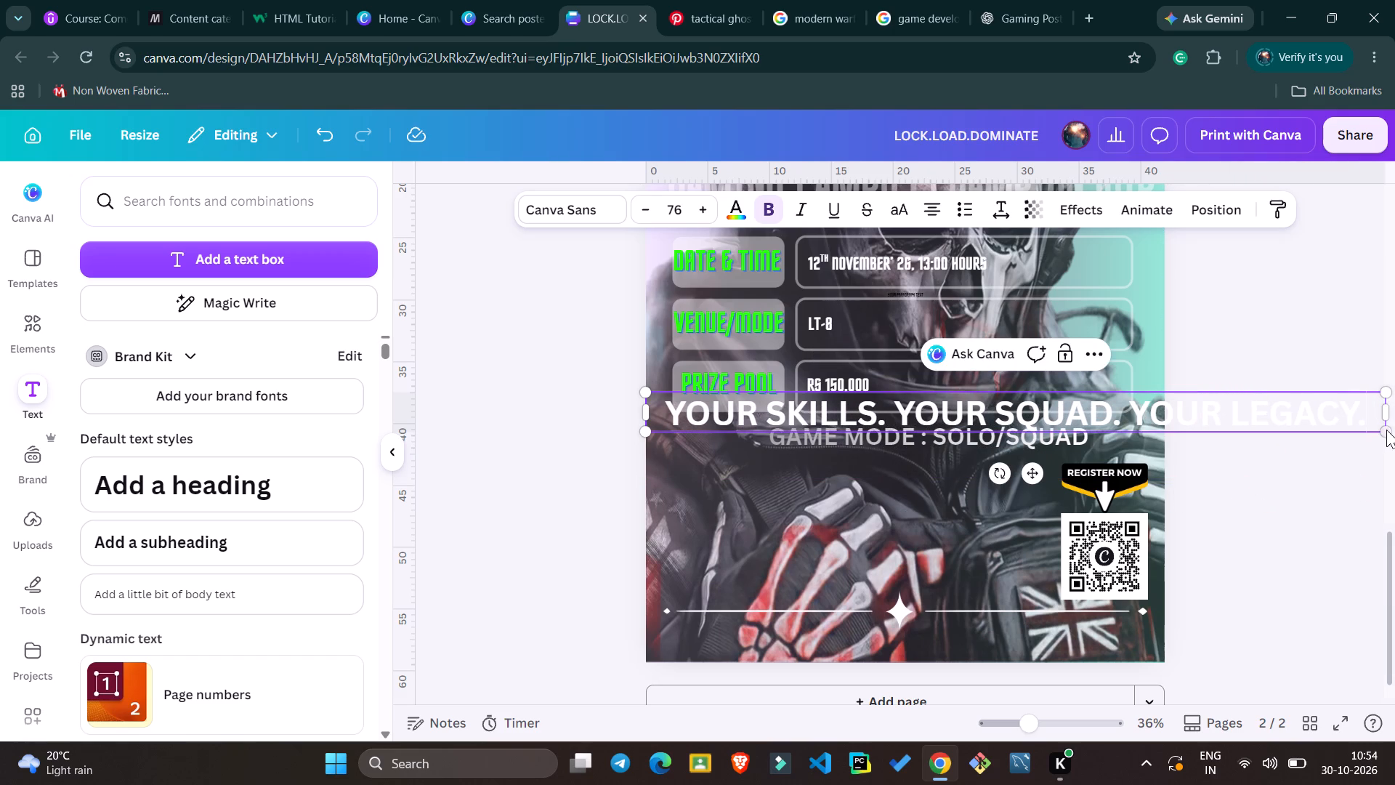
pyautogui.doubleClick(1387, 430)
# Scale the tagline down to a font size of about 45.7 and move it below the GAME MODE line.
pyautogui.scroll(-2, 1243, 467)
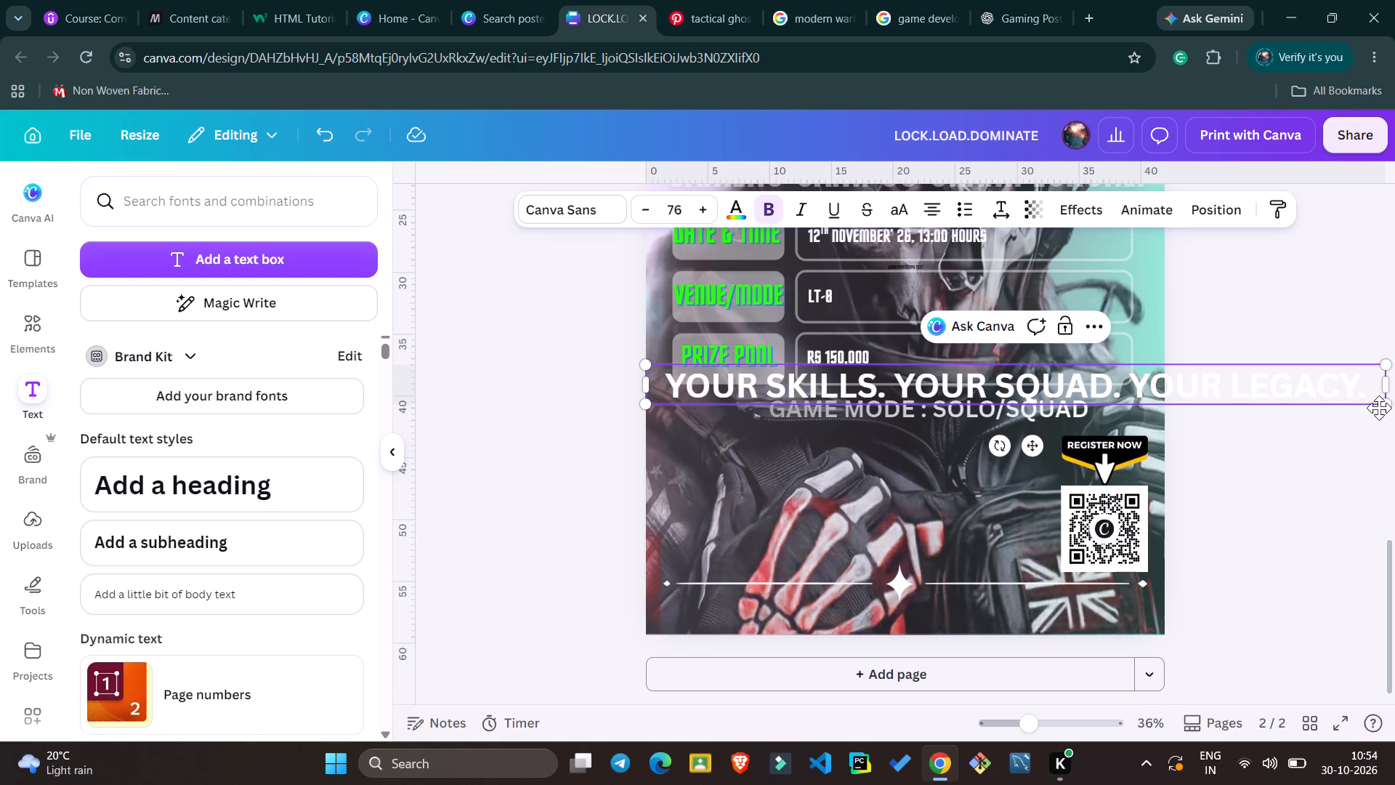
pyautogui.moveTo(1380, 408); pyautogui.dragTo(1282, 398)
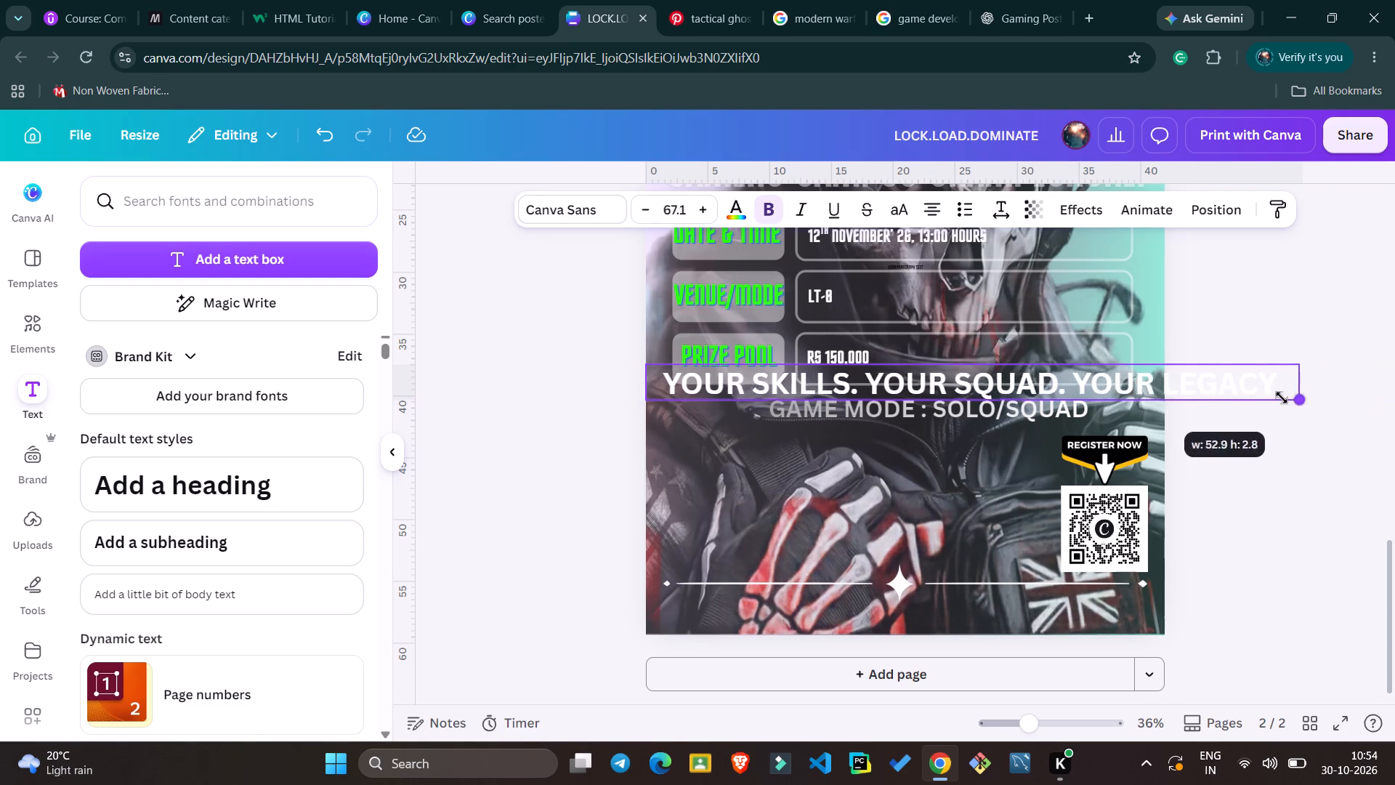
pyautogui.moveTo(1282, 398); pyautogui.dragTo(1081, 395)
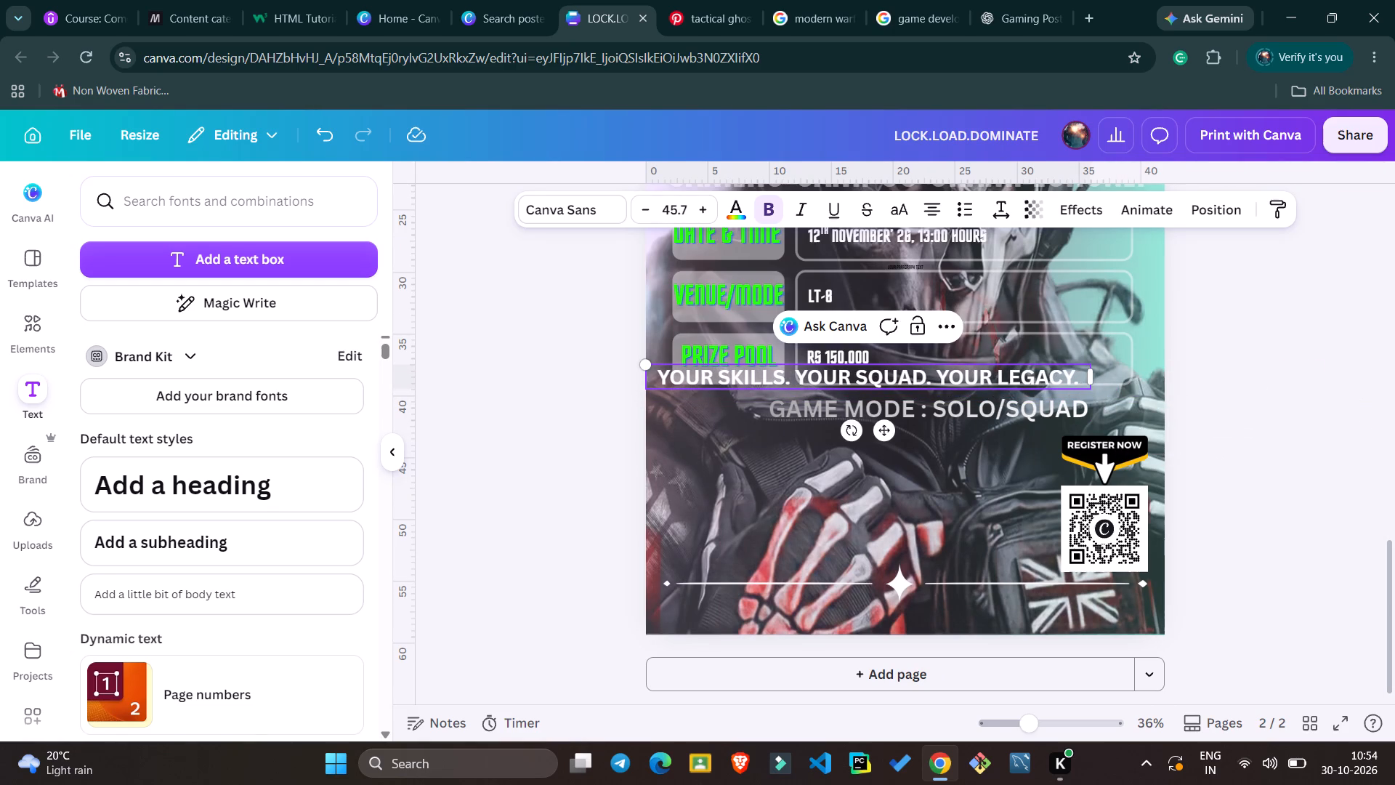
pyautogui.click(995, 376)
pyautogui.moveTo(881, 427); pyautogui.dragTo(870, 481)
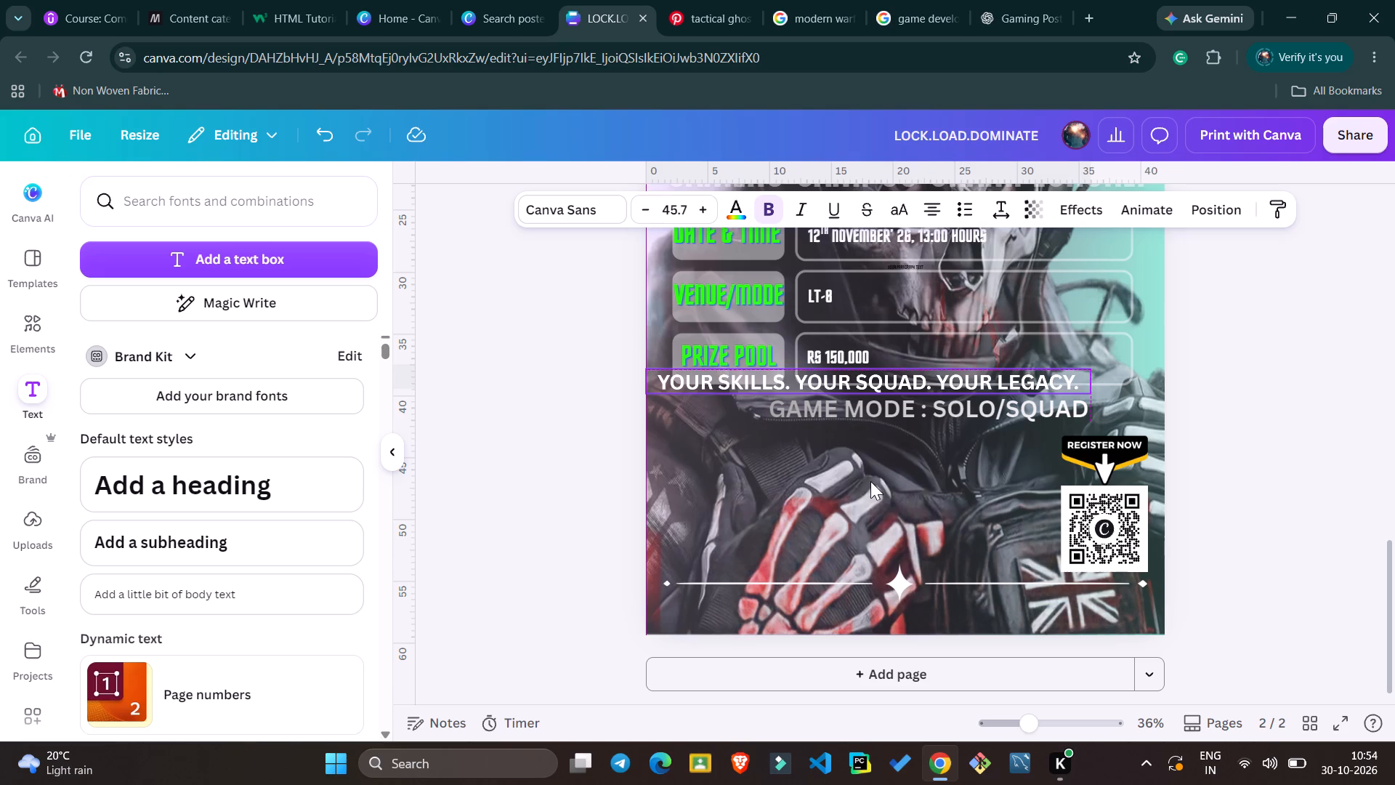
pyautogui.moveTo(870, 481); pyautogui.dragTo(870, 504)
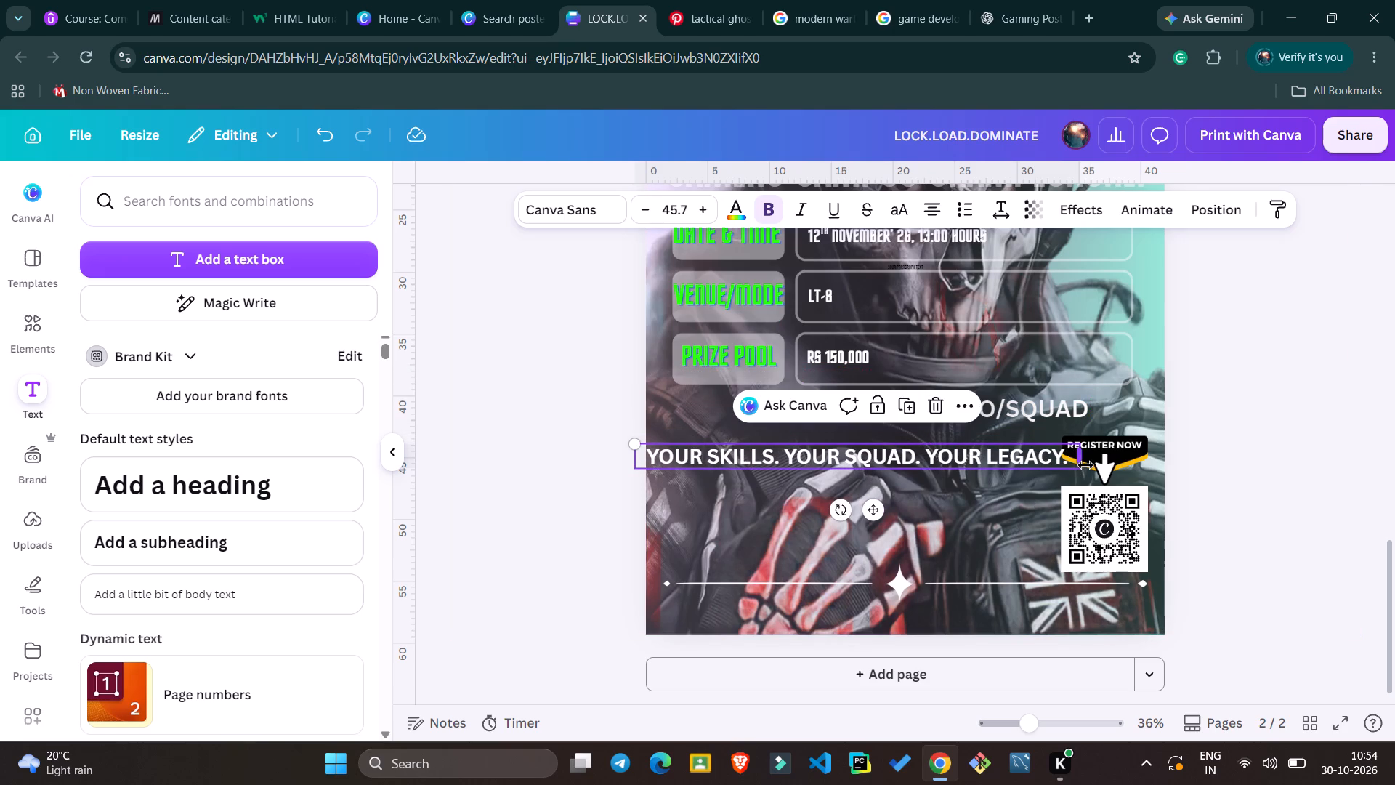
# Reduce the tagline to font size 39.5 and align it with the poster's left edge, about 2.1 below the GAME MODE line.
pyautogui.moveTo(1081, 471); pyautogui.dragTo(982, 453)
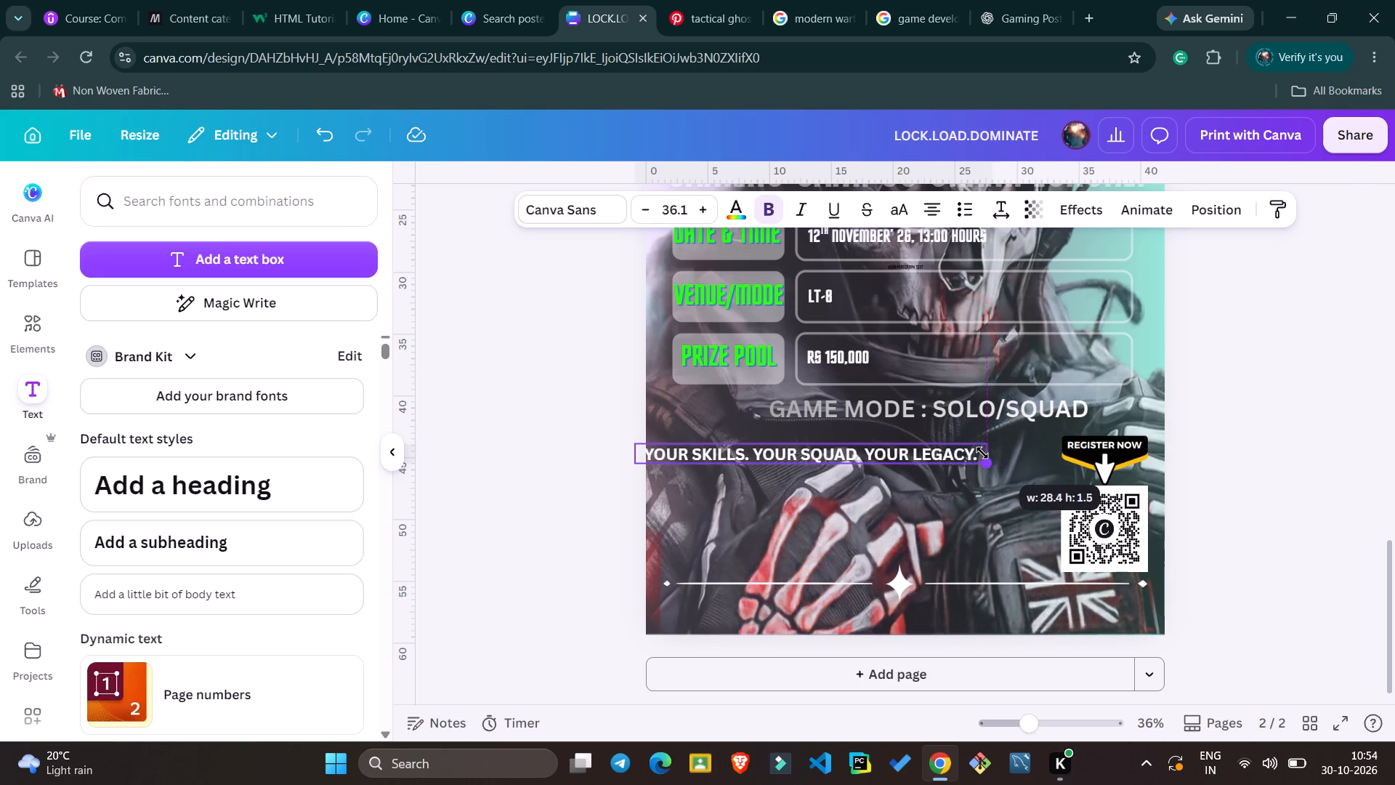
pyautogui.moveTo(982, 453); pyautogui.dragTo(1021, 462)
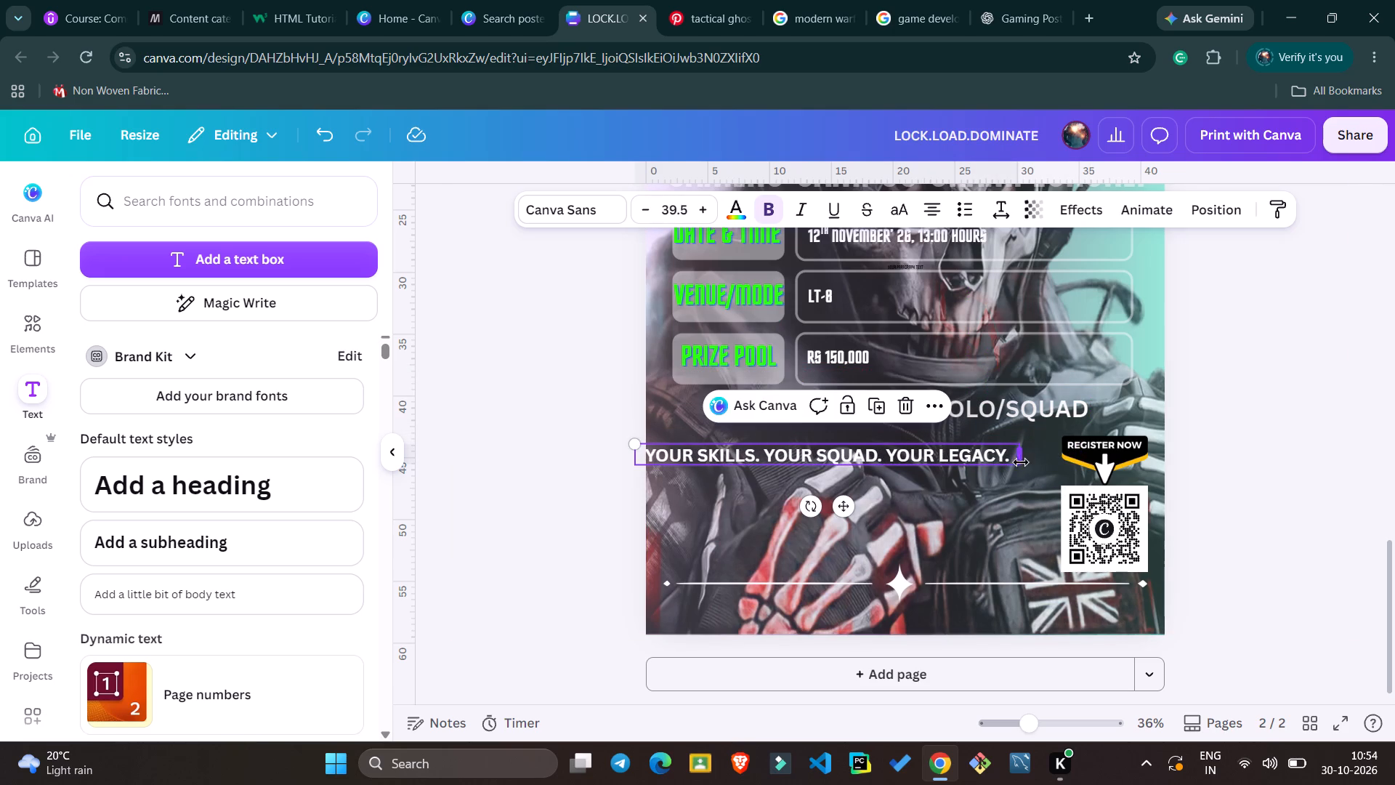
pyautogui.moveTo(972, 450); pyautogui.dragTo(966, 461)
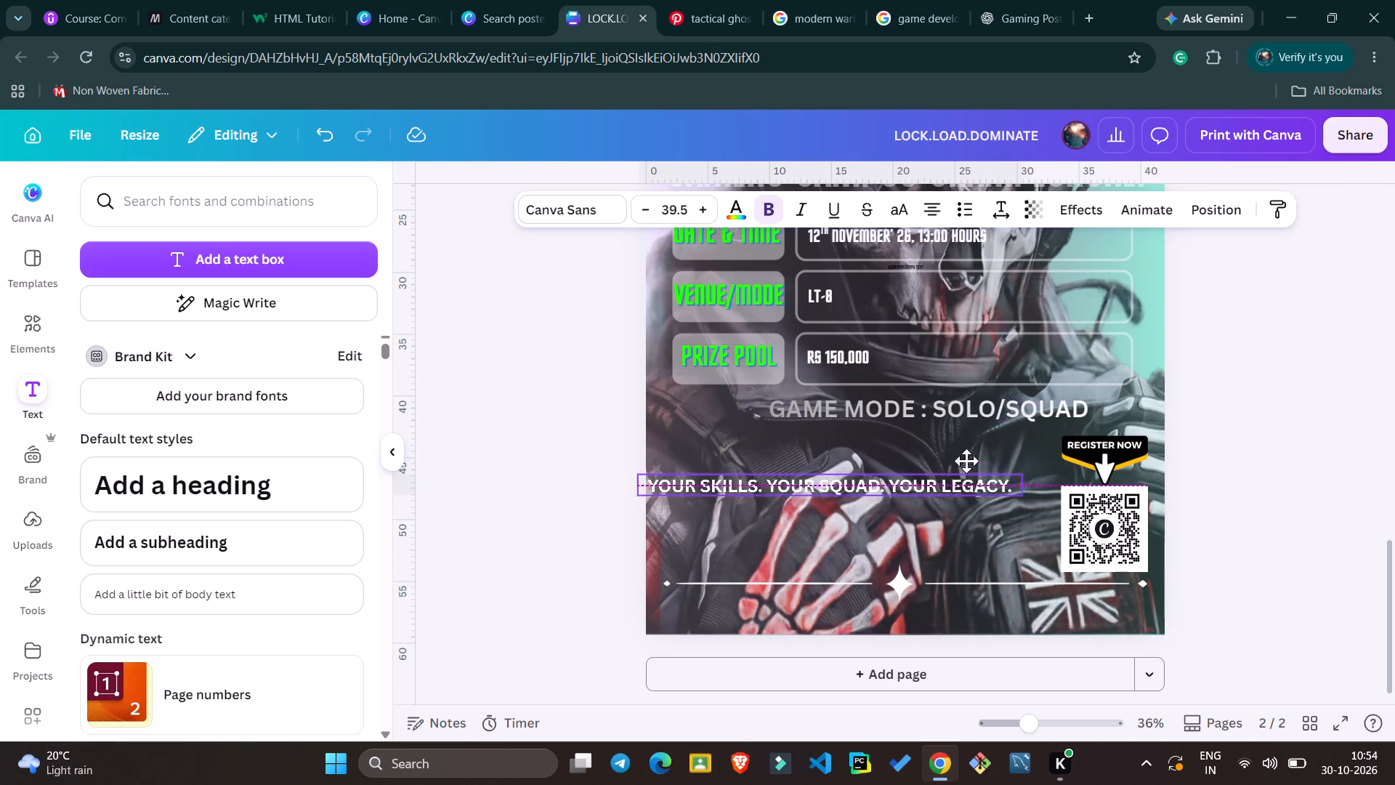
pyautogui.moveTo(966, 461); pyautogui.dragTo(983, 448)
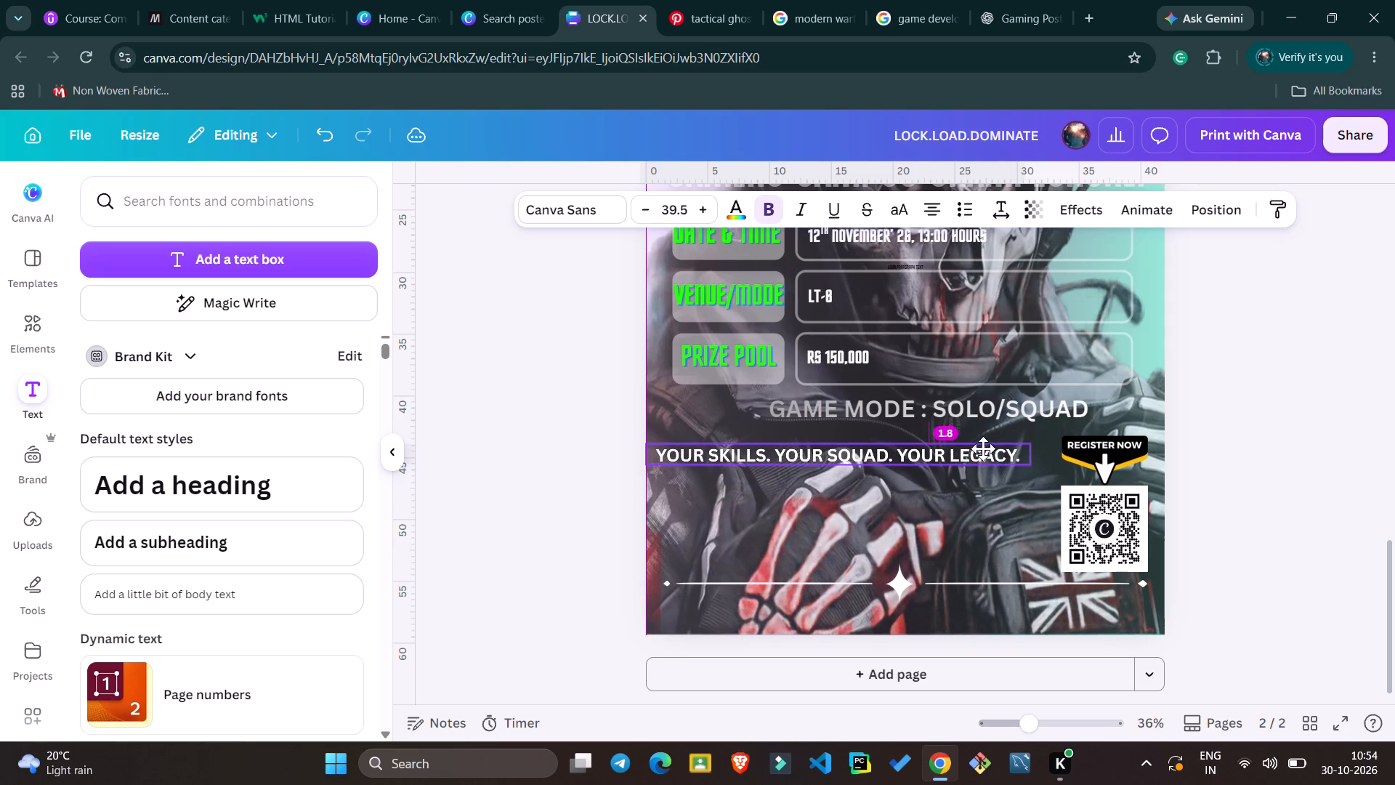
pyautogui.moveTo(983, 448); pyautogui.dragTo(986, 455)
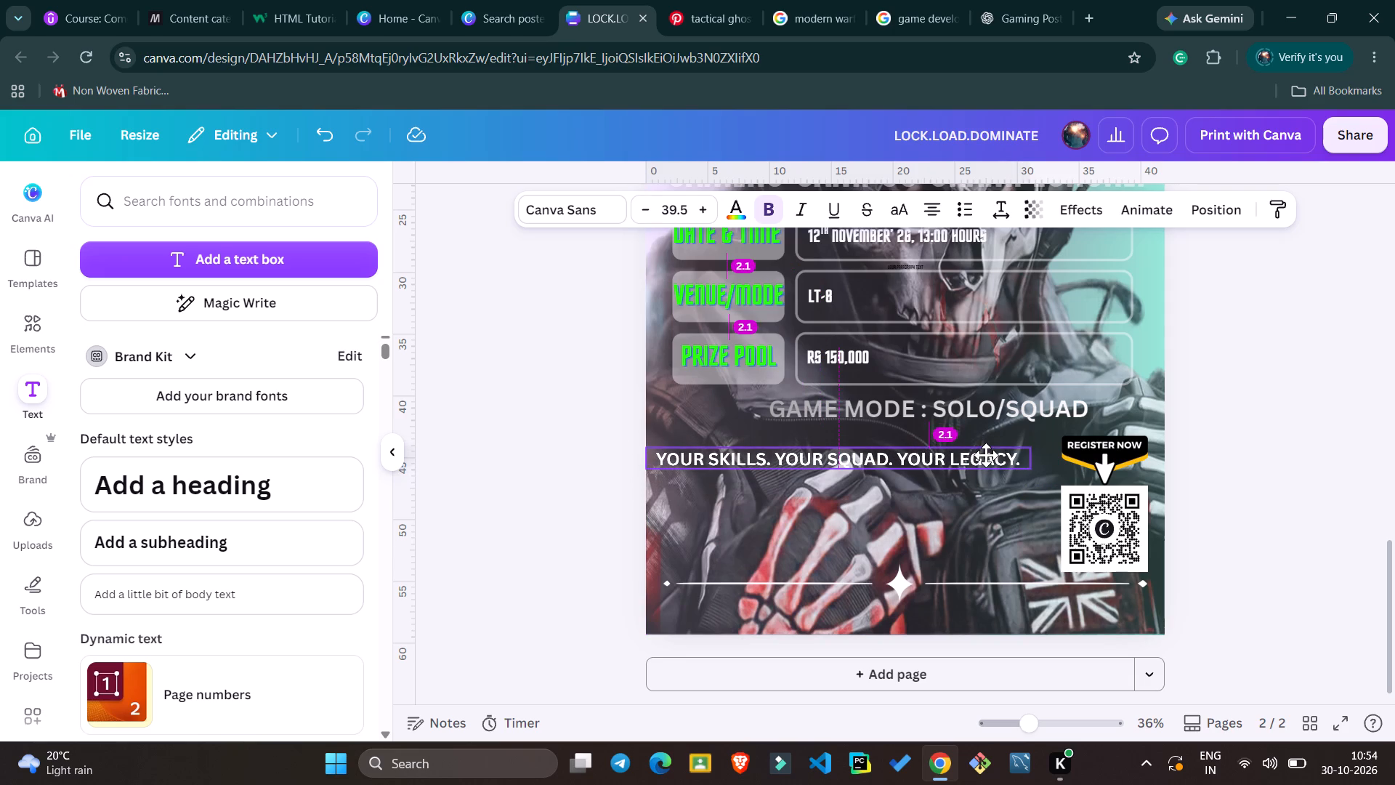
# Move the tagline slightly right and up so it sits directly beneath the GAME MODE line.
pyautogui.moveTo(986, 455); pyautogui.dragTo(988, 473)
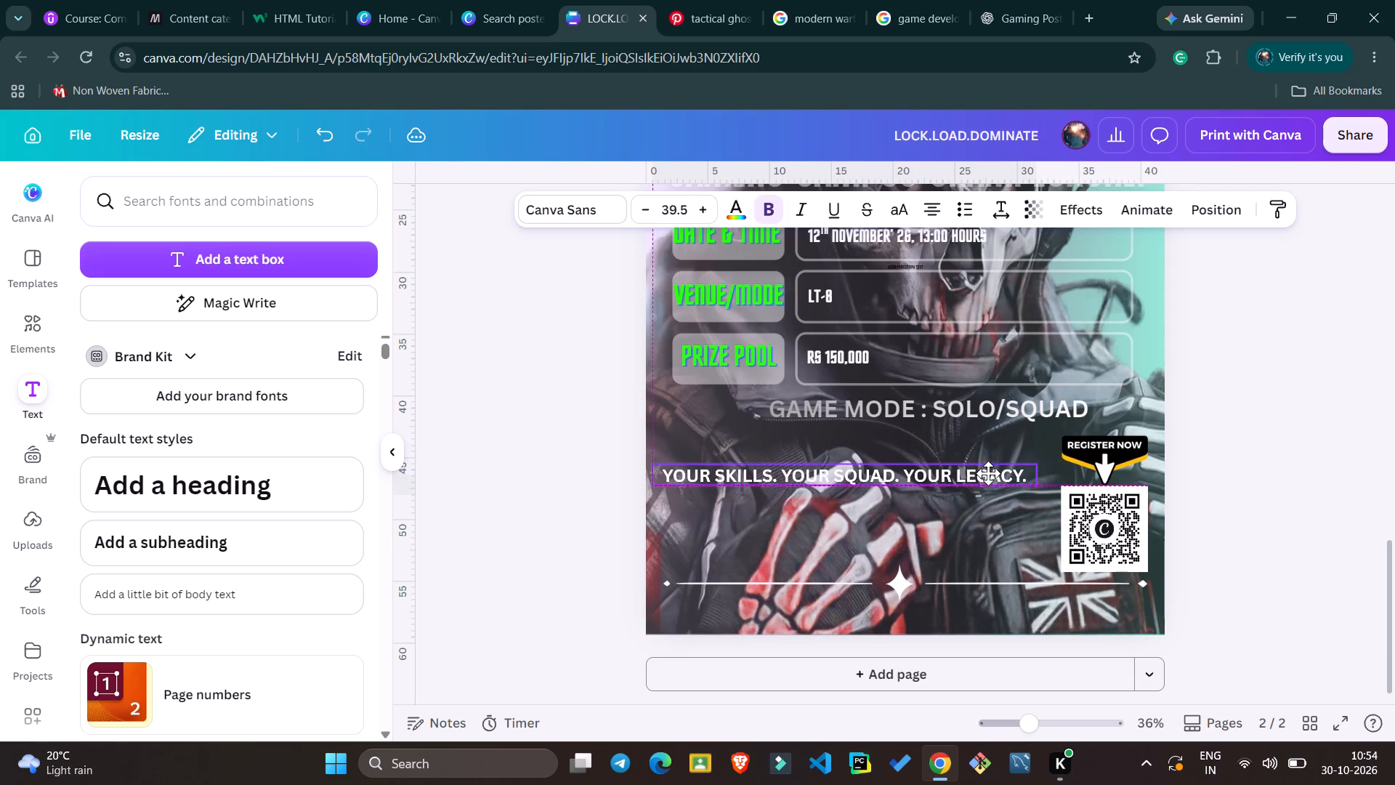
pyautogui.moveTo(988, 473); pyautogui.dragTo(987, 437)
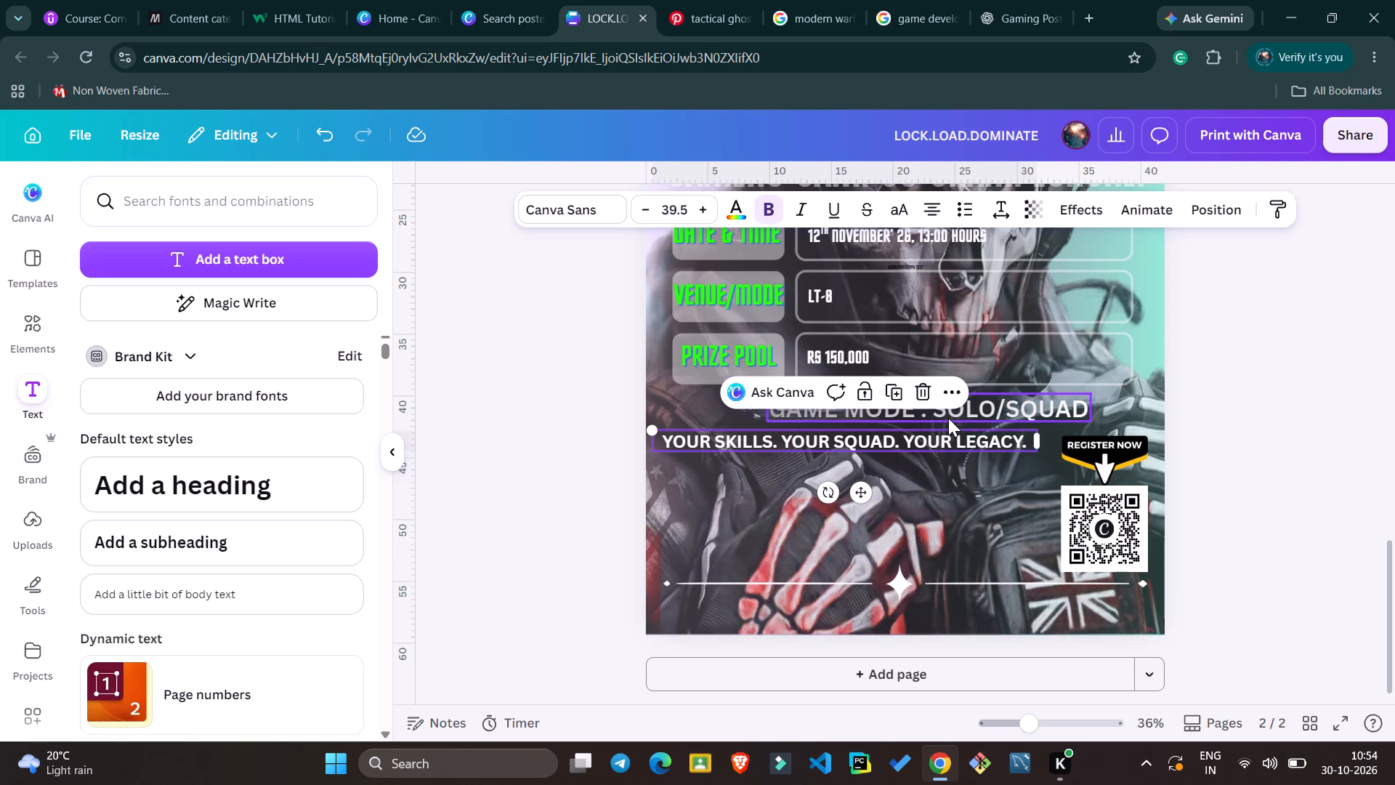
# Align the GAME MODE line with the event details table's right edge and scale it up to font size 55.5.
pyautogui.moveTo(948, 418); pyautogui.dragTo(996, 418)
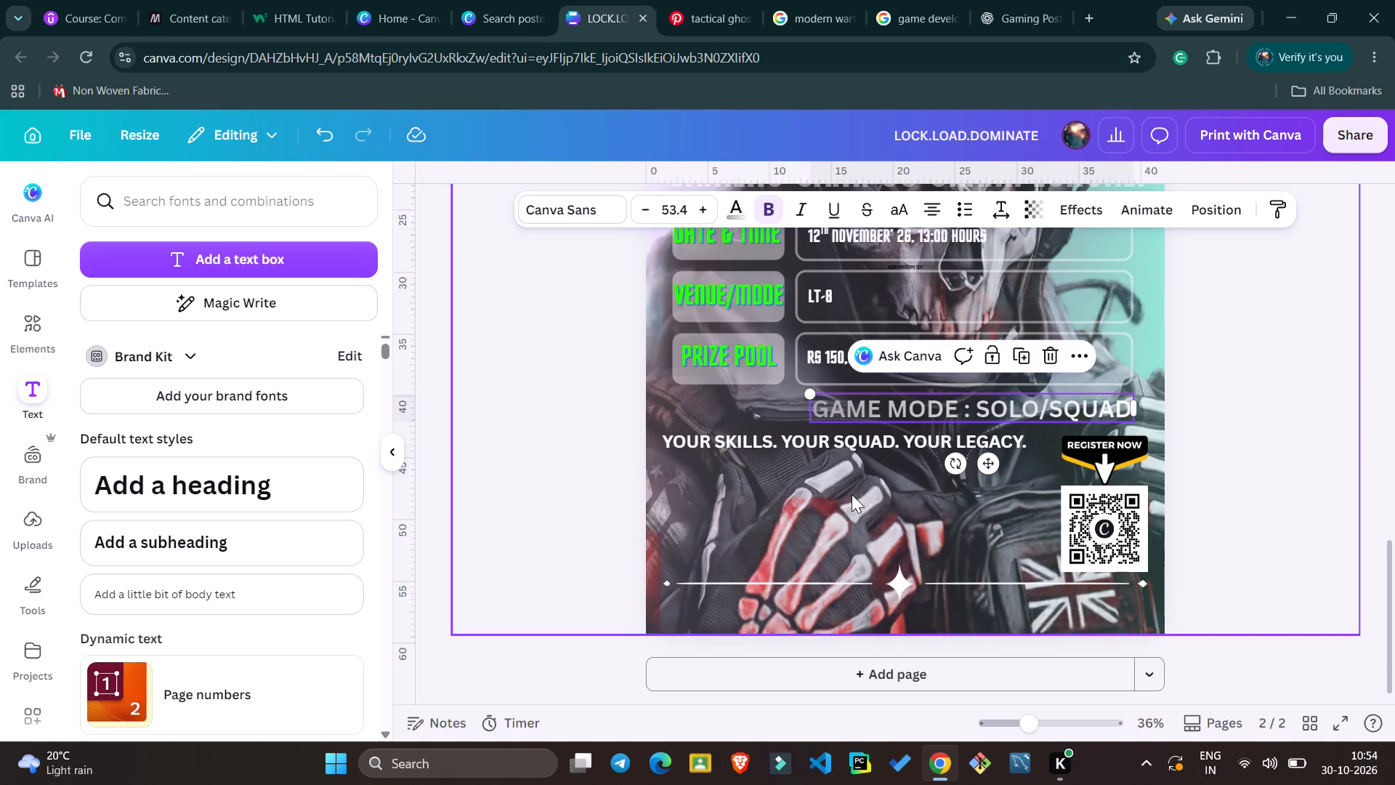
pyautogui.click(852, 494)
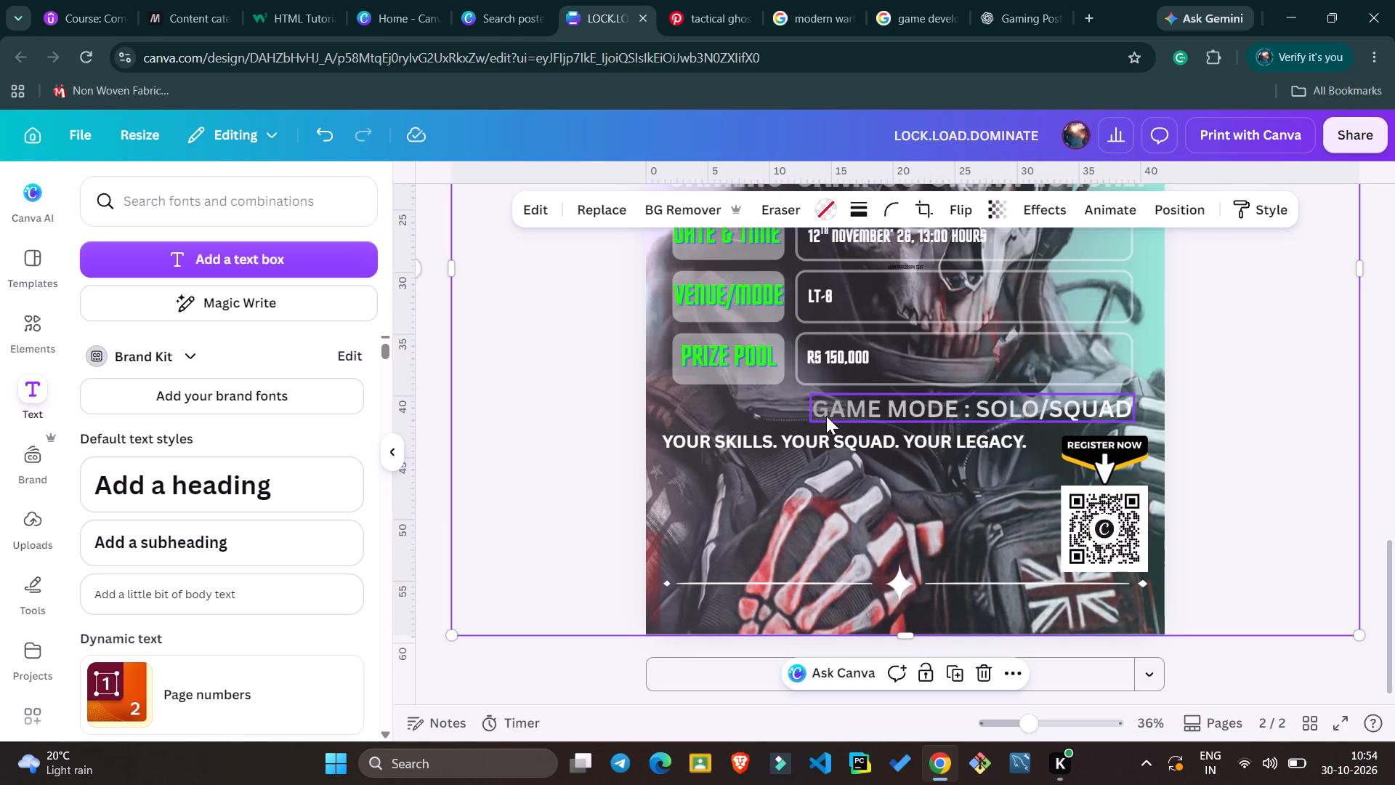
pyautogui.click(826, 416)
pyautogui.moveTo(806, 395); pyautogui.dragTo(797, 390)
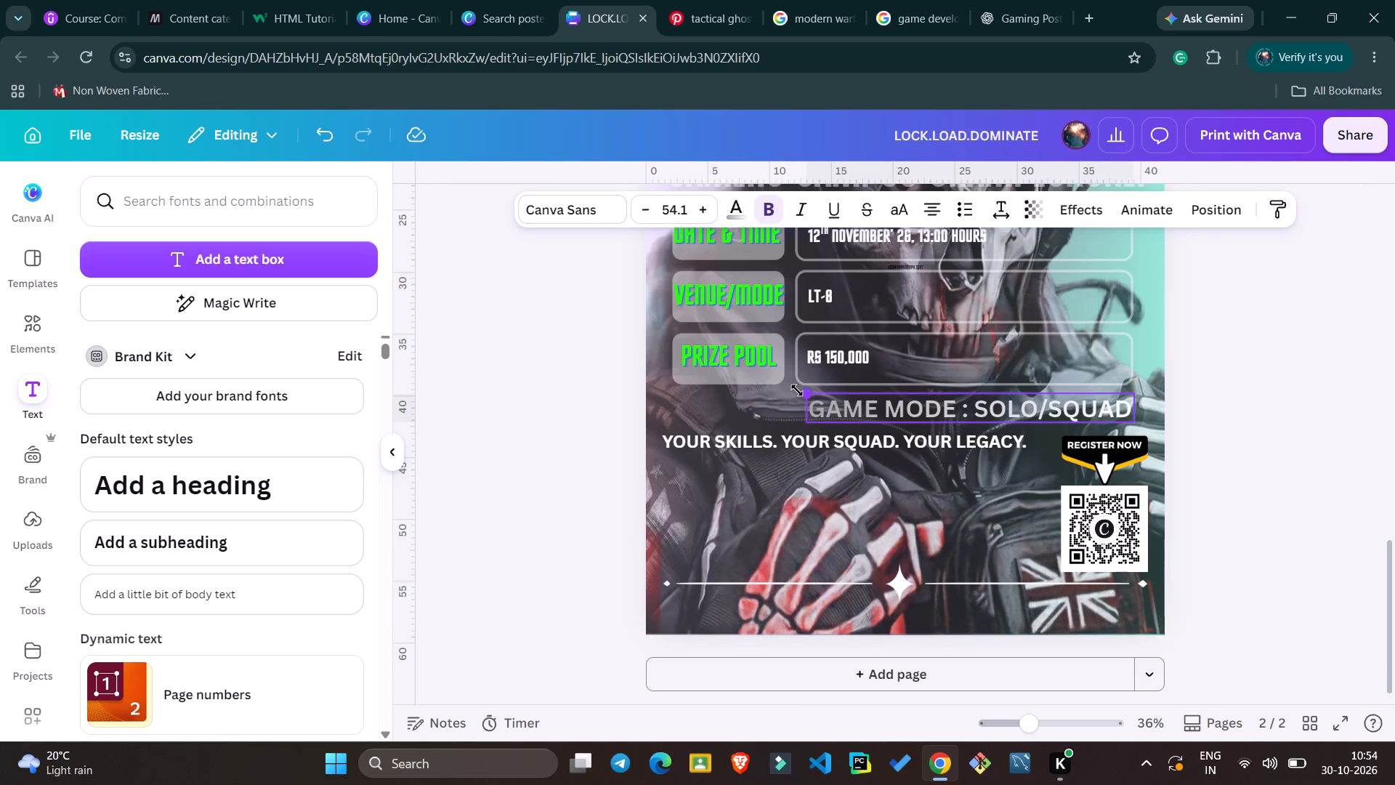
pyautogui.moveTo(797, 390); pyautogui.dragTo(797, 388)
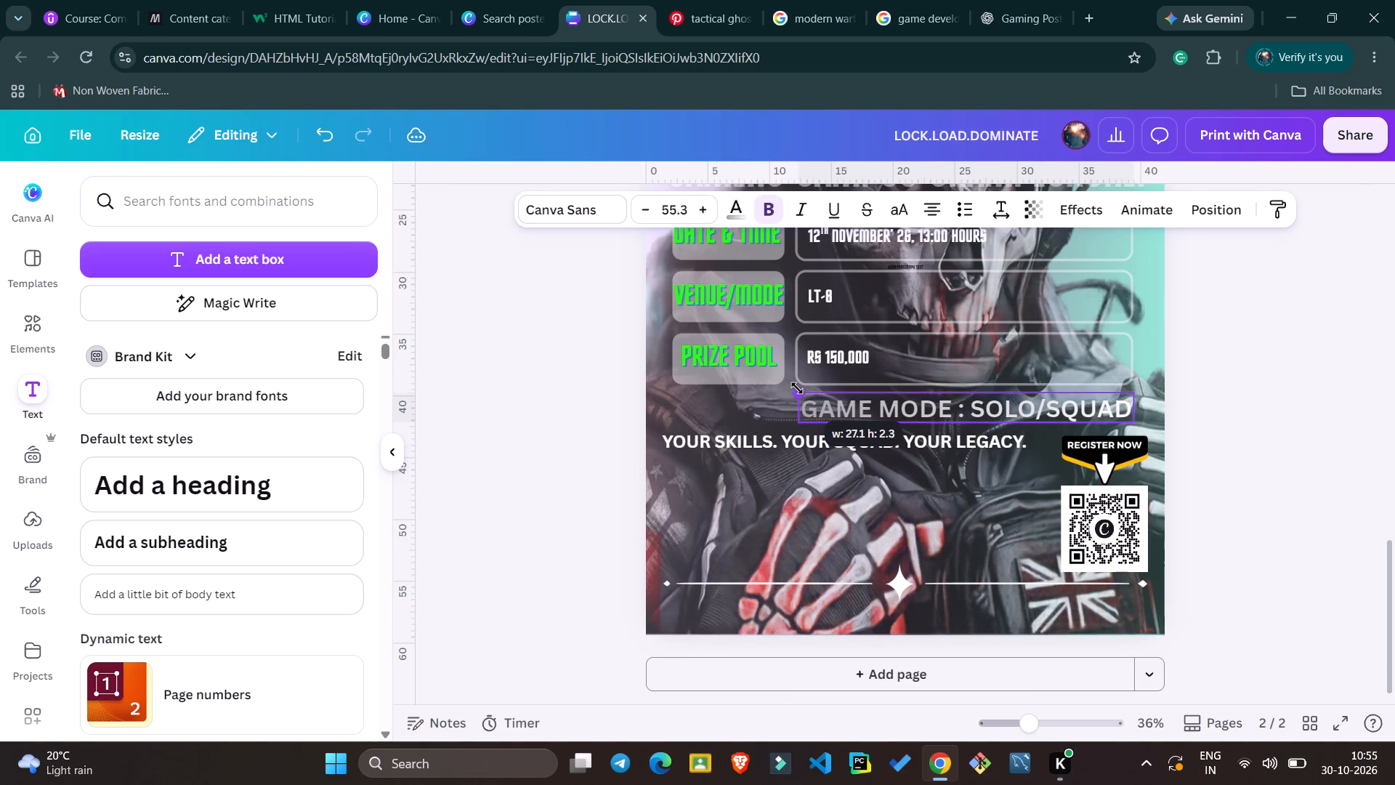
pyautogui.moveTo(797, 388); pyautogui.dragTo(795, 385)
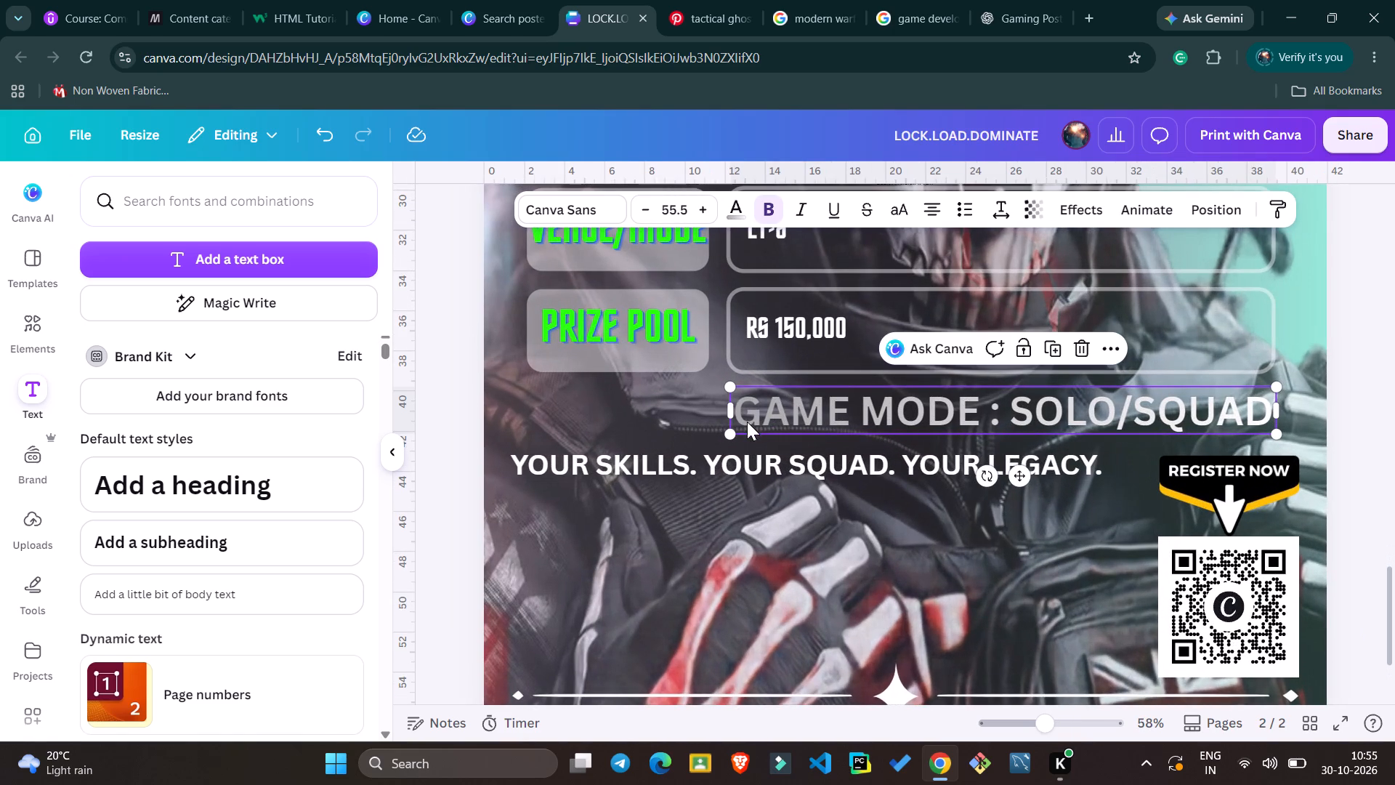
pyautogui.click(689, 397)
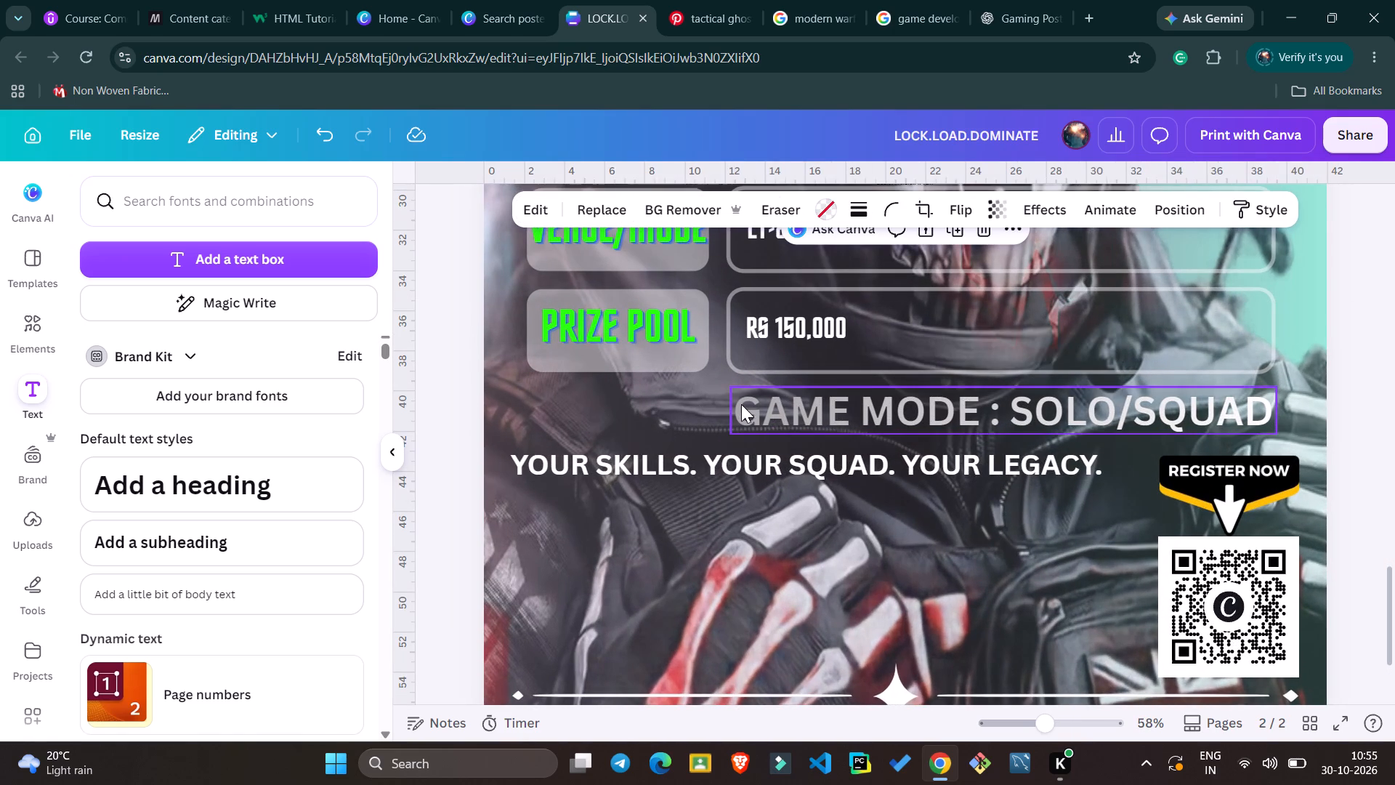
# Scale the tagline YOUR SKILLS. YOUR SQUAD. YOUR LEGACY. up to font size 40.
pyautogui.scroll(-1, 913, 540)
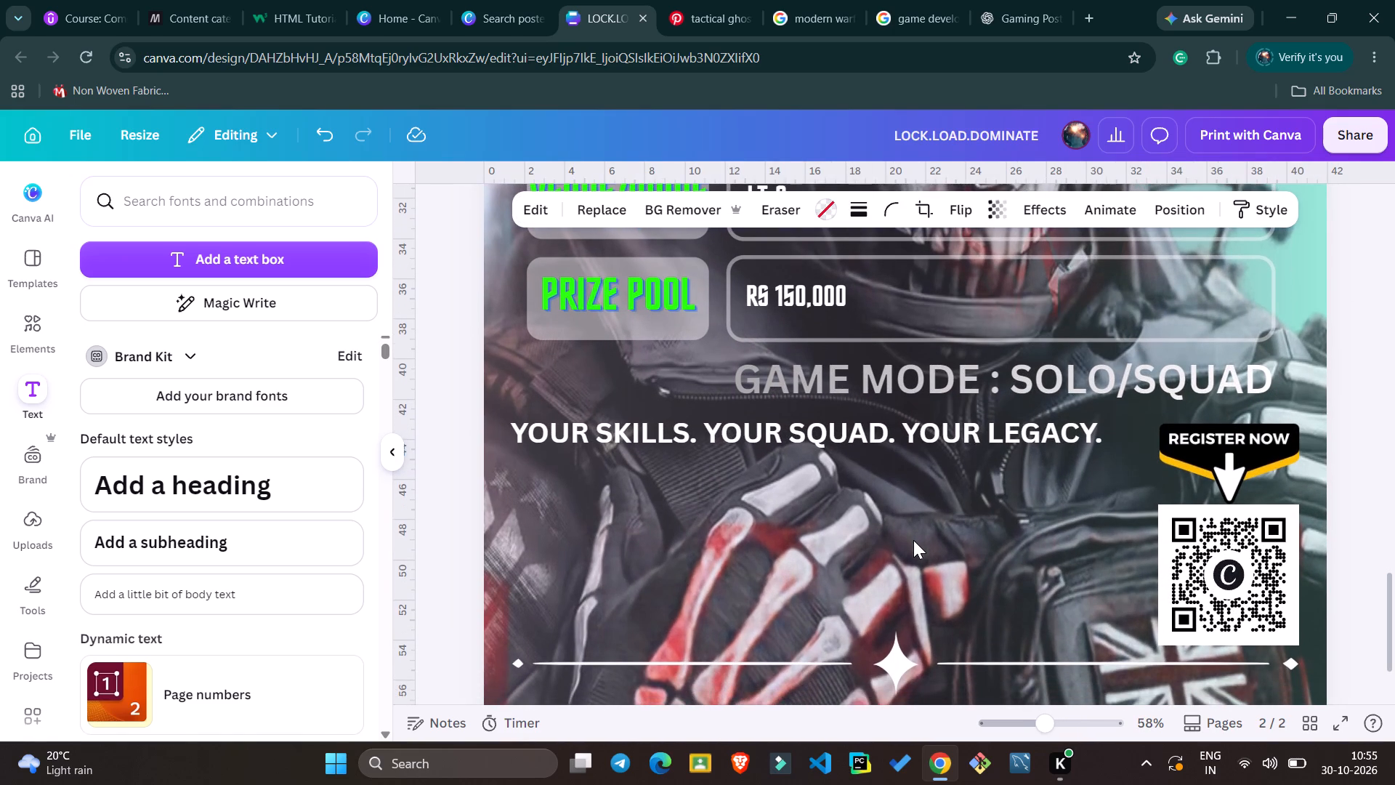
pyautogui.scroll(-1, 913, 540)
pyautogui.click(876, 437)
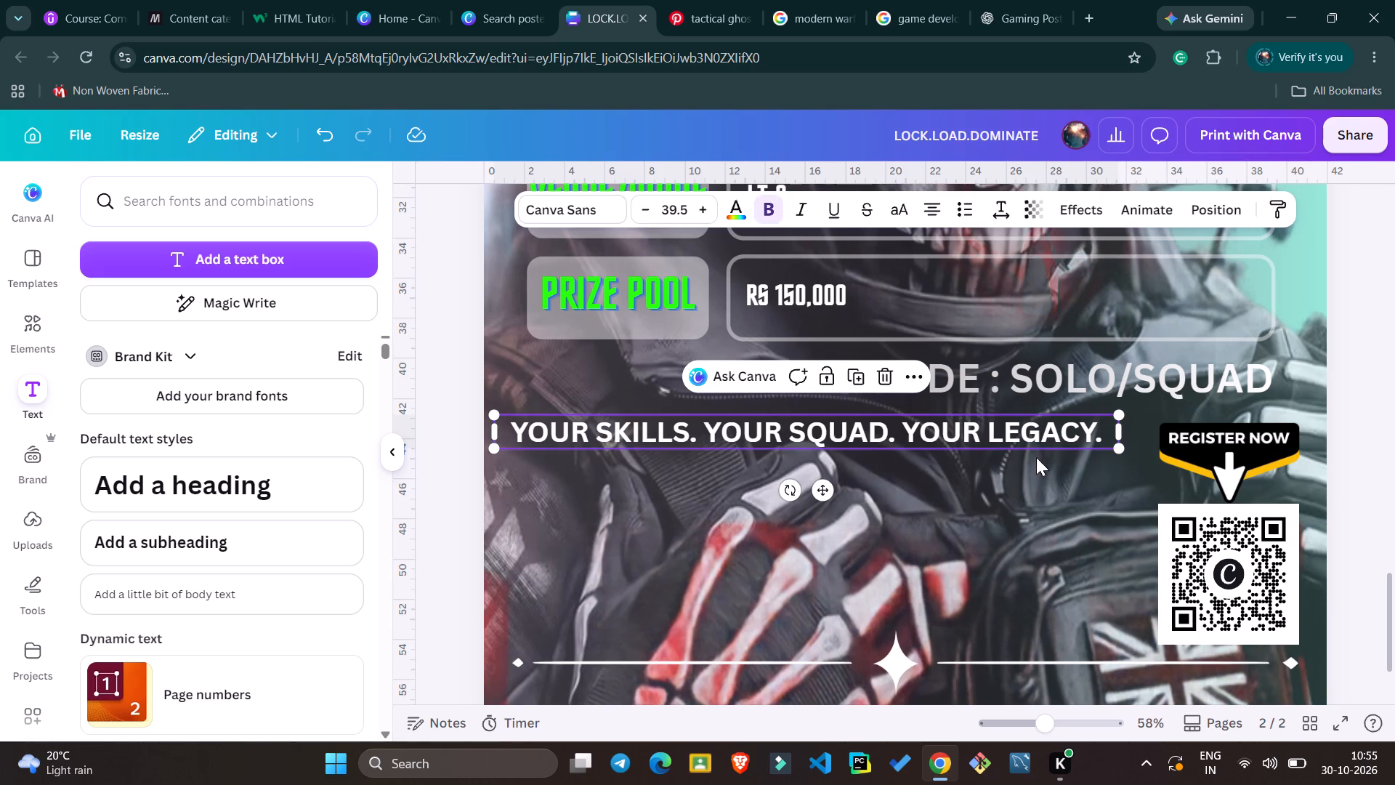
pyautogui.moveTo(1118, 448); pyautogui.dragTo(1129, 456)
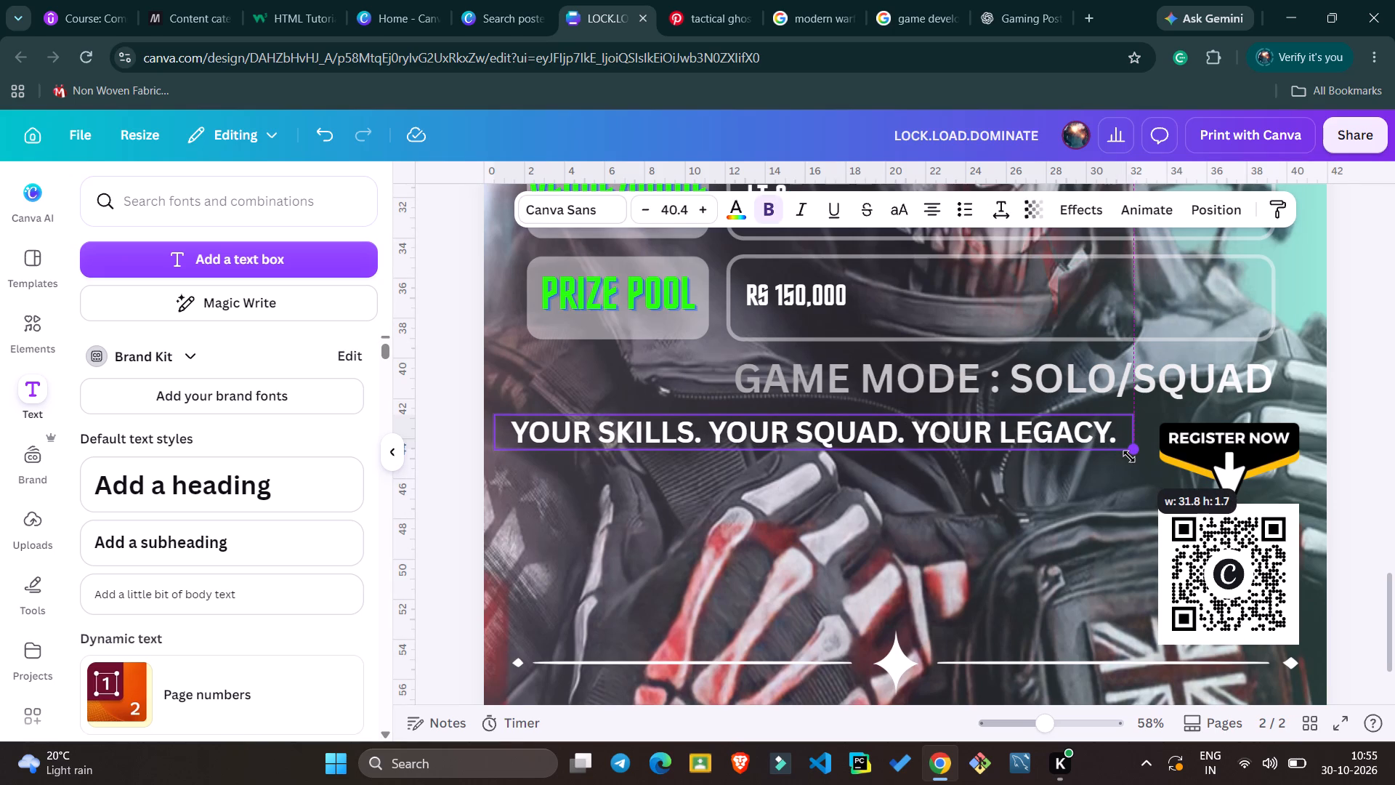
pyautogui.moveTo(1129, 456); pyautogui.dragTo(1125, 453)
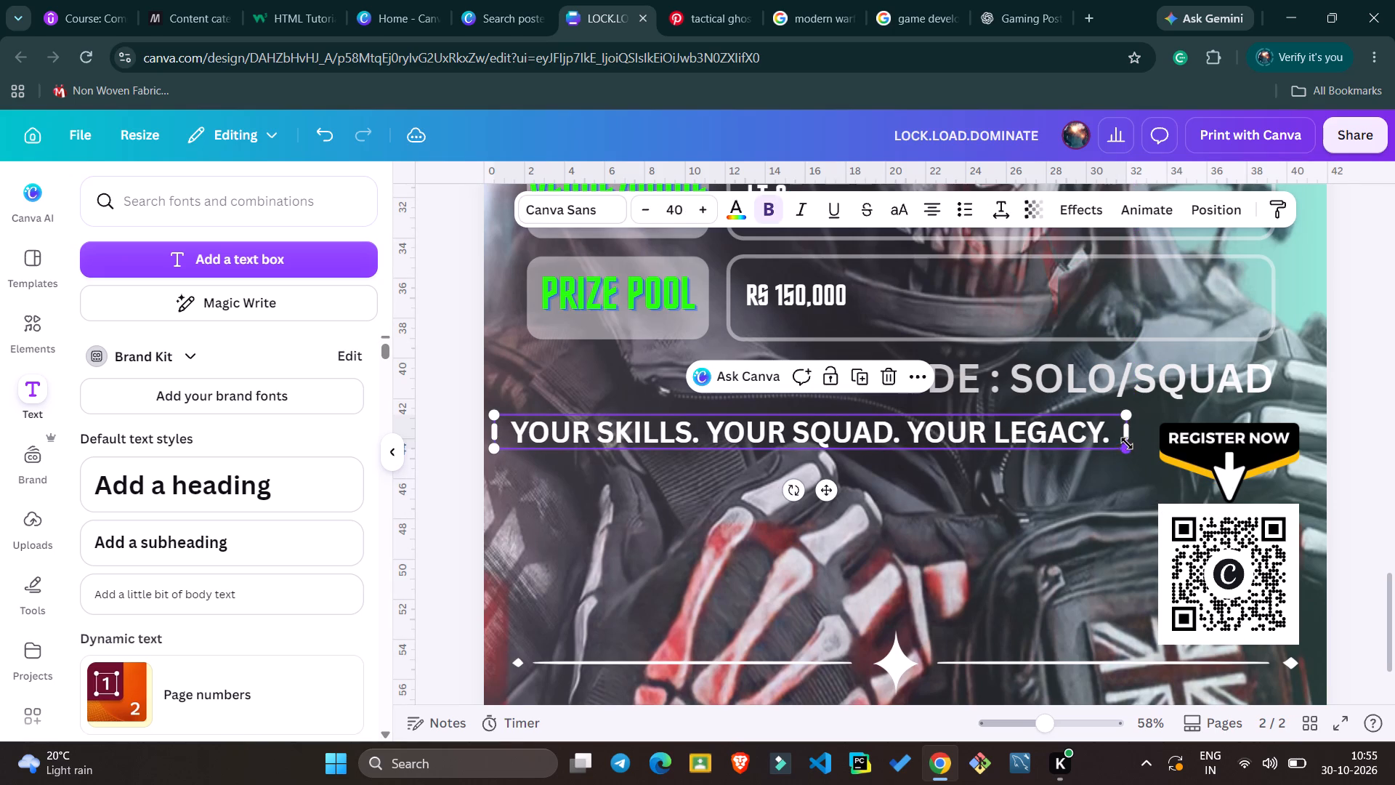
# Break the tagline before YOUR LEGACY and narrow its text box to fit closely around YOUR SKILLS. YOUR SQUAD.
pyautogui.click(894, 424)
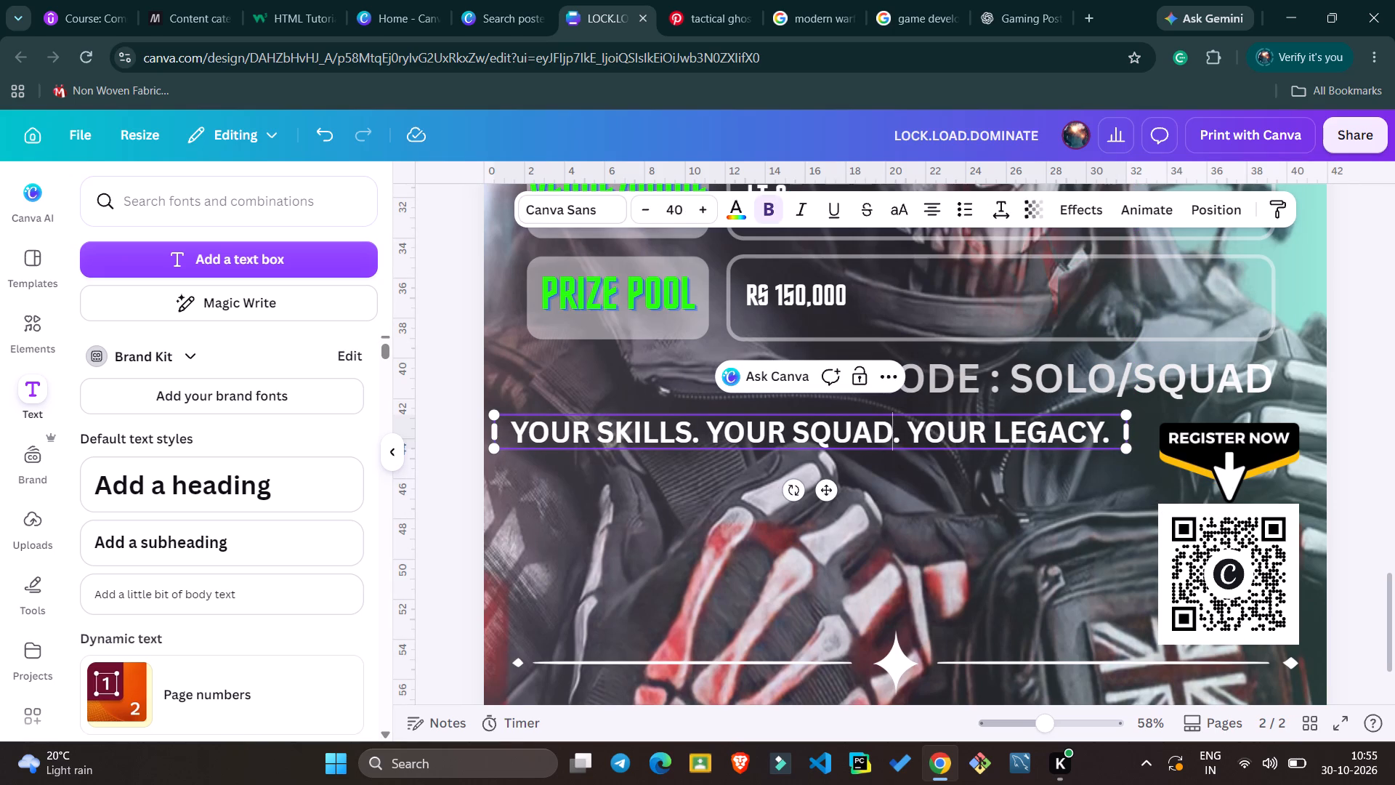
pyautogui.click(902, 426)
pyautogui.press('Return')
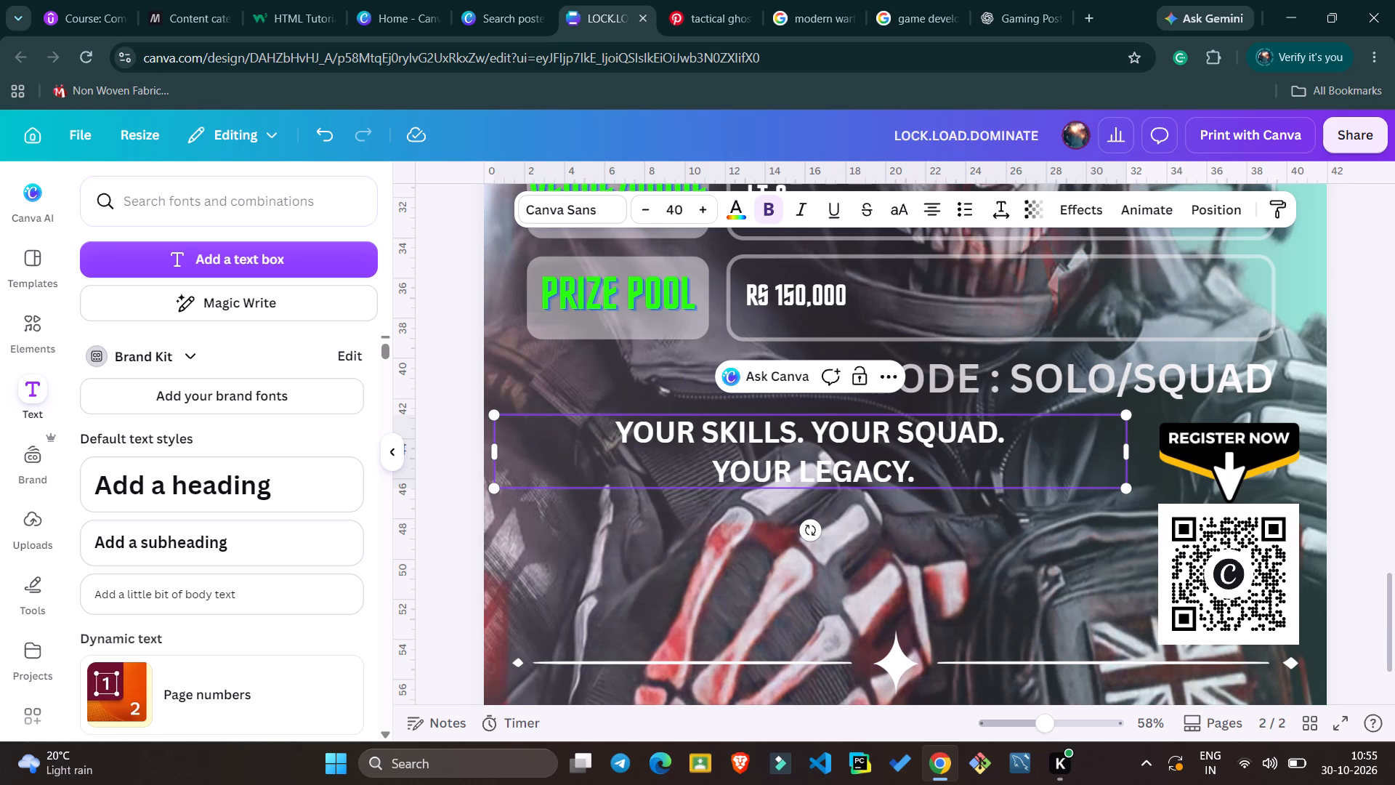
pyautogui.moveTo(1127, 448); pyautogui.dragTo(986, 456)
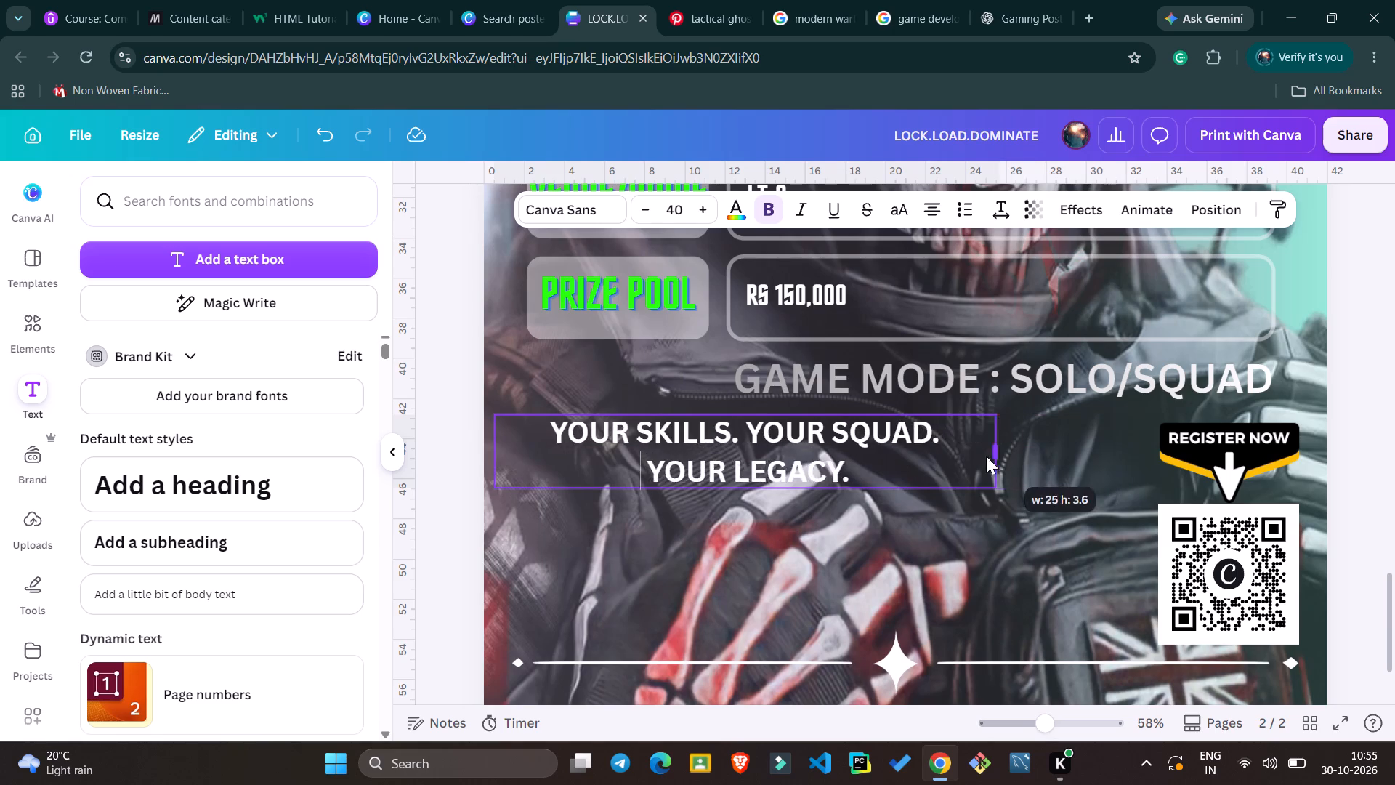
pyautogui.moveTo(986, 456); pyautogui.dragTo(887, 462)
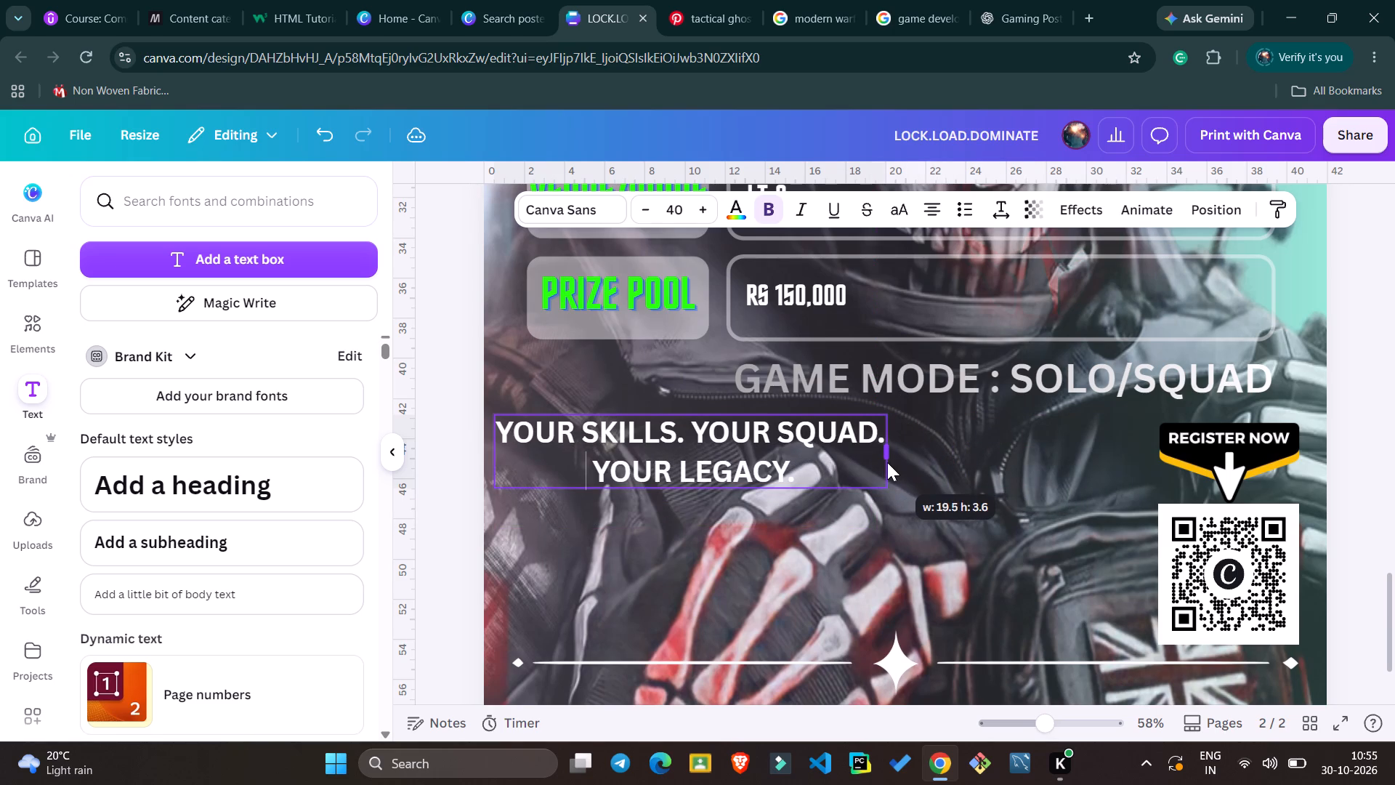
pyautogui.moveTo(887, 462); pyautogui.dragTo(888, 462)
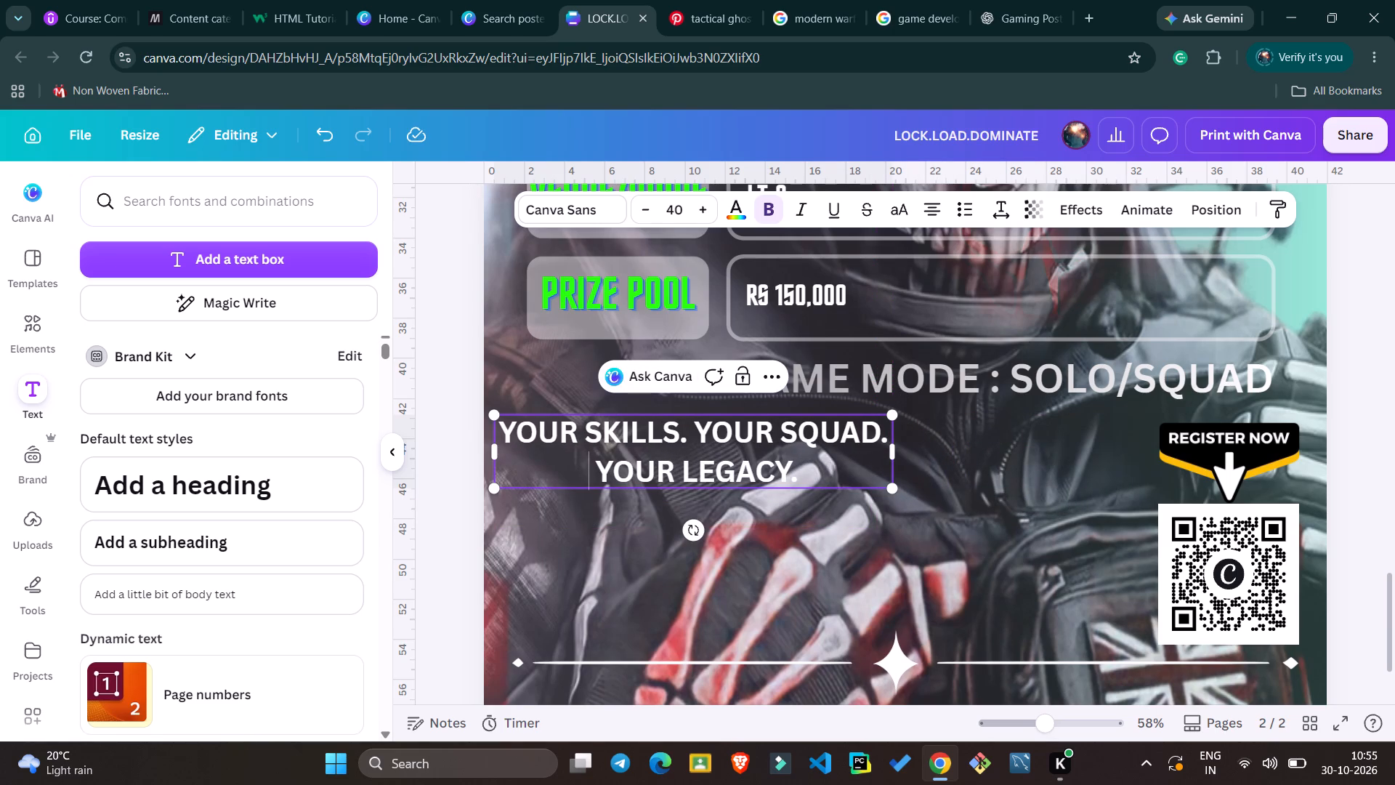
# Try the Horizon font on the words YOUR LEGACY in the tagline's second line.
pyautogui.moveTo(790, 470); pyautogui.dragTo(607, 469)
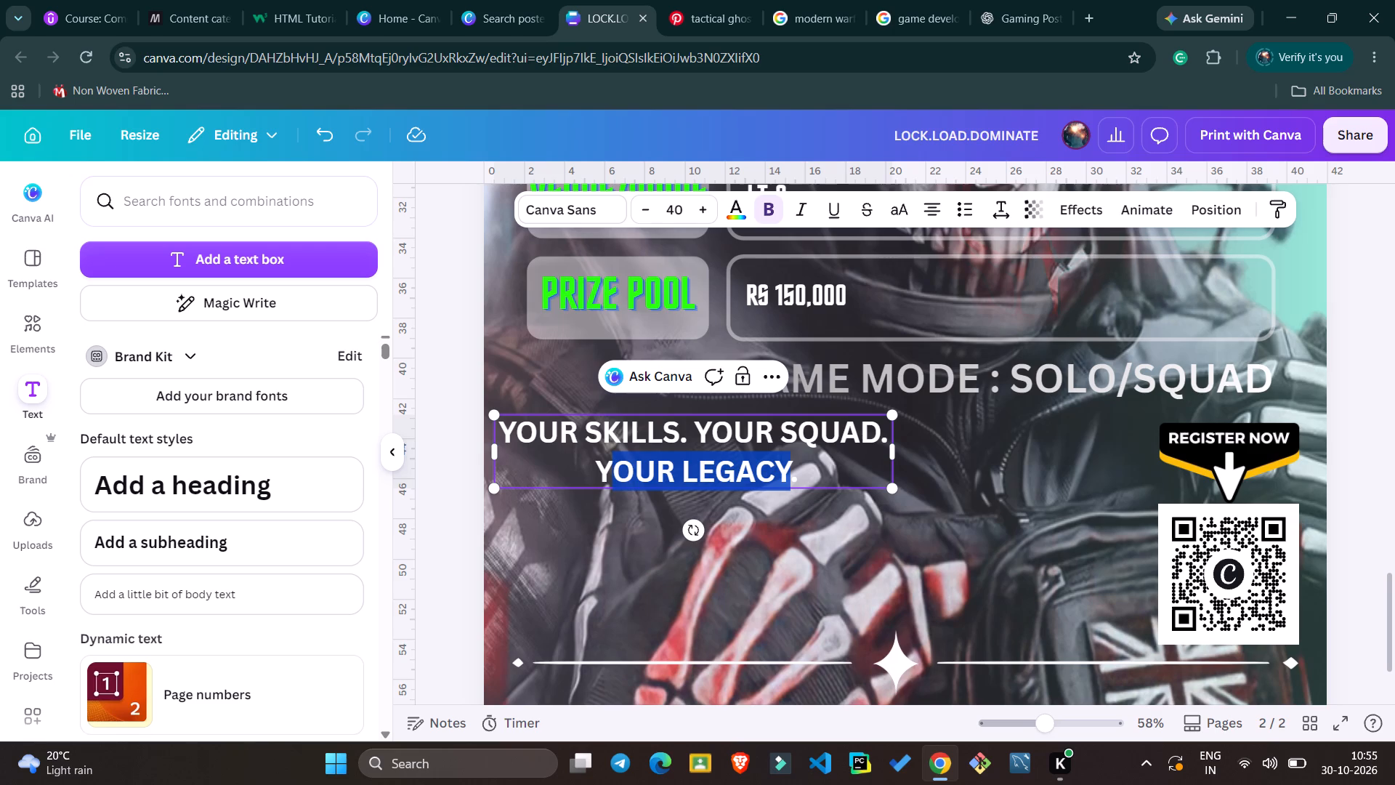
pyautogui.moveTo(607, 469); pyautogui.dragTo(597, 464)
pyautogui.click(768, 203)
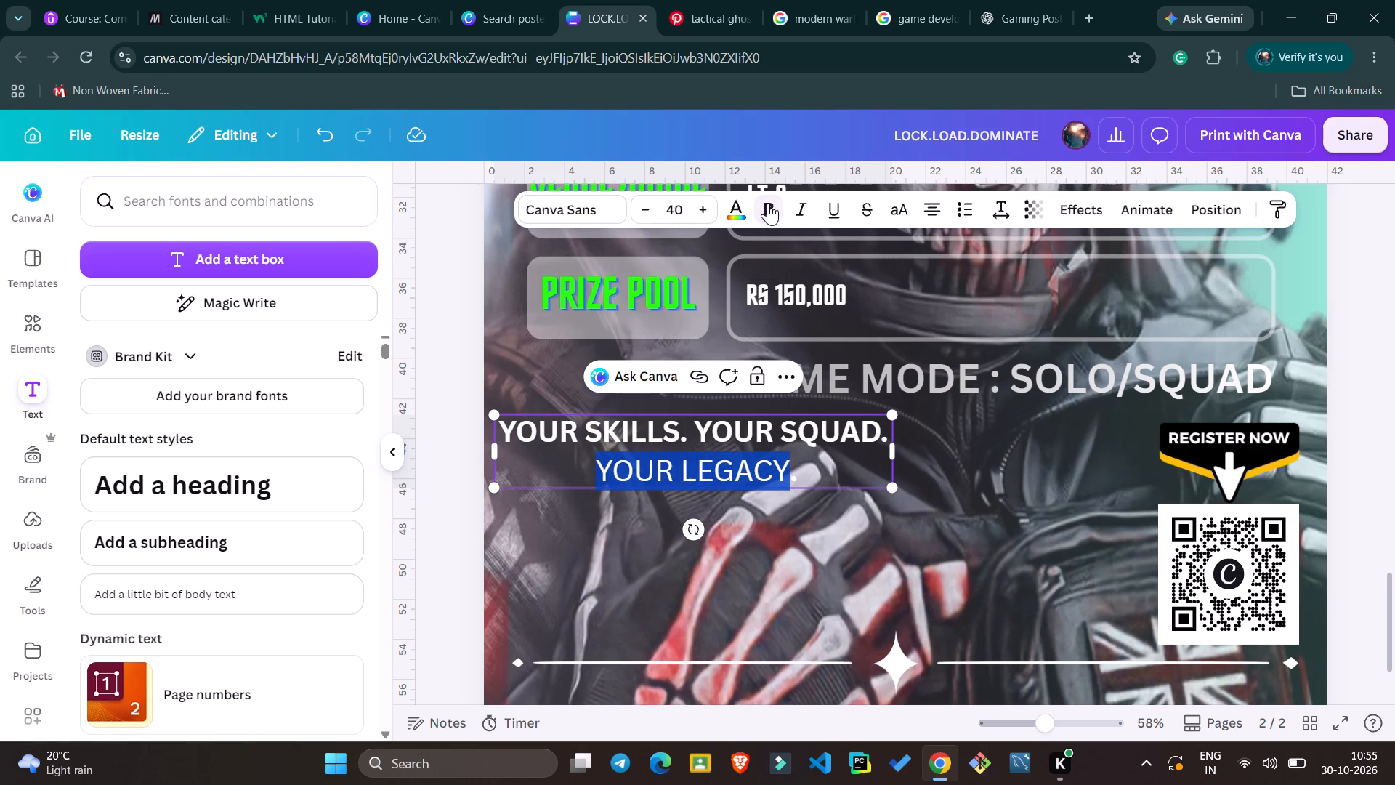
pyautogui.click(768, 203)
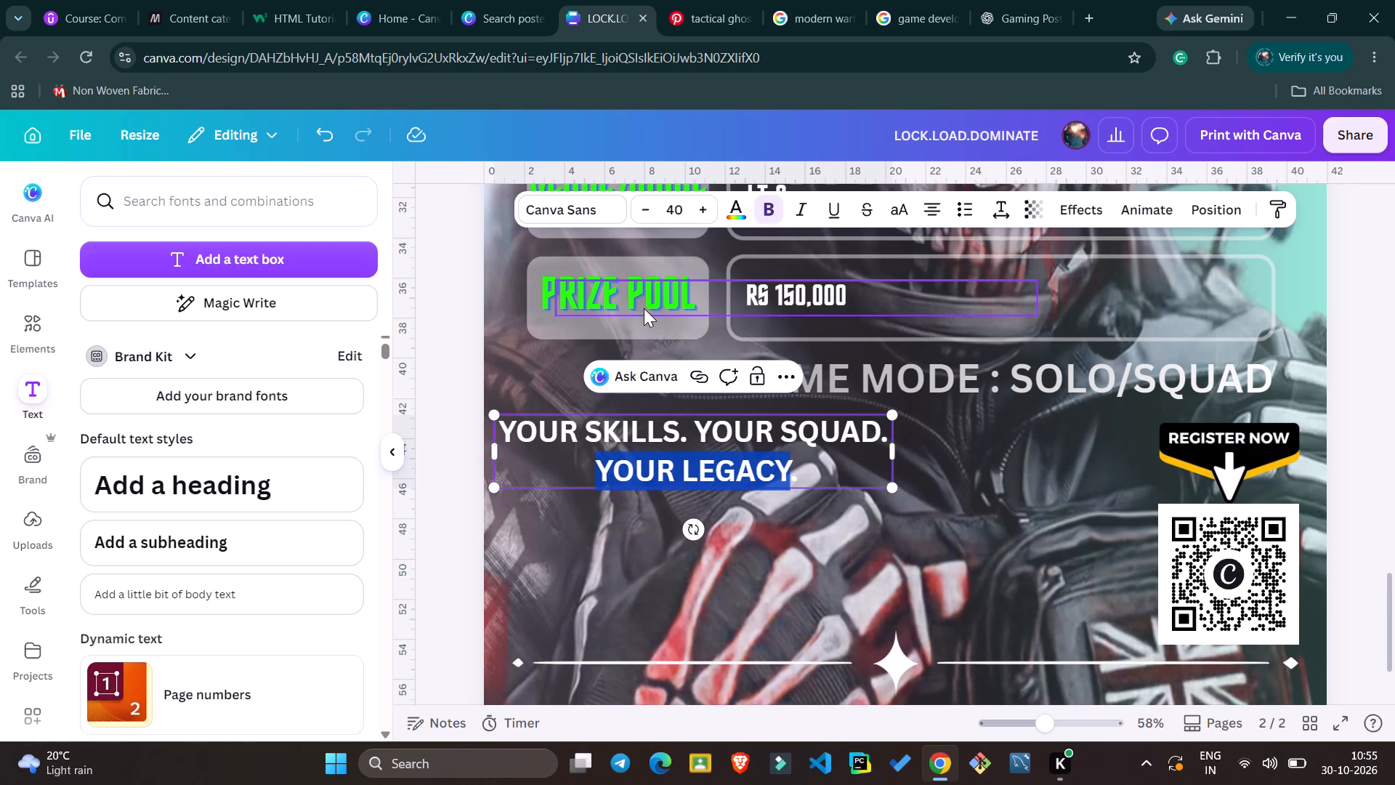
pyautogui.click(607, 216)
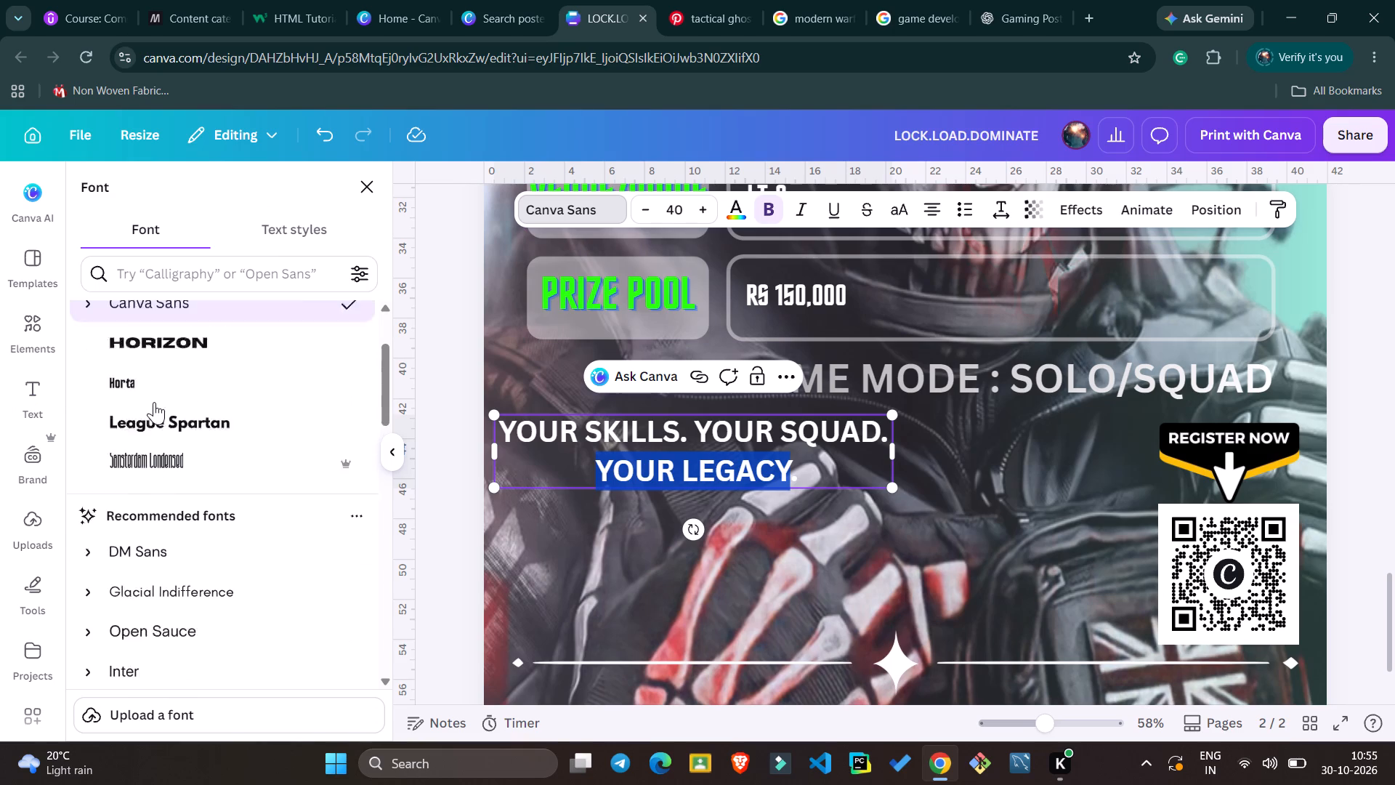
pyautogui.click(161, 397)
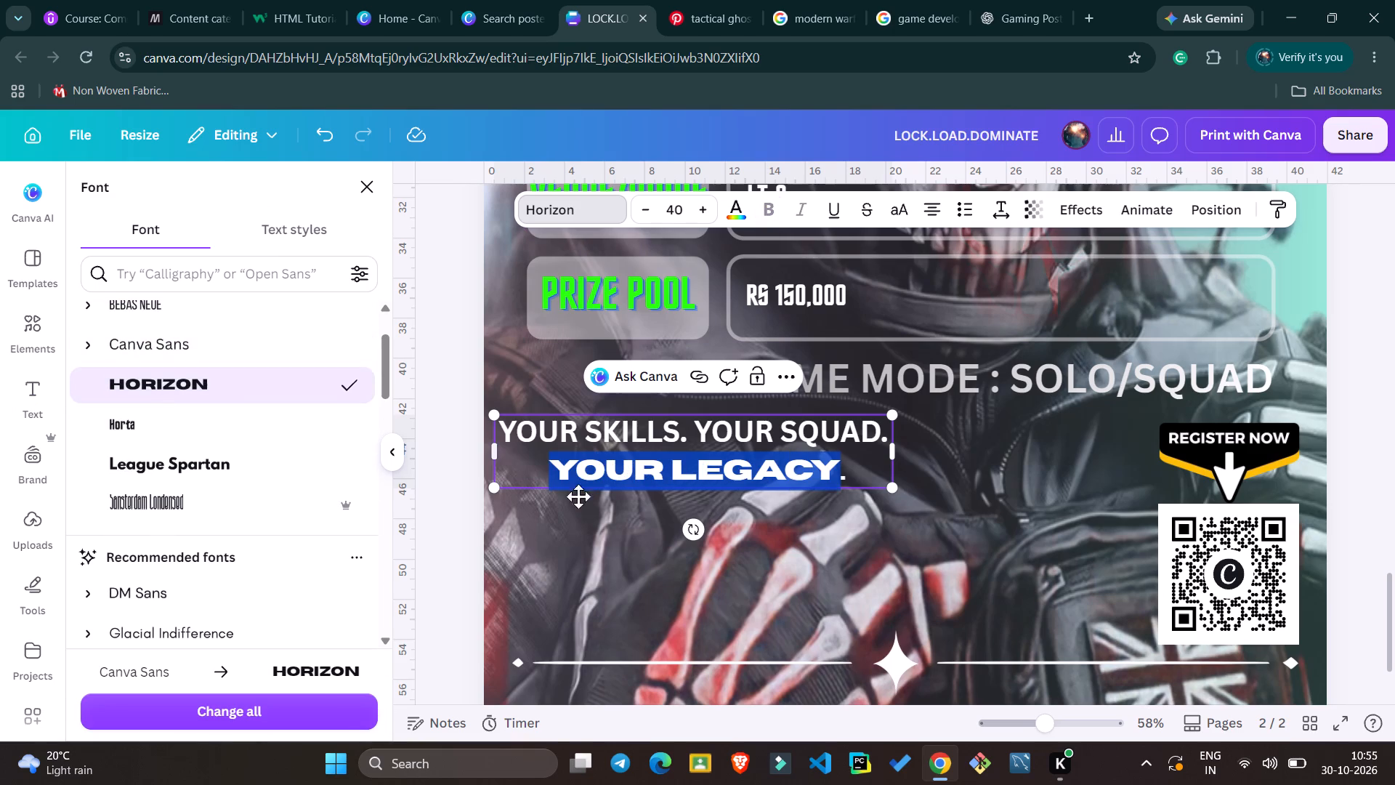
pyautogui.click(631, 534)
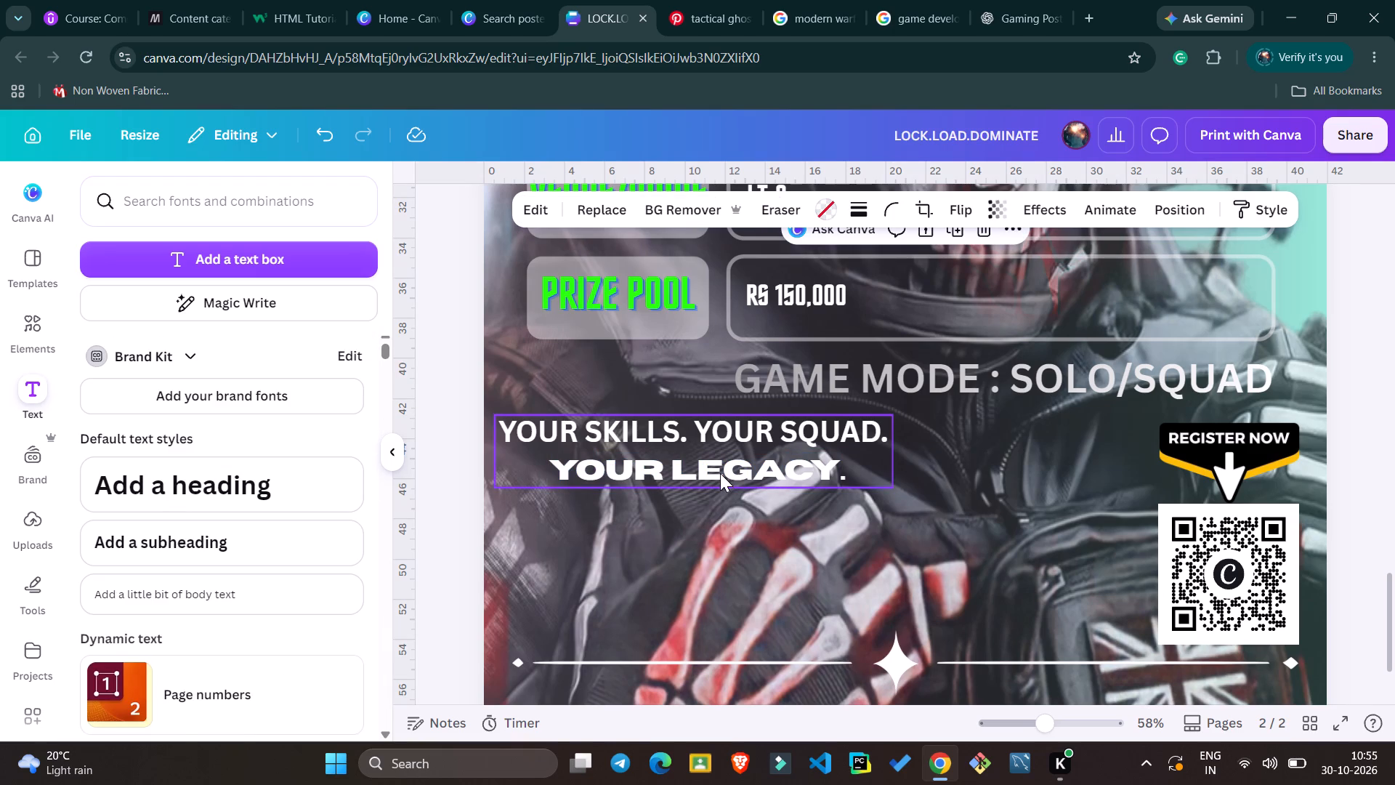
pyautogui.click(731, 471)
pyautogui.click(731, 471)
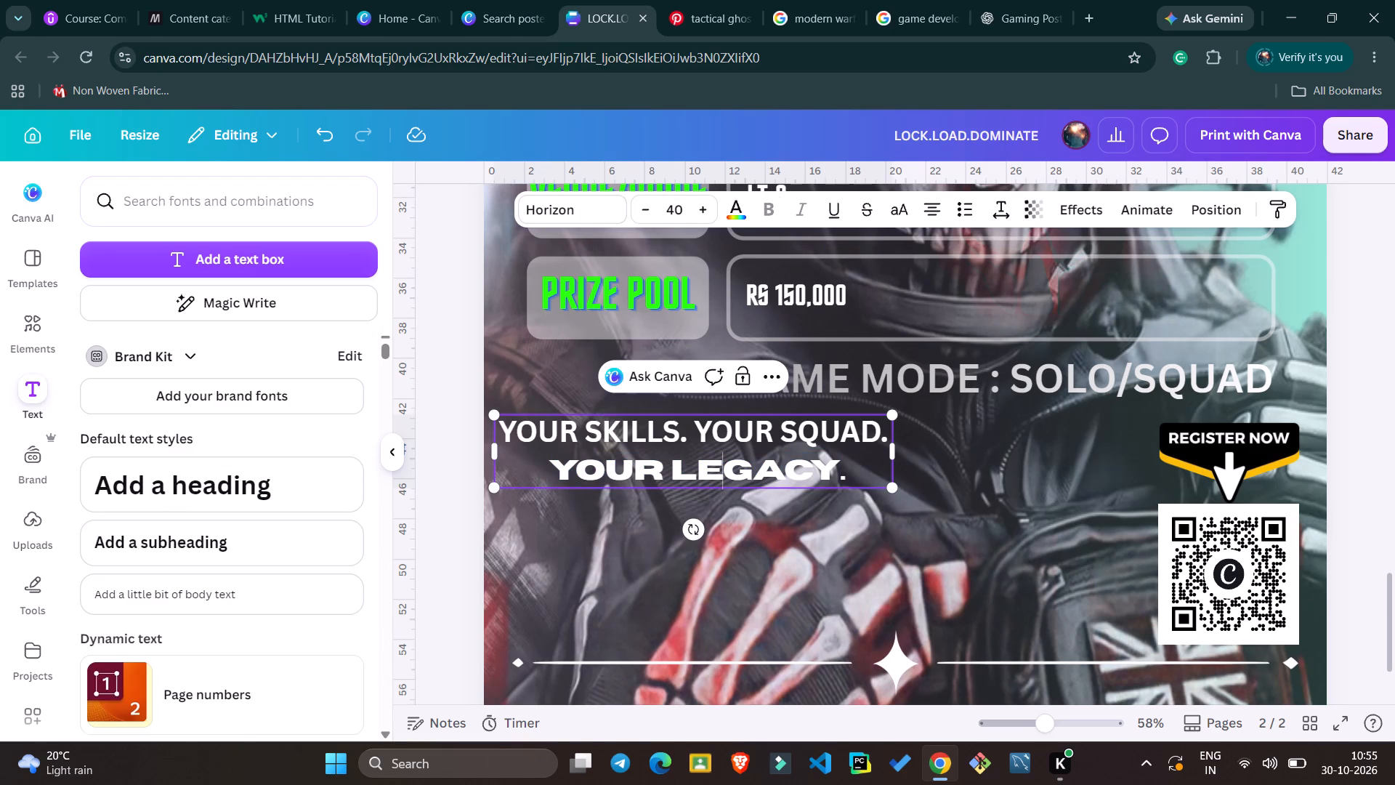
# Select the words YOUR LEGACY and browse the font combinations for a suitable text style.
pyautogui.moveTo(841, 475); pyautogui.dragTo(565, 453)
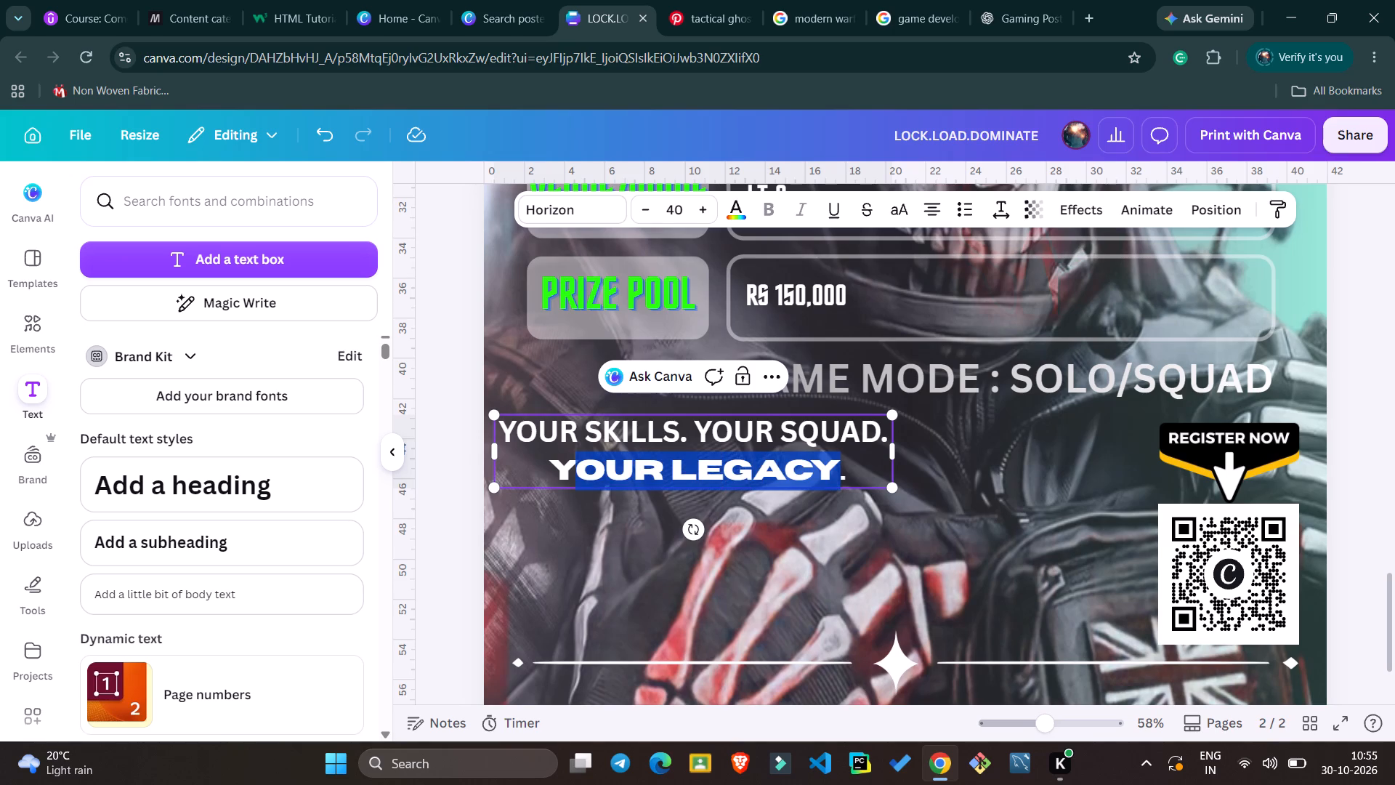
pyautogui.moveTo(565, 453); pyautogui.dragTo(557, 451)
pyautogui.scroll(-6, 306, 517)
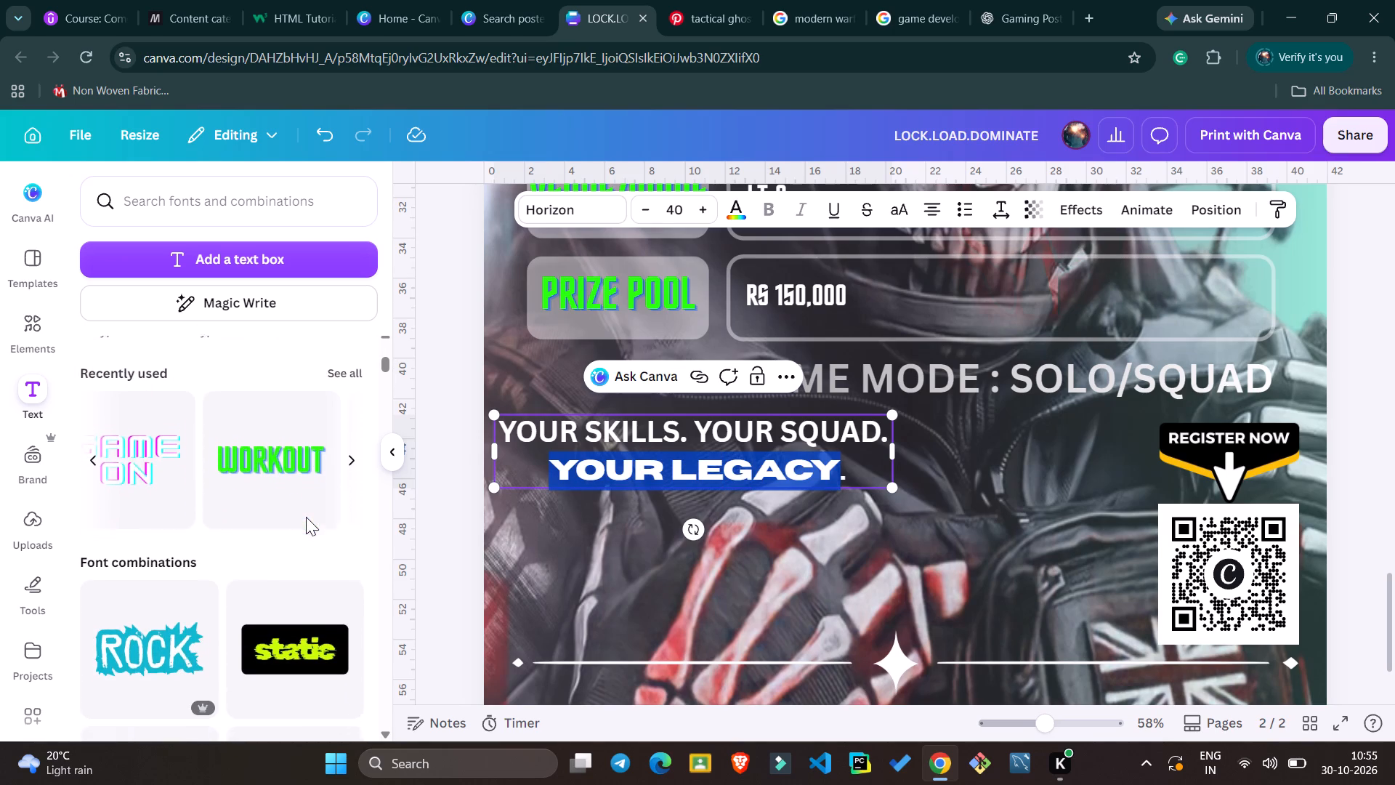
pyautogui.scroll(-5, 306, 517)
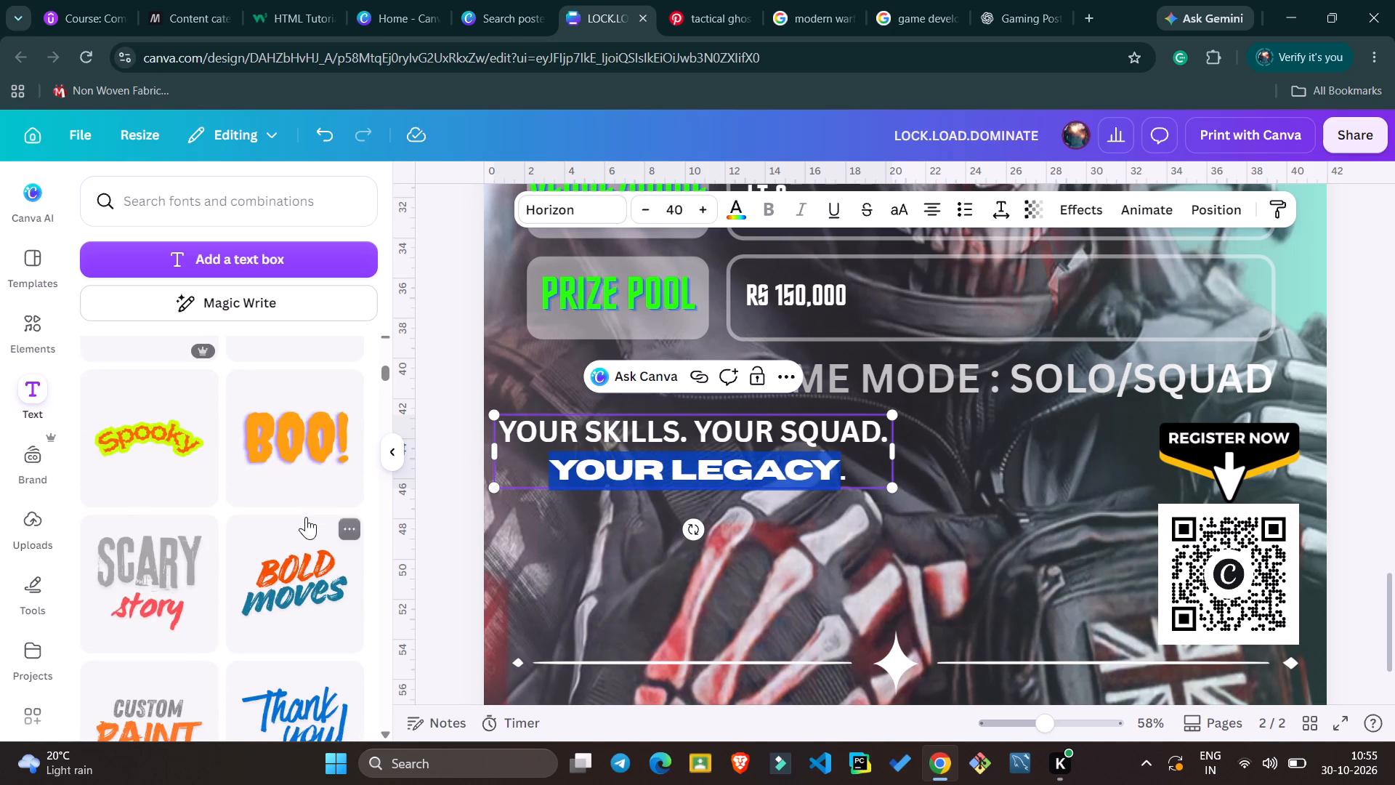
pyautogui.scroll(-8, 306, 517)
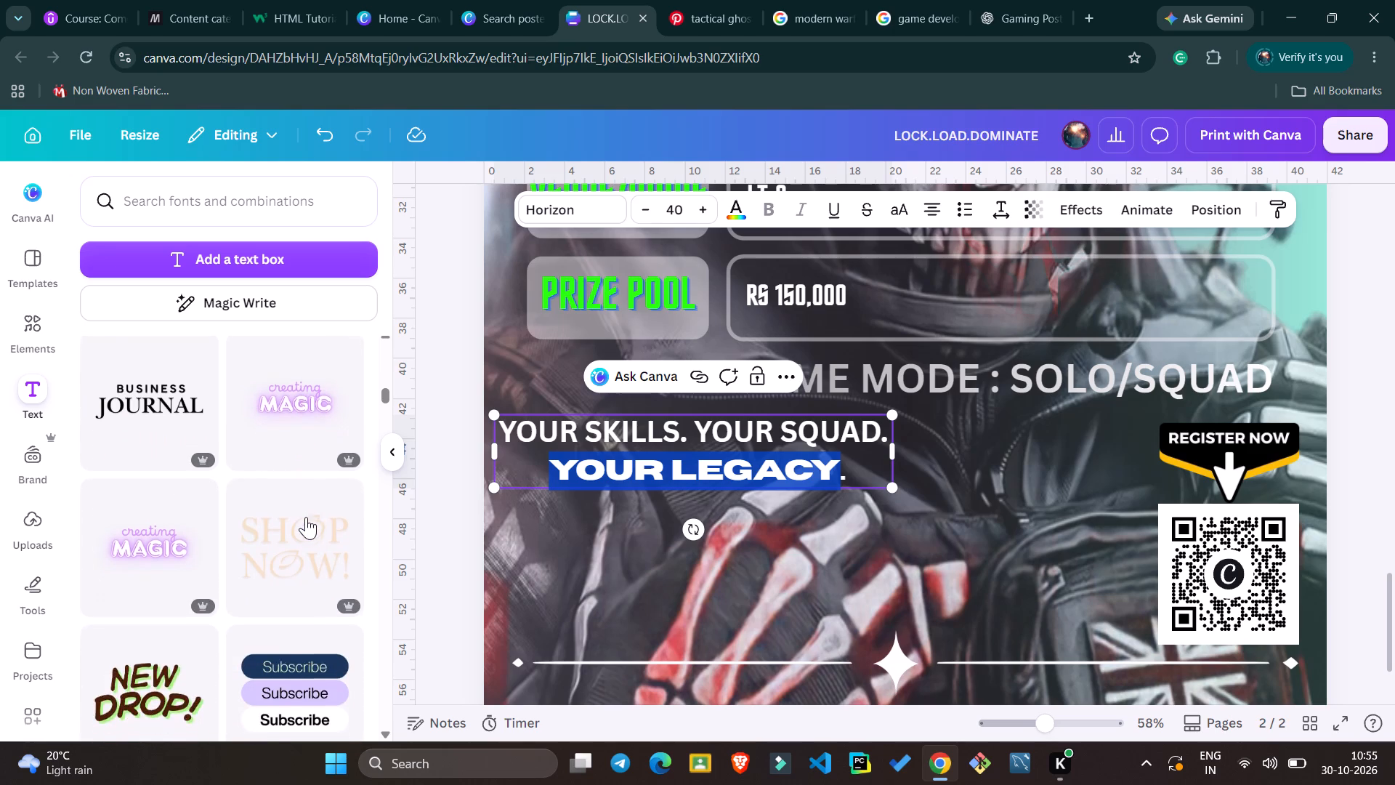
pyautogui.scroll(-4, 306, 517)
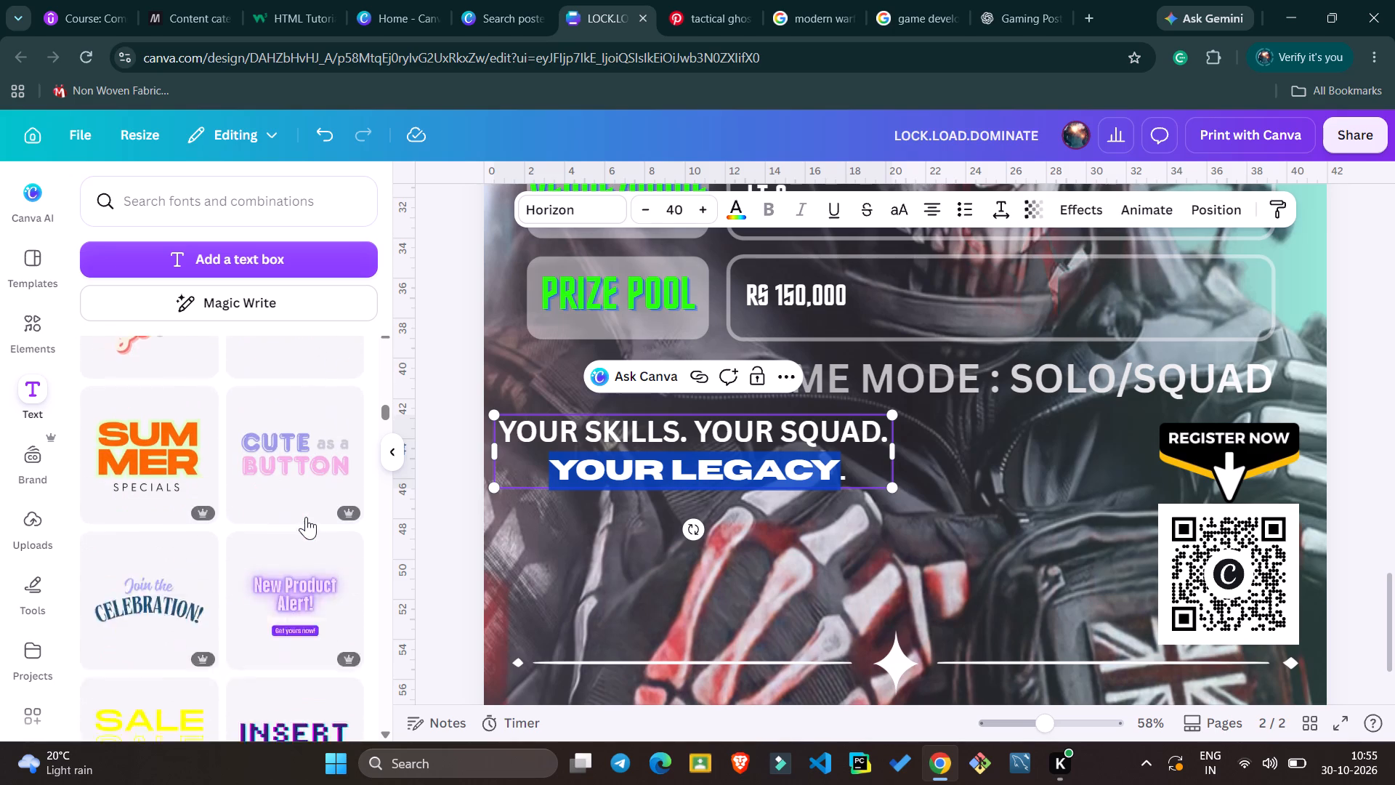
pyautogui.scroll(-1, 306, 517)
pyautogui.scroll(-1, 243, 601)
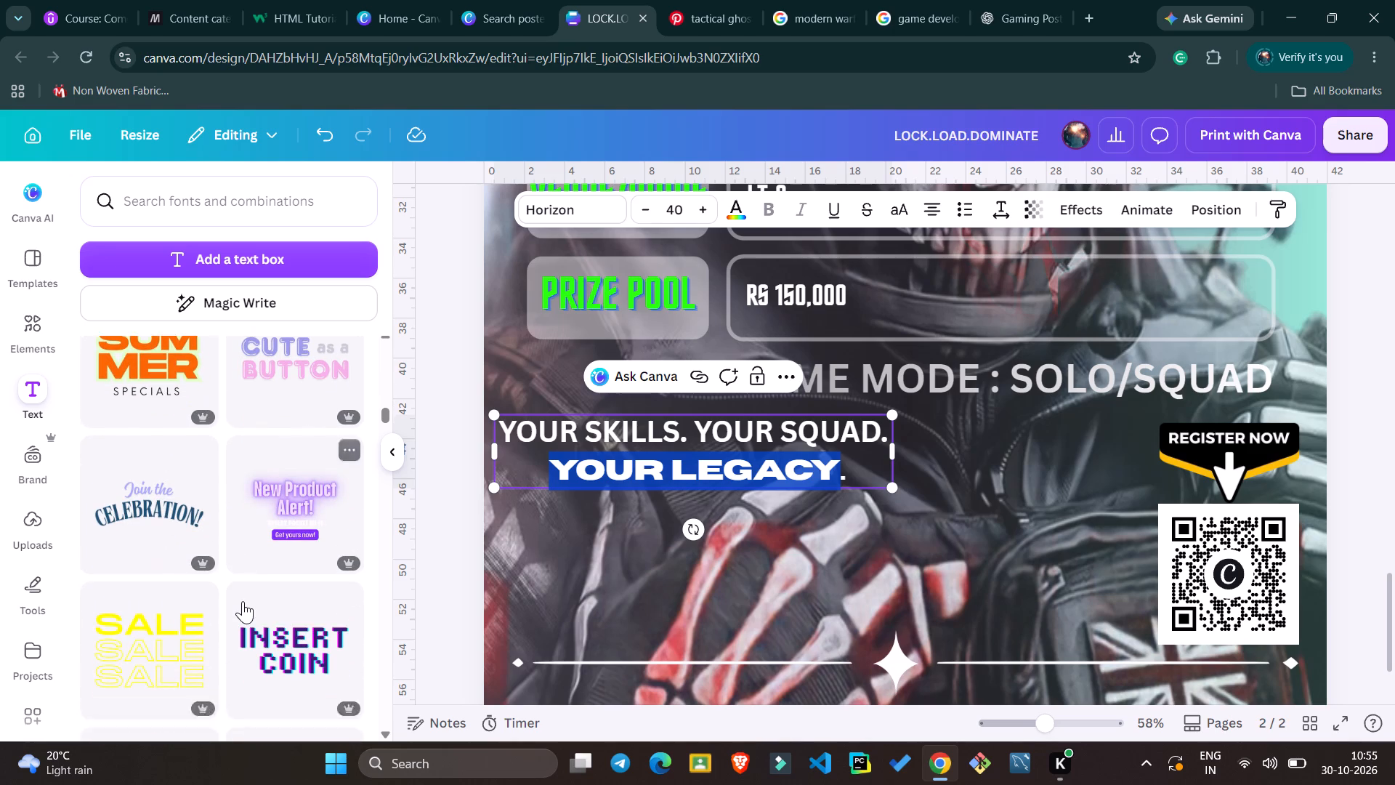
pyautogui.scroll(-1, 243, 601)
pyautogui.scroll(7, 243, 601)
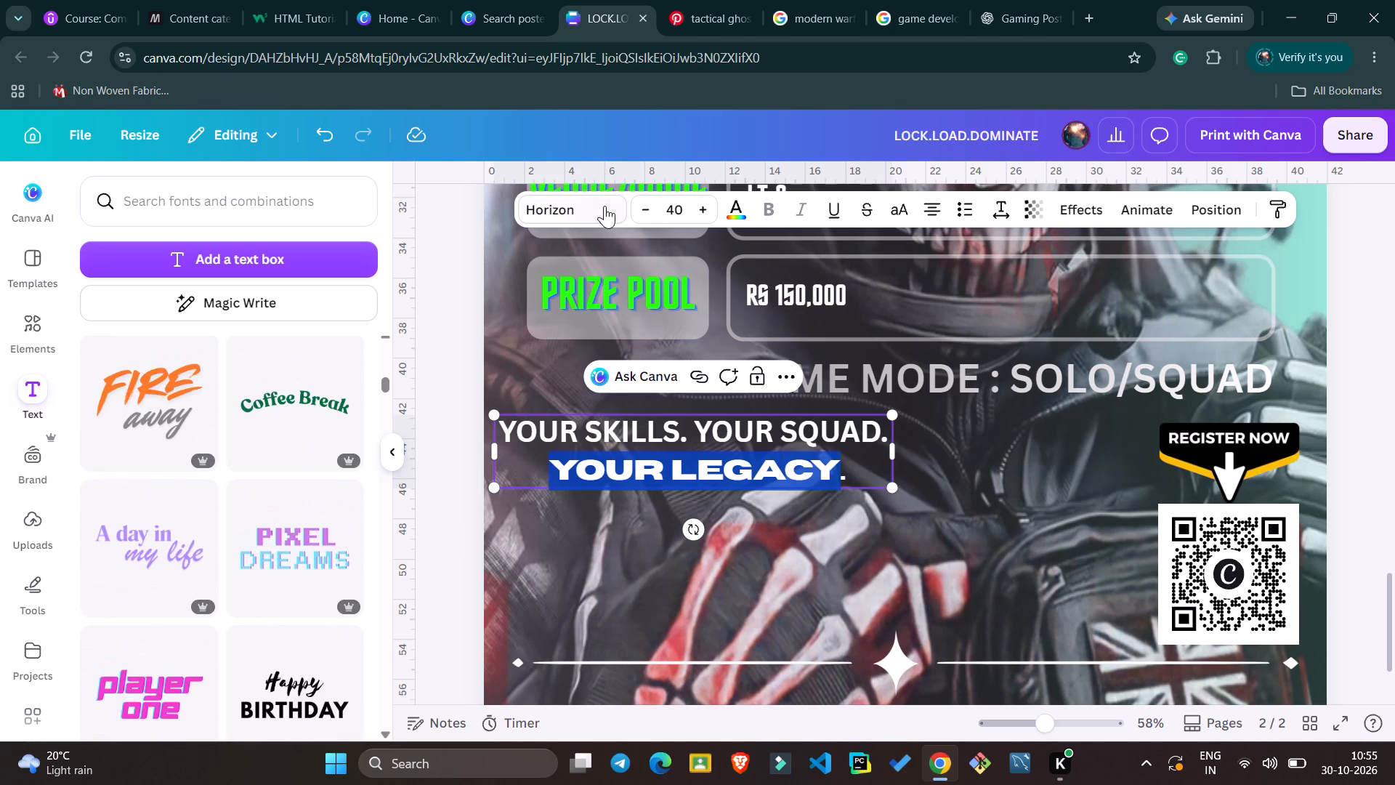
# Try Anton on the words YOUR LEGACY, and set their font to Architype Aubette.
pyautogui.click(602, 207)
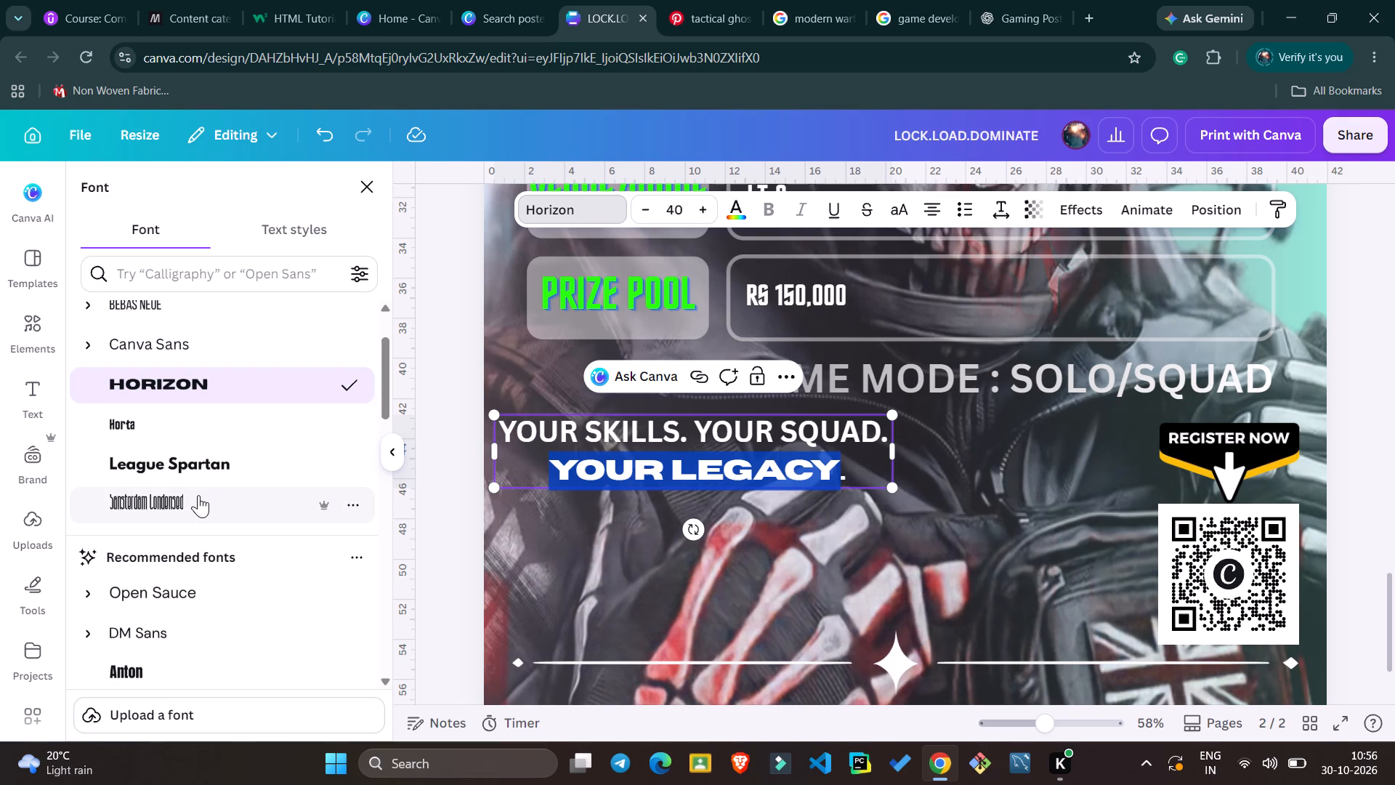
pyautogui.scroll(-1, 163, 573)
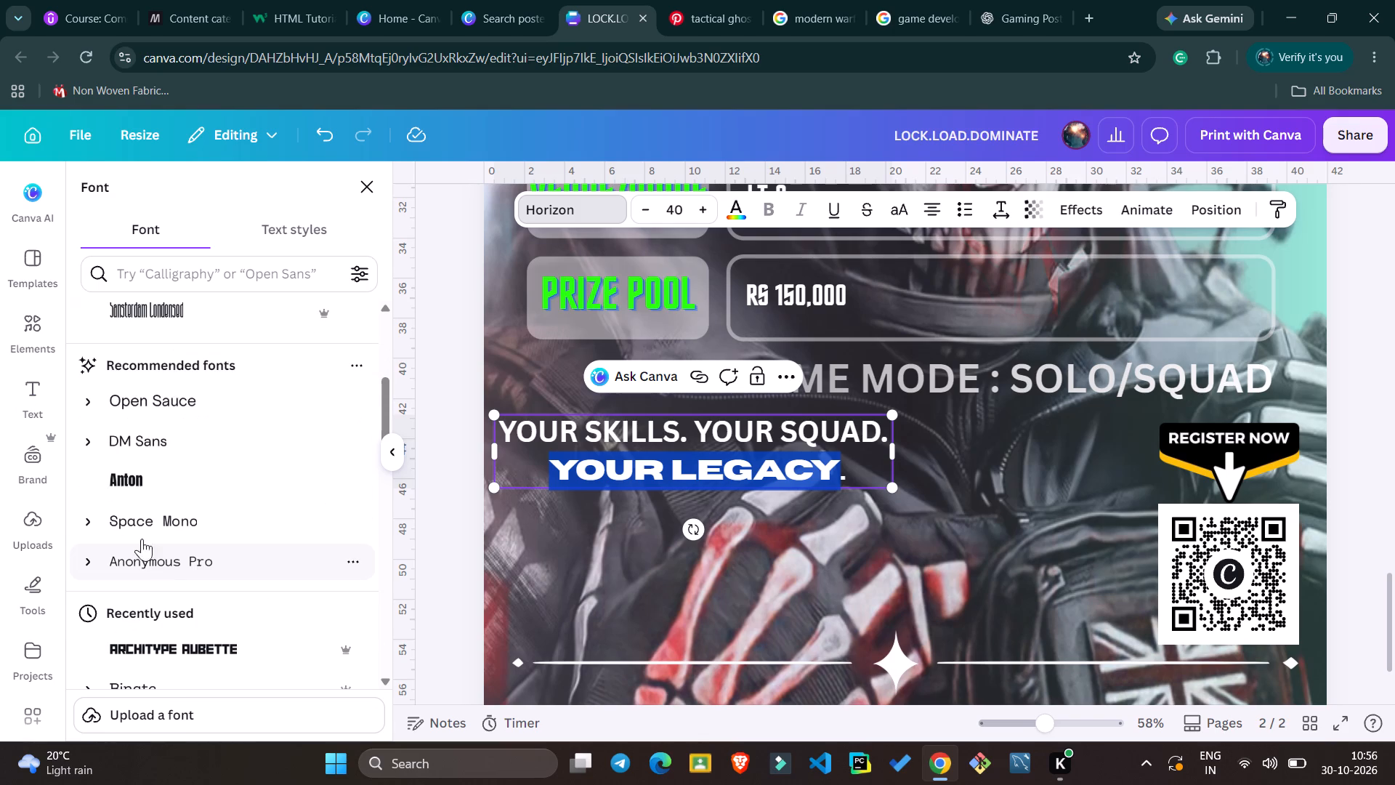
pyautogui.click(137, 474)
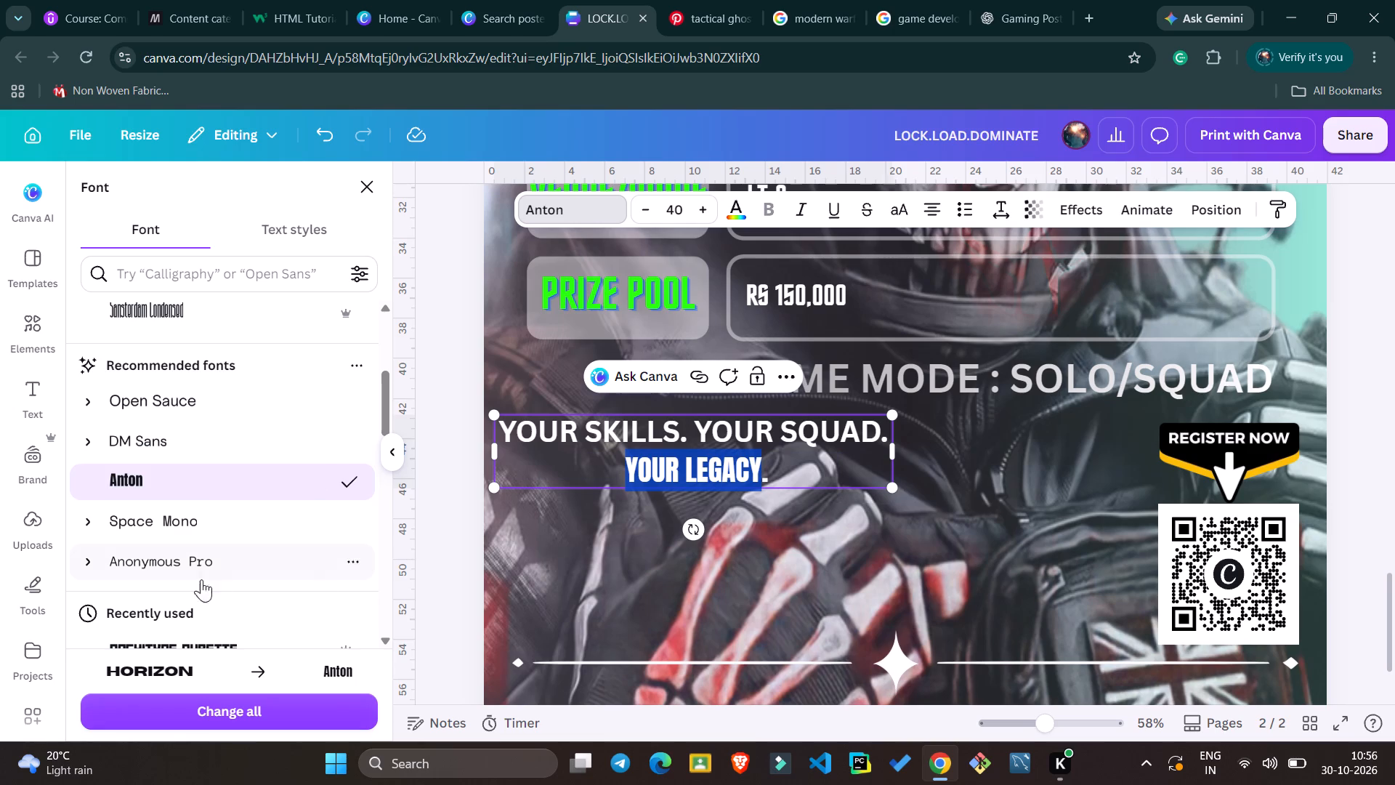
pyautogui.scroll(-1, 200, 583)
pyautogui.click(196, 557)
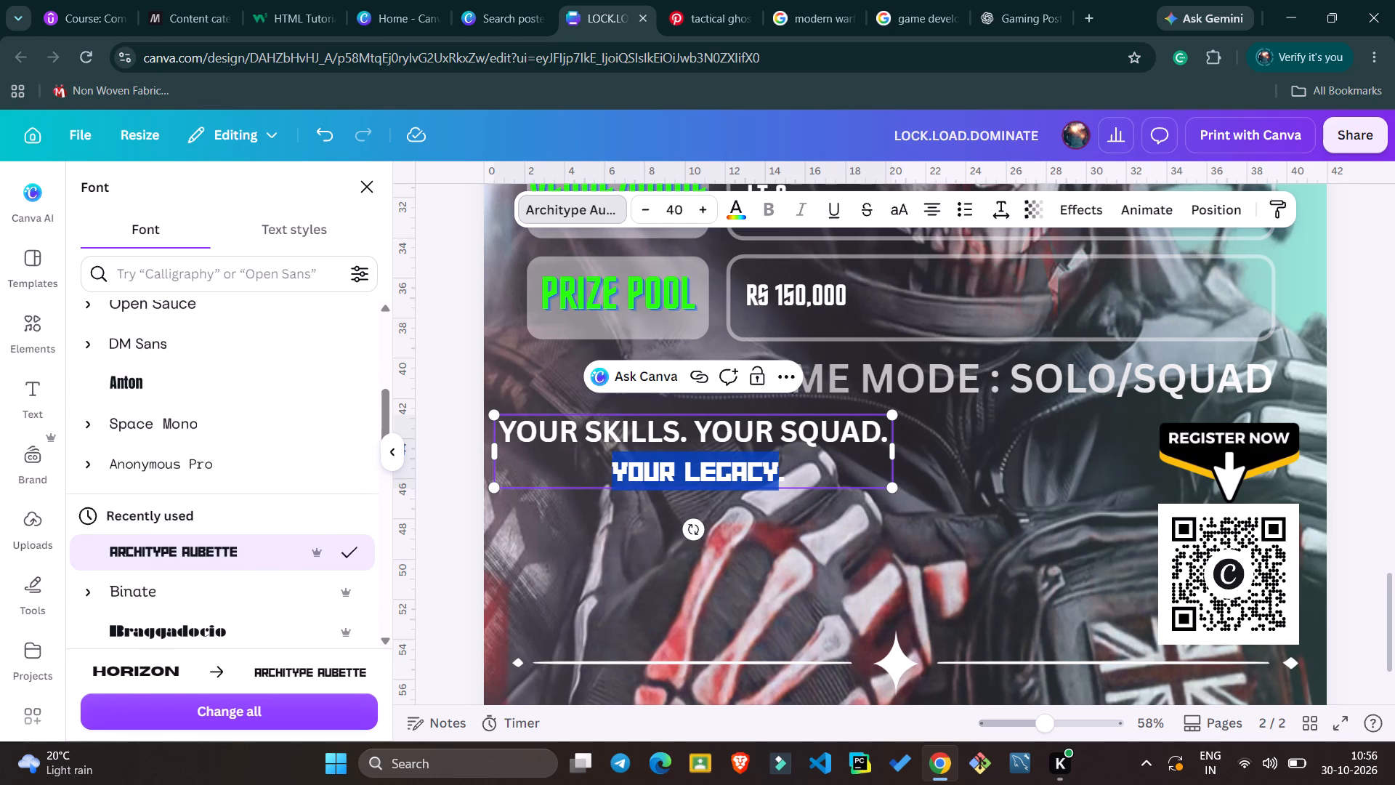
# Set the font of the entire two-line tagline to Architype Aubette.
pyautogui.moveTo(506, 437); pyautogui.dragTo(885, 439)
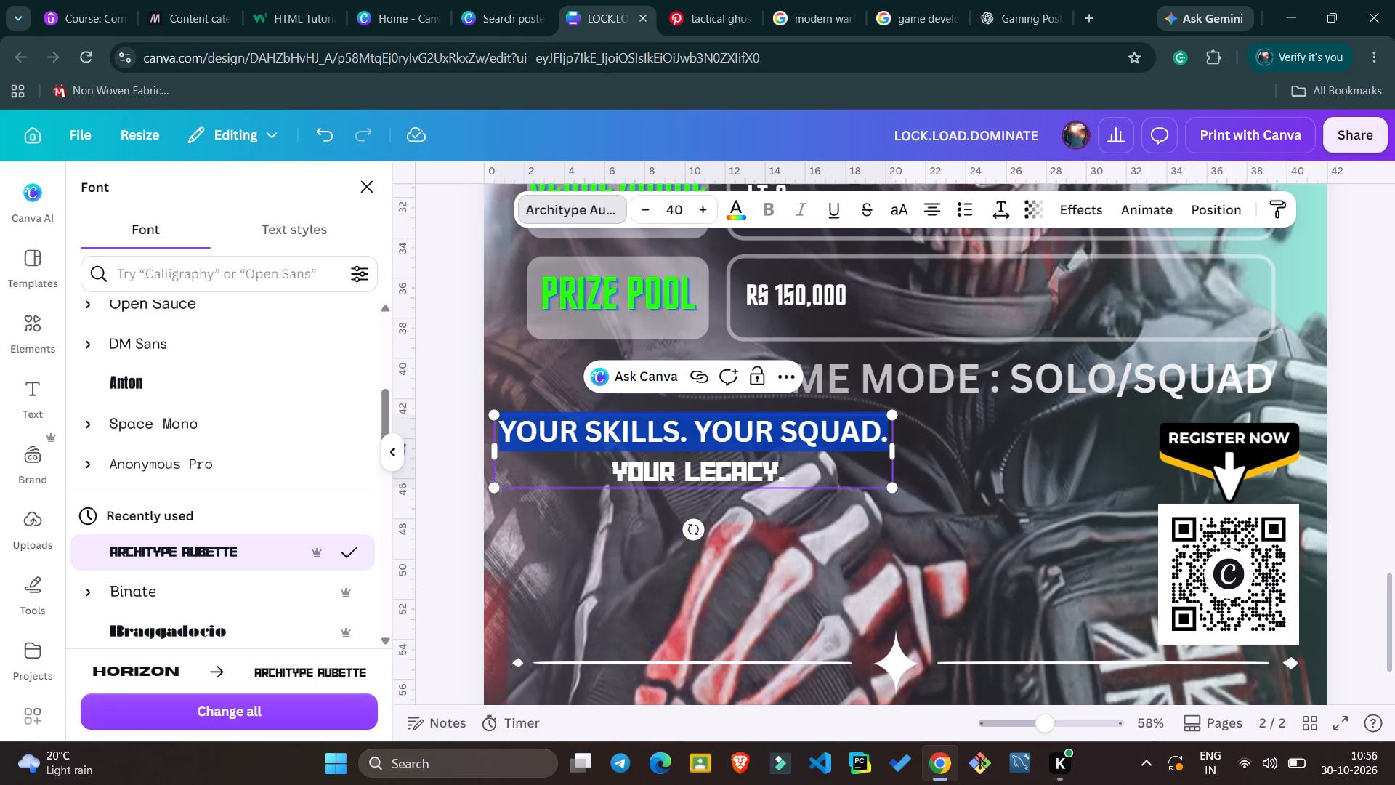
pyautogui.moveTo(885, 439); pyautogui.dragTo(883, 463)
pyautogui.click(164, 564)
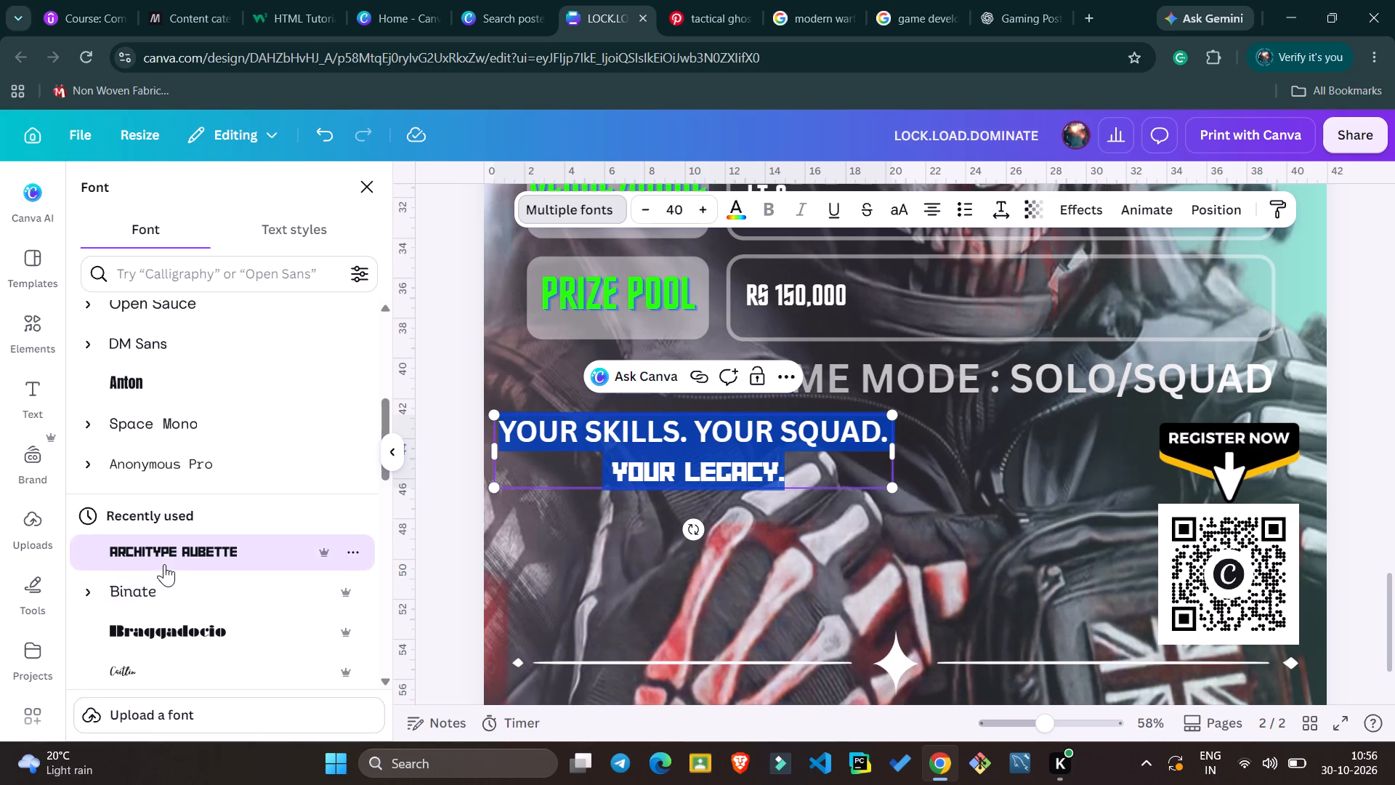
pyautogui.click(664, 548)
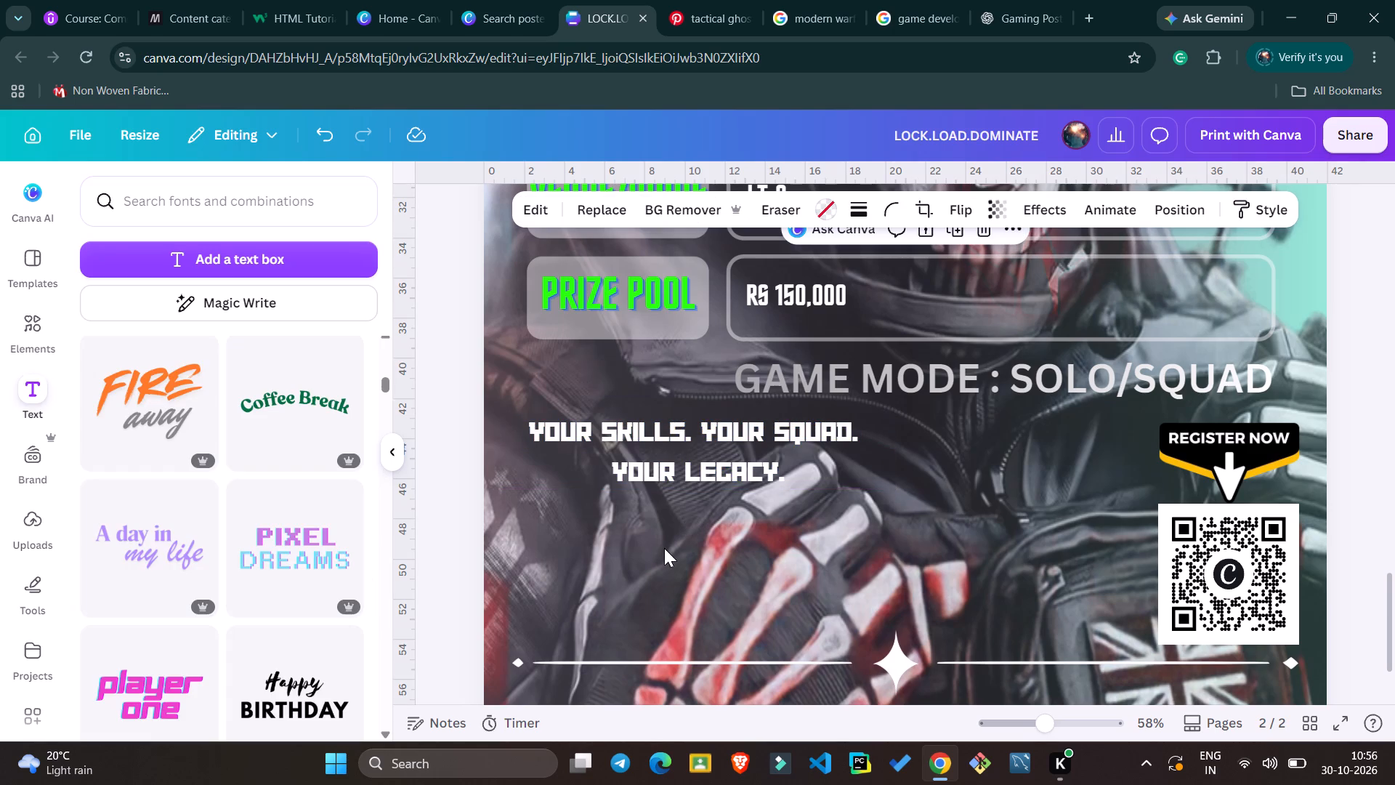
# Enlarge the tagline to font size 58 and position it just below the GAME MODE line, beside the REGISTER NOW badge.
pyautogui.click(742, 429)
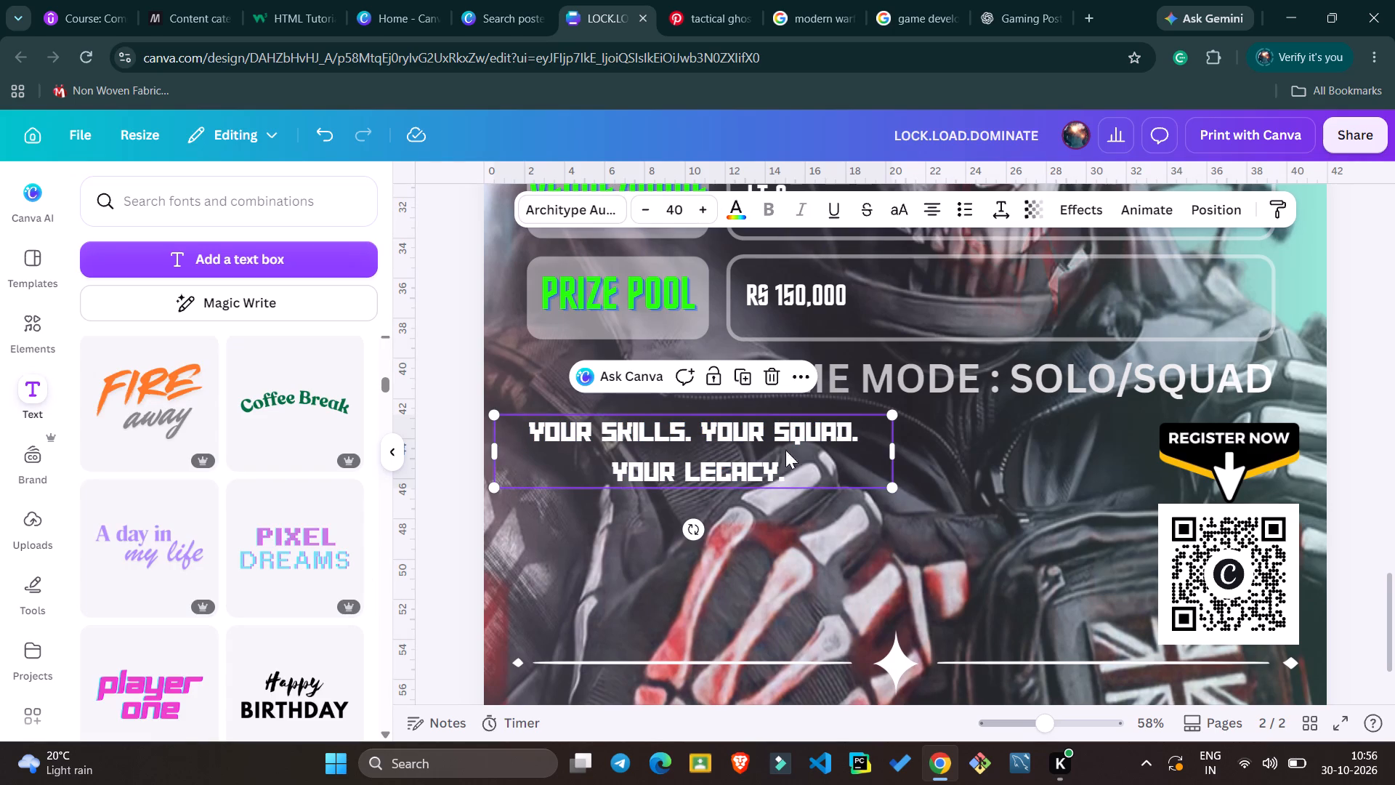
pyautogui.moveTo(892, 485); pyautogui.dragTo(924, 507)
pyautogui.moveTo(779, 451); pyautogui.dragTo(979, 483)
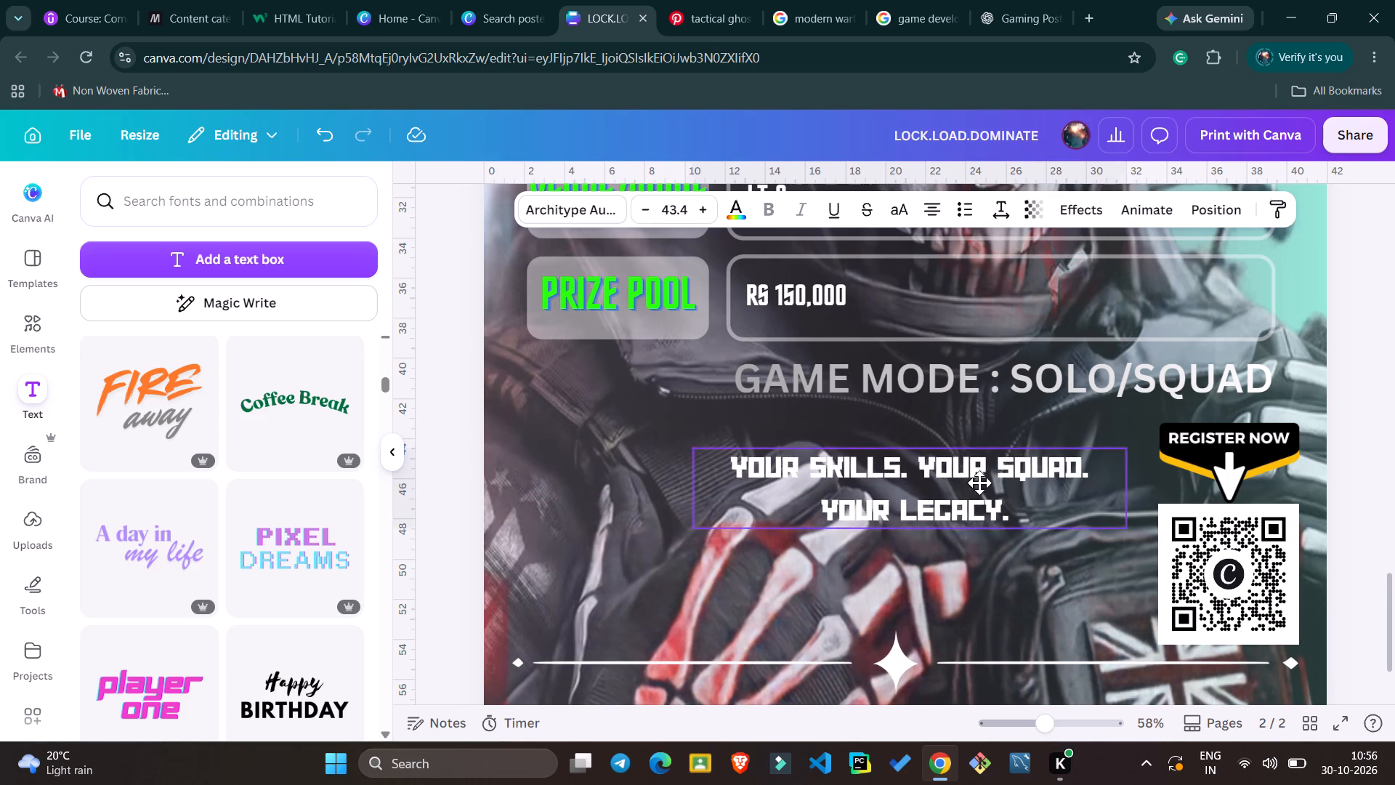
pyautogui.moveTo(979, 483); pyautogui.dragTo(974, 458)
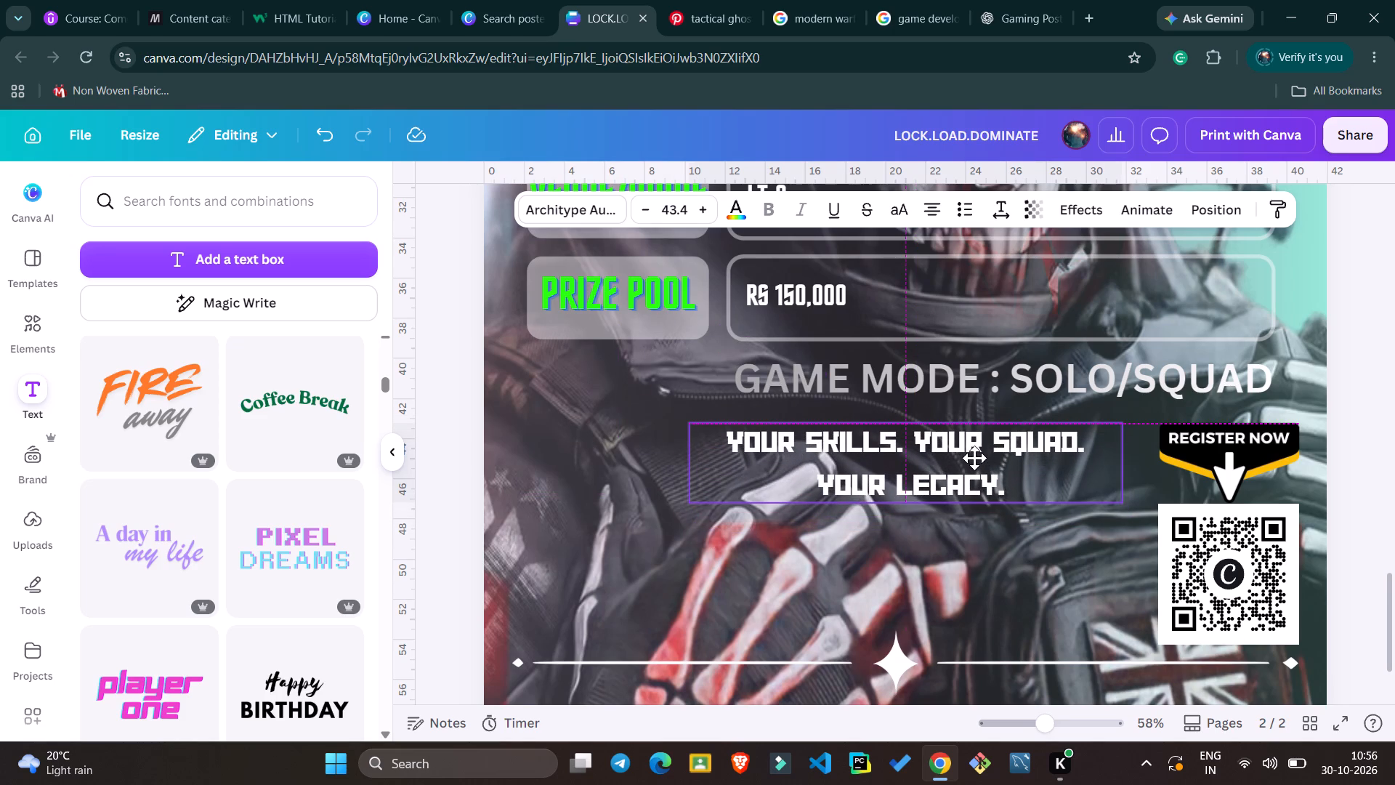
pyautogui.moveTo(974, 458); pyautogui.dragTo(870, 467)
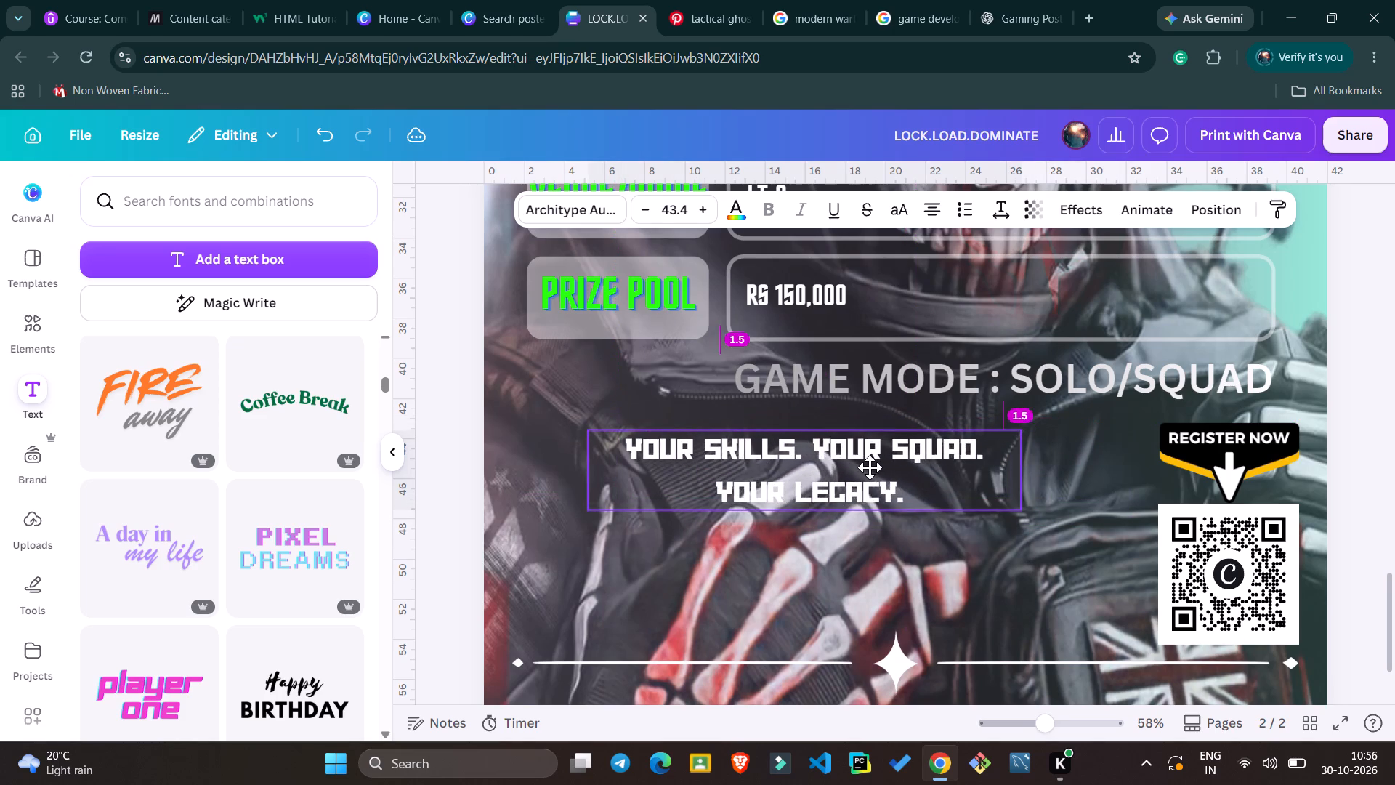
pyautogui.moveTo(870, 467); pyautogui.dragTo(850, 470)
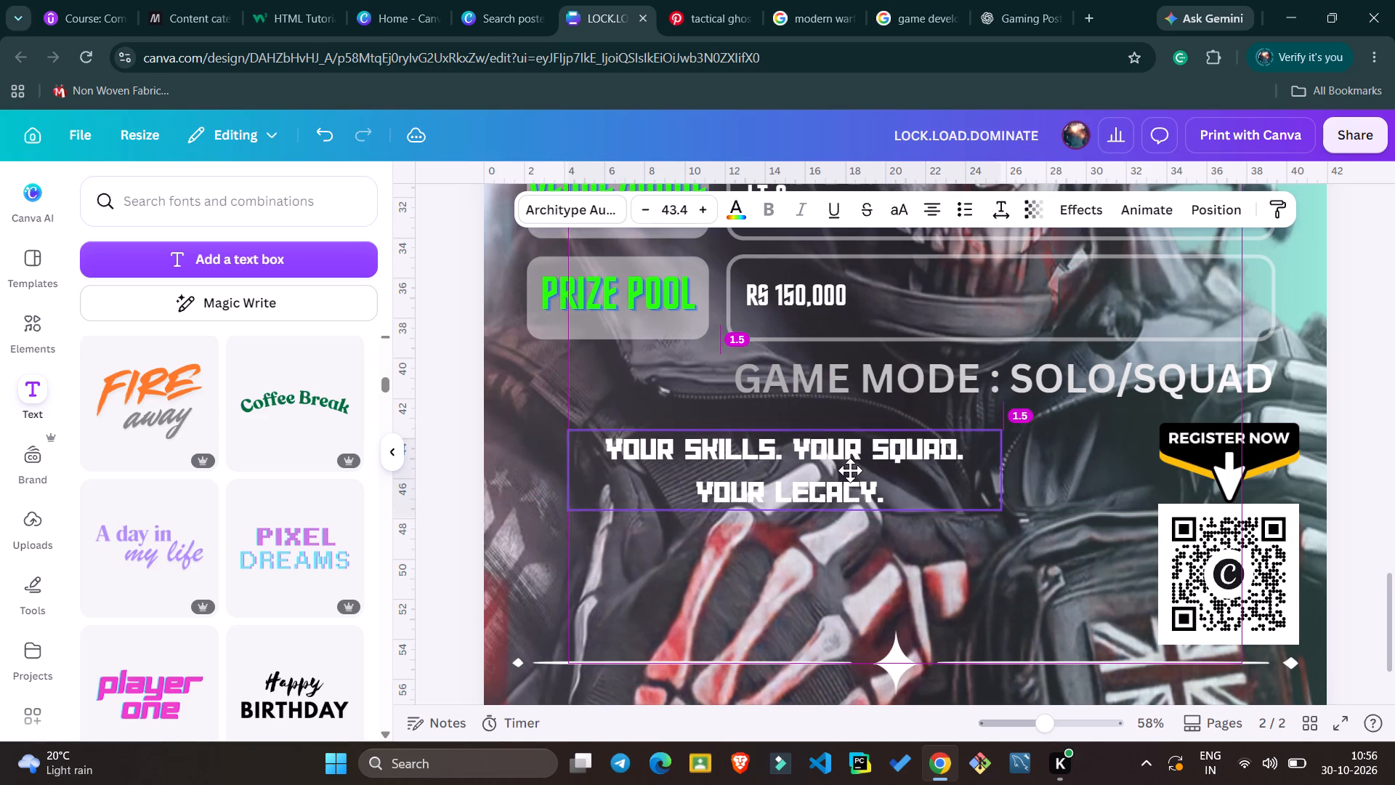
pyautogui.moveTo(850, 470); pyautogui.dragTo(837, 464)
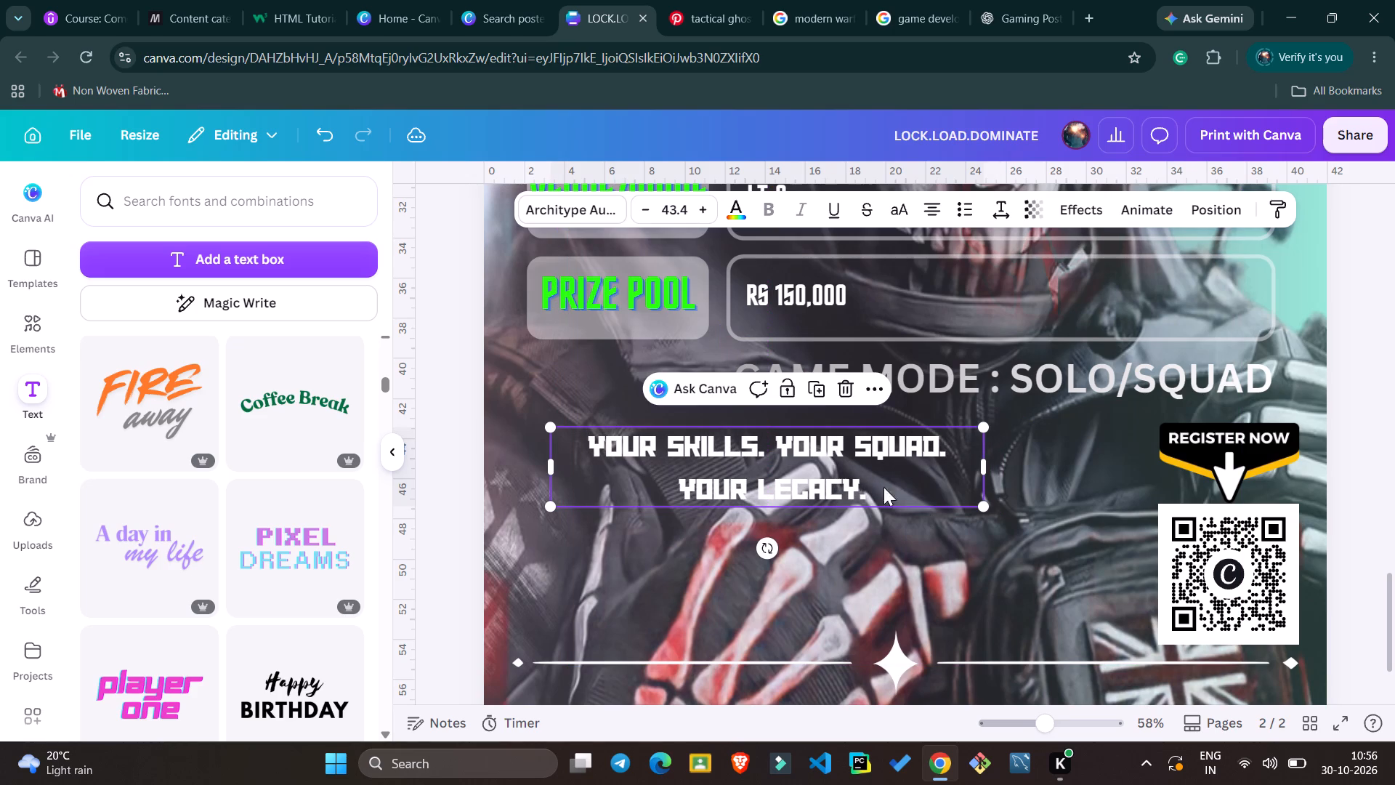
pyautogui.moveTo(979, 503); pyautogui.dragTo(1075, 583)
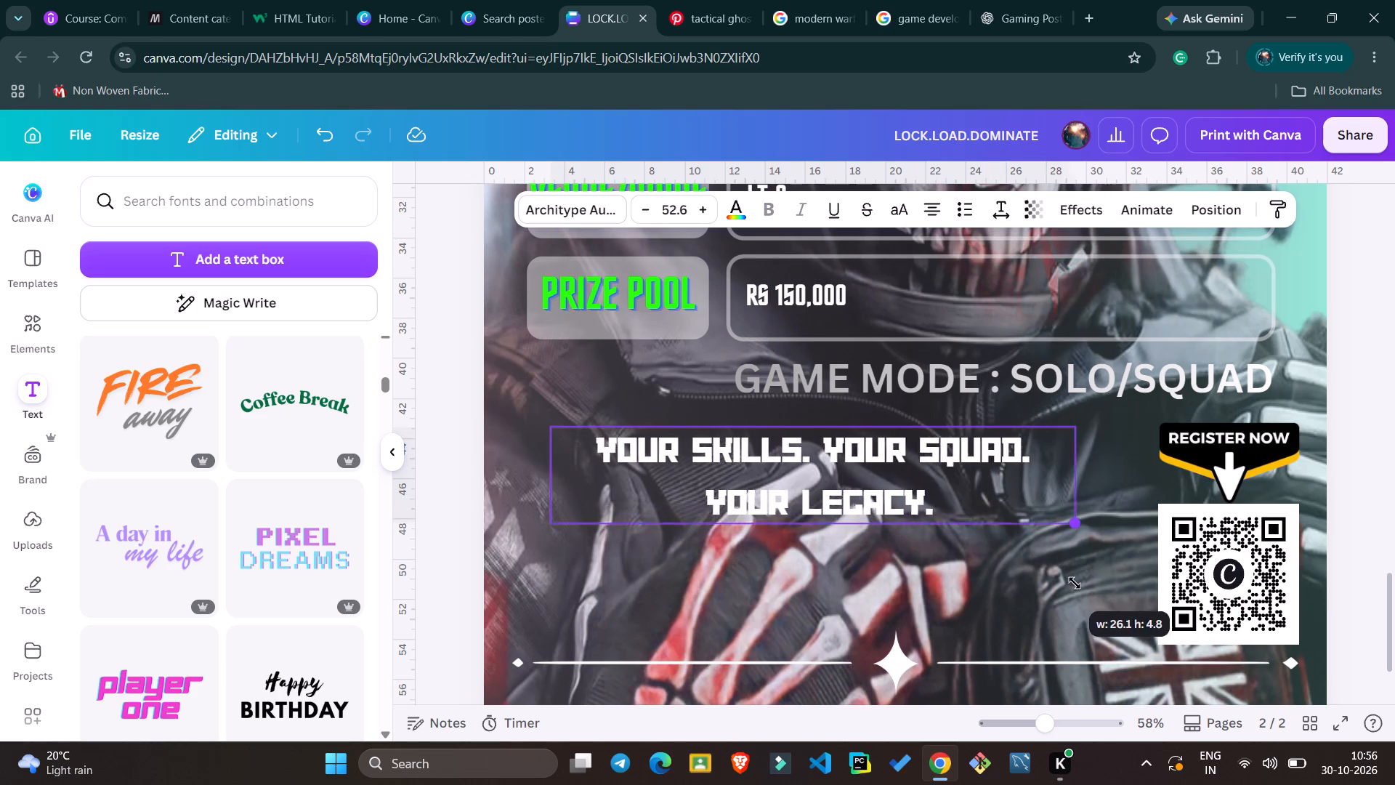
pyautogui.moveTo(1075, 583); pyautogui.dragTo(1112, 596)
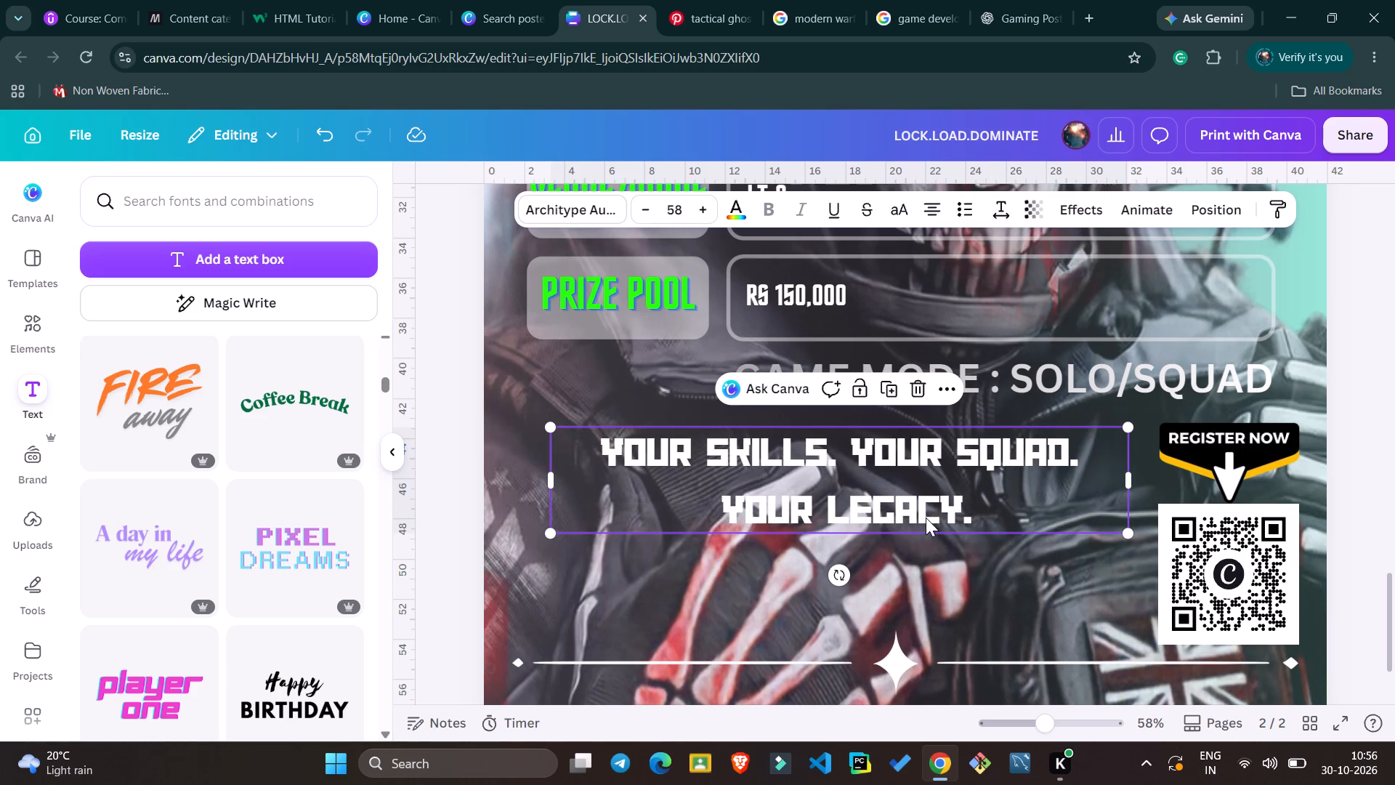
pyautogui.moveTo(1016, 519); pyautogui.dragTo(1030, 515)
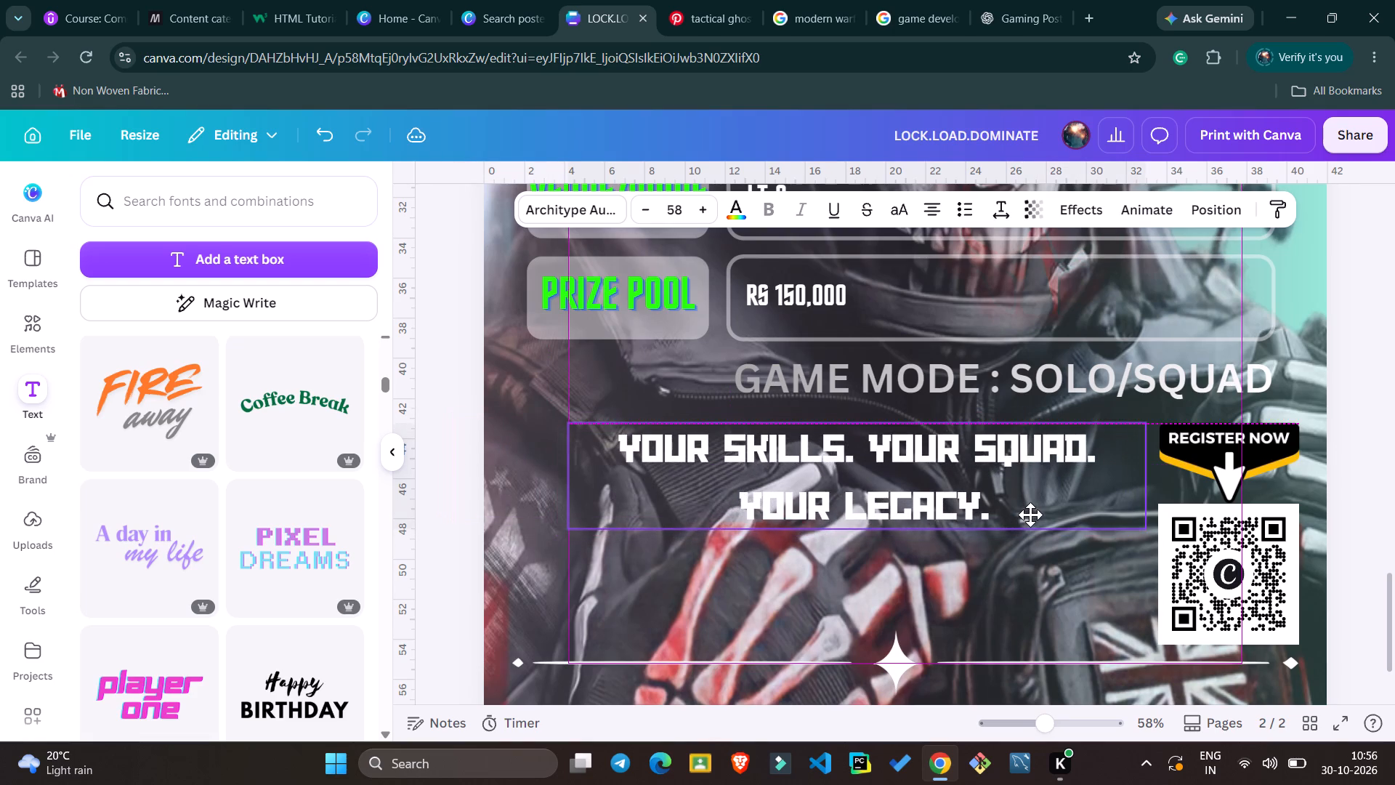
pyautogui.moveTo(1030, 515); pyautogui.dragTo(1035, 512)
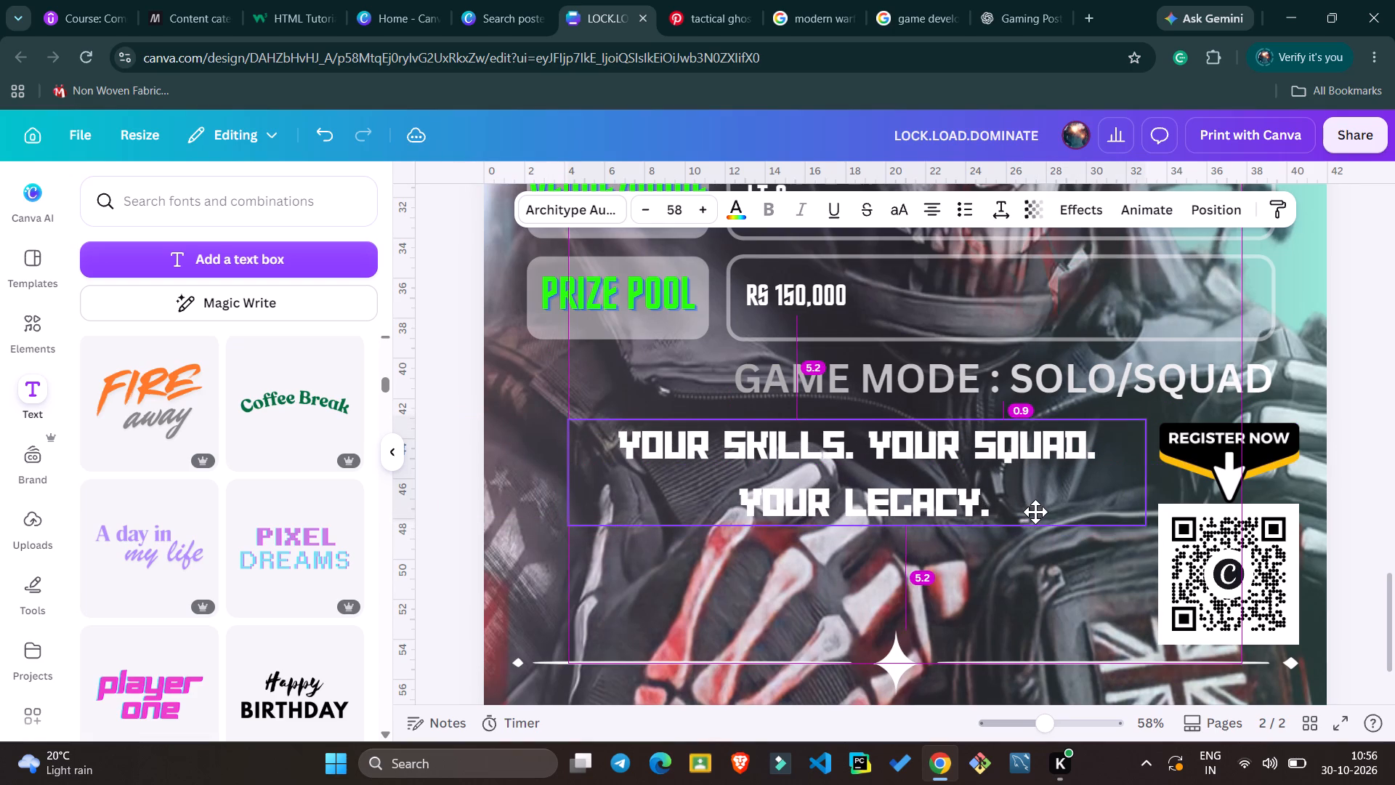
pyautogui.moveTo(1035, 512); pyautogui.dragTo(1035, 507)
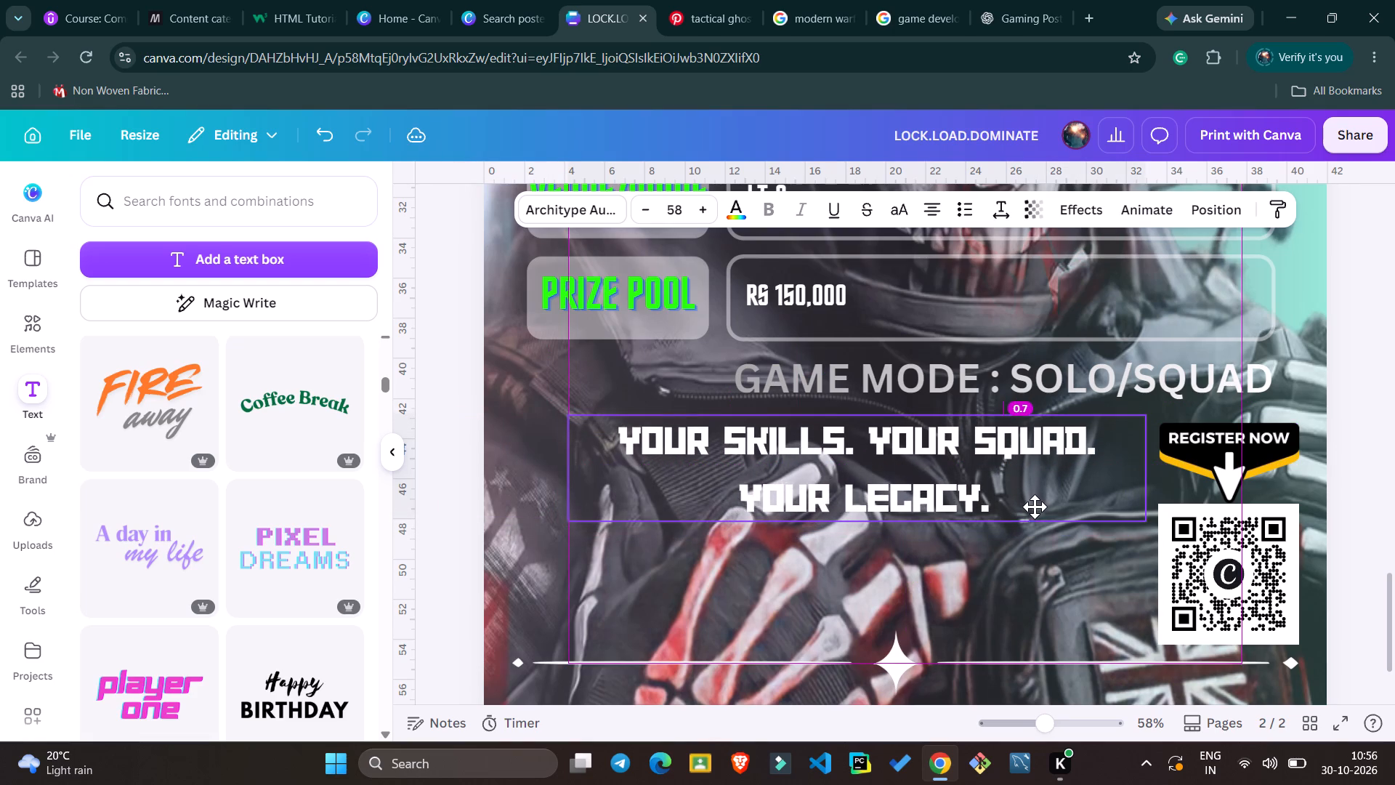
pyautogui.moveTo(1035, 507); pyautogui.dragTo(1036, 507)
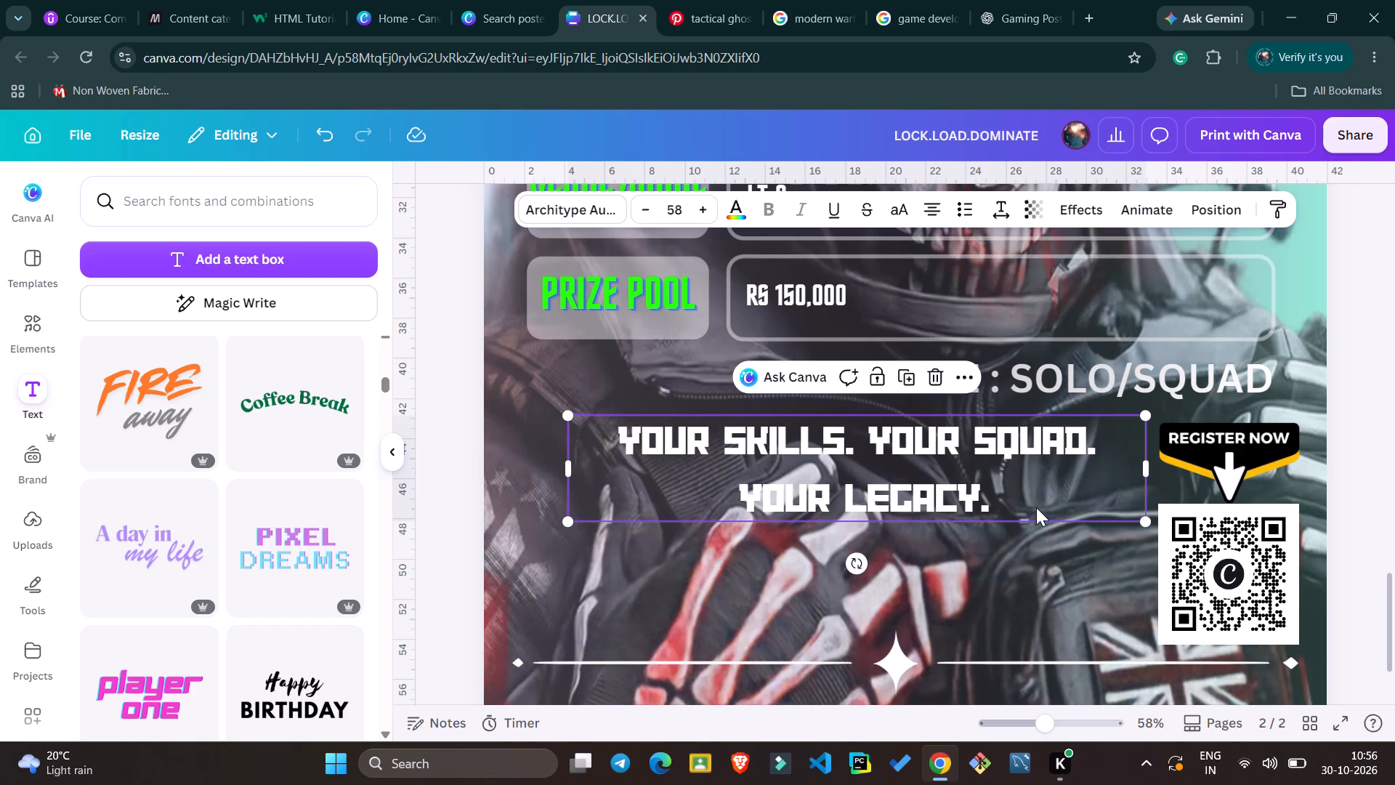
pyautogui.click(1029, 552)
# Consult the organiser line in the ChatGPT poster draft, and add a text box to the Canva poster enlarged to about size 38.7.
pyautogui.scroll(-3, 1029, 552)
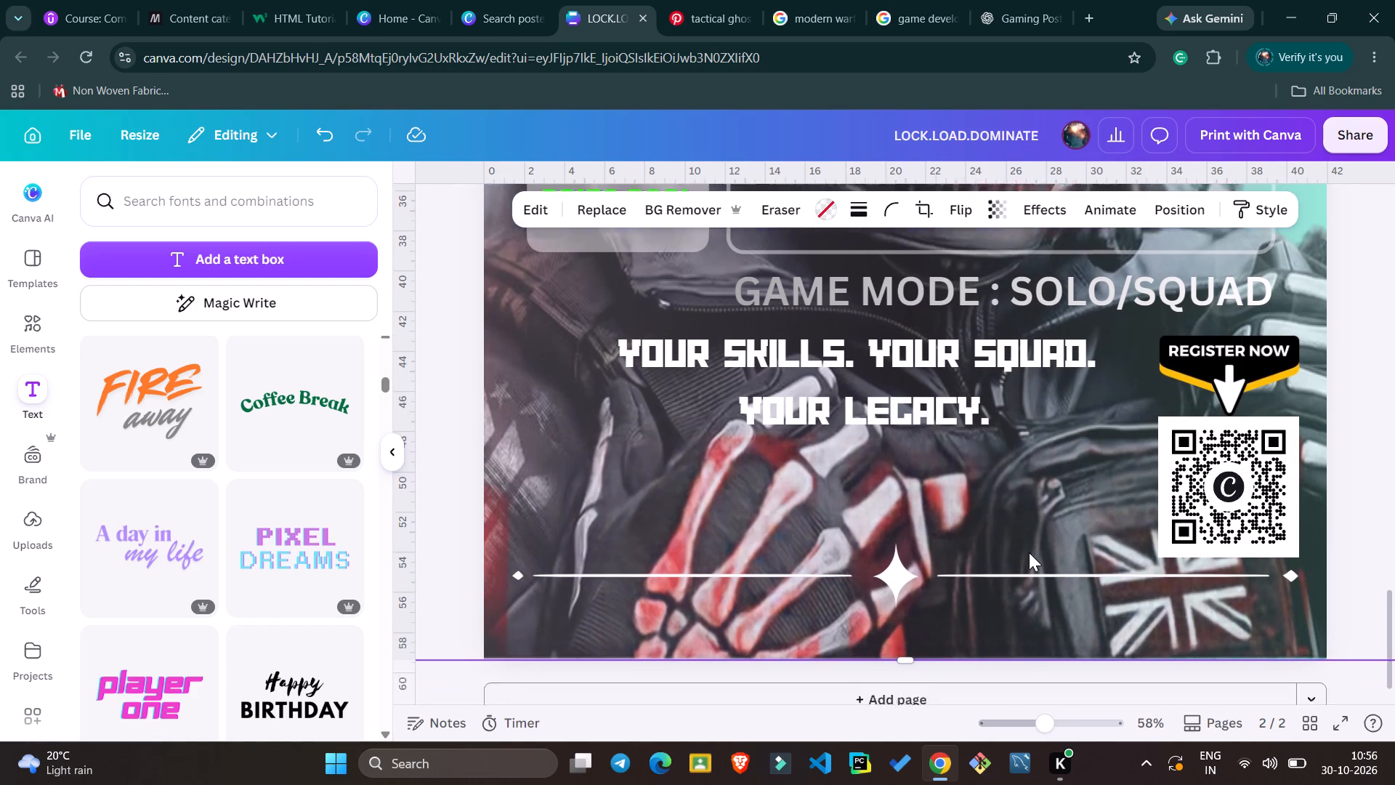
pyautogui.scroll(-1, 1029, 552)
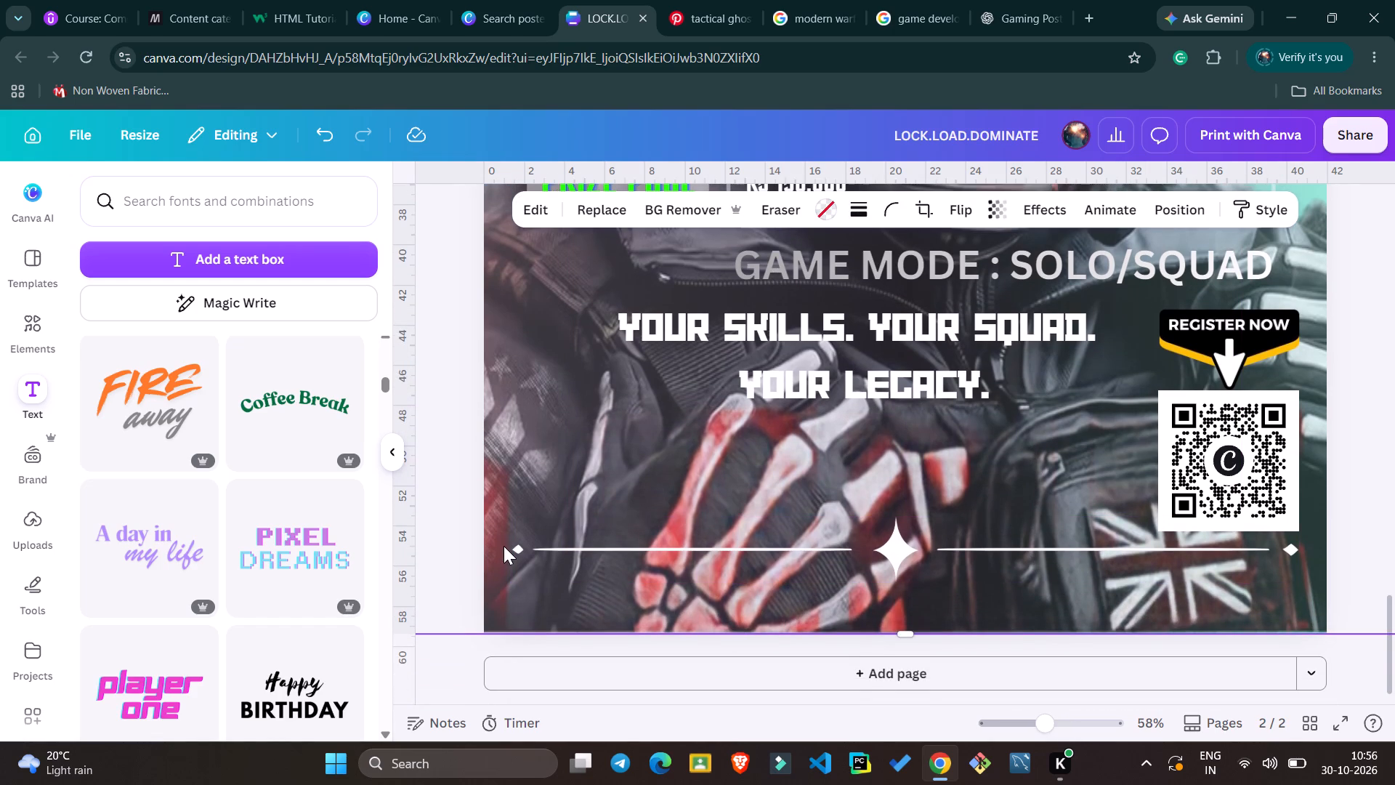
pyautogui.click(992, 21)
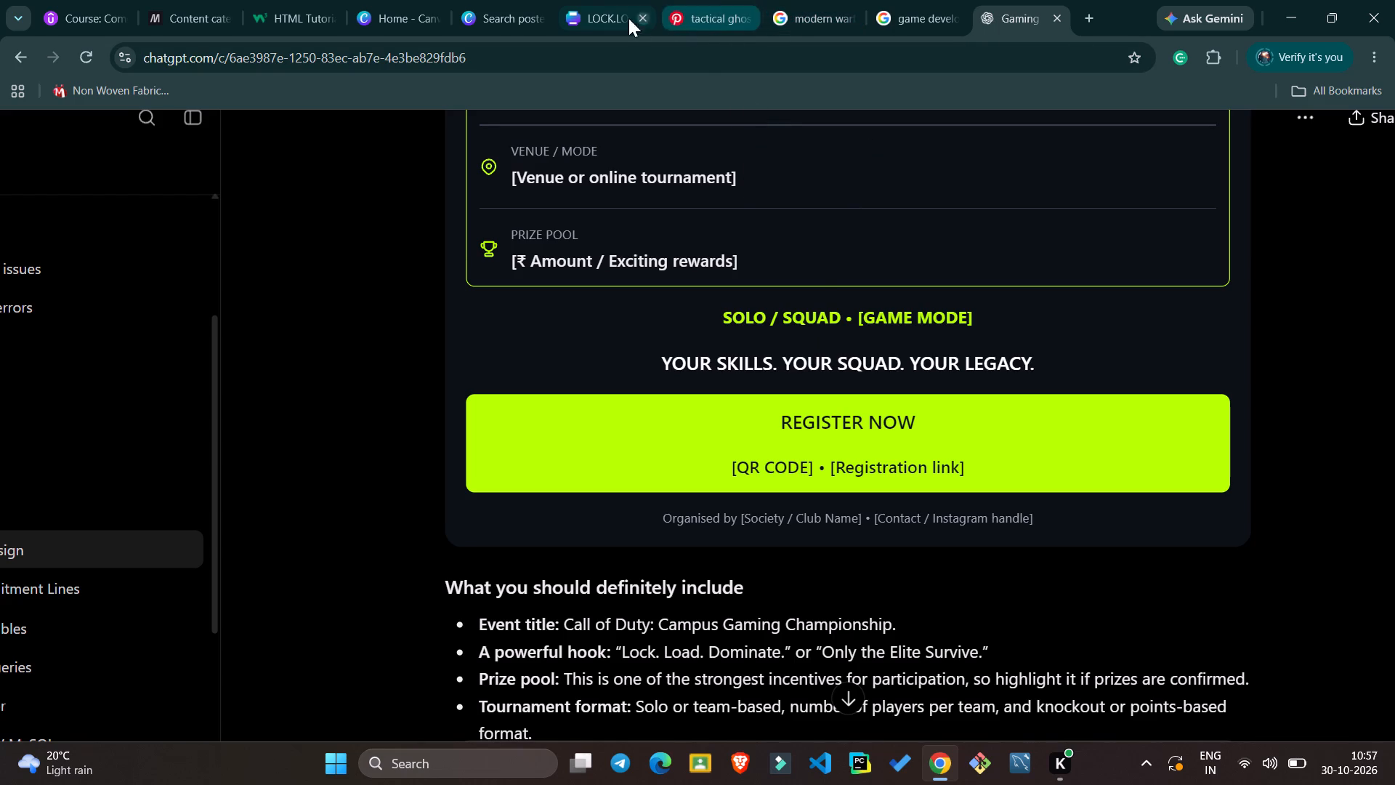
pyautogui.click(588, 16)
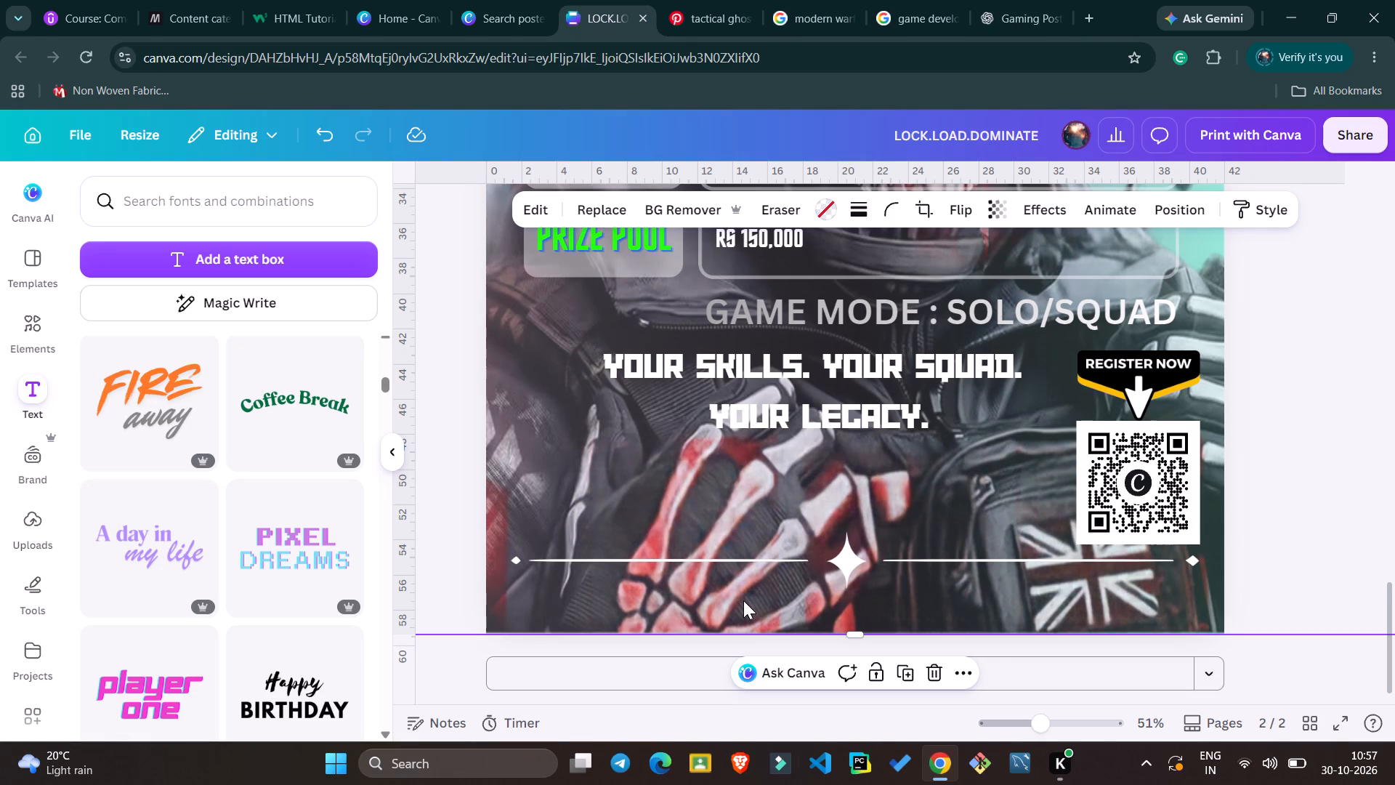
pyautogui.click(743, 600)
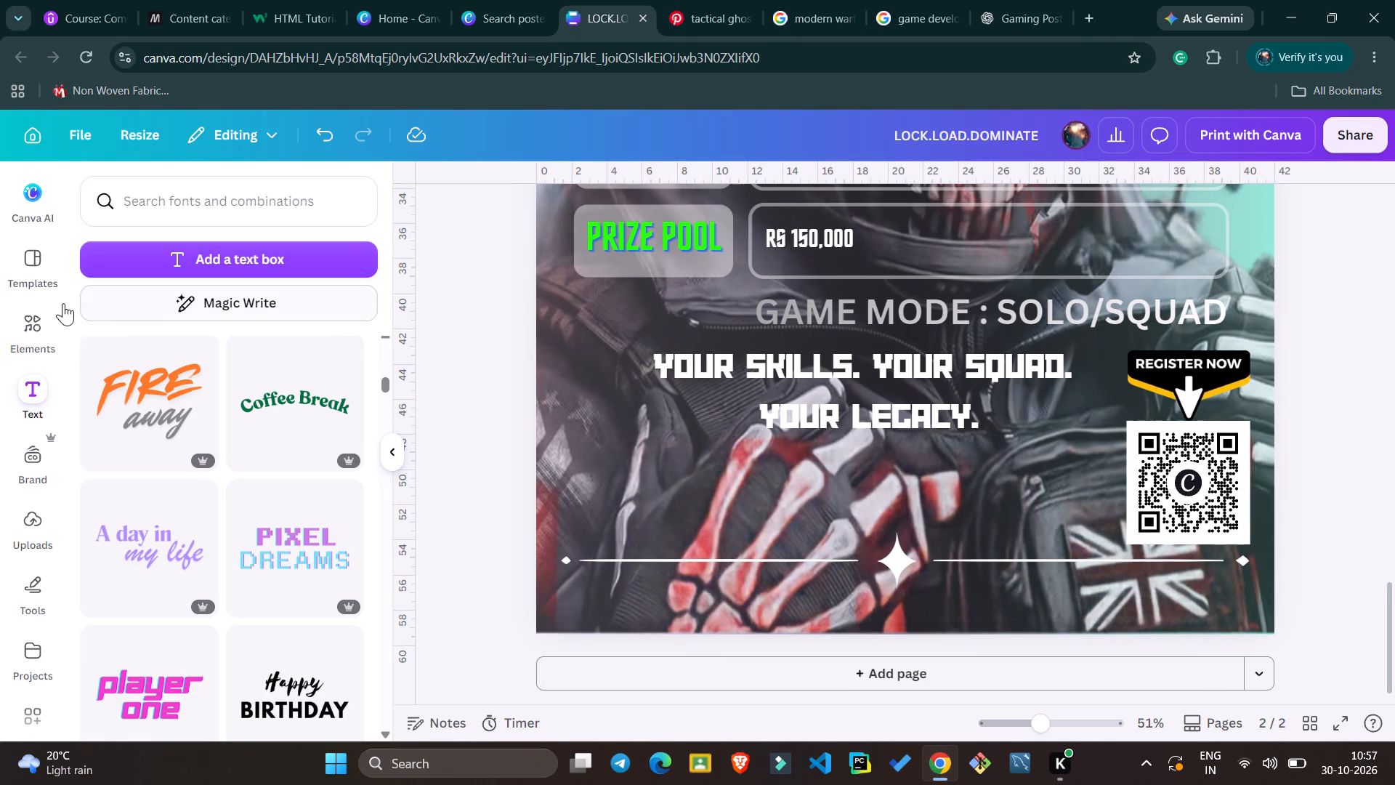
pyautogui.click(155, 273)
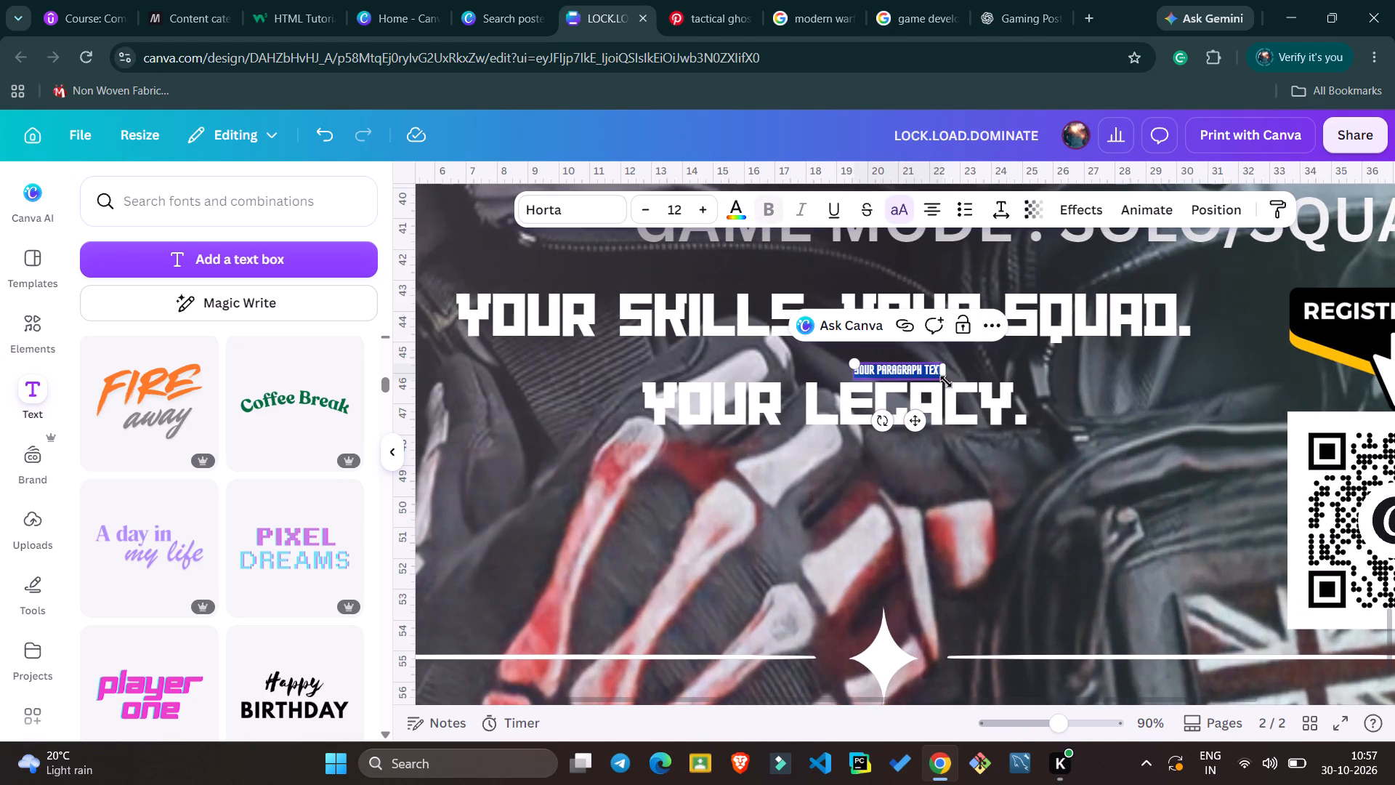
pyautogui.moveTo(946, 382); pyautogui.dragTo(1121, 537)
# Replace the new text box's placeholder with ORGANISED BY : GAME DEVELOPMENT.
pyautogui.press('BackSpace')
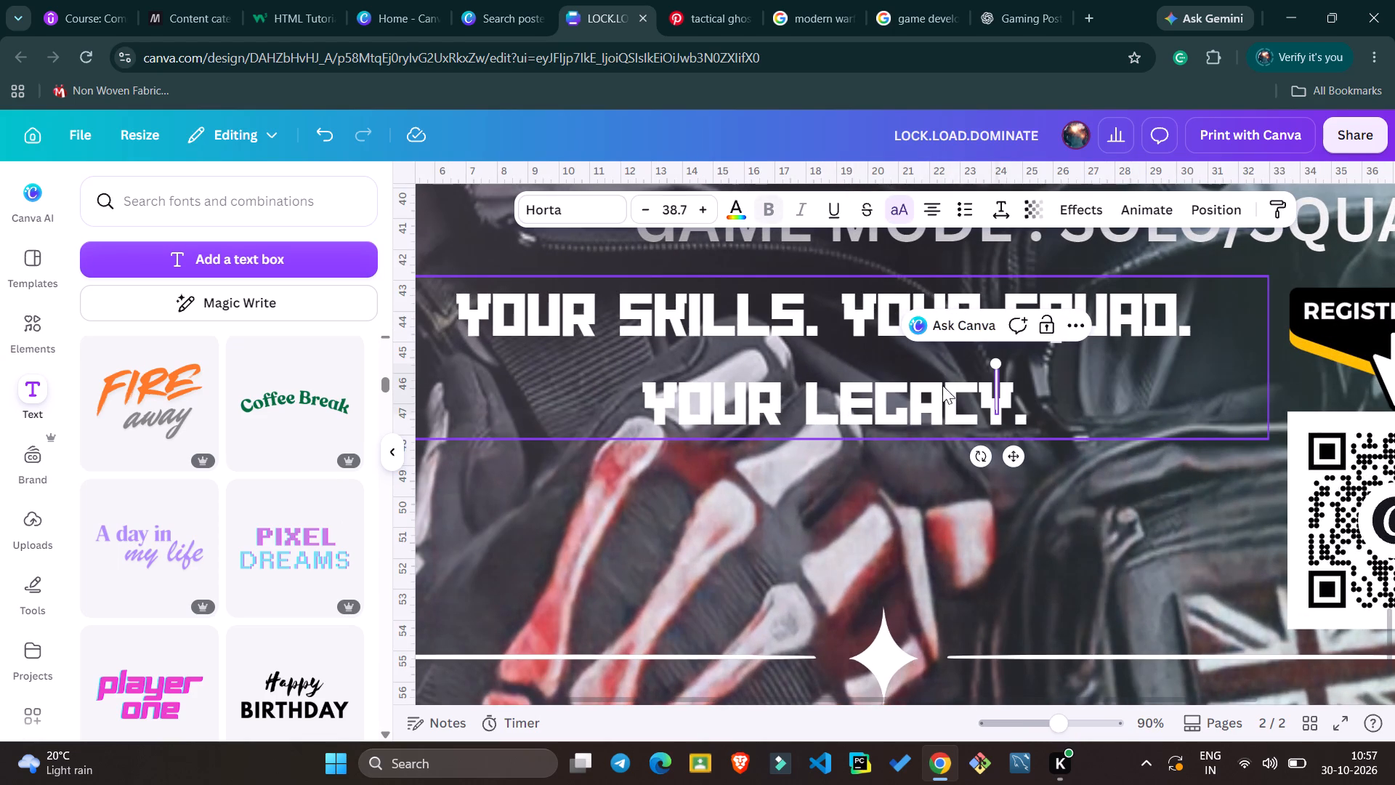
pyautogui.write('ORGANISED BY :')
pyautogui.press('space')
pyautogui.write('GAME')
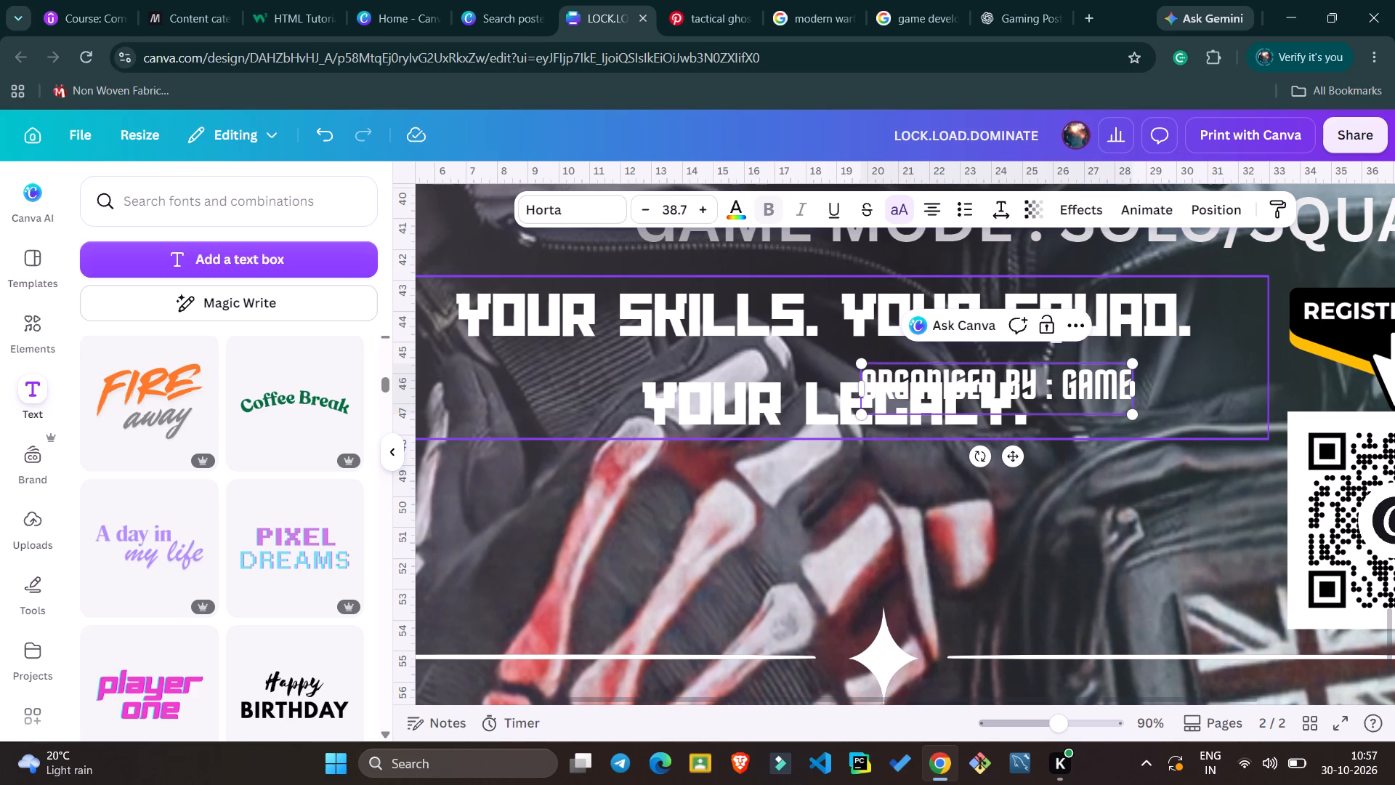
pyautogui.press('space')
pyautogui.write('DEVELOPMENT')
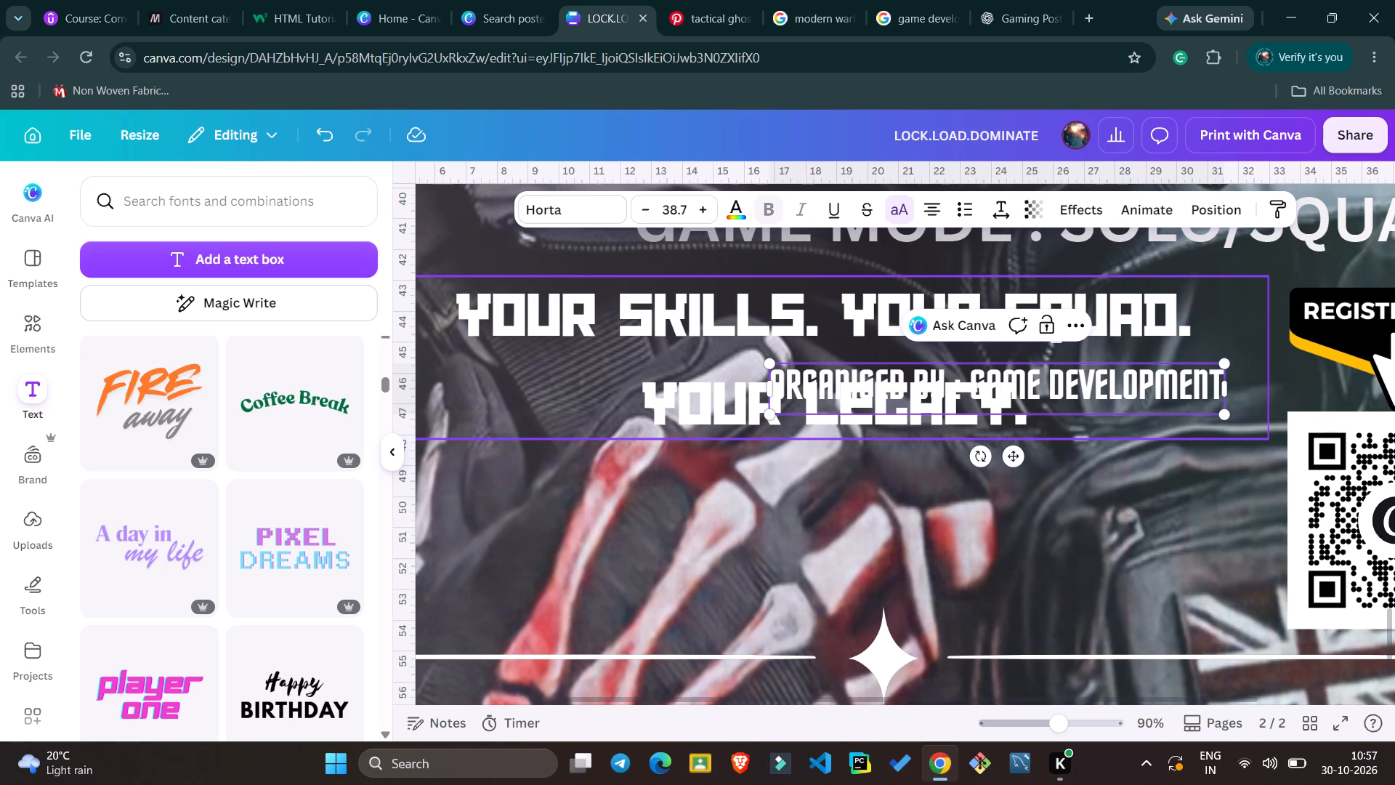
# Shorten the organiser name in the new text line to GAME_DEV.
pyautogui.press('BackSpace')
pyautogui.press('BackSpace')
pyautogui.press('BackSpace')
pyautogui.press('BackSpace')
pyautogui.press('BackSpace')
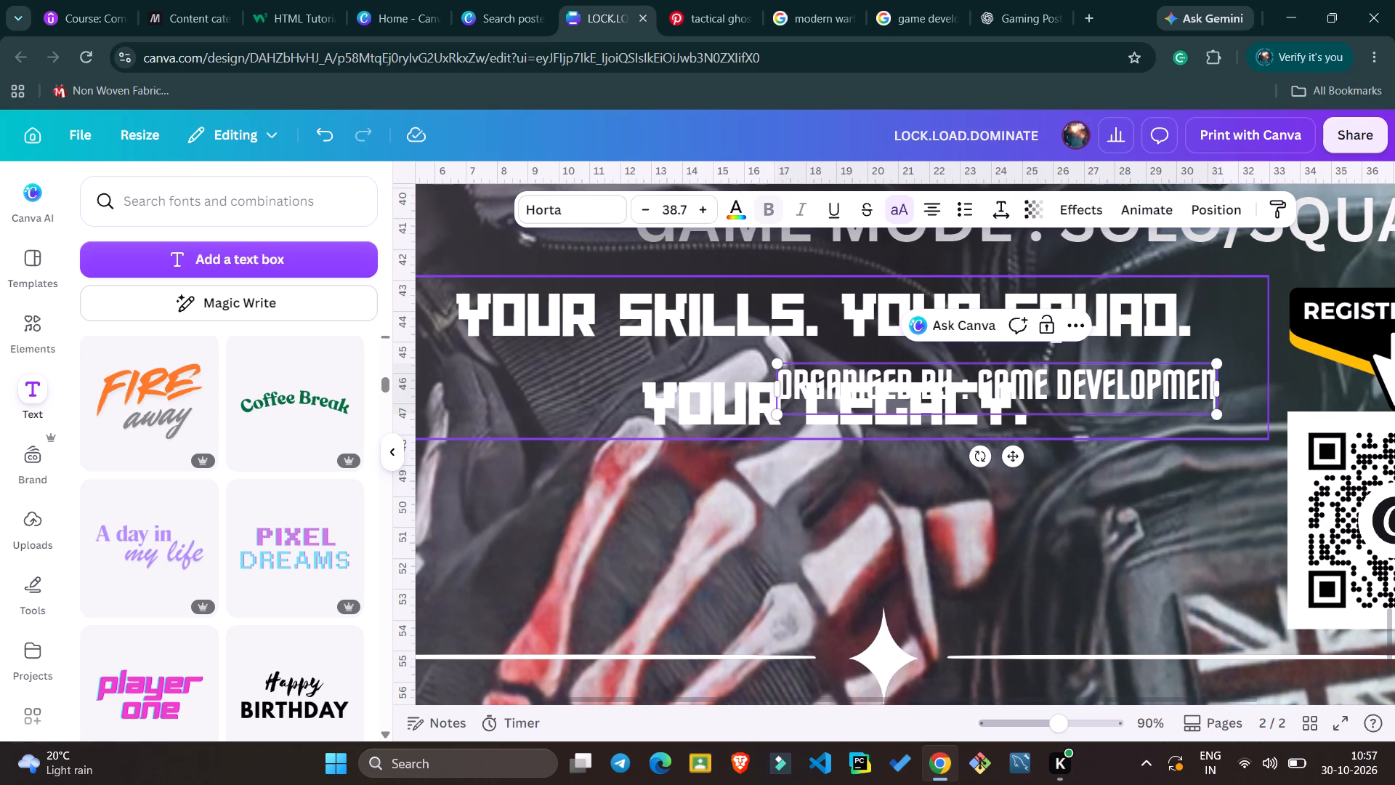
pyautogui.press('BackSpace')
pyautogui.press('BackSpace')
pyautogui.press('BackSpace')
pyautogui.press('BackSpace')
pyautogui.press('BackSpace')
pyautogui.press('BackSpace')
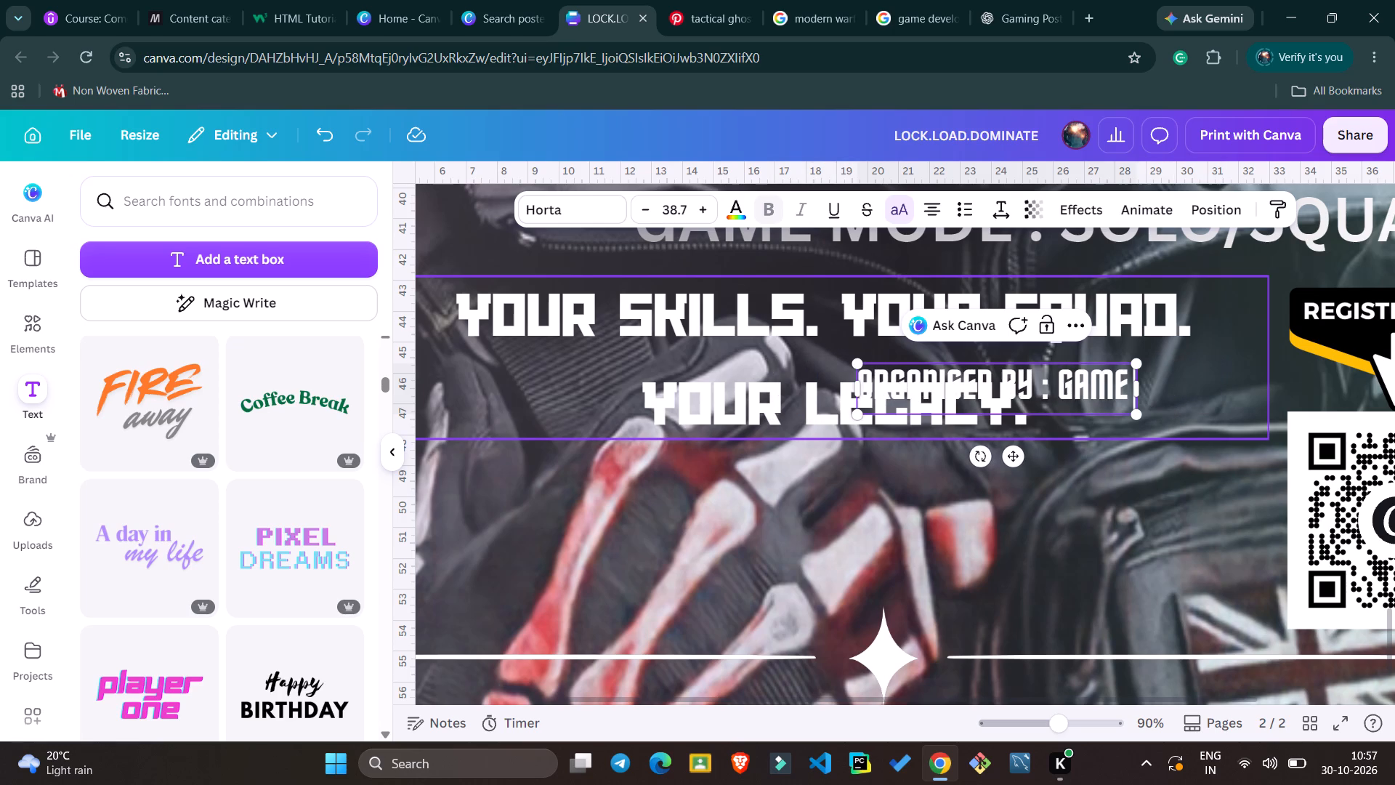
pyautogui.press('BackSpace')
pyautogui.press('space')
pyautogui.write('DEV')
pyautogui.press('BackSpace')
pyautogui.press('BackSpace')
pyautogui.press('BackSpace')
pyautogui.press('BackSpace')
pyautogui.write('DEV')
pyautogui.press('BackSpace')
pyautogui.press('BackSpace')
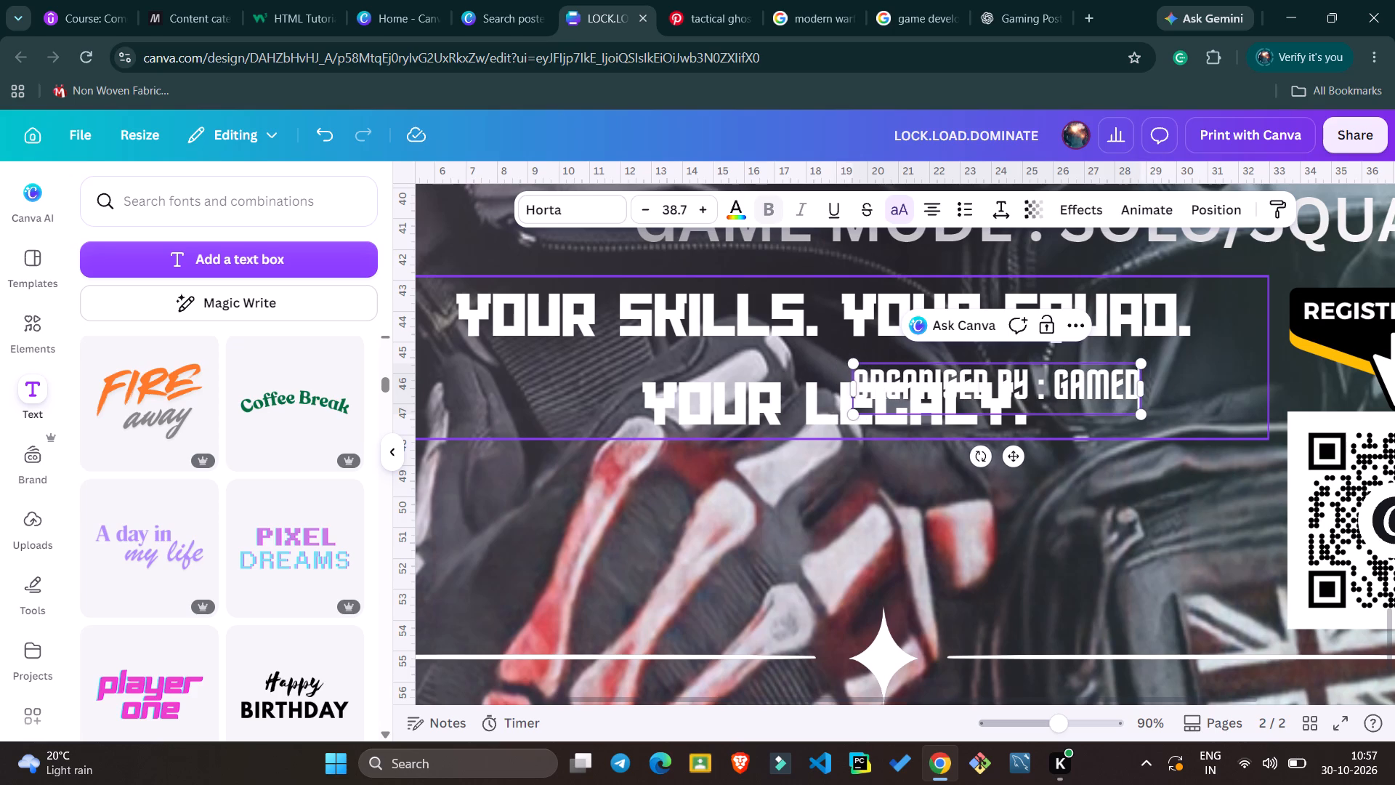
pyautogui.press('BackSpace')
pyautogui.write('_DEV')
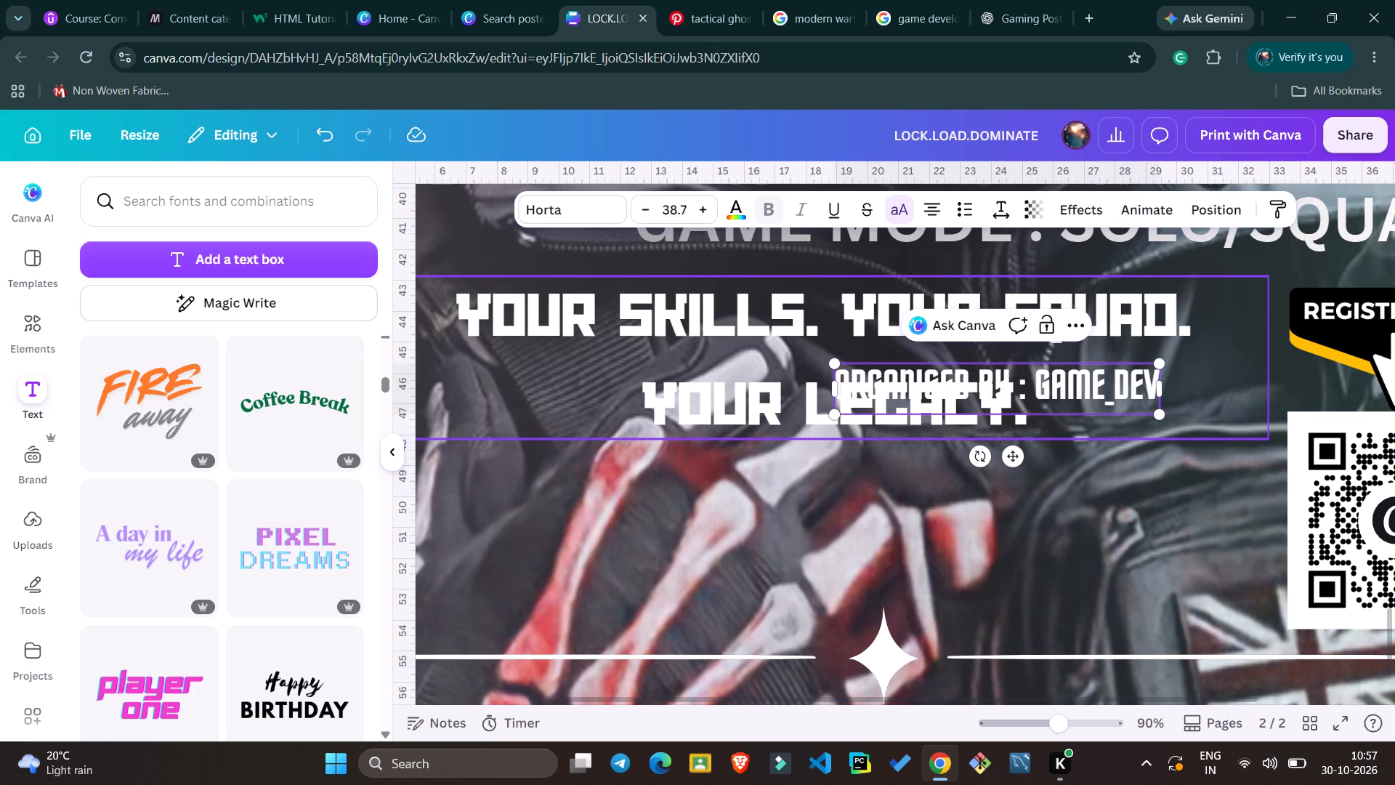
# Check the contact part of the ChatGPT draft, and extend the organiser line with ". CONTACT :" and the contact person's first name.
pyautogui.click(1007, 9)
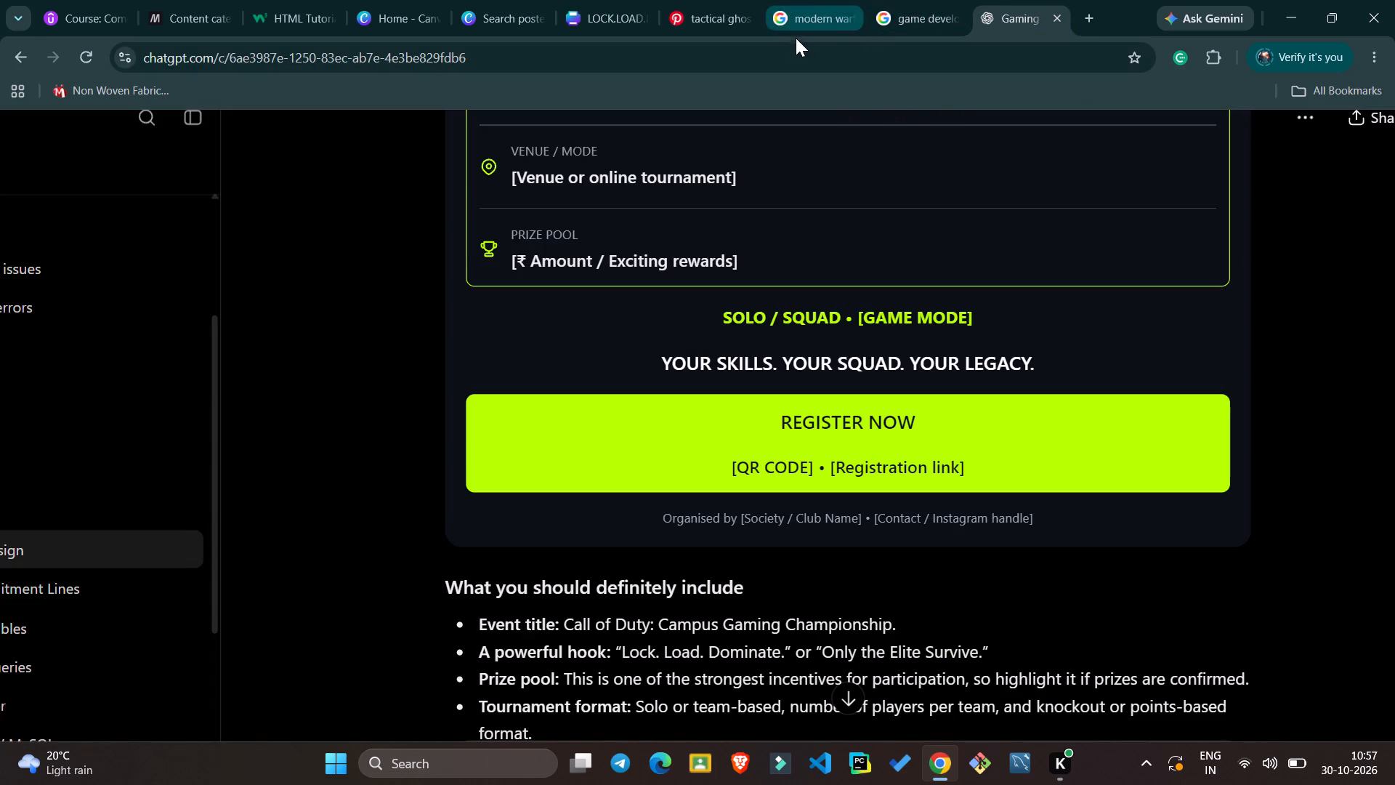
pyautogui.click(621, 28)
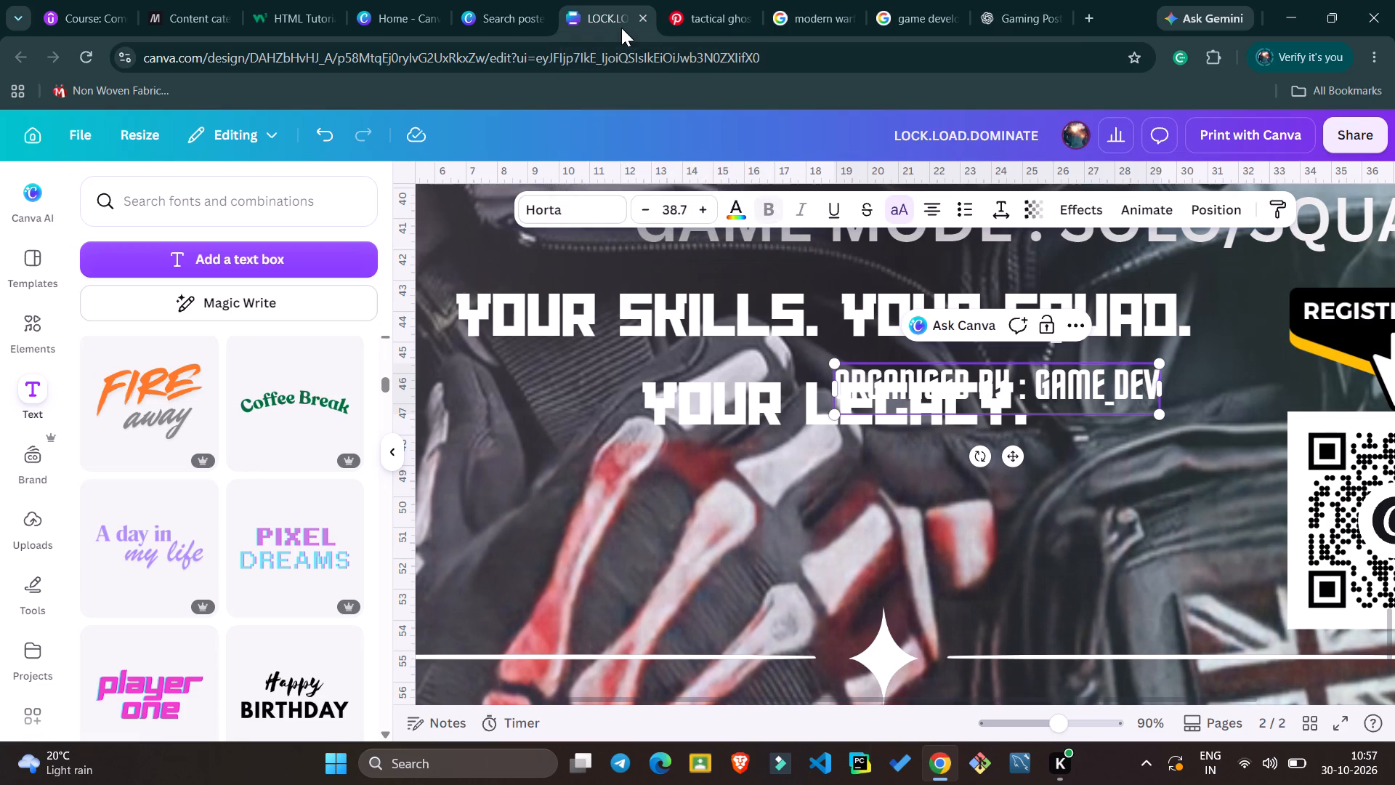
pyautogui.press('Right')
pyautogui.press('space')
pyautogui.write('.')
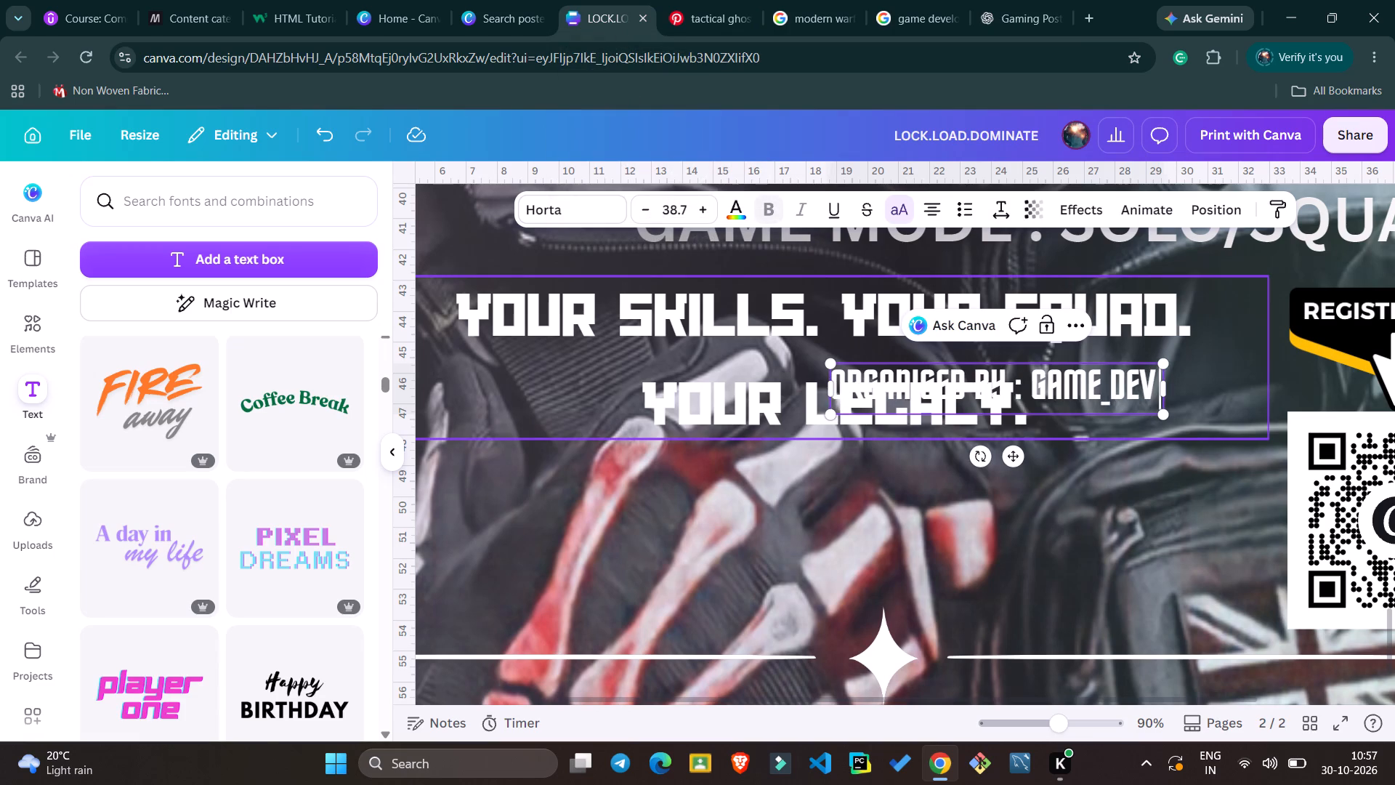
pyautogui.press('space')
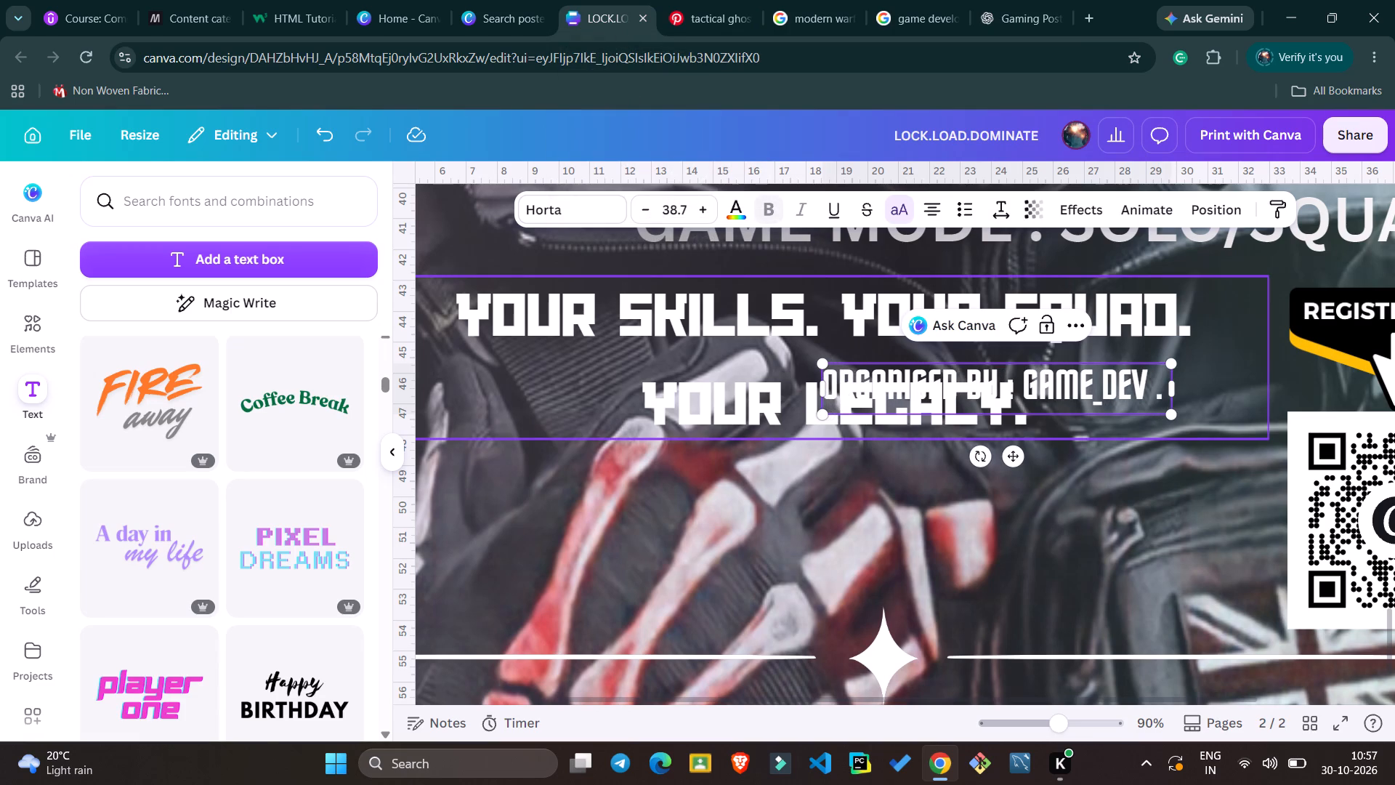
pyautogui.write('COM')
pyautogui.press('BackSpace')
pyautogui.write('NTACK')
pyautogui.press('BackSpace')
pyautogui.press('t')
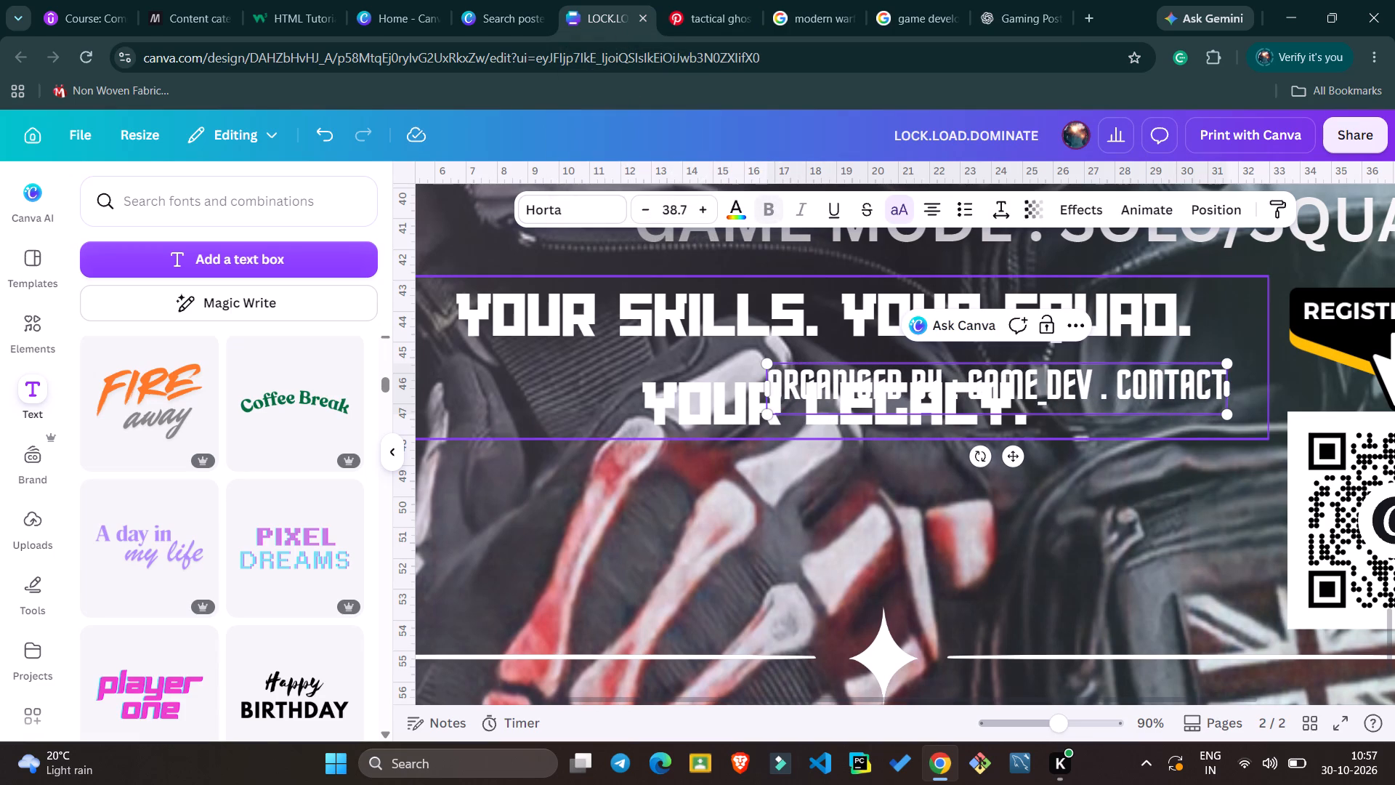
pyautogui.press('space')
pyautogui.write(':')
pyautogui.press('space')
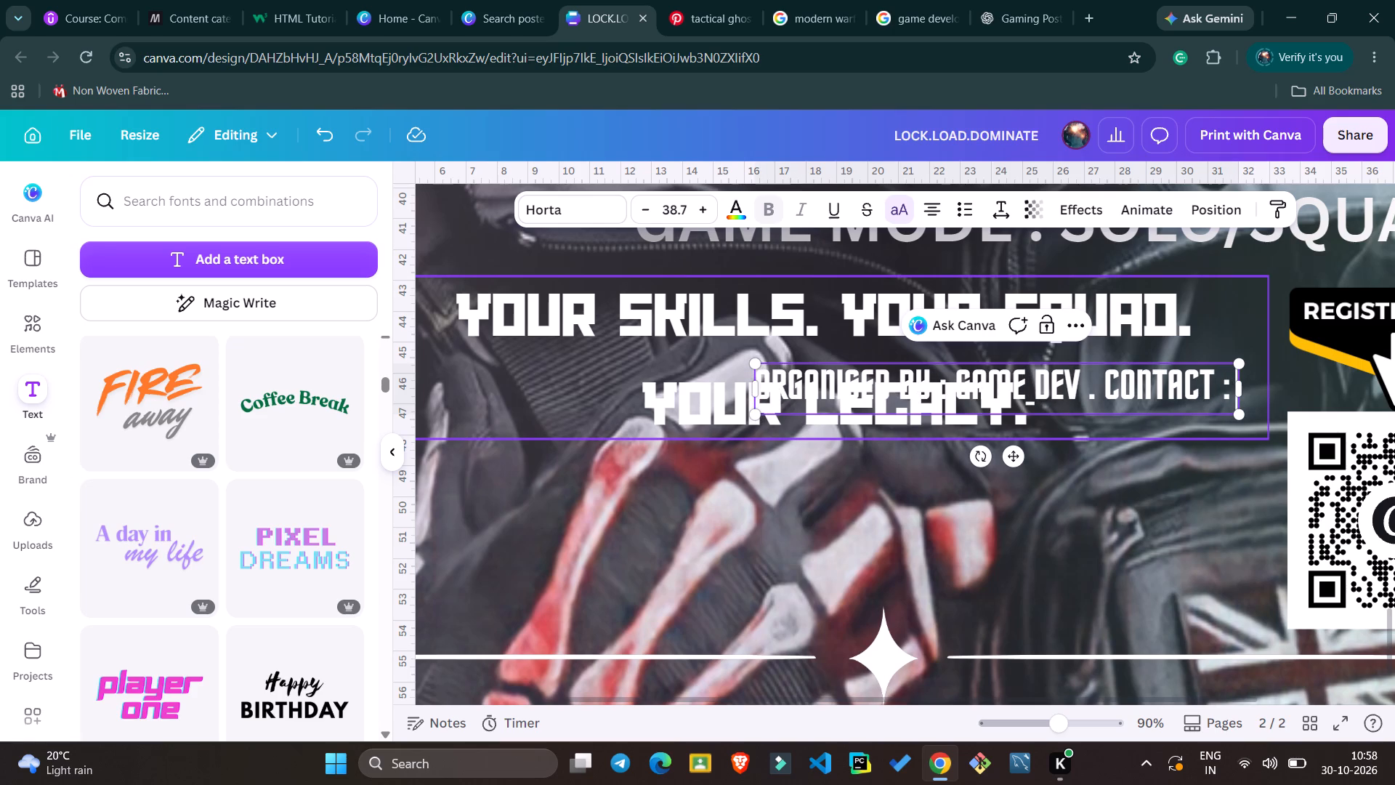
pyautogui.write('ABHINAV')
pyautogui.press('space')
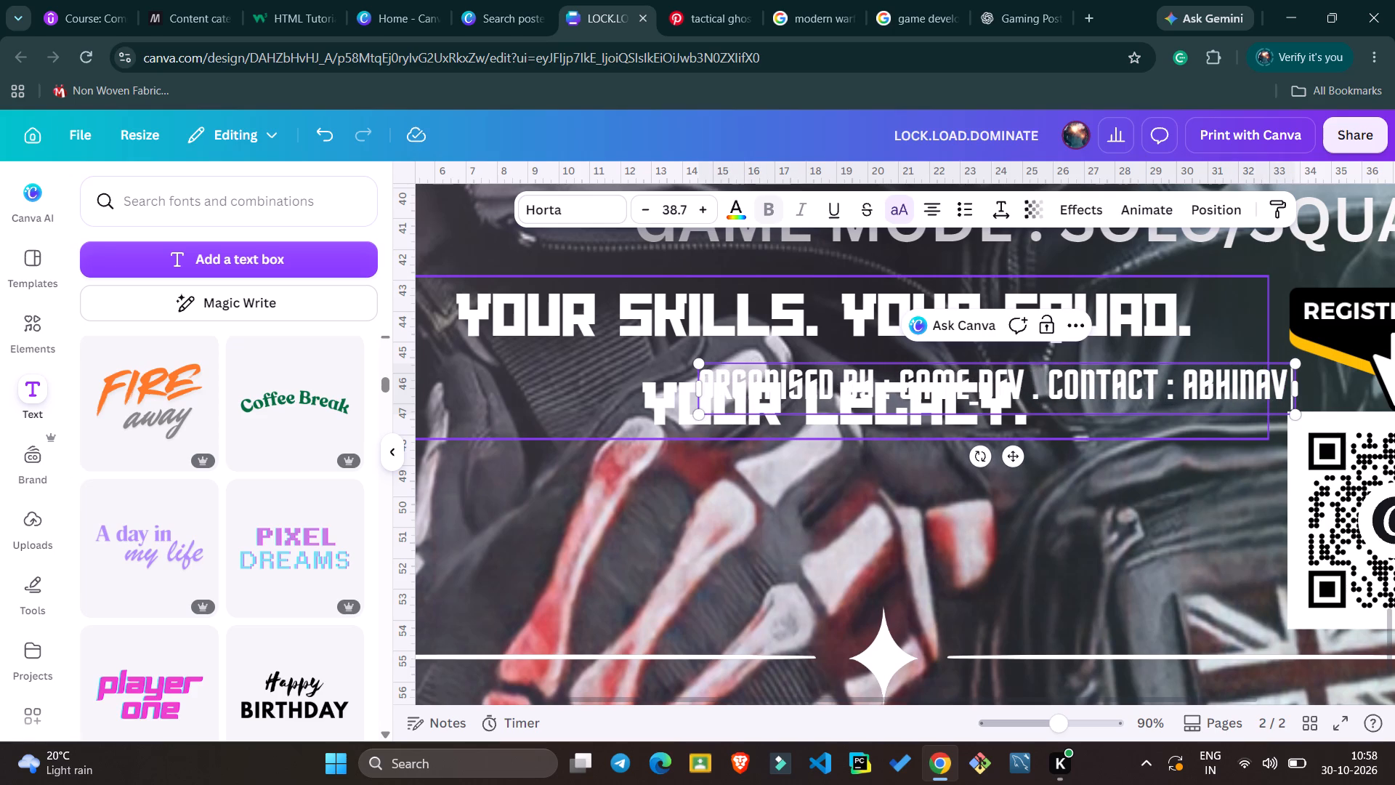
# Append the contact person's Instagram handle in square brackets to the end of the organiser line.
pyautogui.press('BackSpace')
pyautogui.press('space')
pyautogui.write('[]')
pyautogui.press('Left')
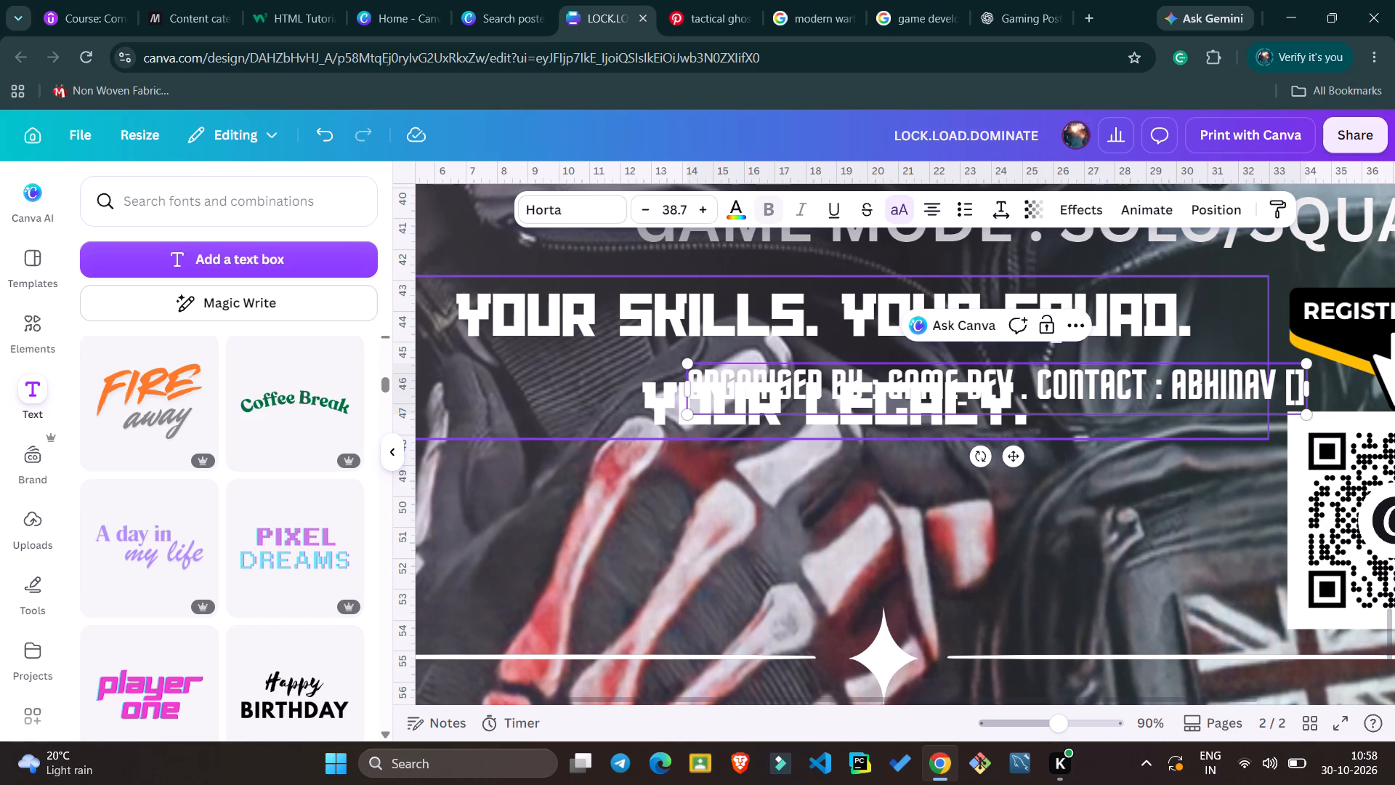
pyautogui.write('@i')
pyautogui.press('g')
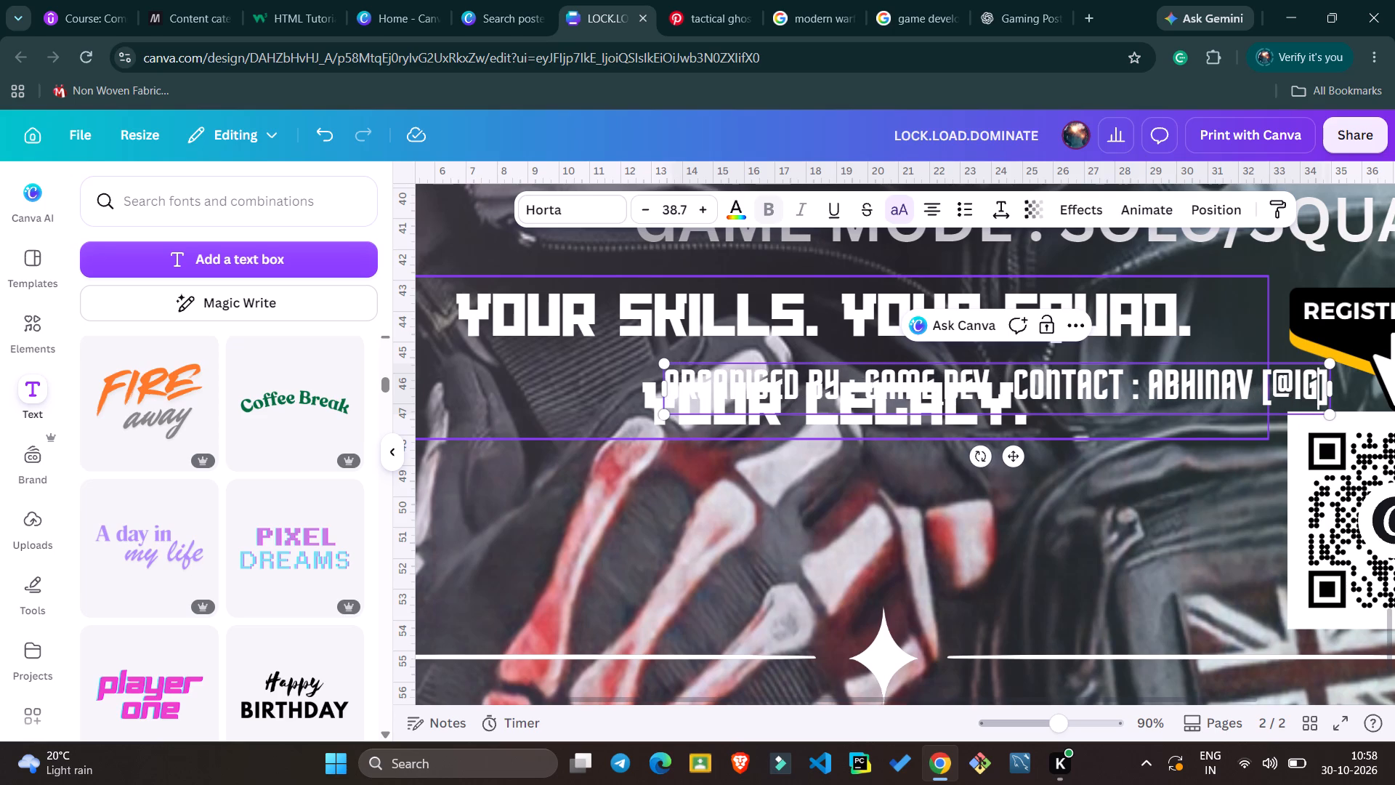
pyautogui.press('Up')
pyautogui.press('-')
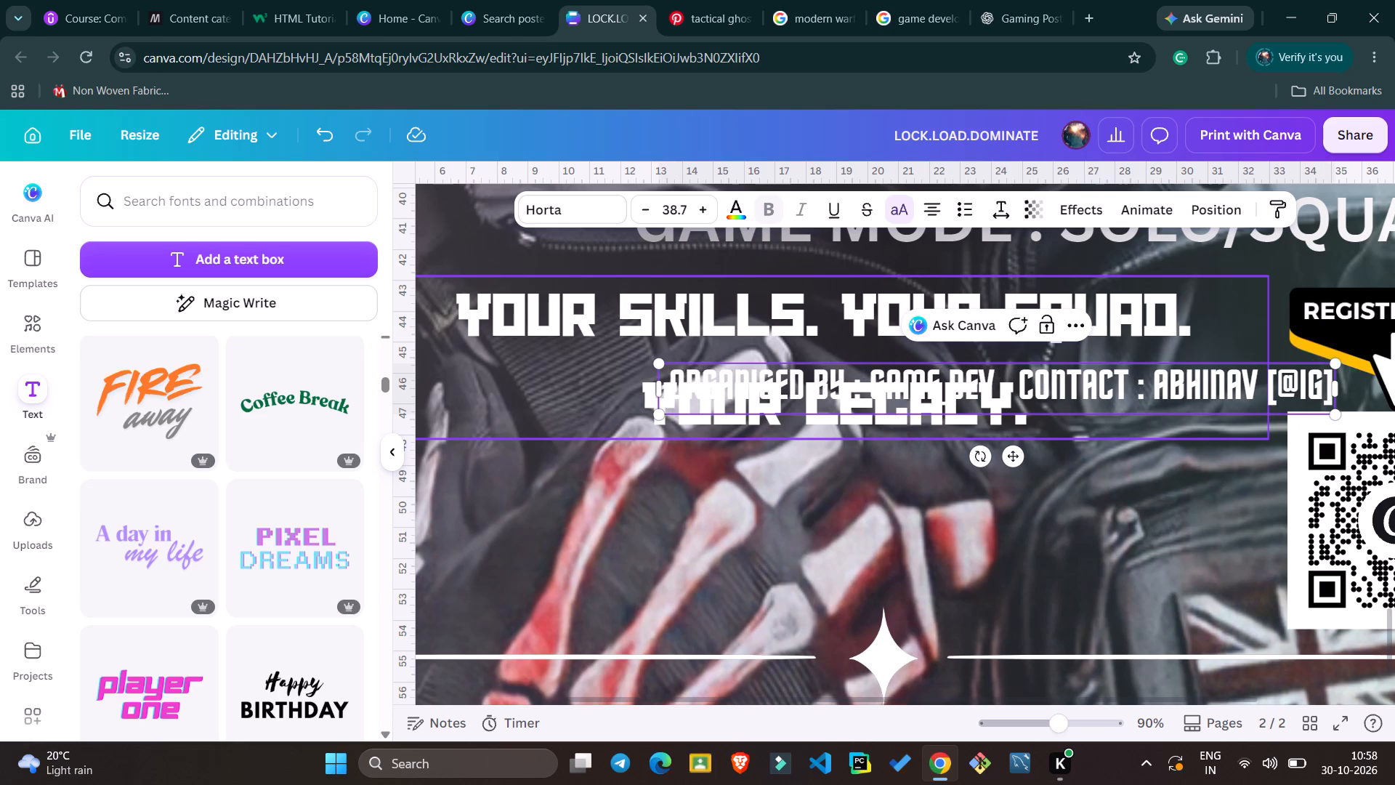
pyautogui.hotkey('ctrl', 'z')
pyautogui.press('Right')
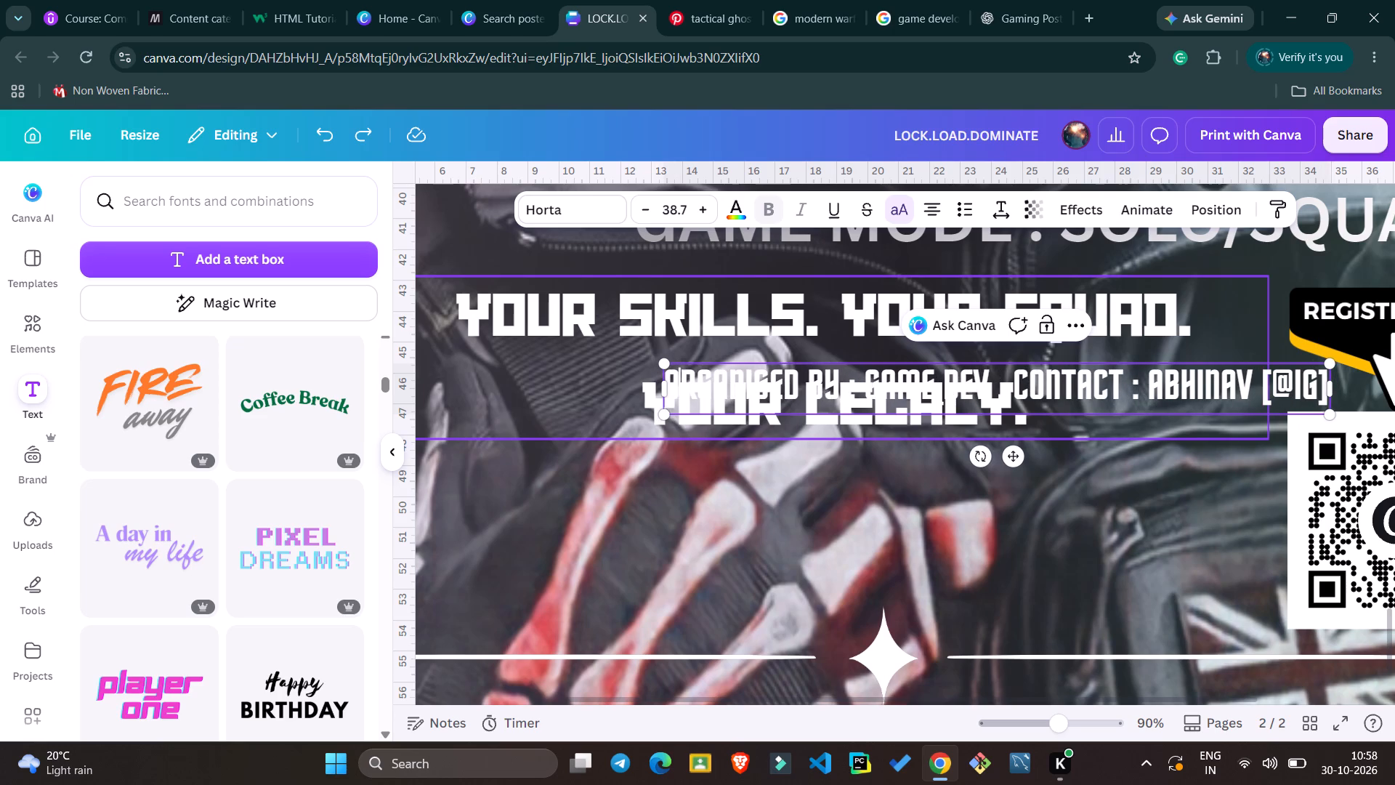
pyautogui.click(1318, 391)
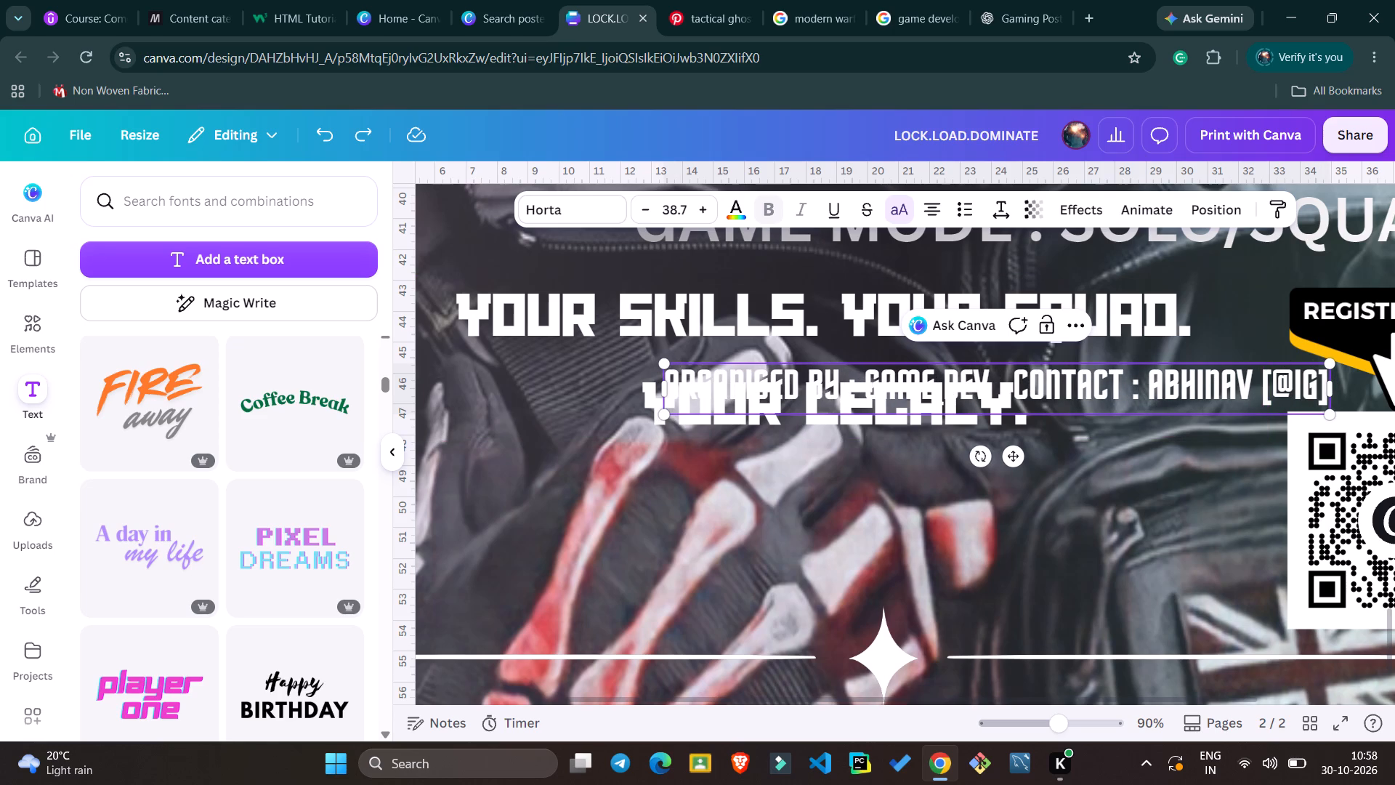
pyautogui.hotkey('shift', '_')
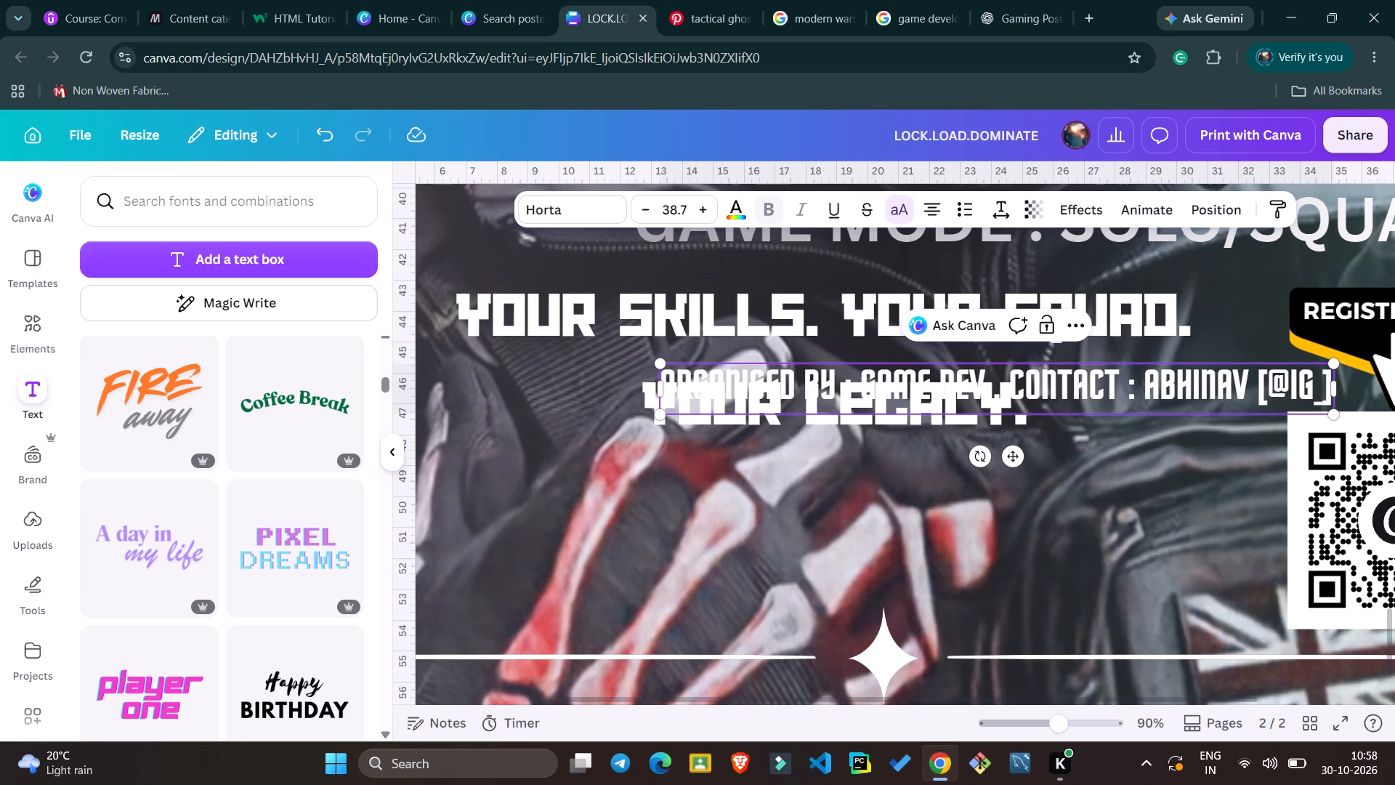
pyautogui.press('a')
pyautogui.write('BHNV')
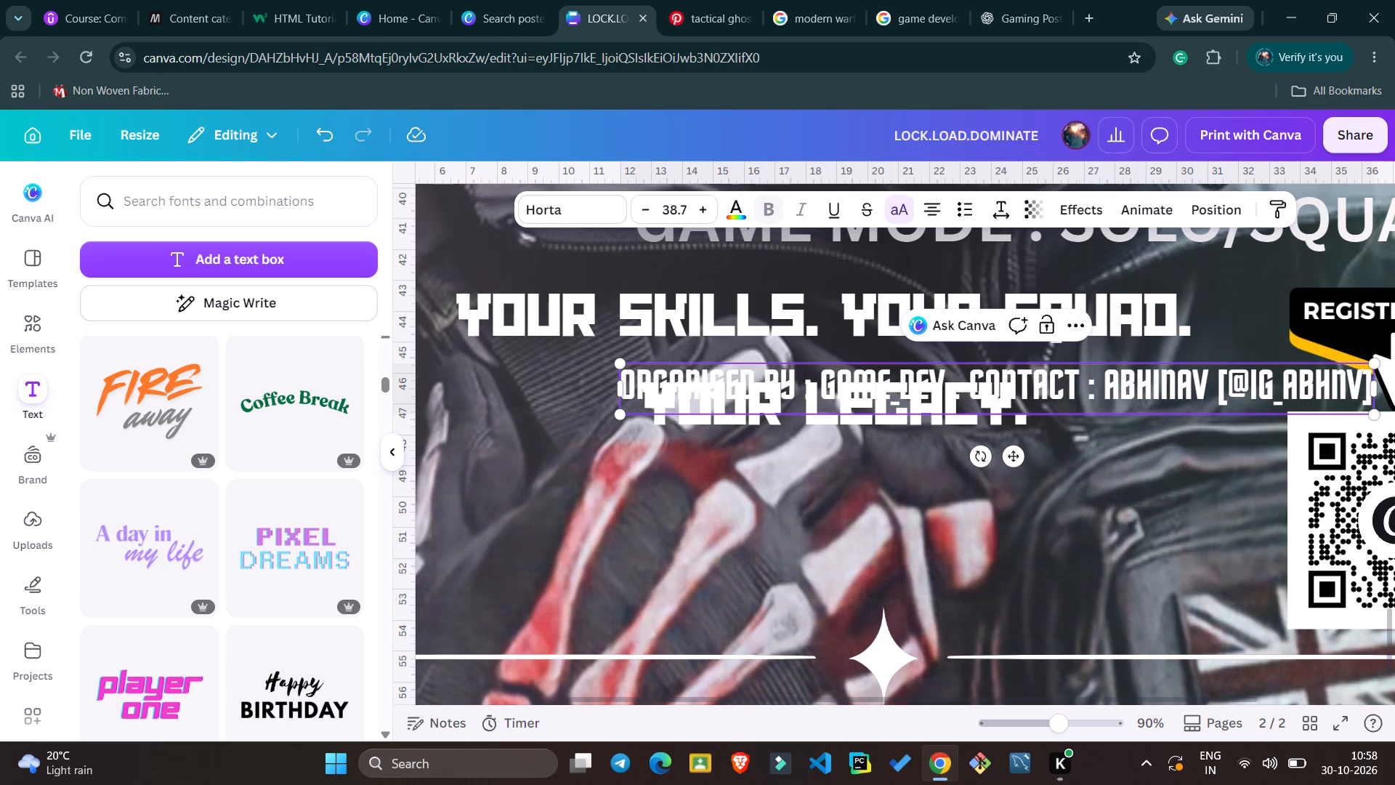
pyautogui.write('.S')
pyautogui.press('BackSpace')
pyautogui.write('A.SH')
# Move the organiser and contact line below the star divider at the poster's bottom and enlarge it to font size 41.2.
pyautogui.hscroll(-1, 1230, 427)
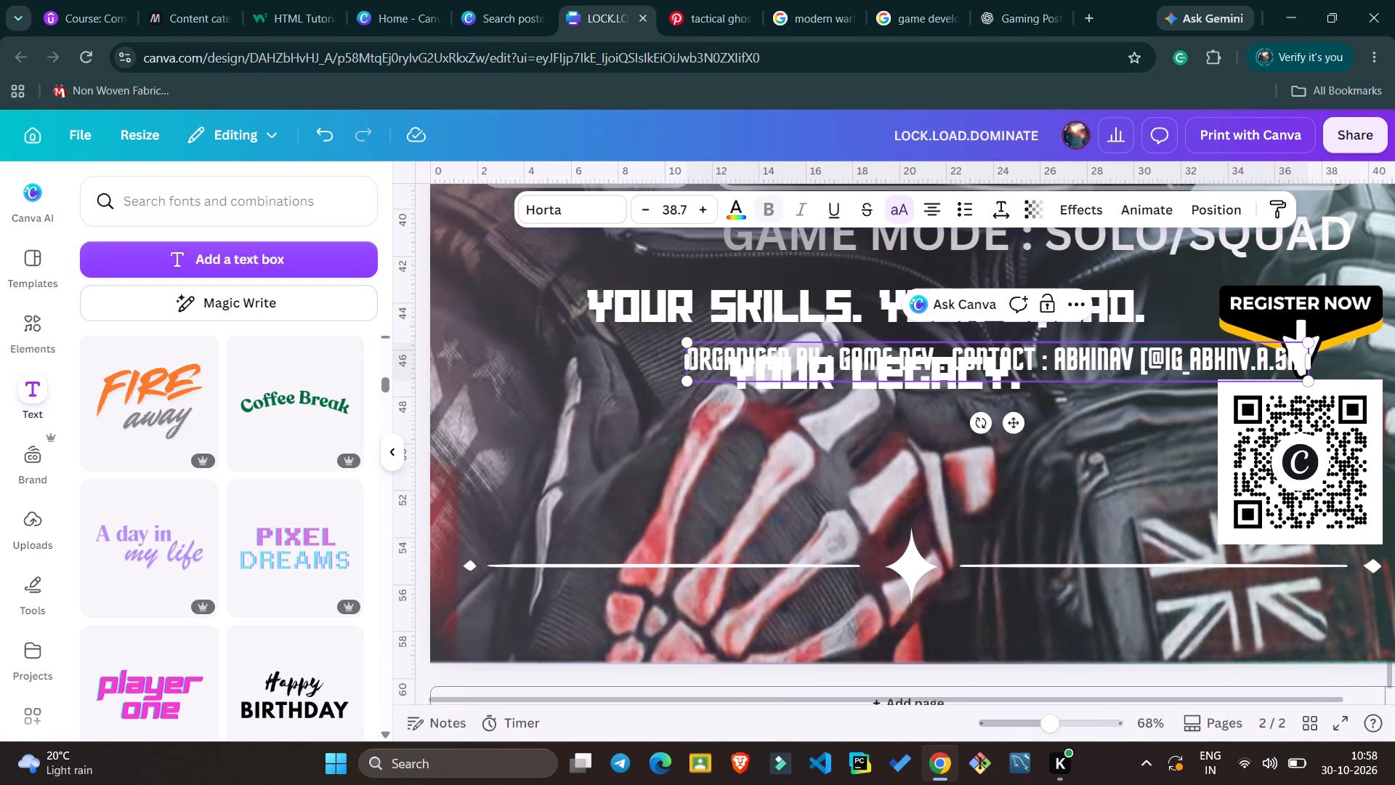
pyautogui.moveTo(1115, 386); pyautogui.dragTo(1101, 529)
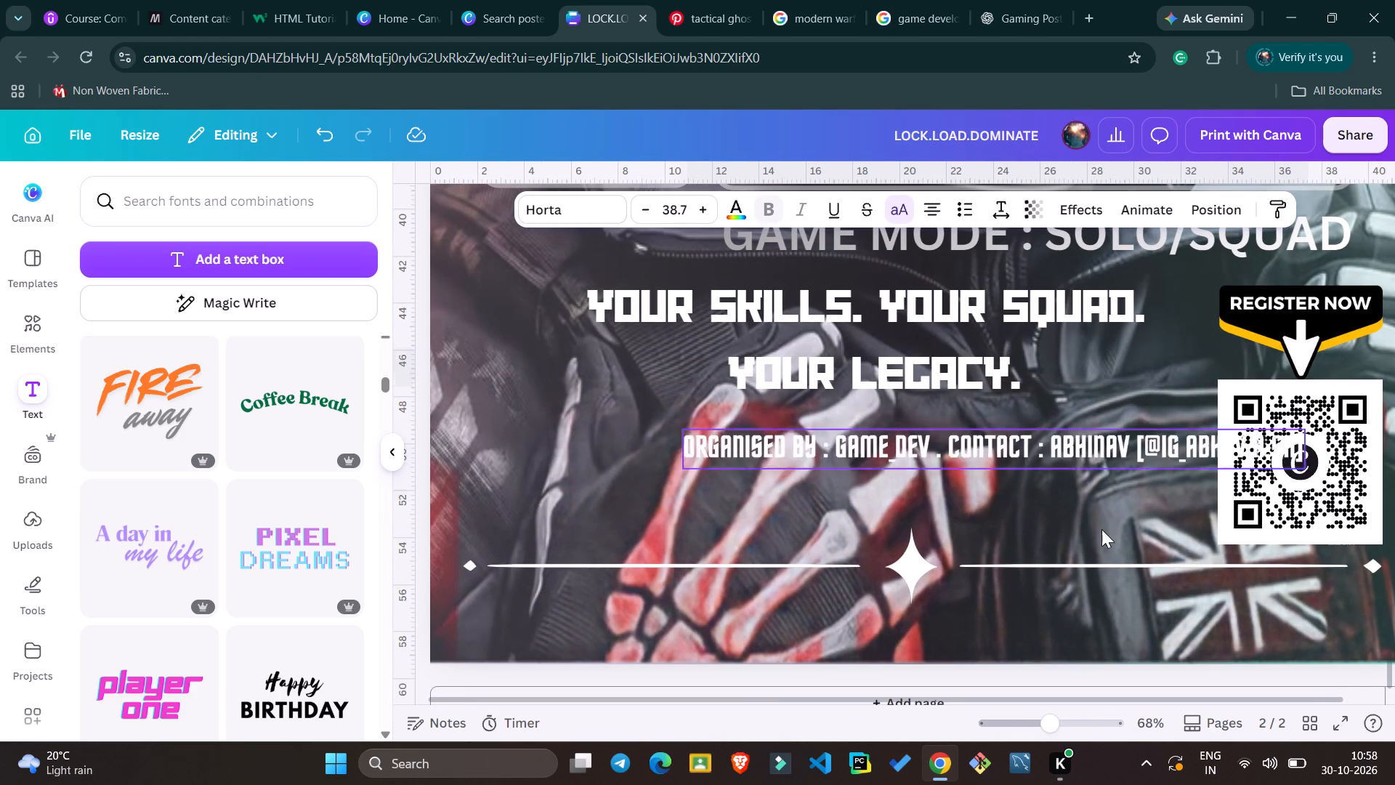
pyautogui.moveTo(1101, 529); pyautogui.dragTo(1042, 637)
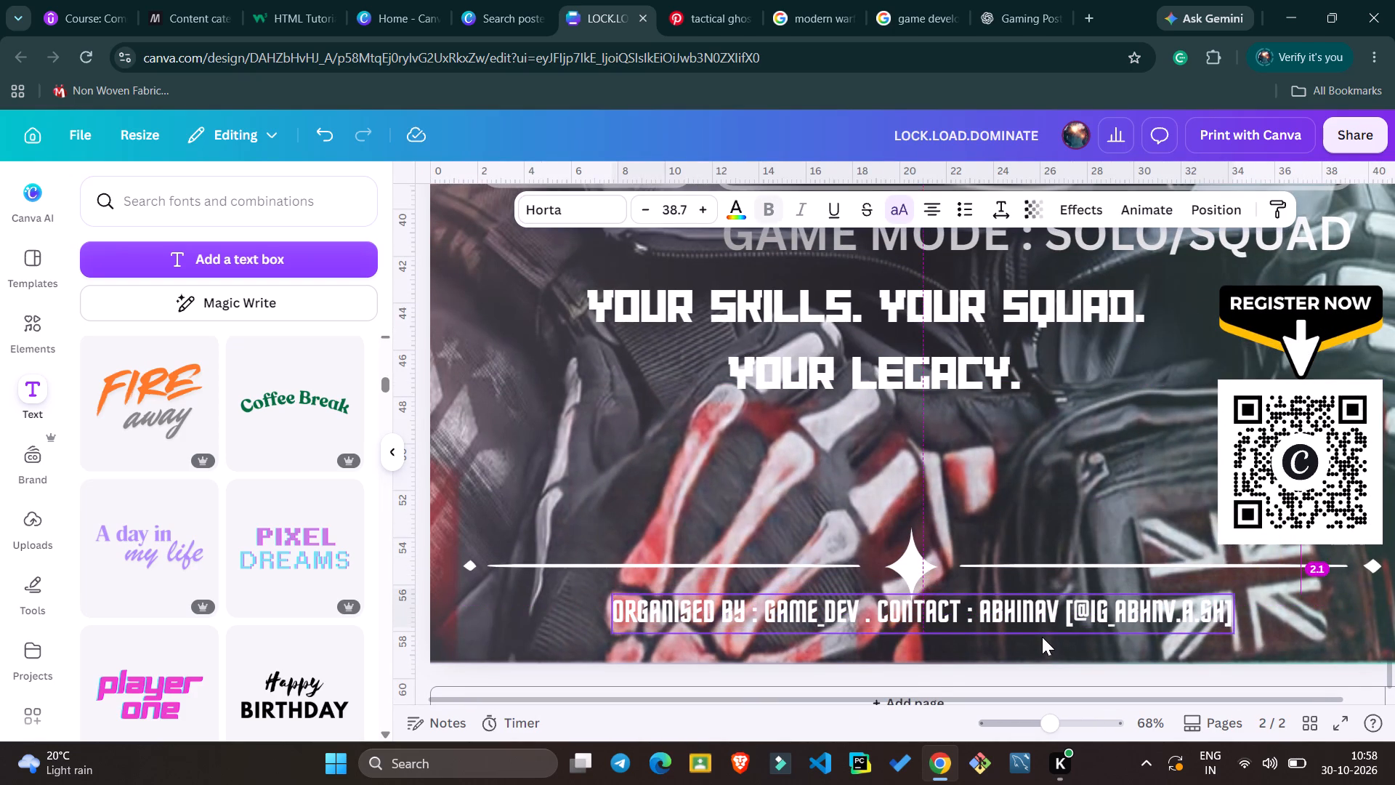
pyautogui.moveTo(1229, 631); pyautogui.dragTo(1274, 632)
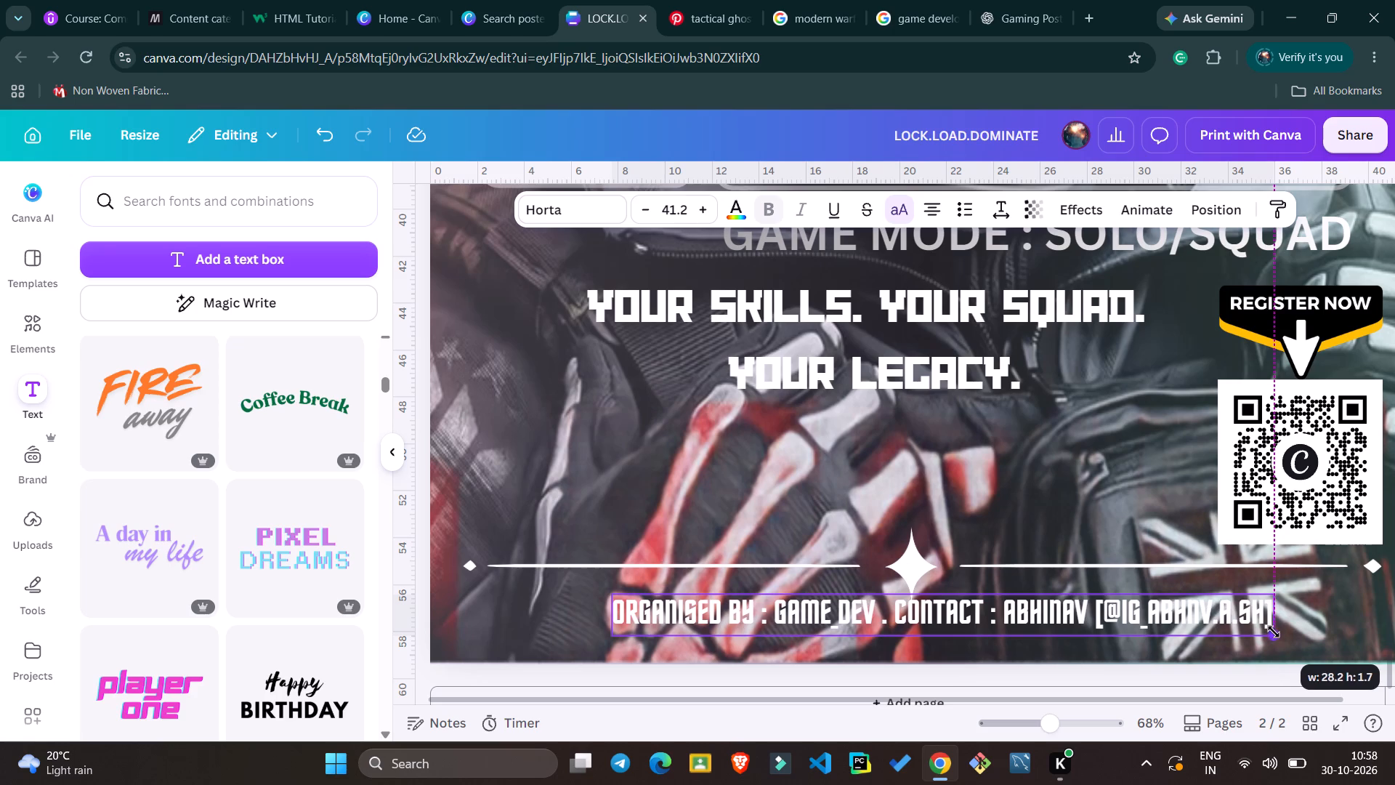
pyautogui.moveTo(1274, 632); pyautogui.dragTo(1266, 628)
# Fine-tune the organiser line's position so it sits roughly centred between the star divider and the poster's bottom edge.
pyautogui.moveTo(1211, 613); pyautogui.dragTo(1184, 624)
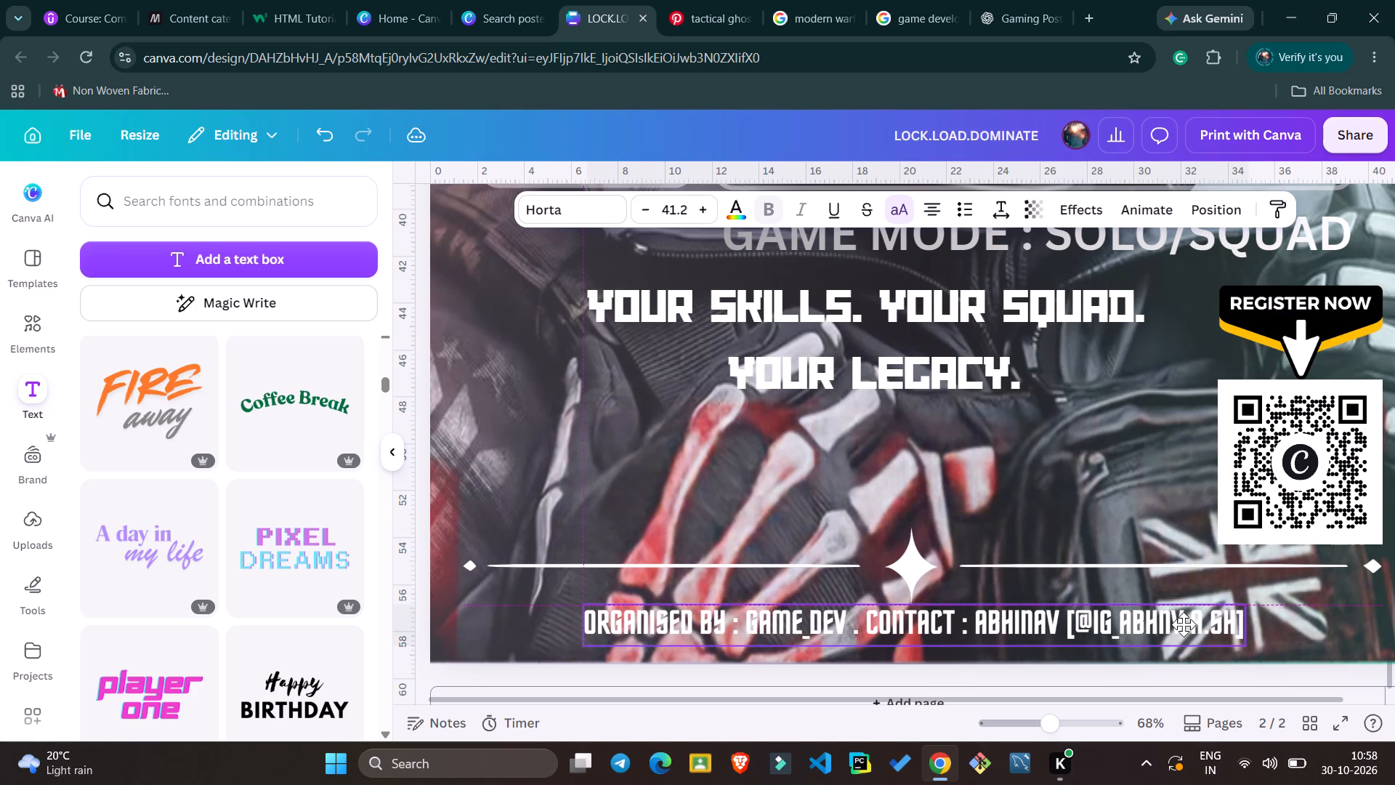
pyautogui.moveTo(1184, 624); pyautogui.dragTo(1185, 629)
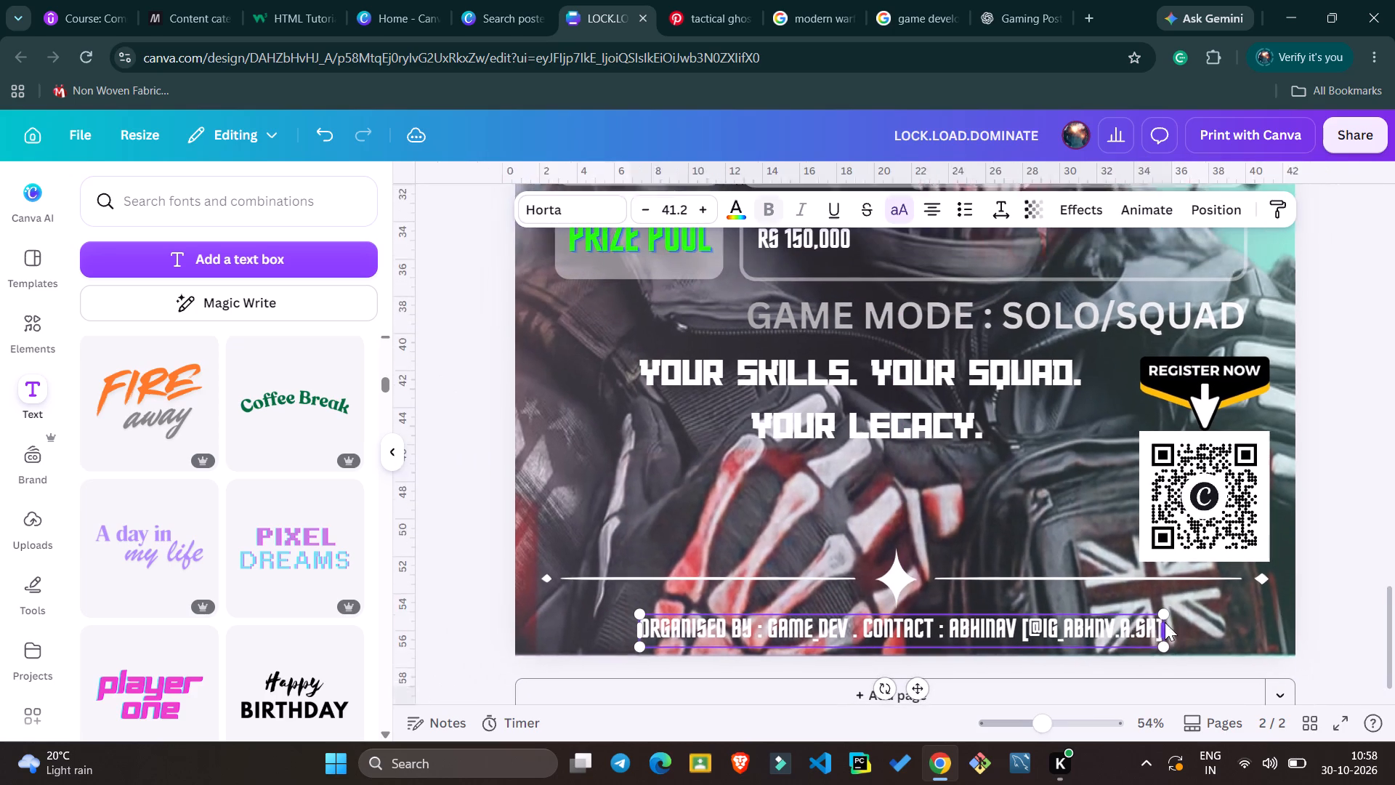
pyautogui.moveTo(1127, 623); pyautogui.dragTo(1128, 618)
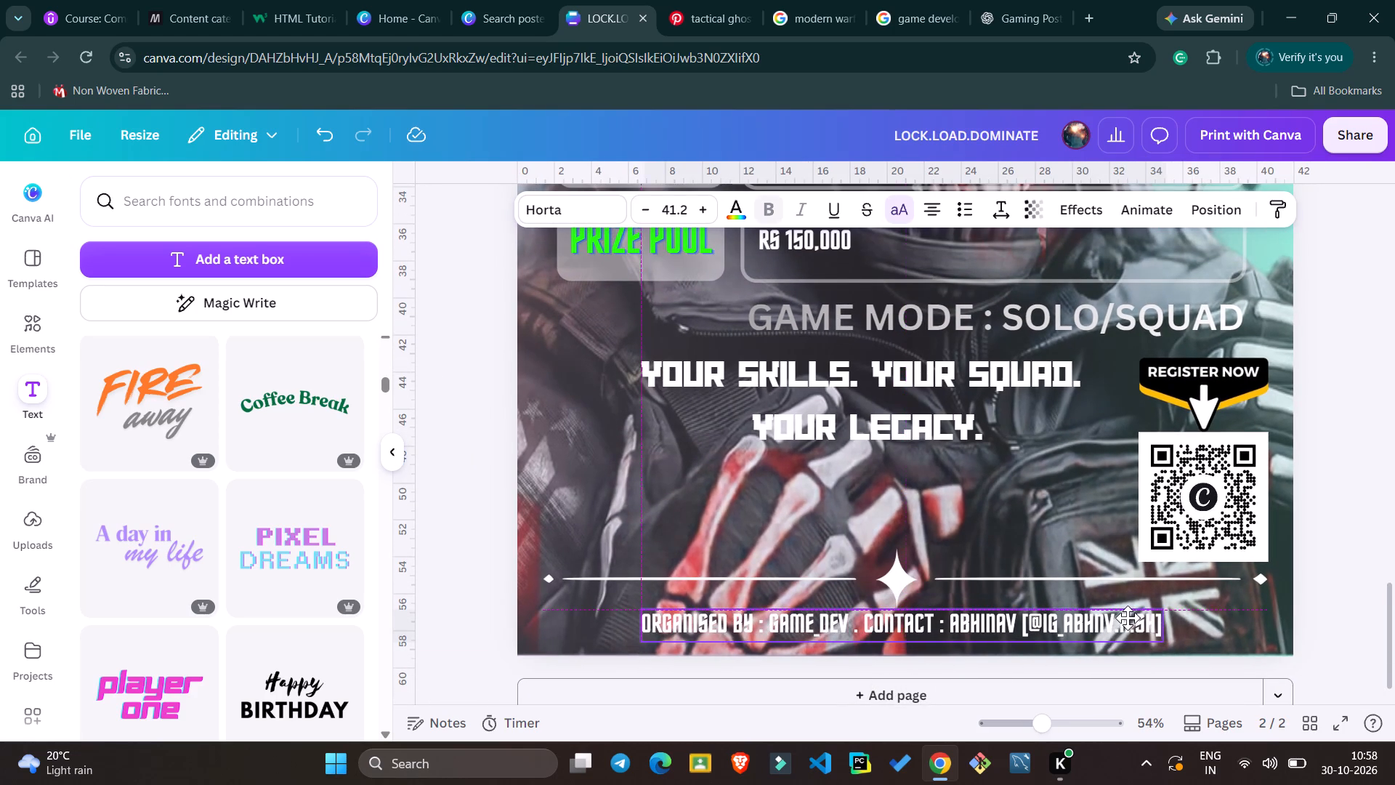
pyautogui.moveTo(1128, 618); pyautogui.dragTo(1121, 619)
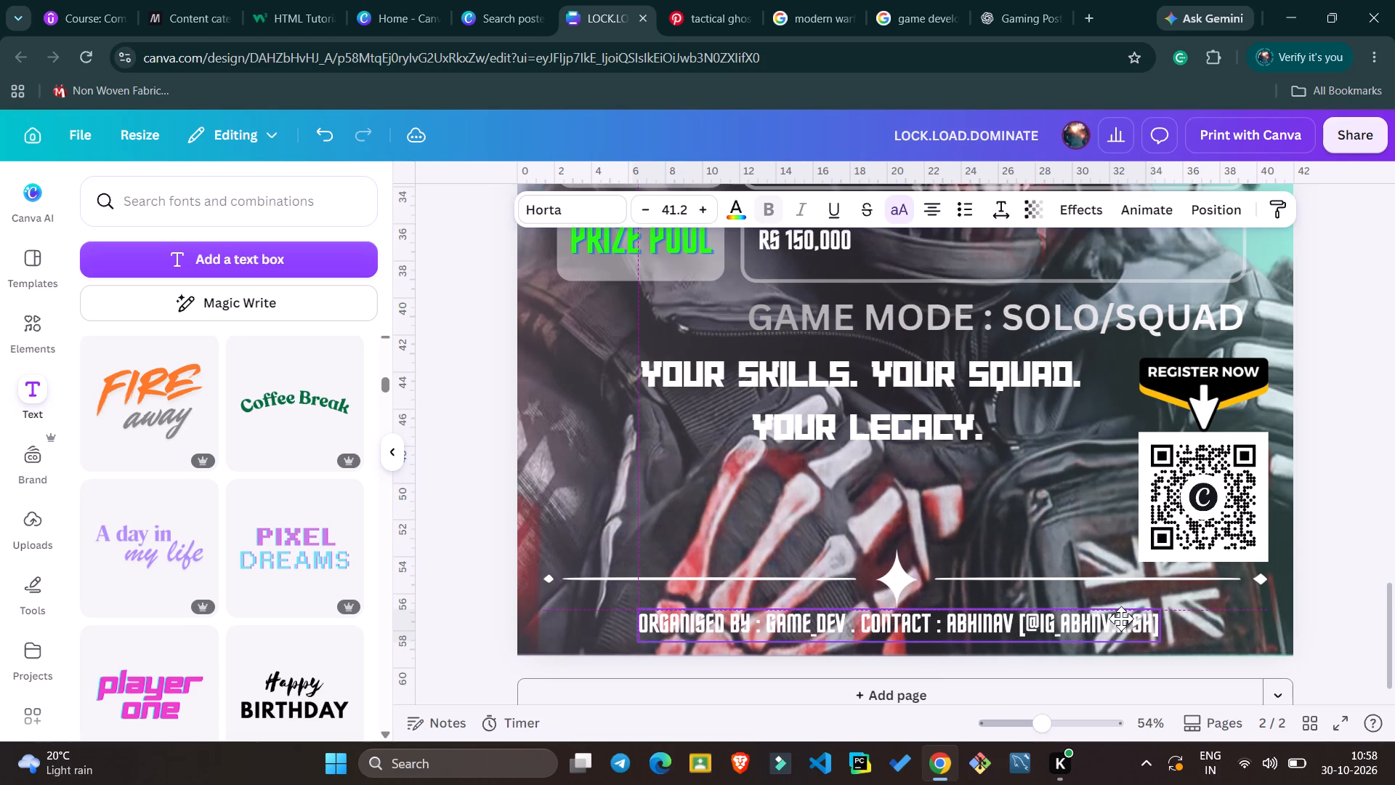
pyautogui.moveTo(1121, 619); pyautogui.dragTo(1126, 621)
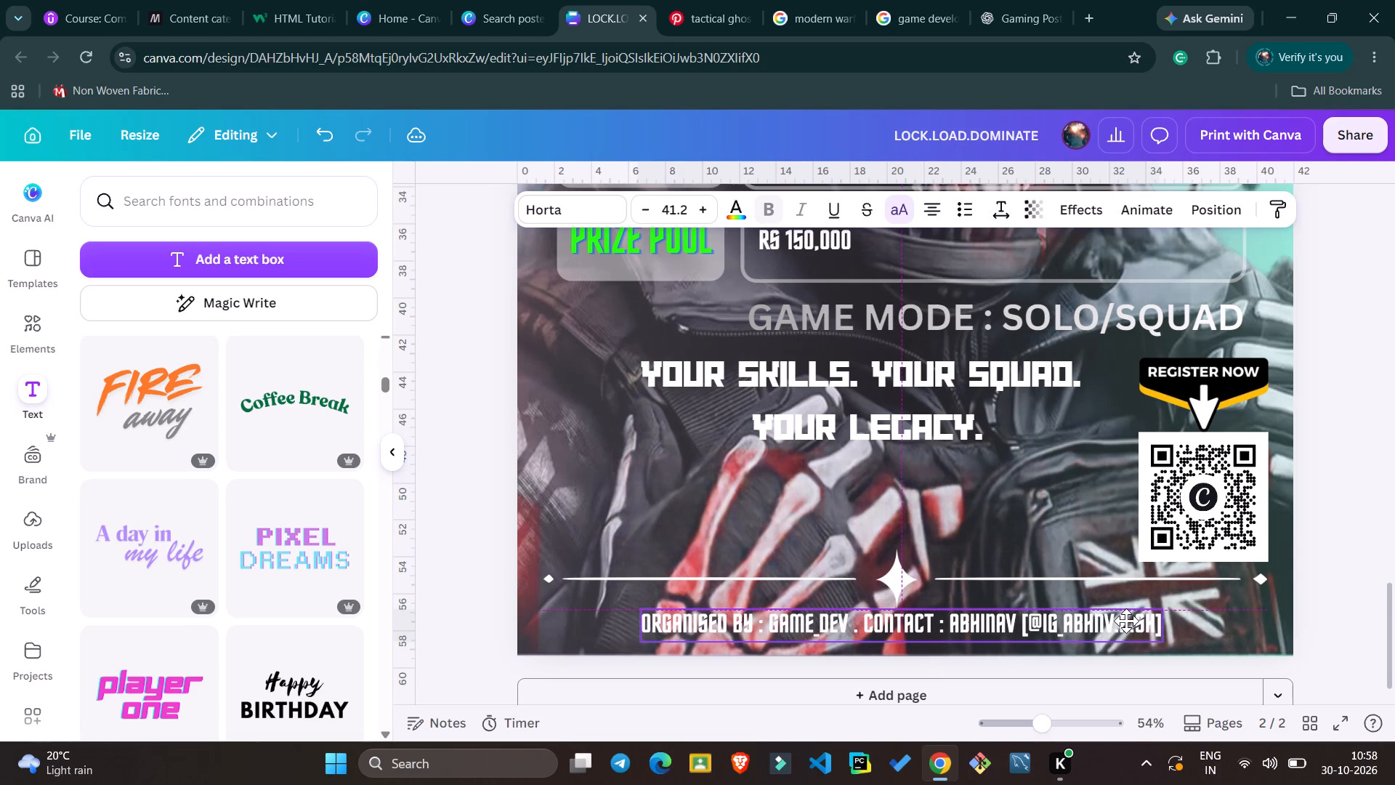
pyautogui.moveTo(1126, 621); pyautogui.dragTo(1117, 624)
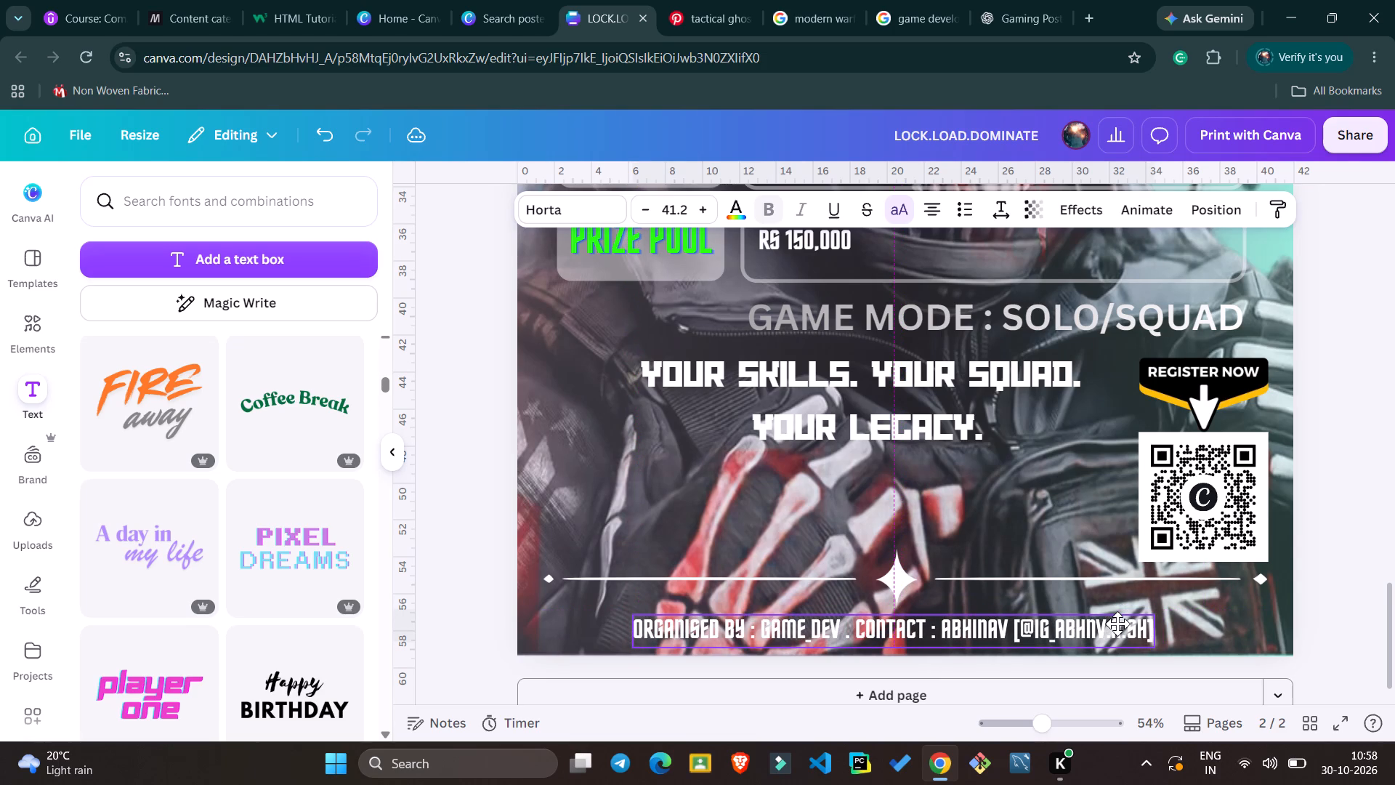
pyautogui.moveTo(1117, 624); pyautogui.dragTo(1117, 623)
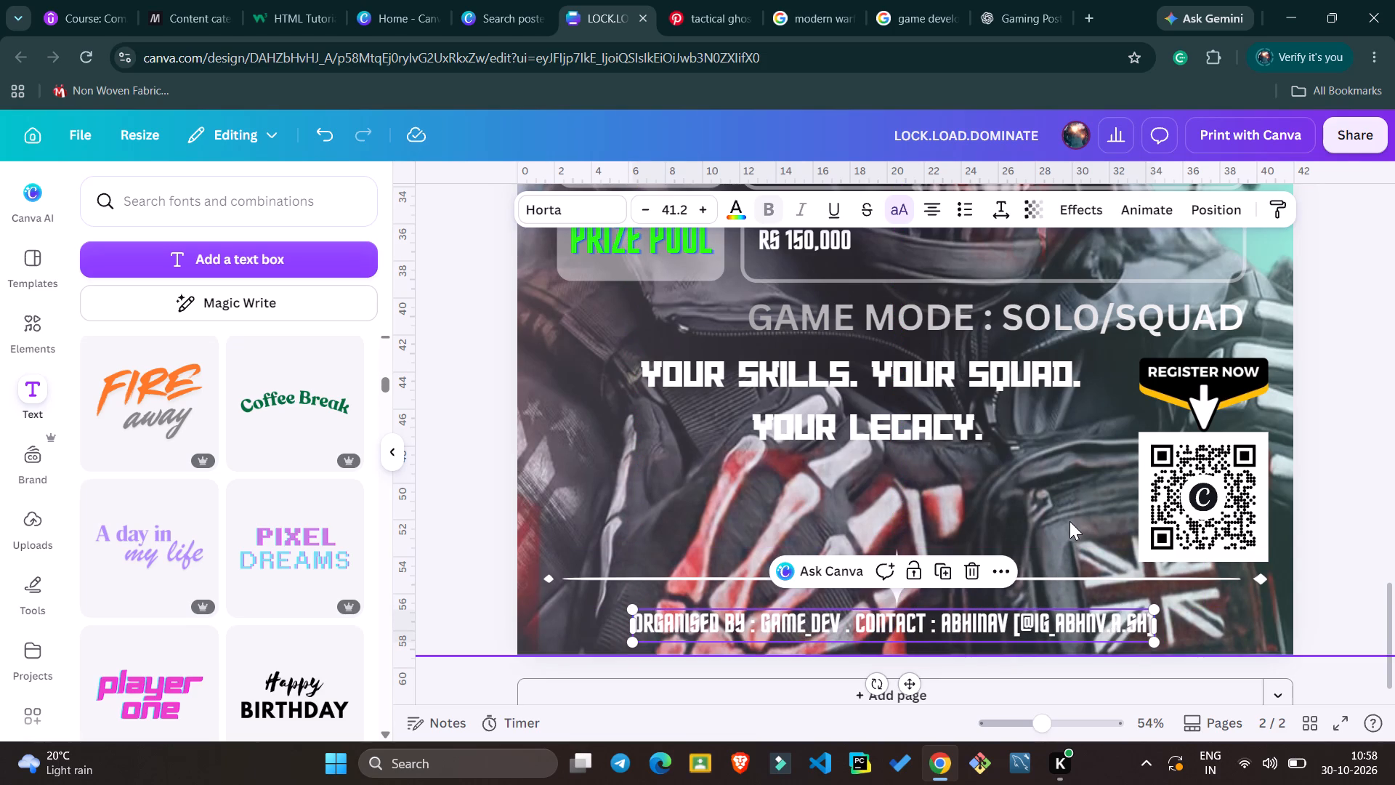
# Apply the Outline text effect to the organiser line with a thickness of 115.
pyautogui.click(1069, 519)
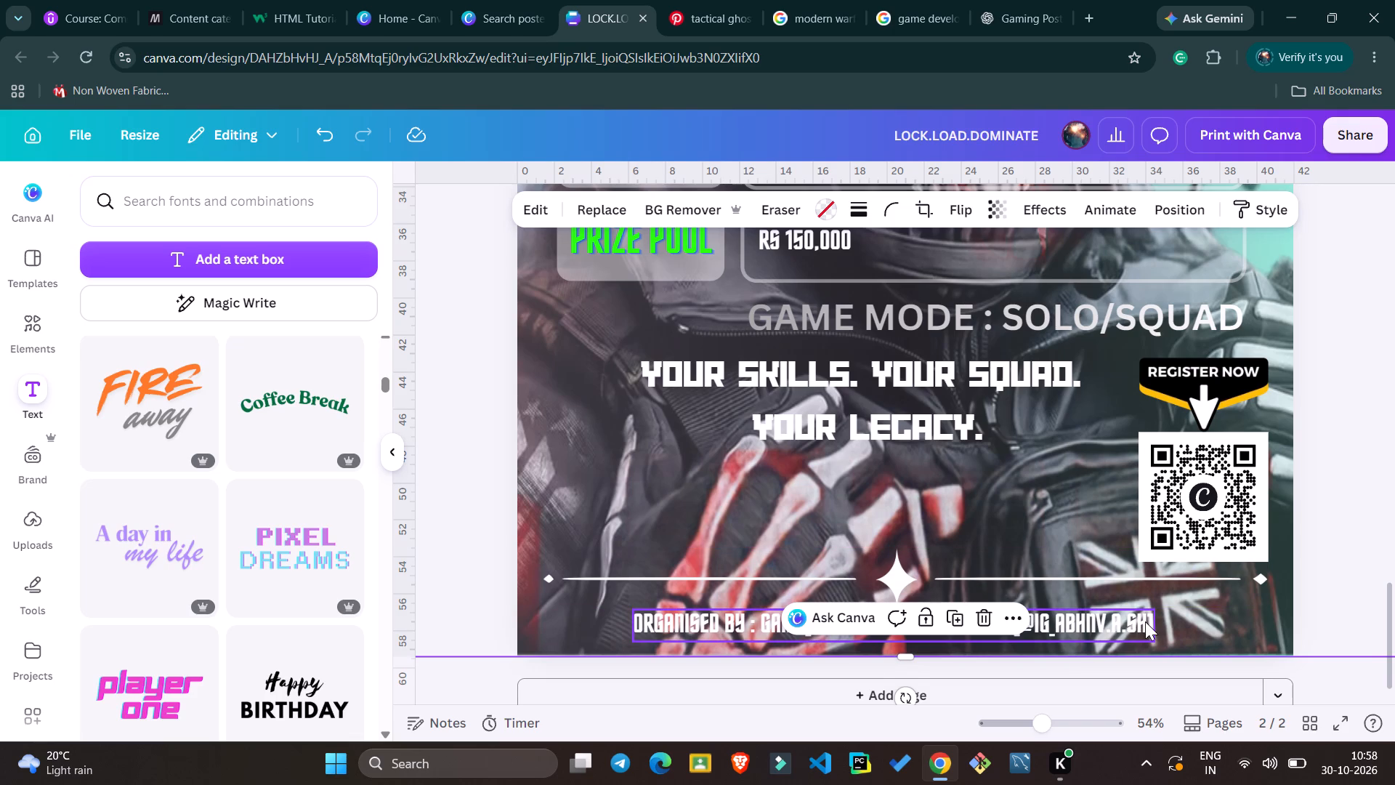
pyautogui.click(1145, 621)
pyautogui.click(753, 614)
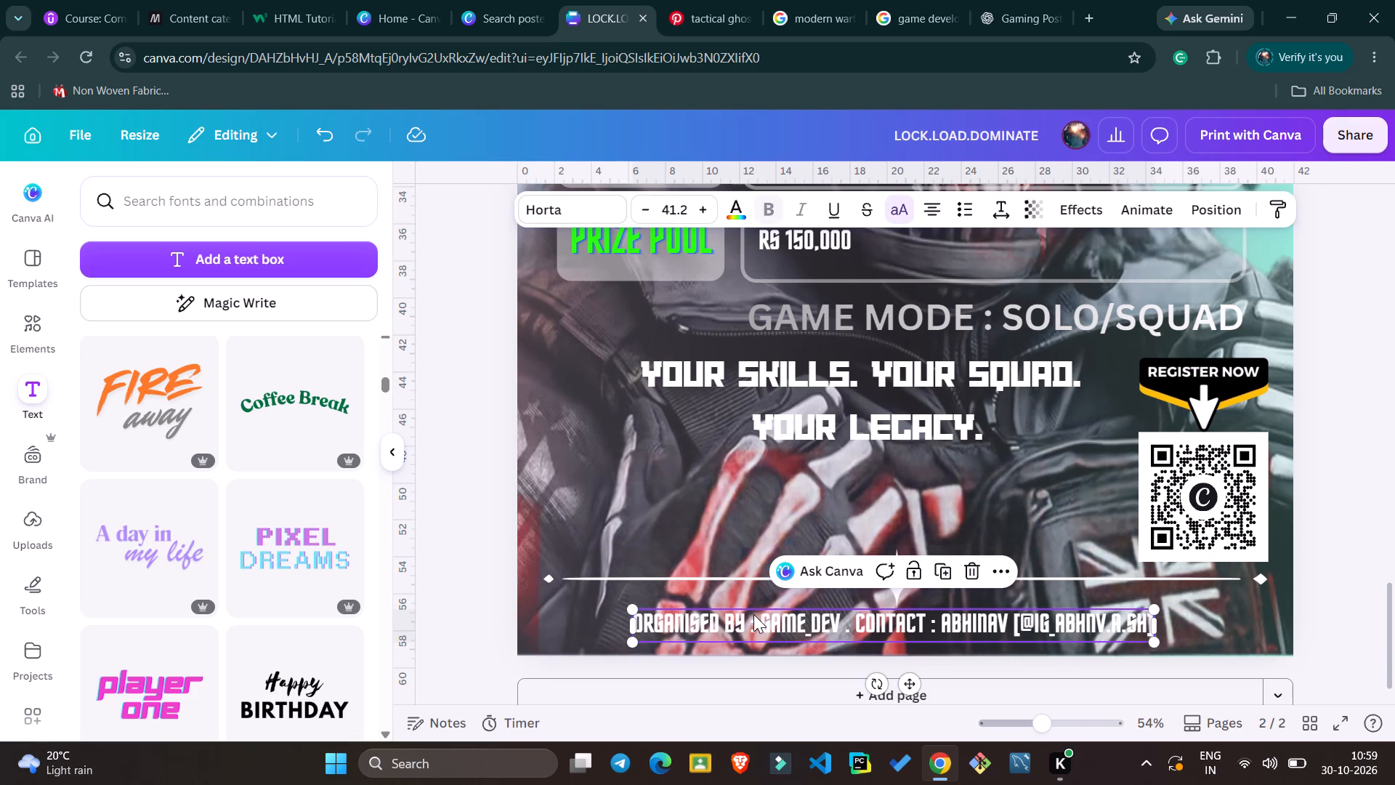
pyautogui.scroll(-2, 304, 648)
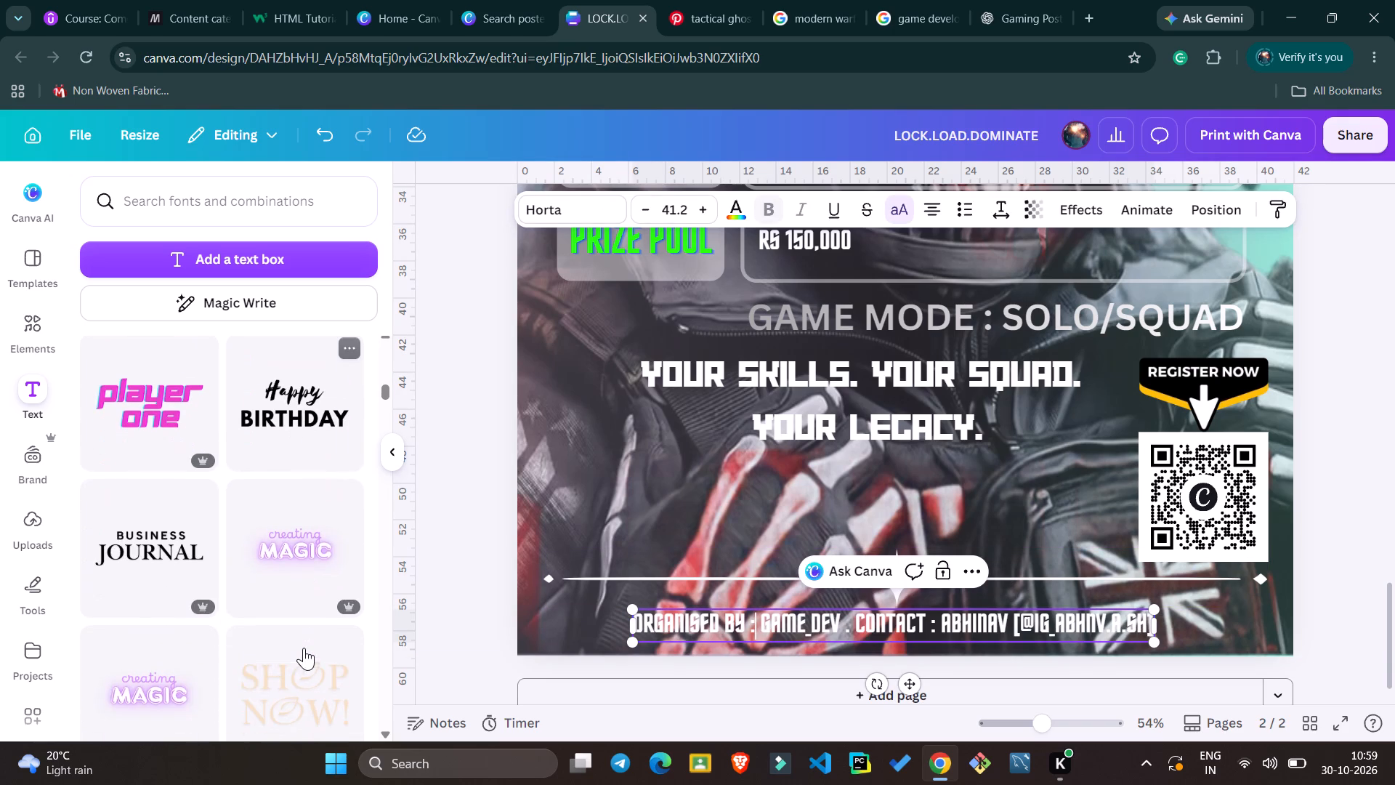
pyautogui.scroll(-2, 304, 648)
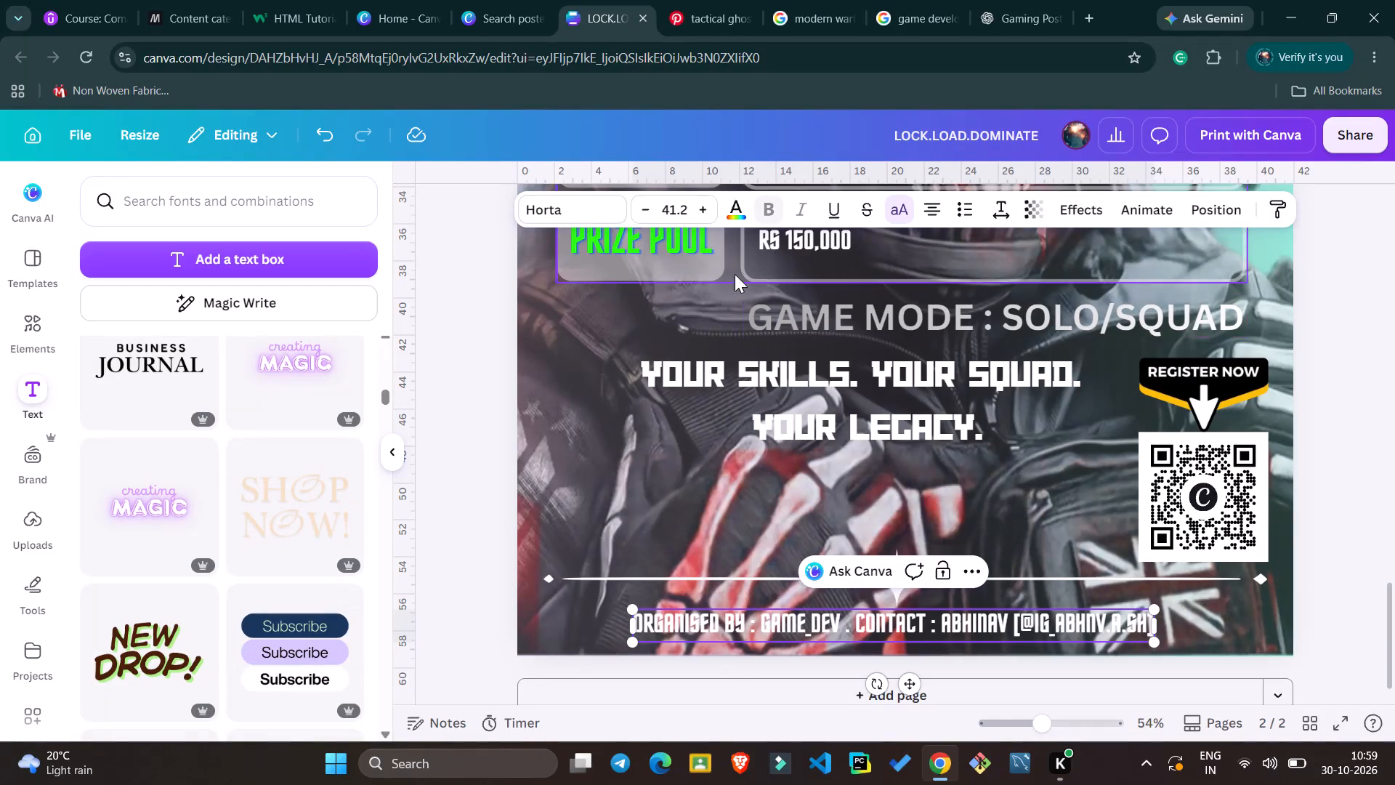
pyautogui.click(1084, 215)
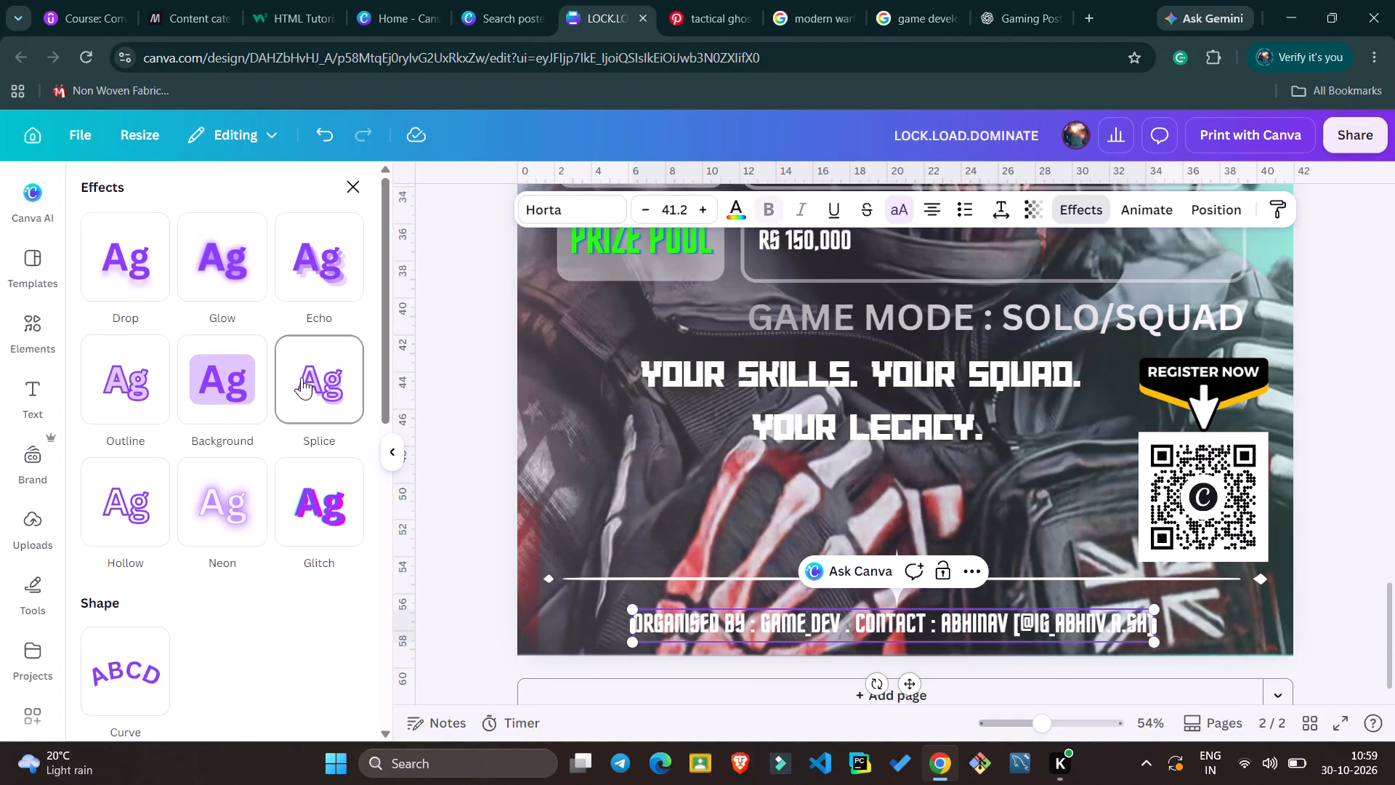
pyautogui.click(96, 382)
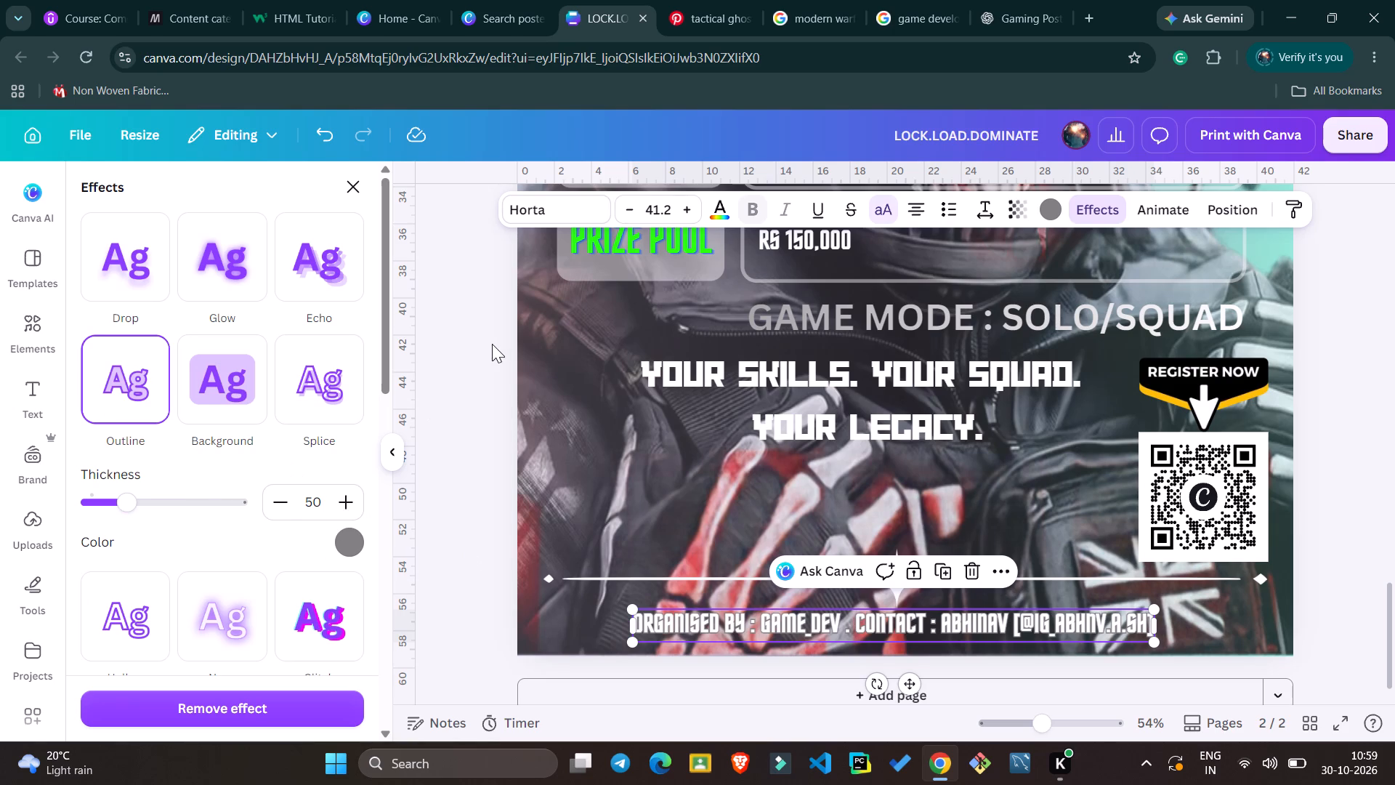
pyautogui.scroll(-3, 304, 539)
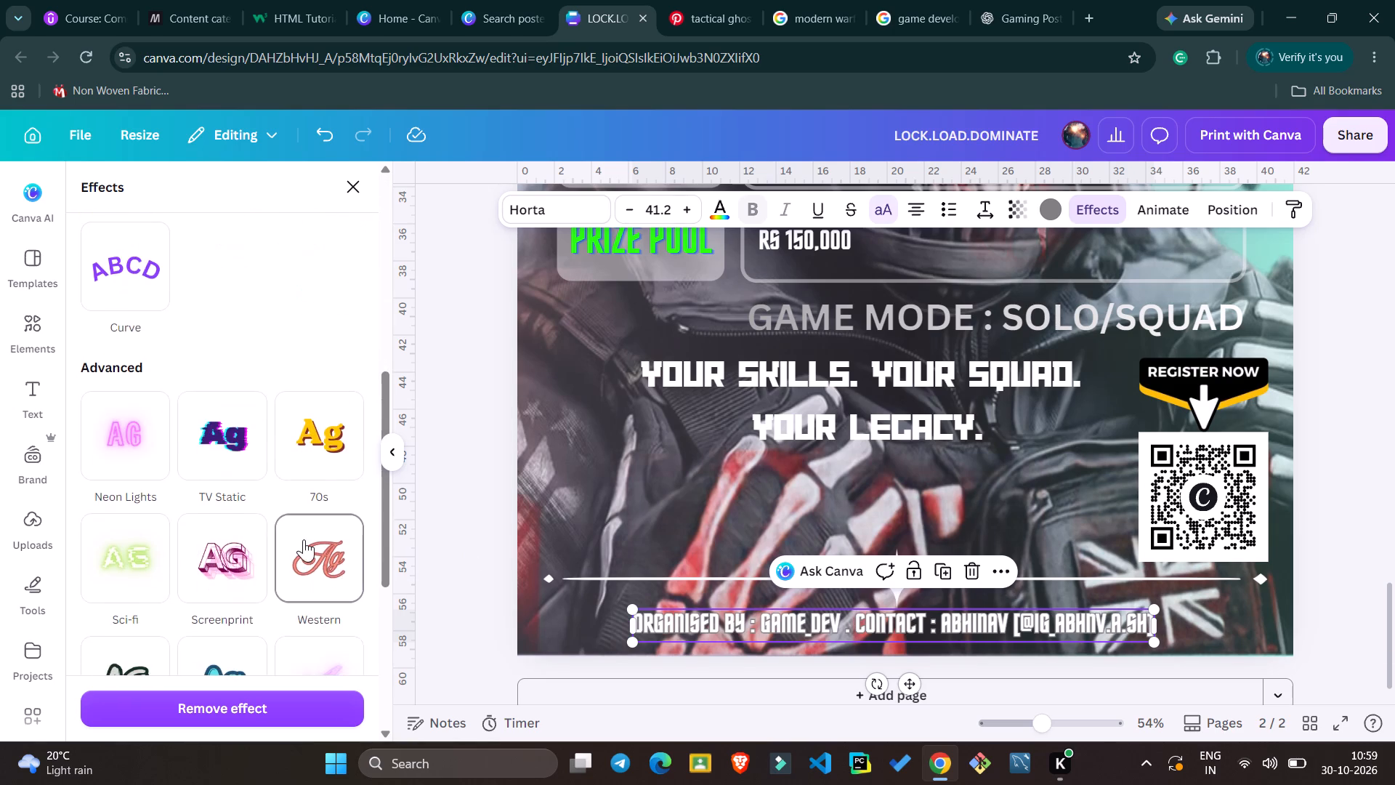
pyautogui.scroll(4, 304, 539)
pyautogui.scroll(-2, 304, 539)
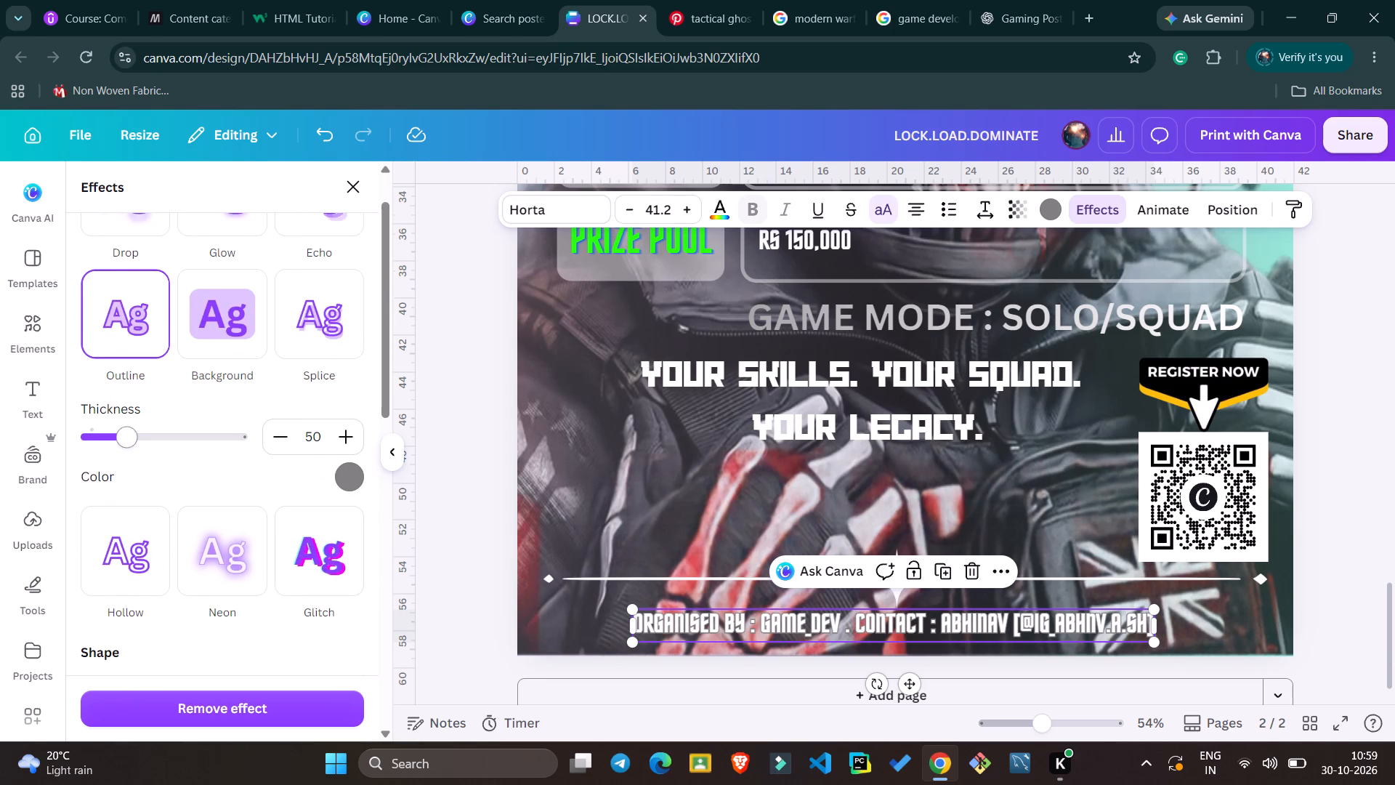
pyautogui.moveTo(126, 431); pyautogui.dragTo(308, 472)
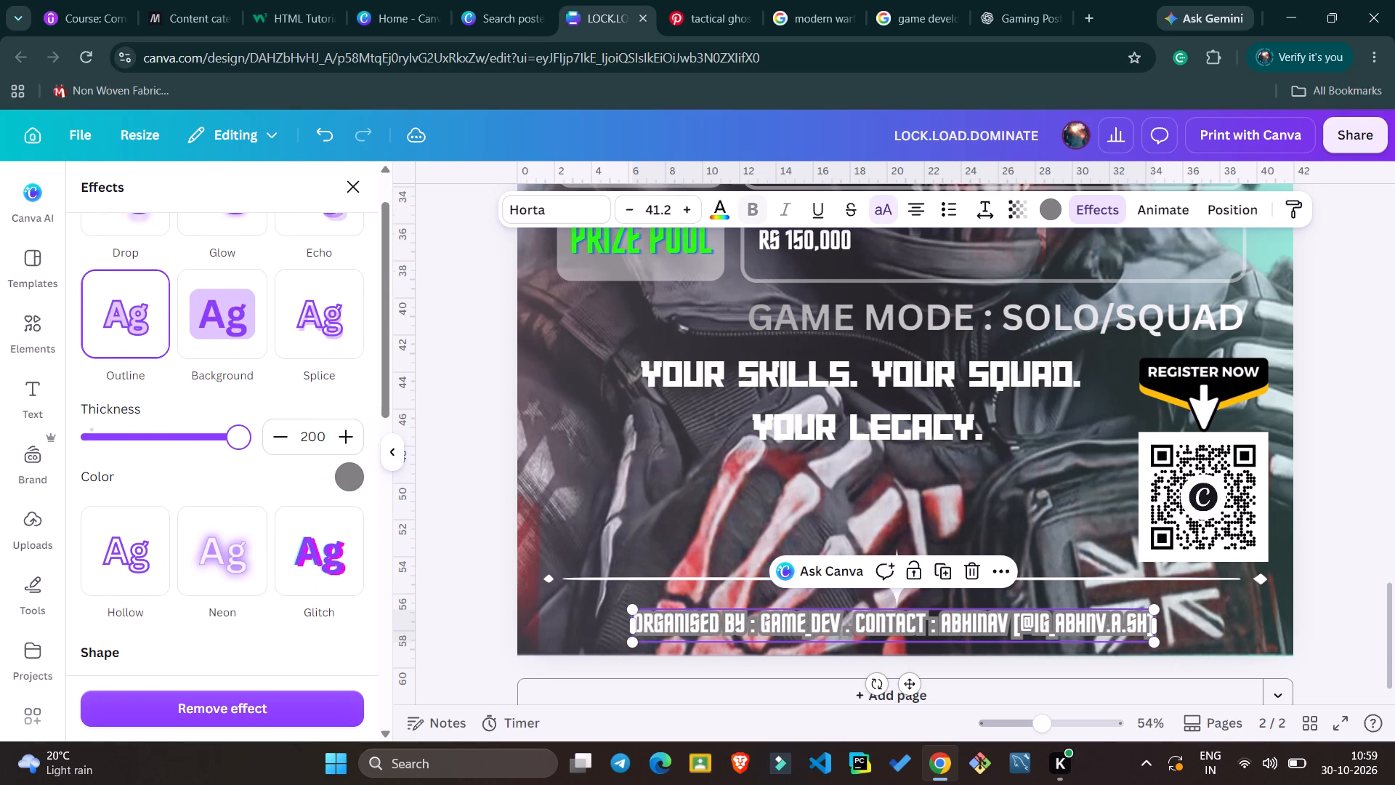
pyautogui.moveTo(308, 472); pyautogui.dragTo(180, 477)
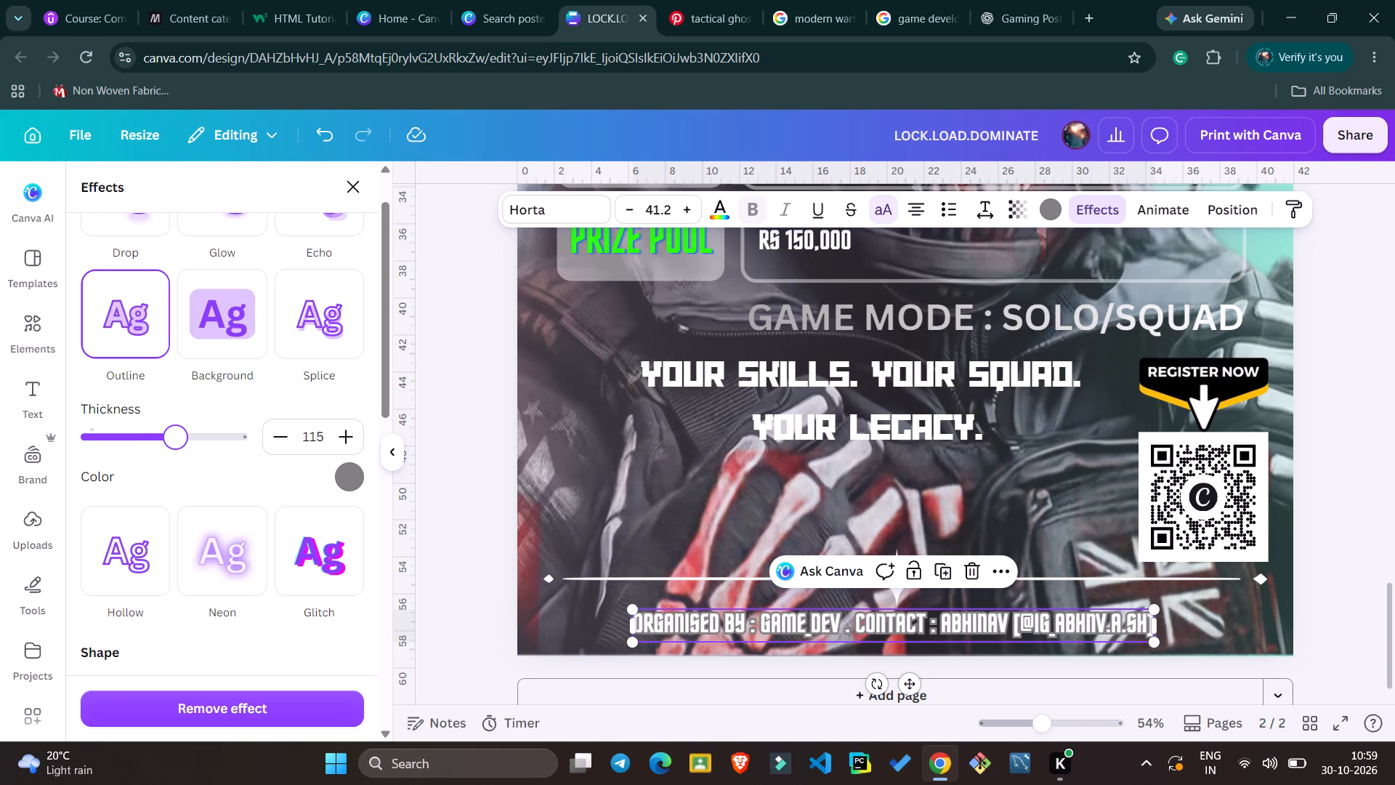
# Raise the organiser line's outline thickness to about 124 and change the outline colour to black.
pyautogui.moveTo(180, 477); pyautogui.dragTo(182, 477)
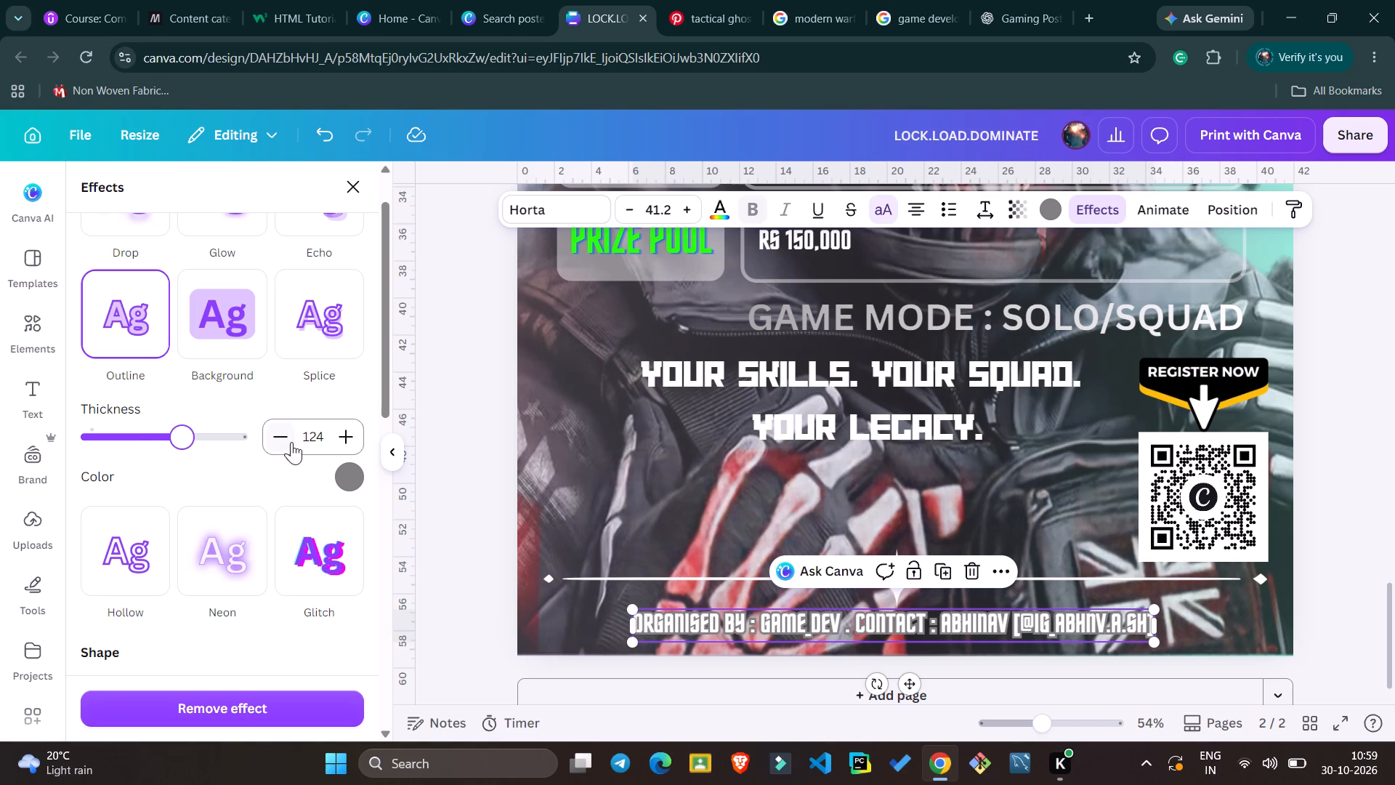
pyautogui.click(347, 439)
pyautogui.click(343, 470)
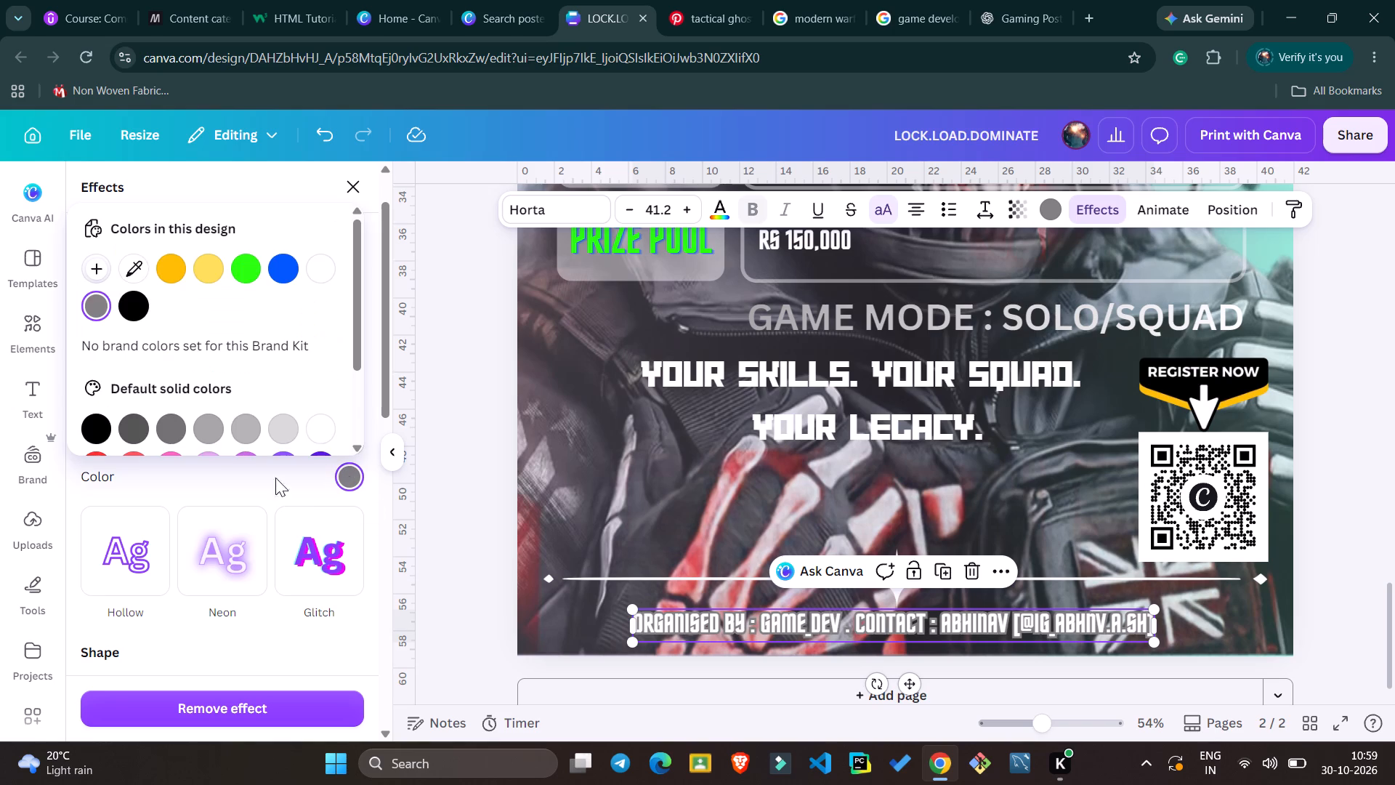
pyautogui.scroll(-1, 171, 400)
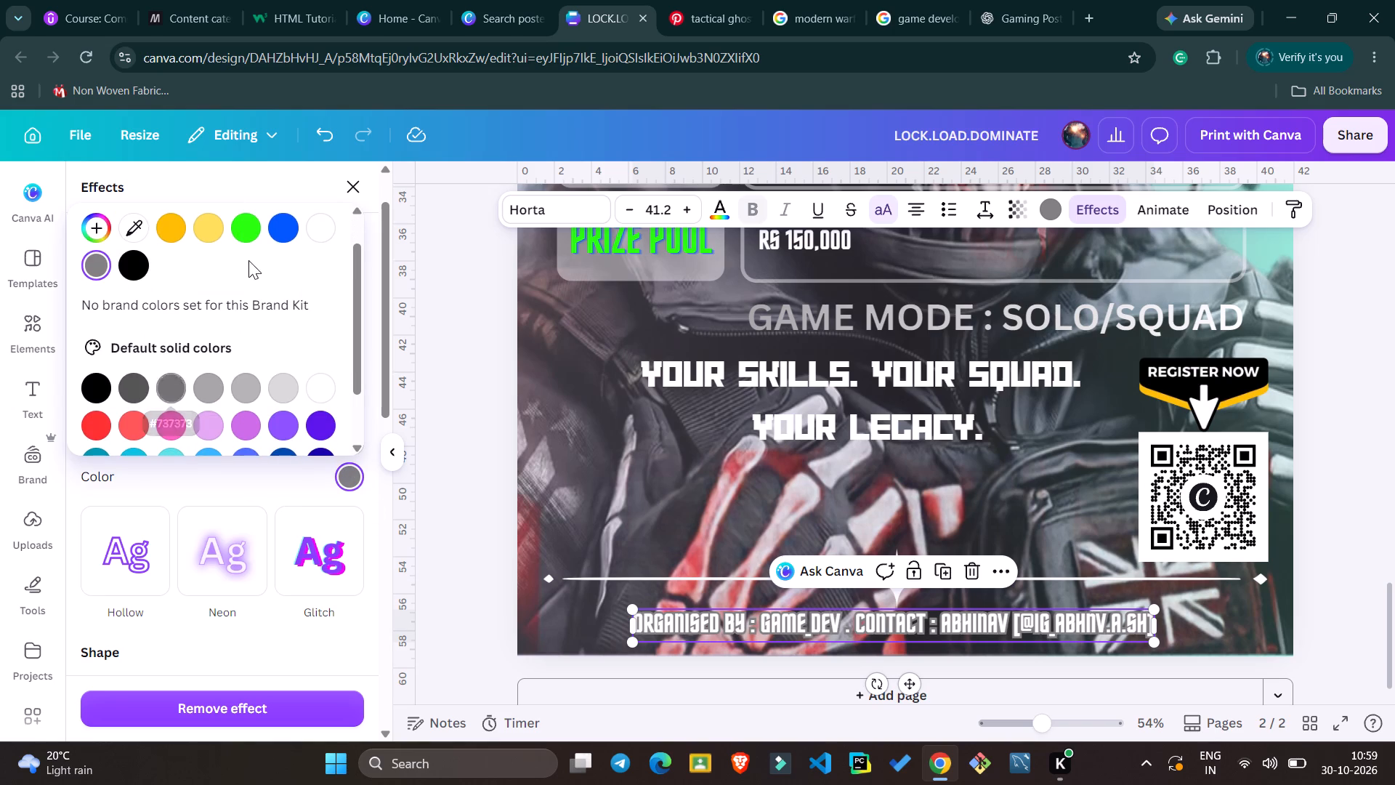
pyautogui.click(253, 225)
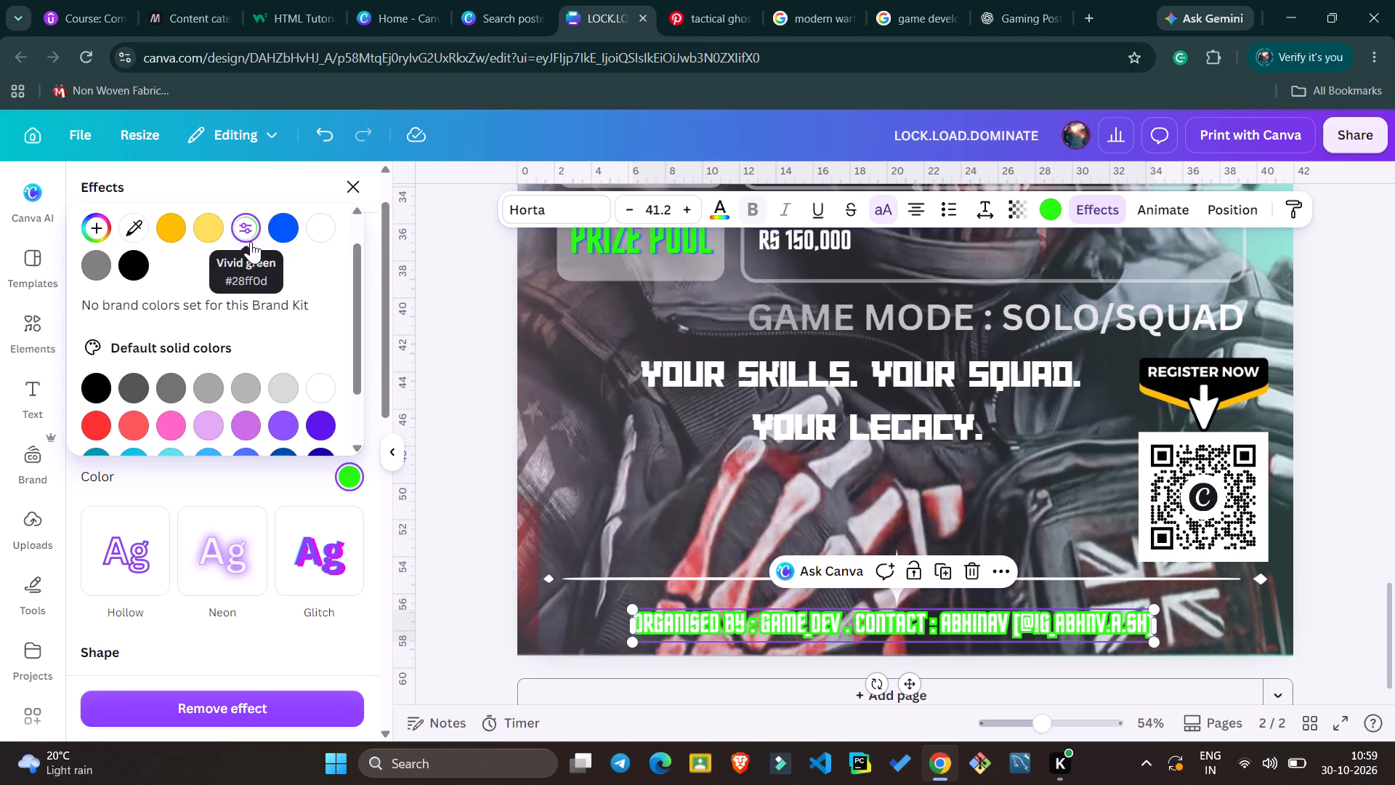
pyautogui.click(283, 235)
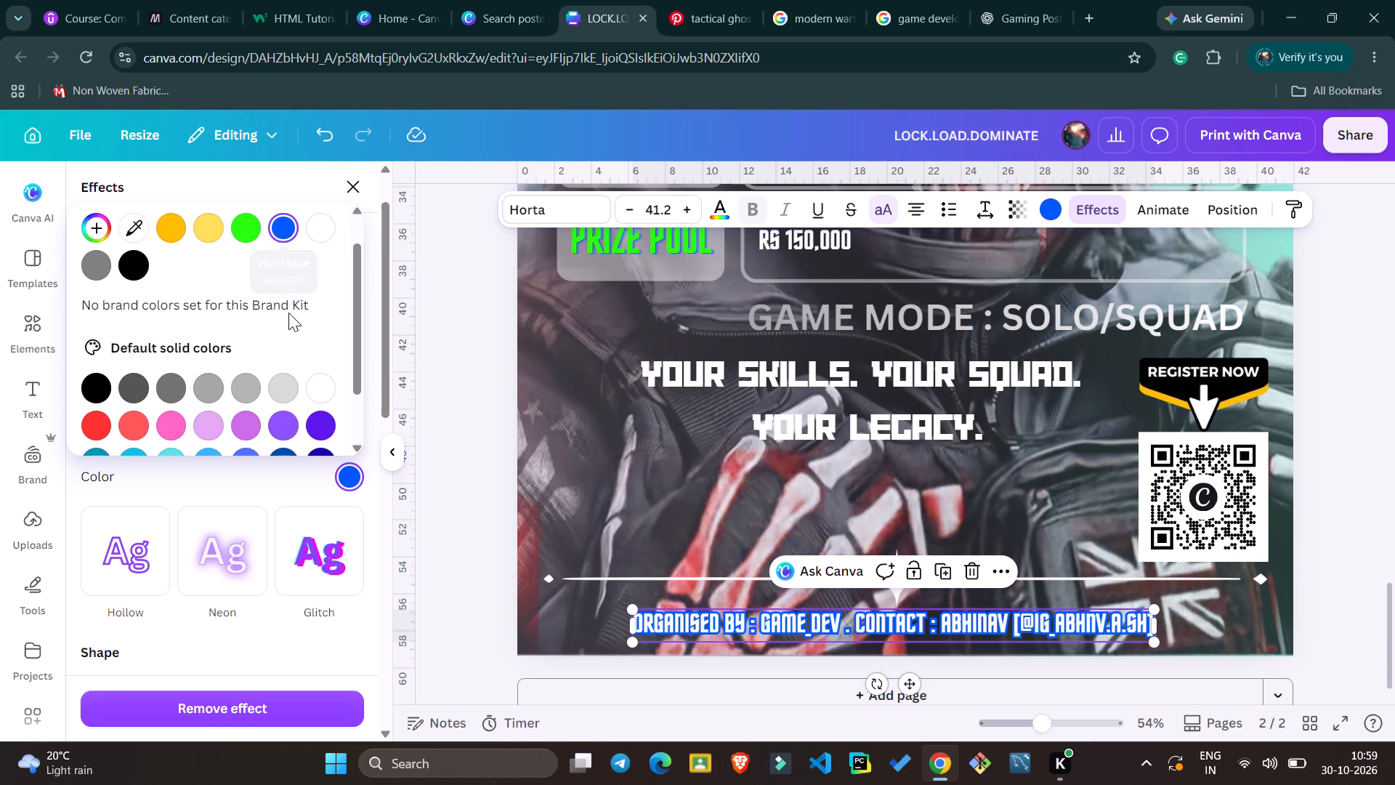
pyautogui.click(98, 382)
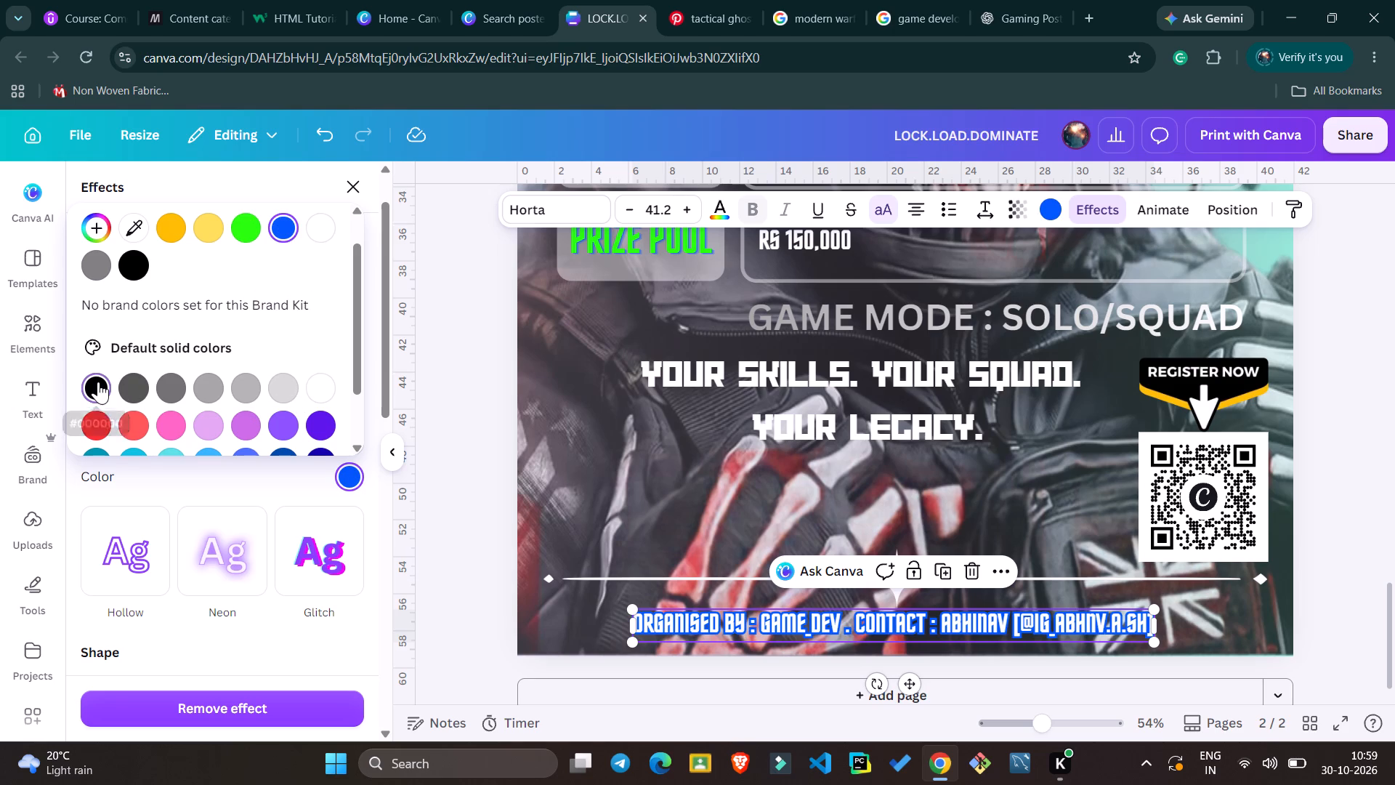
pyautogui.scroll(-1, 98, 382)
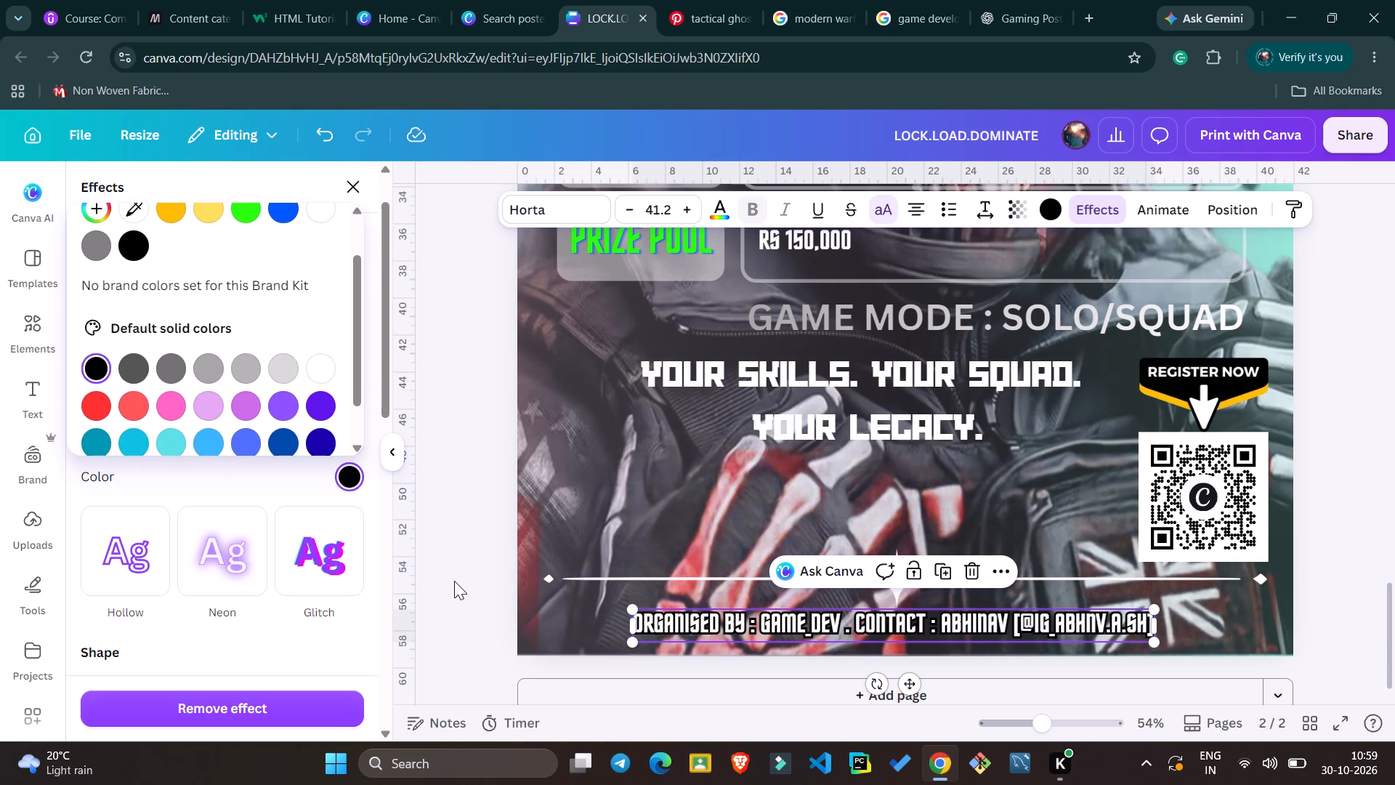
pyautogui.click(454, 581)
# Set the transparency value of the skull-masked soldier background image to 100.
pyautogui.click(685, 465)
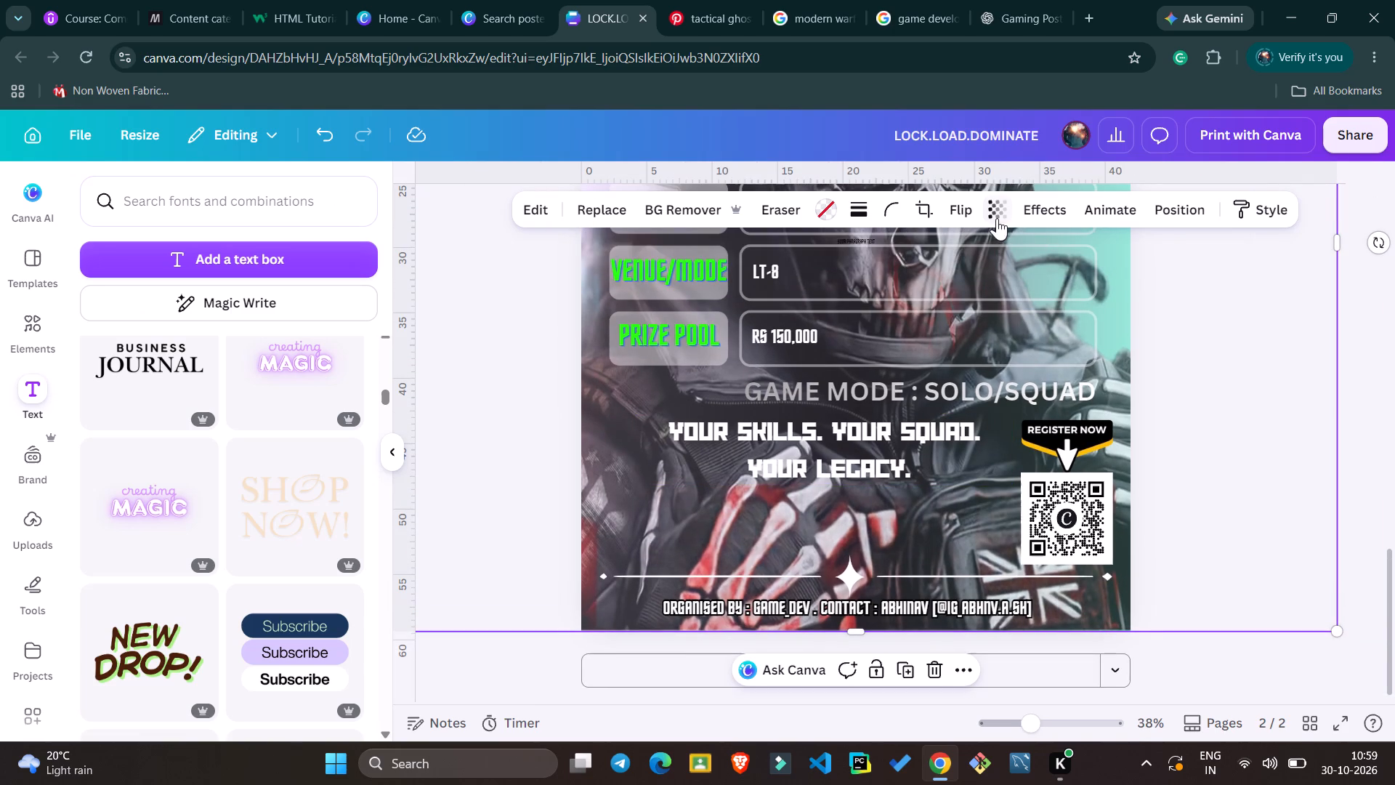
pyautogui.click(997, 218)
pyautogui.moveTo(1007, 278); pyautogui.dragTo(1069, 283)
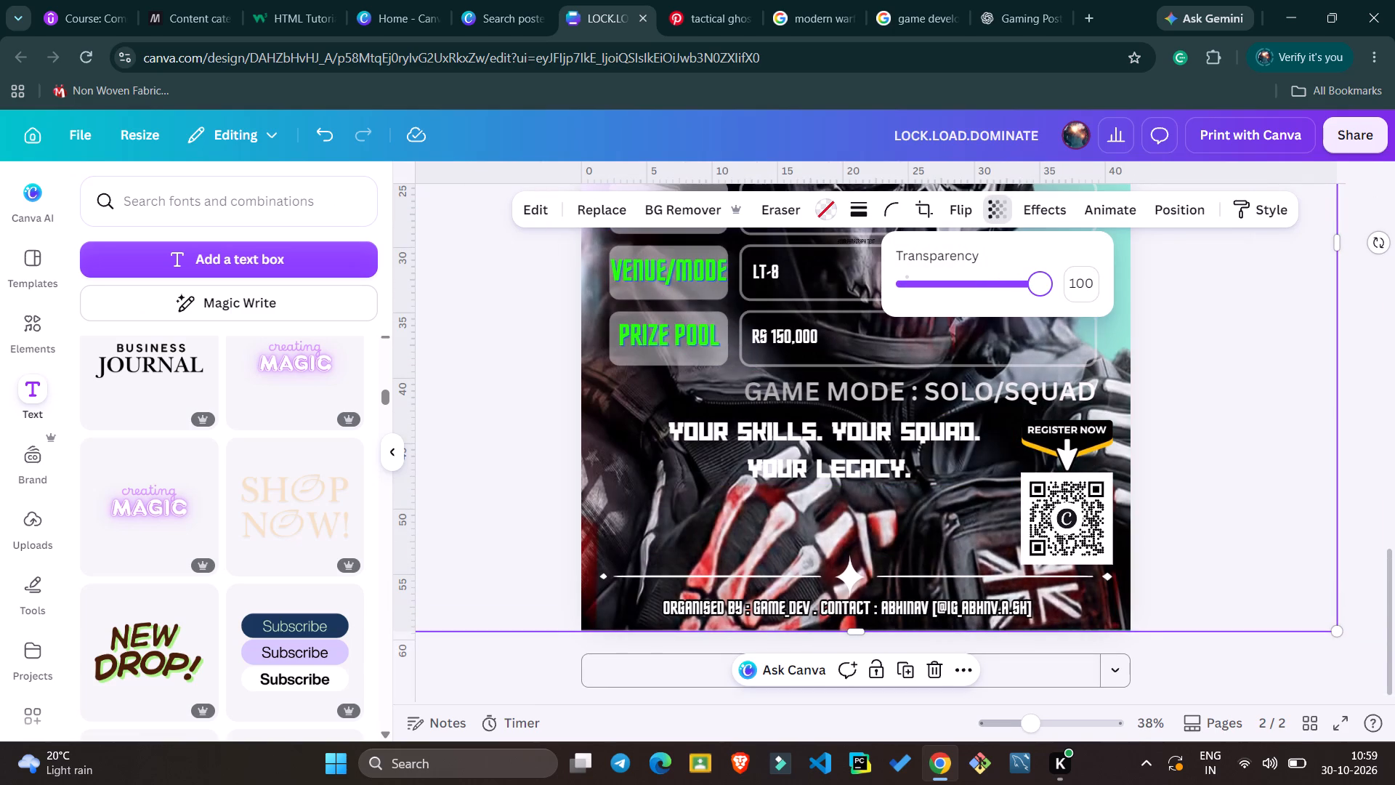
pyautogui.moveTo(1069, 283); pyautogui.dragTo(1075, 283)
pyautogui.scroll(2, 860, 397)
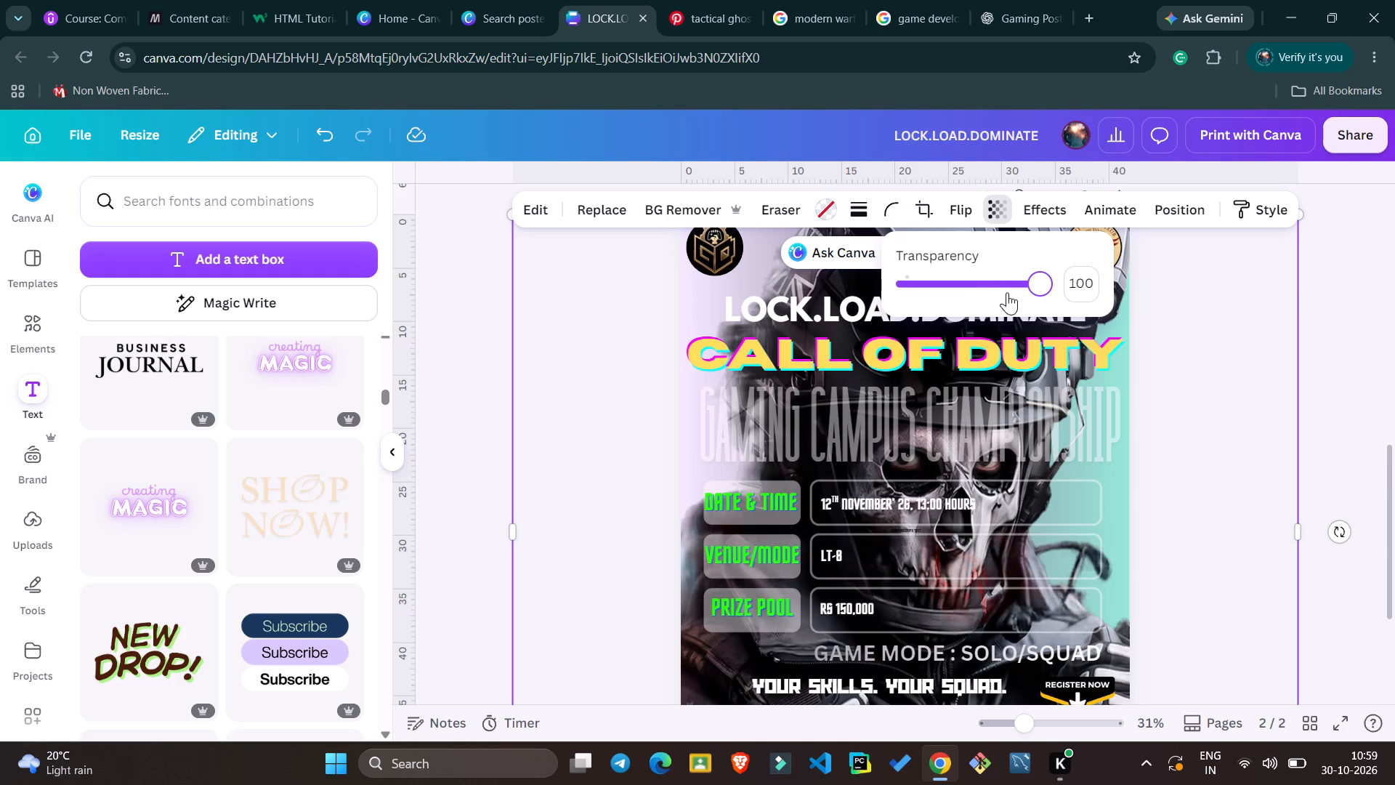
pyautogui.moveTo(1039, 288); pyautogui.dragTo(940, 305)
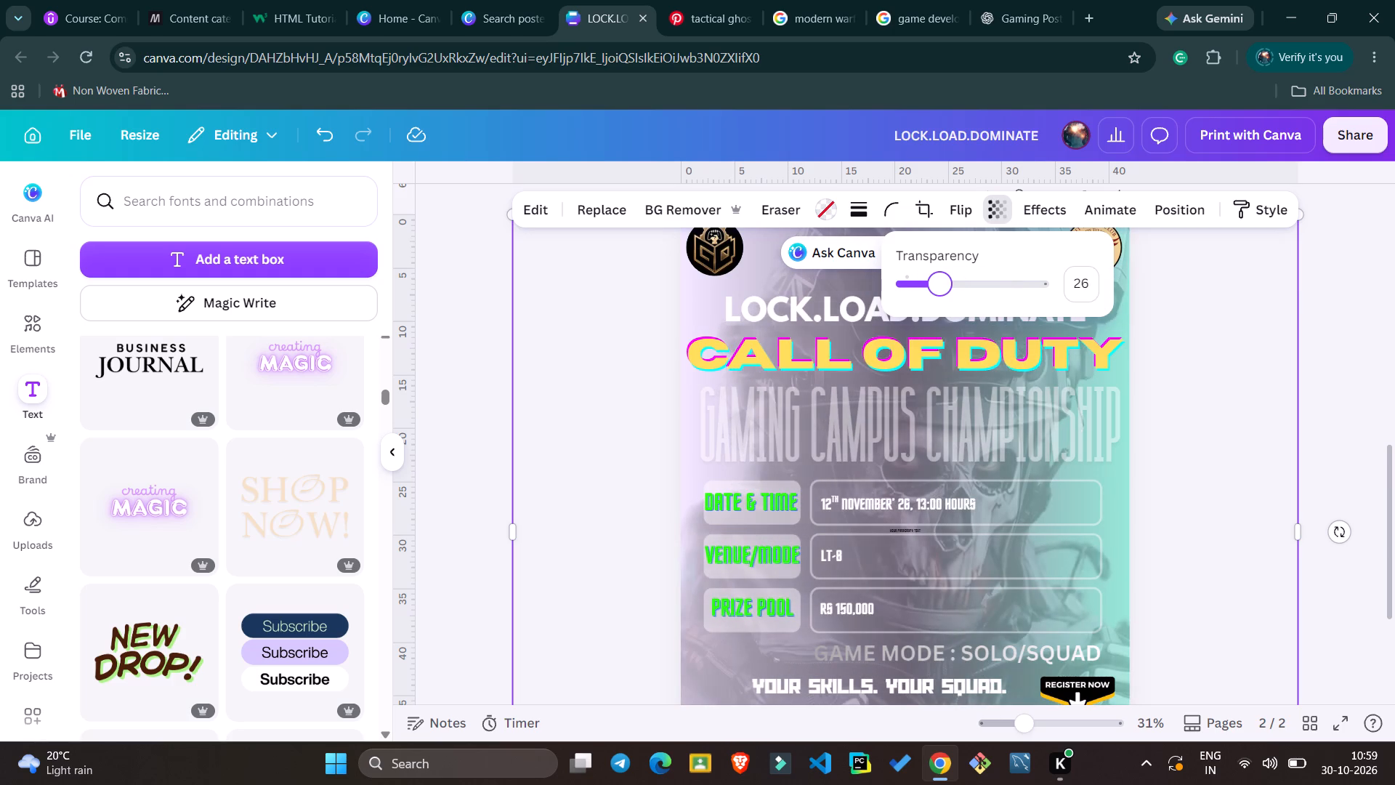
pyautogui.moveTo(940, 305); pyautogui.dragTo(983, 315)
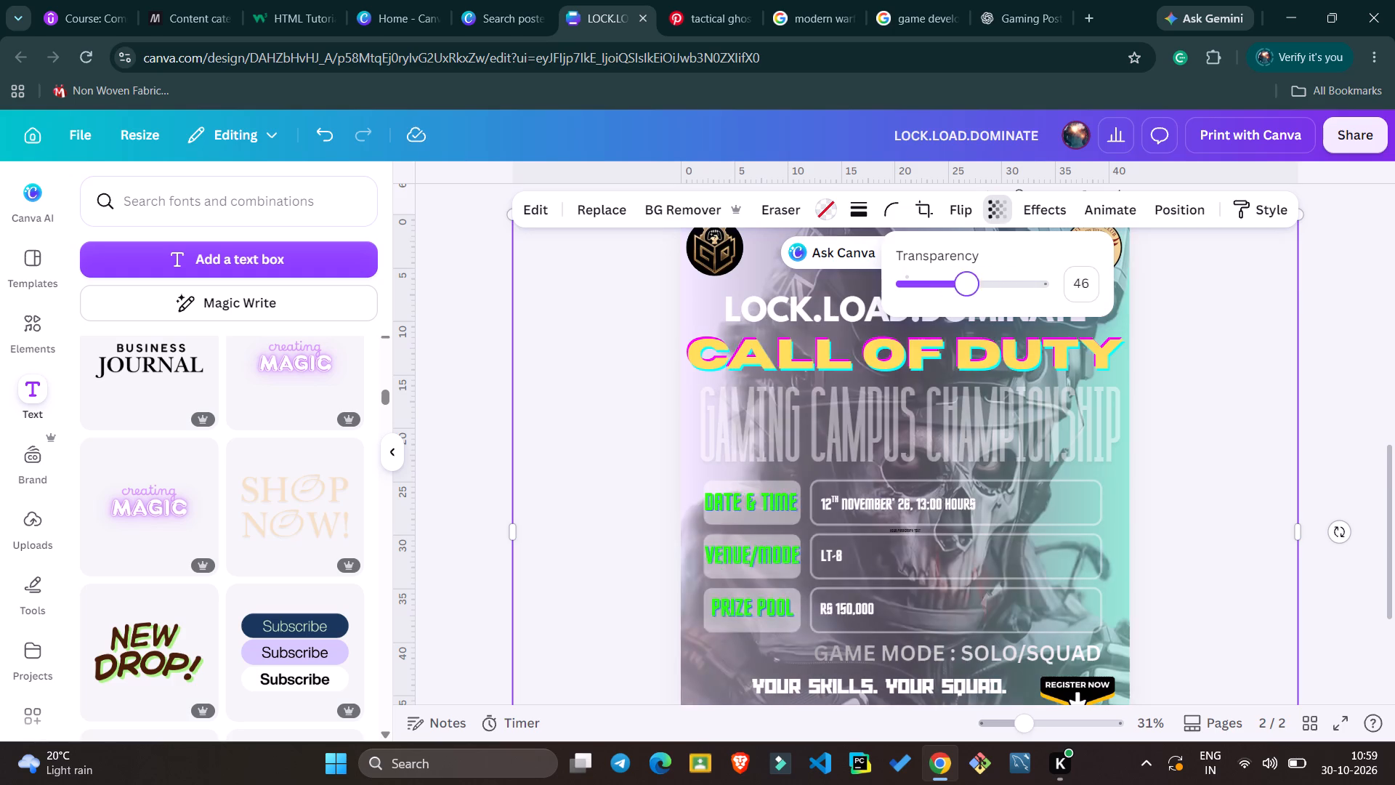
pyautogui.moveTo(983, 315); pyautogui.dragTo(1054, 322)
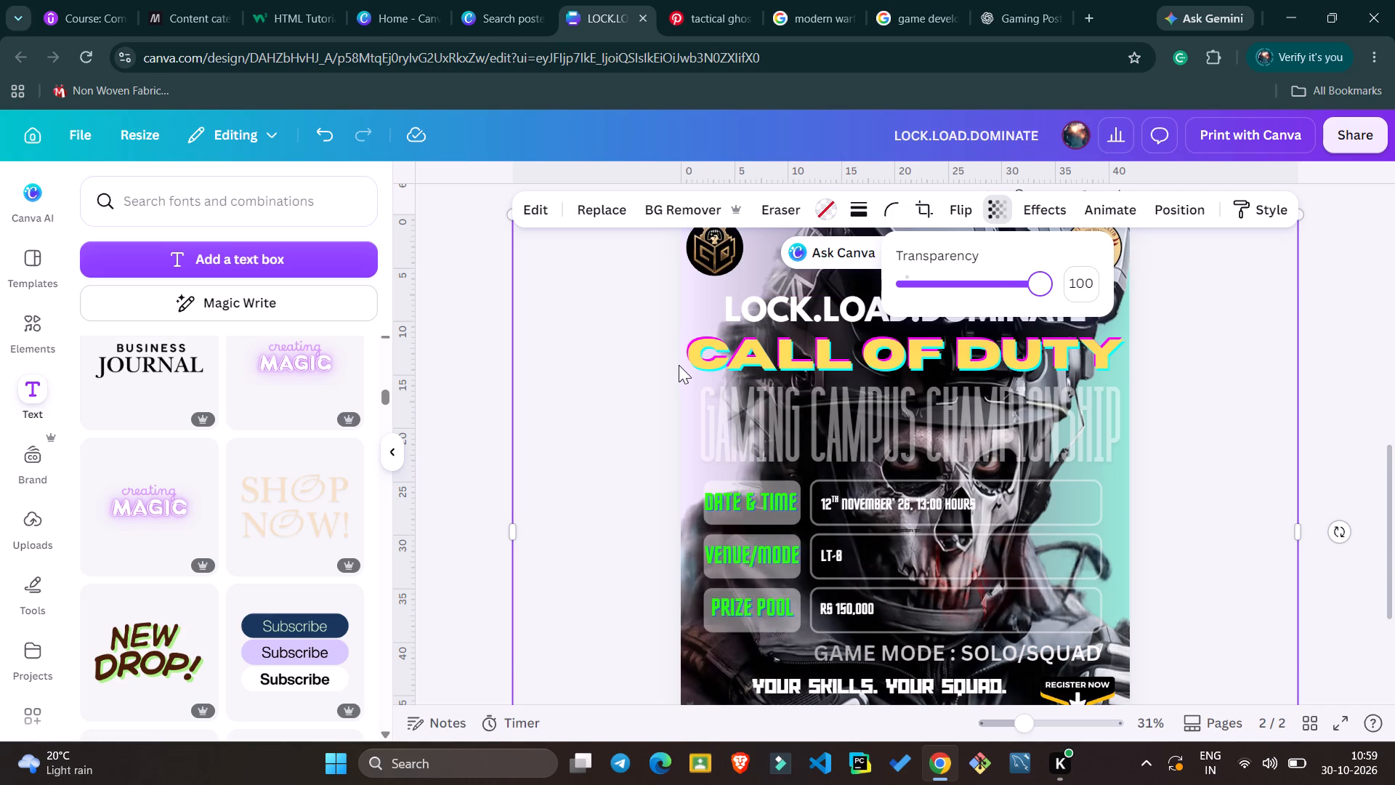
# Shift the tagline "YOUR SKILLS. YOUR SQUAD. YOUR LEGACY." slightly down, between the game mode line and the star divider.
pyautogui.scroll(-2, 679, 365)
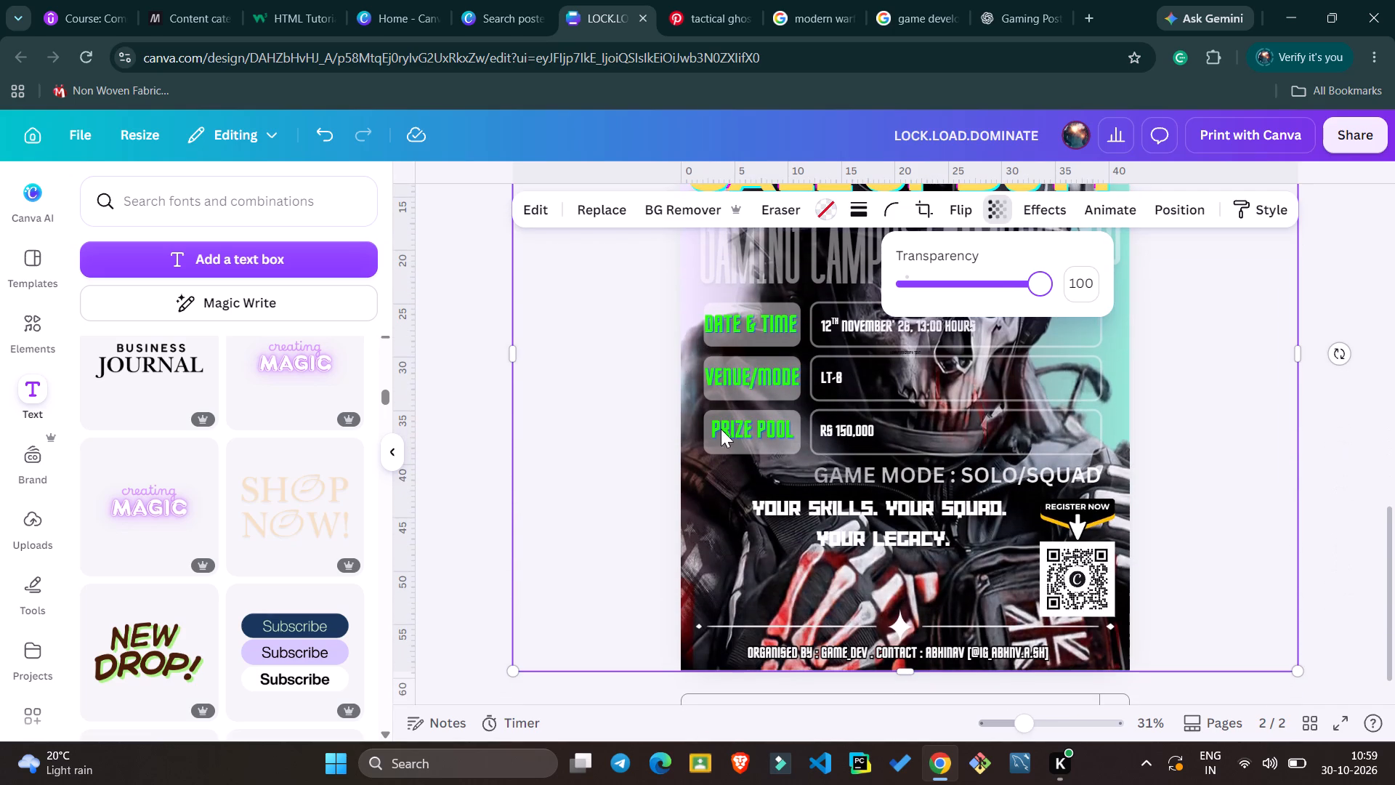
pyautogui.moveTo(848, 518); pyautogui.dragTo(848, 530)
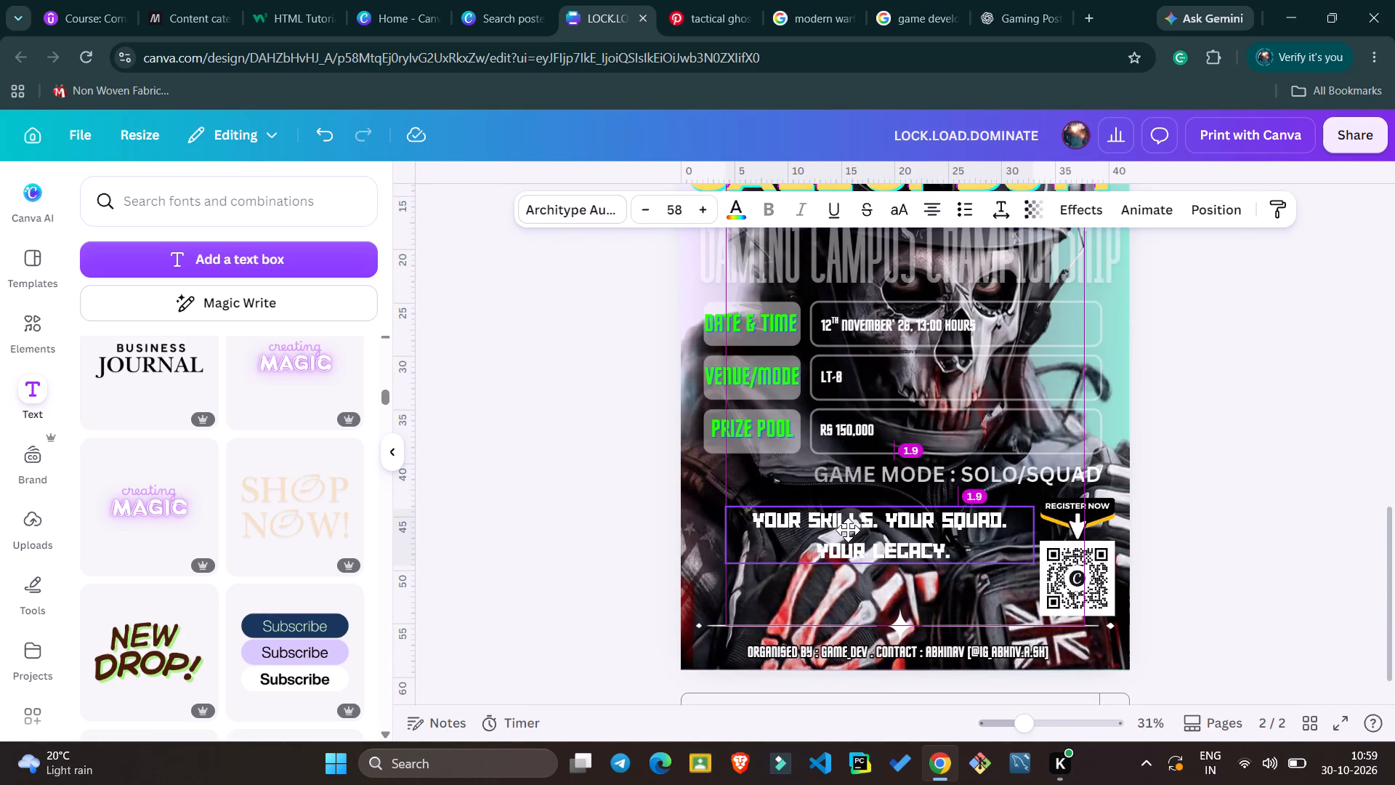
pyautogui.moveTo(848, 530); pyautogui.dragTo(846, 526)
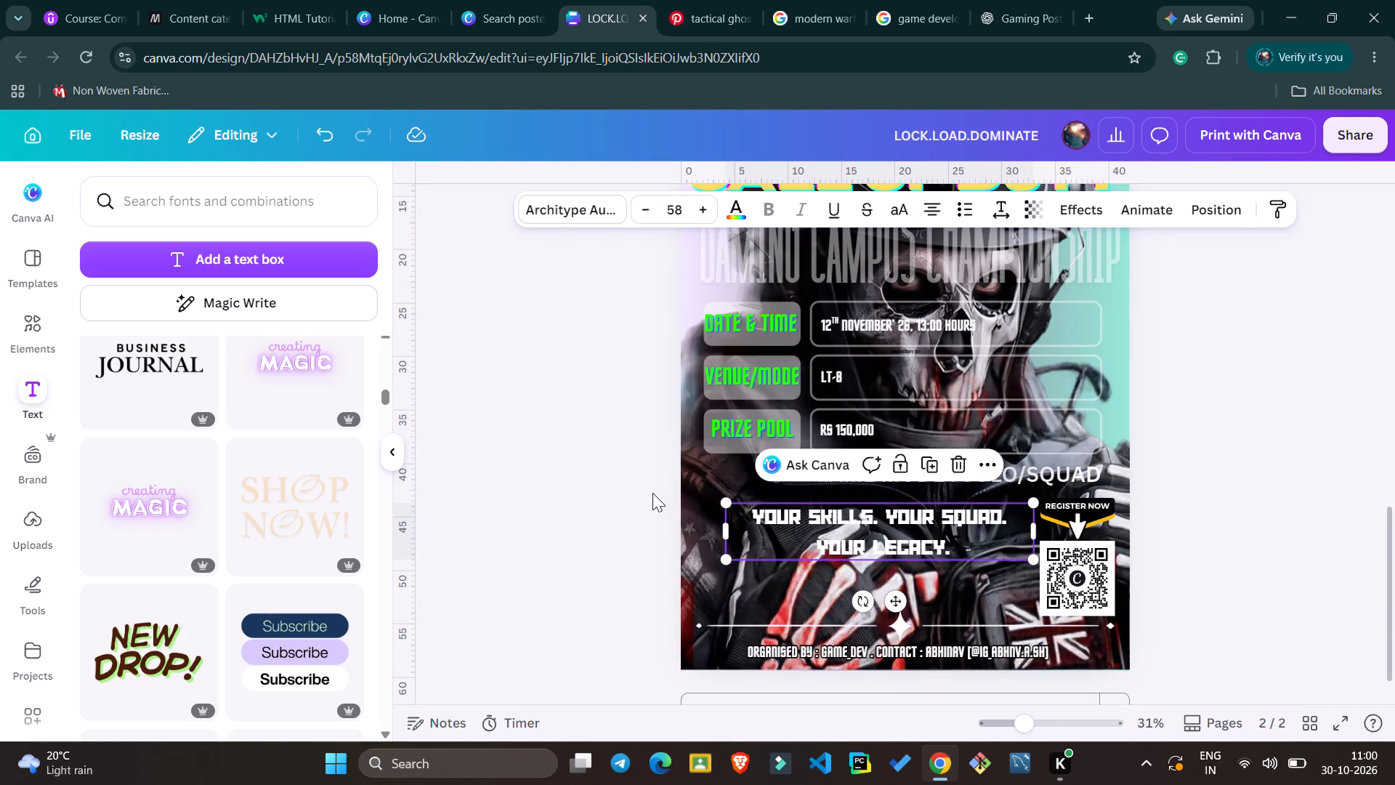
pyautogui.click(651, 491)
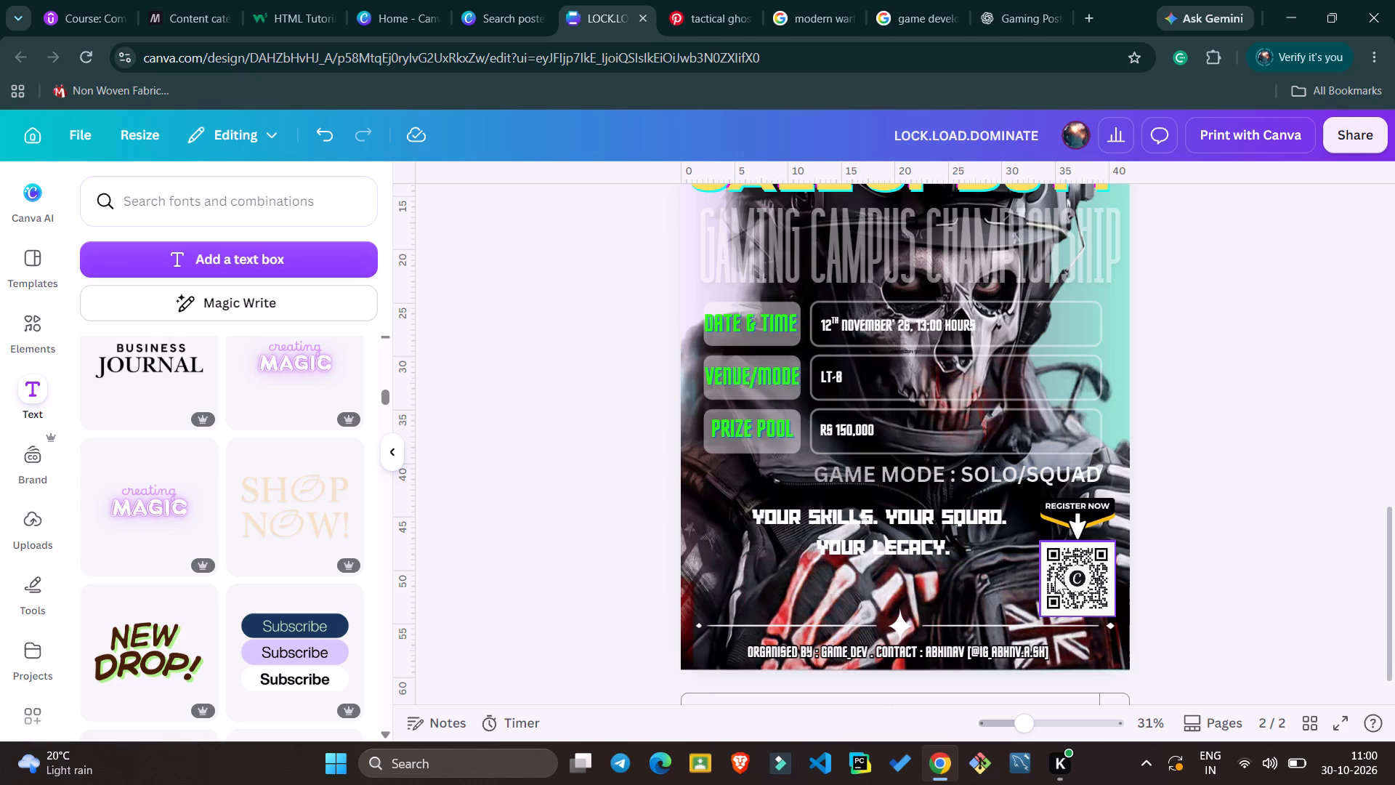
pyautogui.click(612, 517)
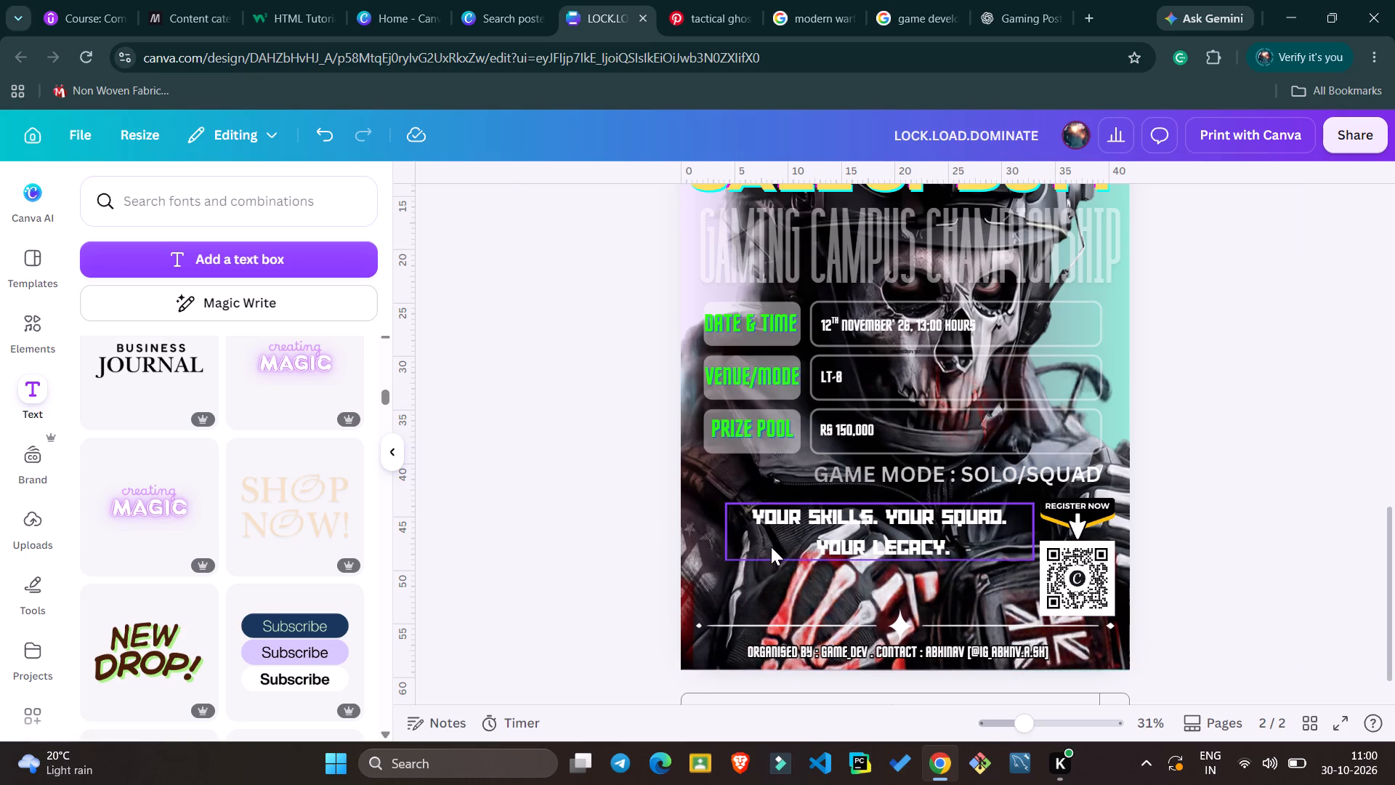
pyautogui.scroll(-1, 814, 562)
pyautogui.click(850, 557)
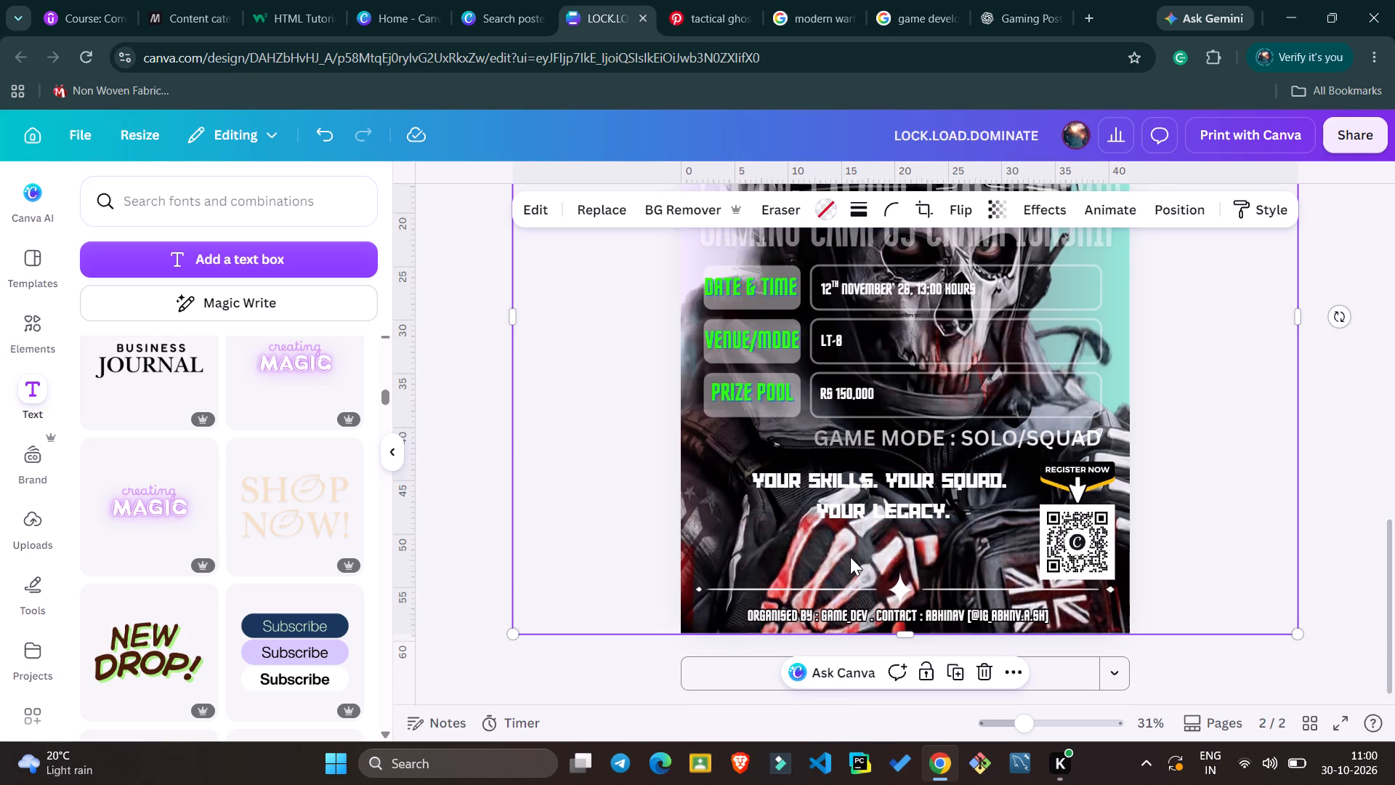
pyautogui.click(594, 430)
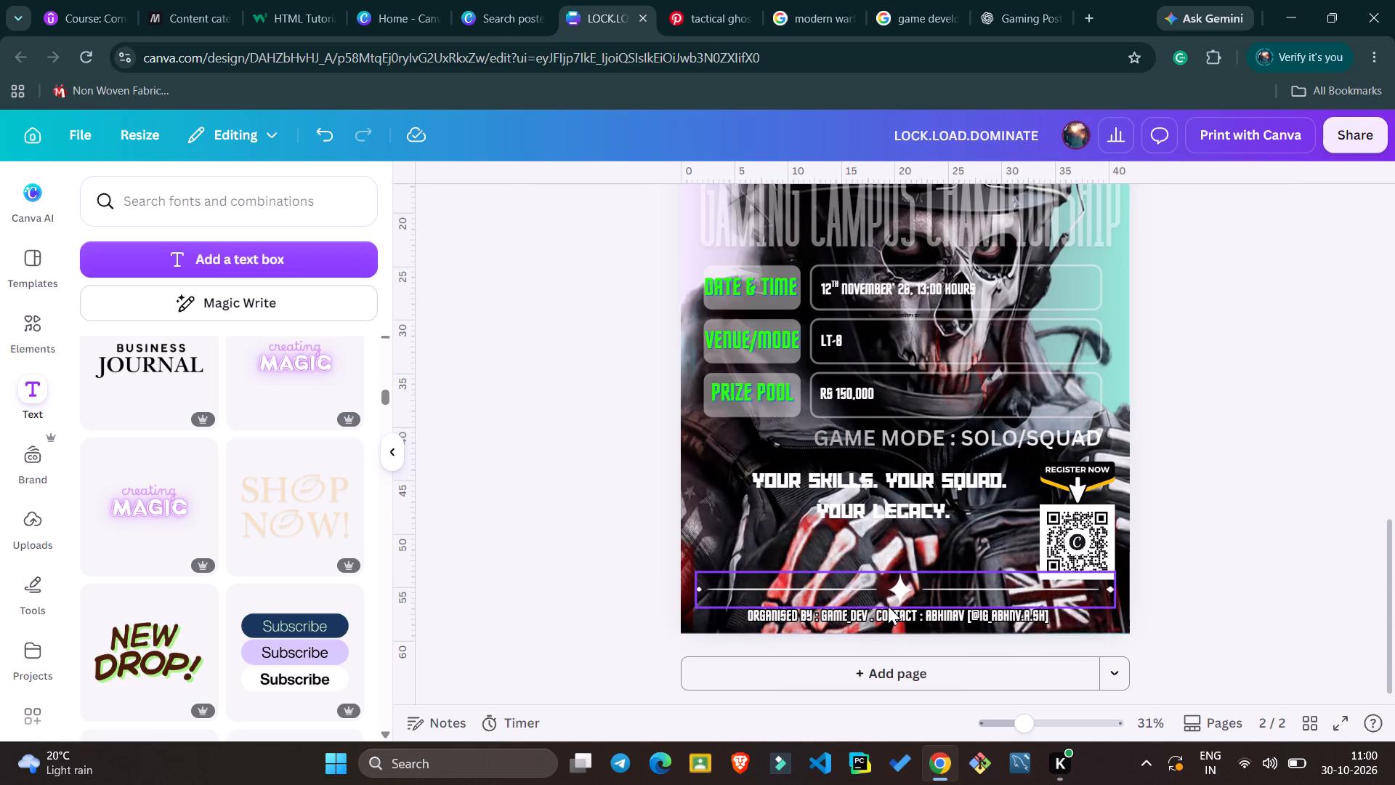
# Reposition the organiser and contact line slightly so it sits roughly centred under the star divider.
pyautogui.moveTo(898, 613); pyautogui.dragTo(910, 616)
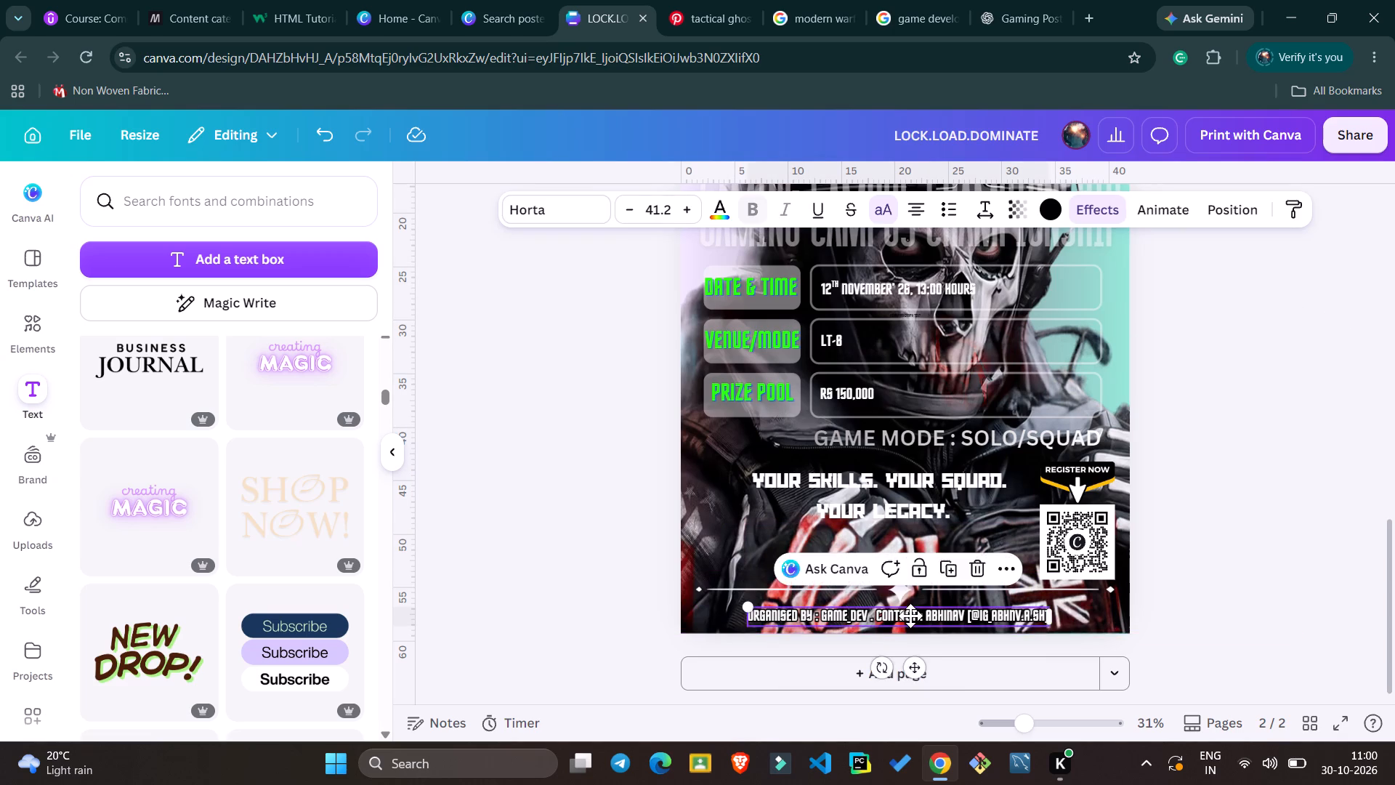
pyautogui.moveTo(910, 616); pyautogui.dragTo(913, 614)
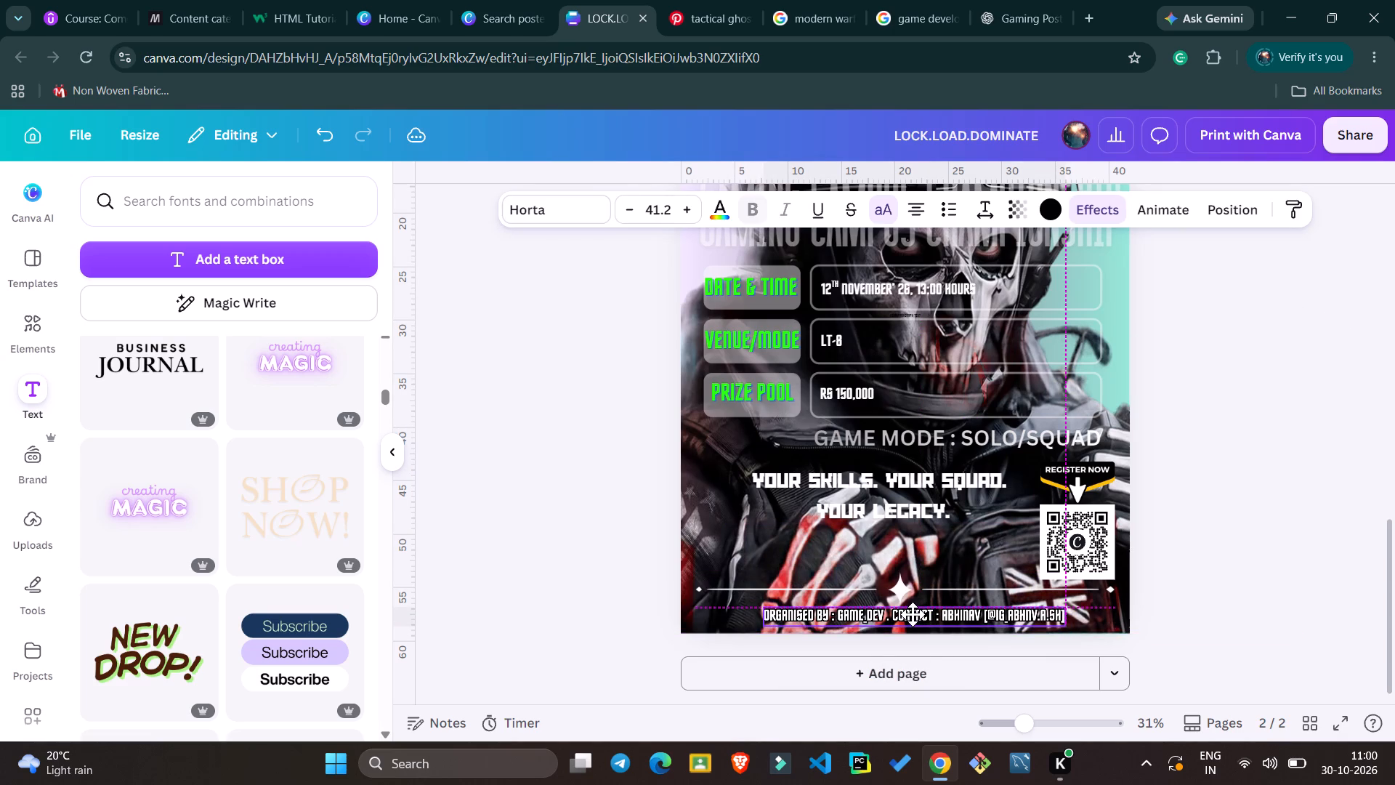
pyautogui.moveTo(913, 614); pyautogui.dragTo(913, 613)
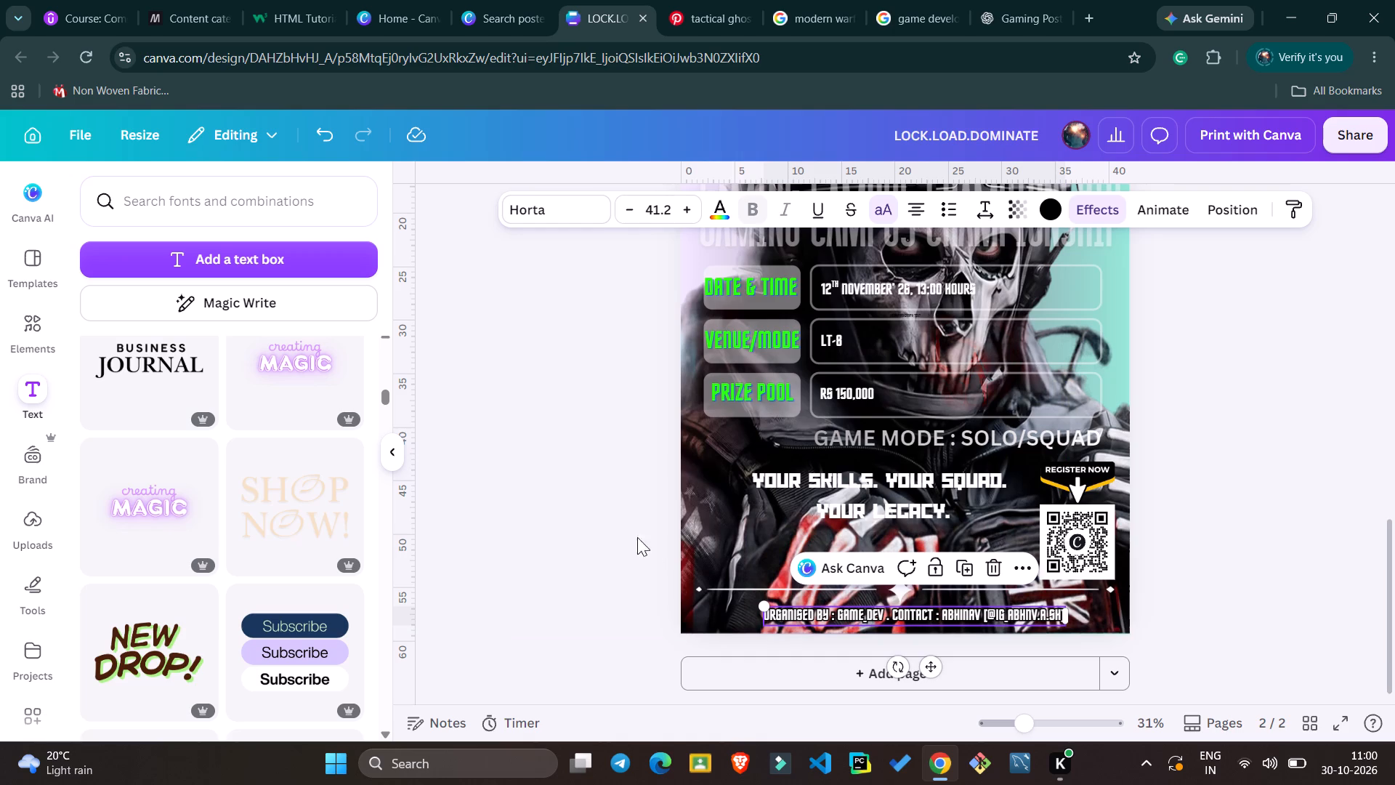
pyautogui.click(581, 517)
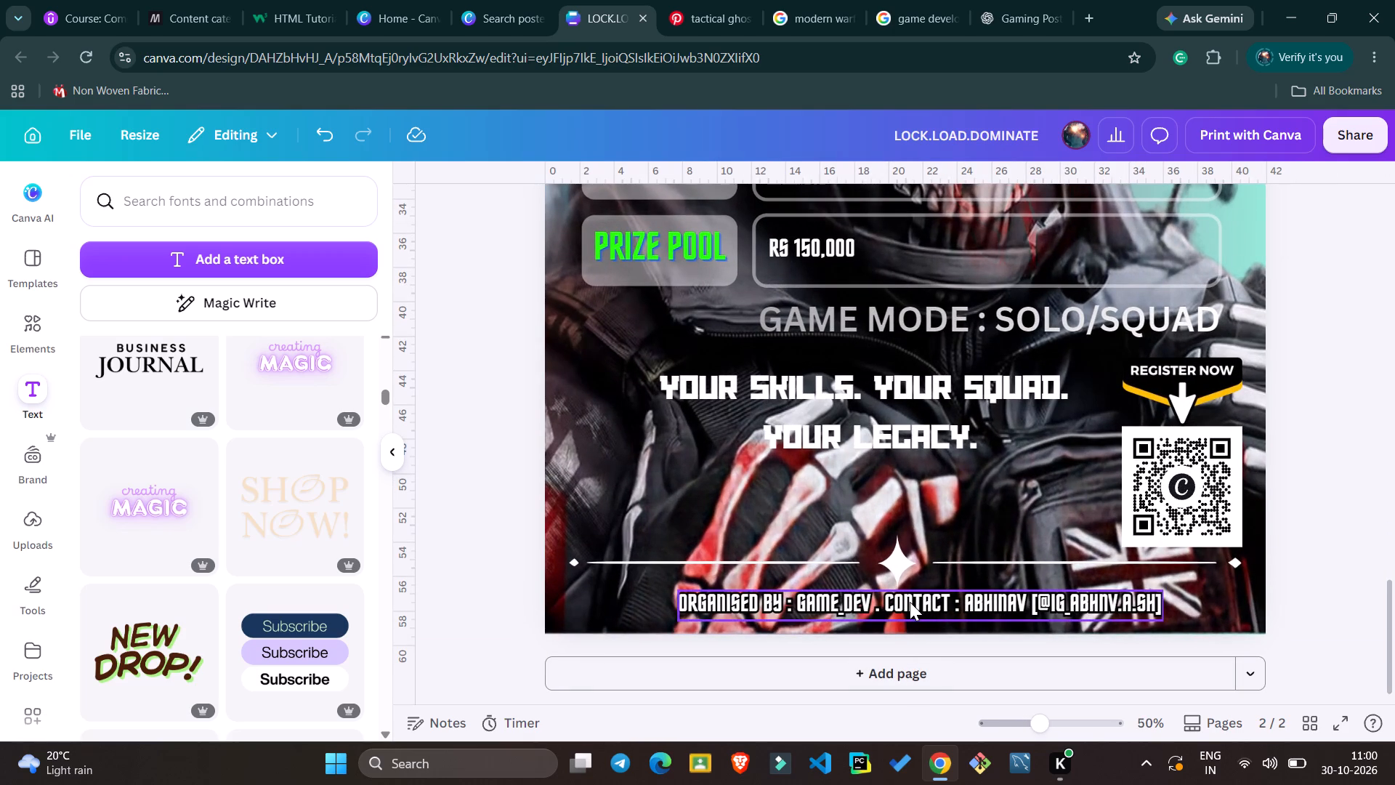
pyautogui.moveTo(906, 602); pyautogui.dragTo(878, 601)
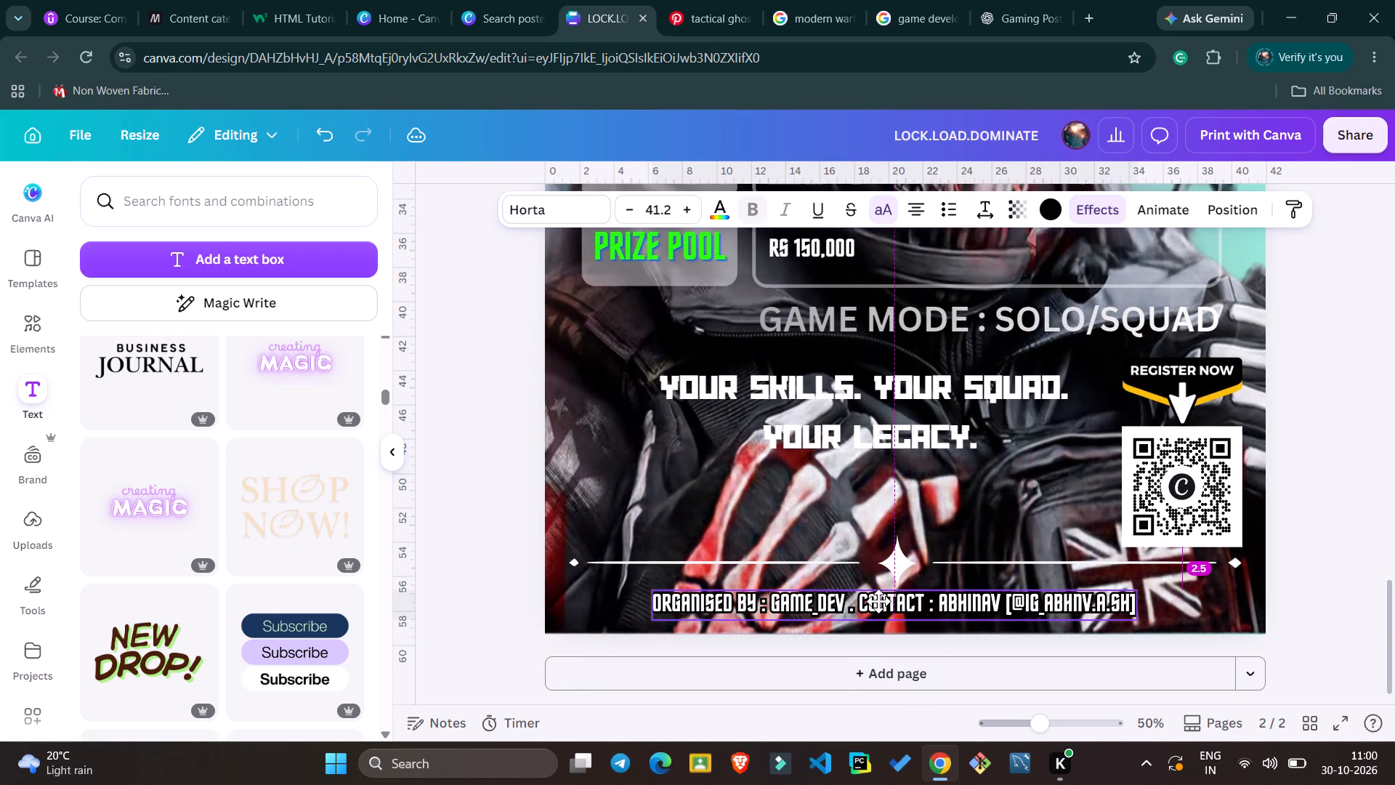
pyautogui.moveTo(878, 601); pyautogui.dragTo(880, 602)
pyautogui.moveTo(880, 602); pyautogui.dragTo(887, 600)
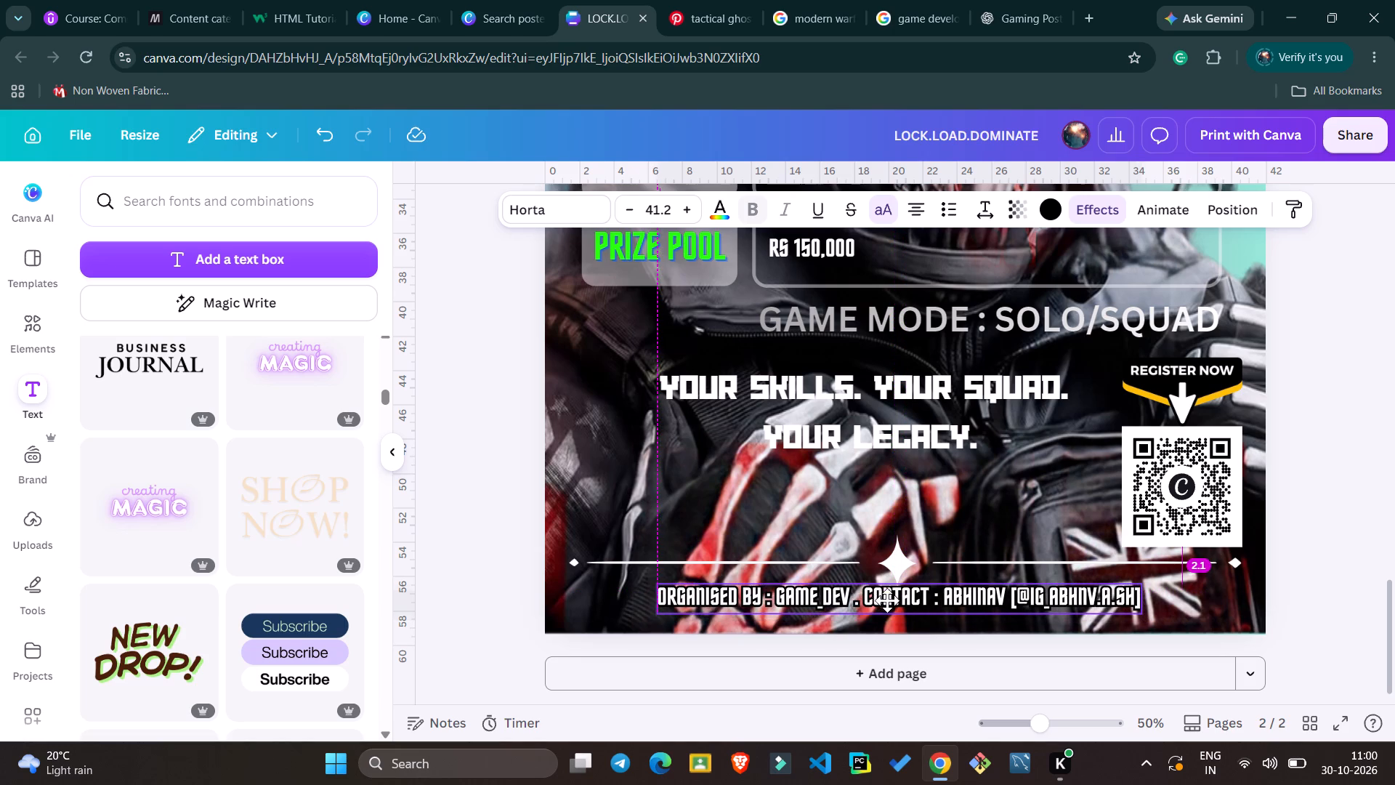
pyautogui.moveTo(887, 600); pyautogui.dragTo(888, 602)
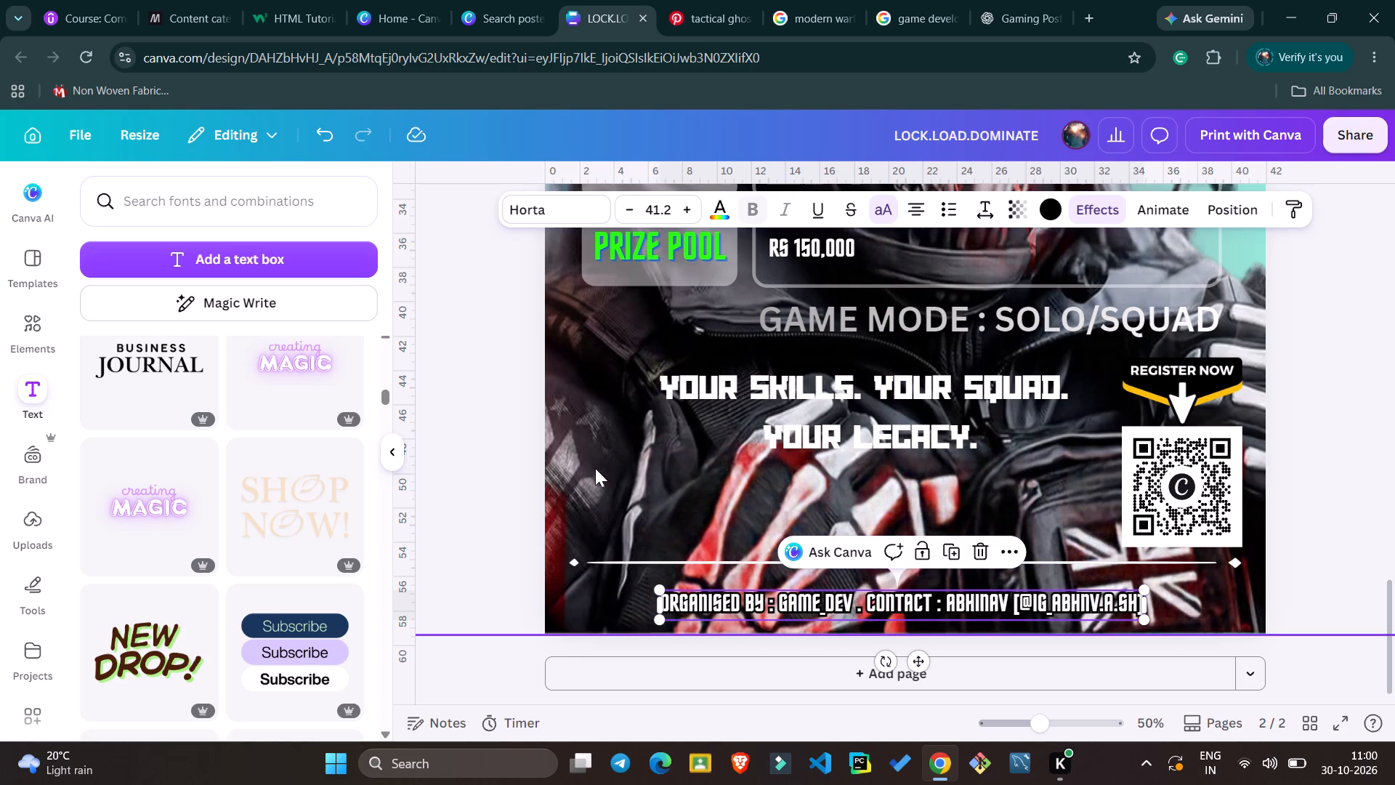
pyautogui.click(487, 420)
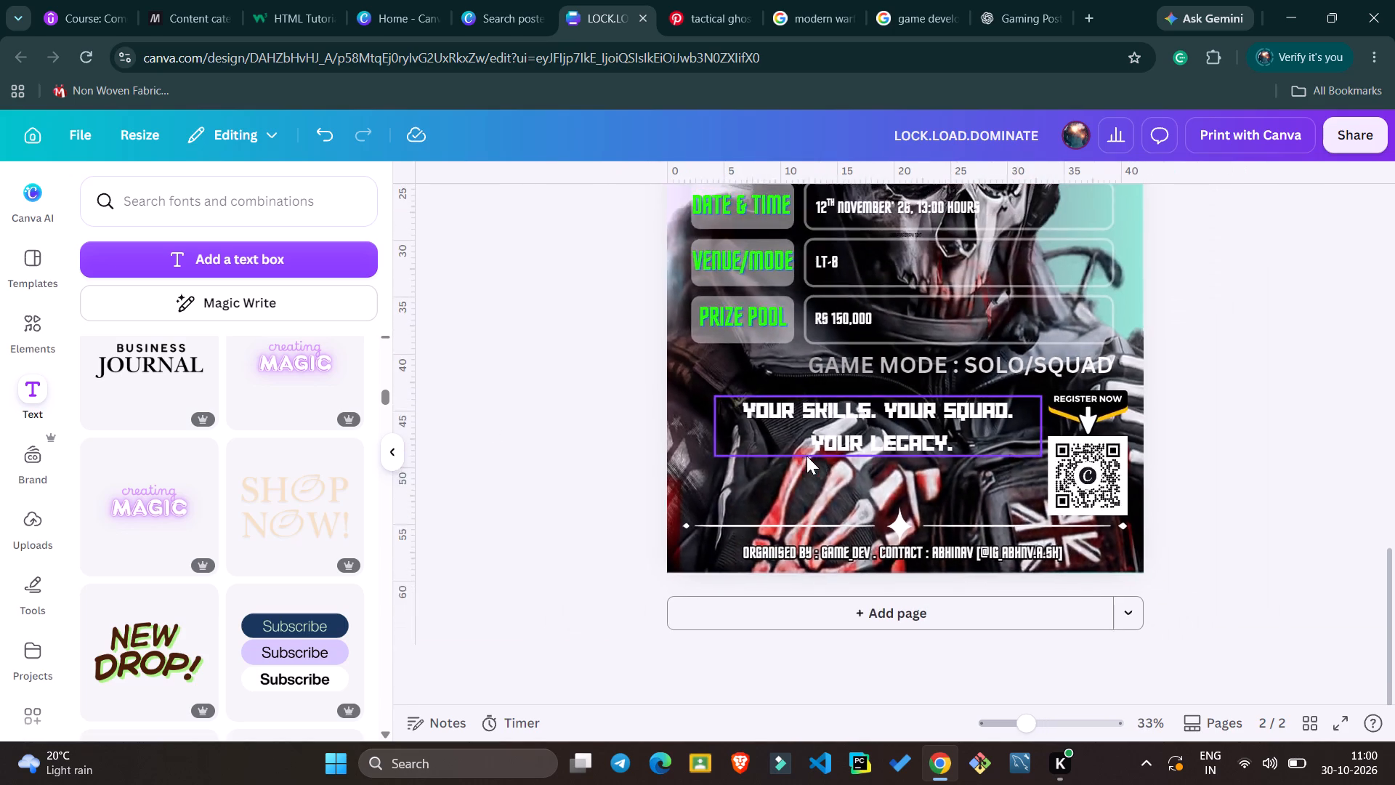
# Make the poster design available offline on this device.
pyautogui.scroll(1, 806, 456)
pyautogui.scroll(-1, 806, 456)
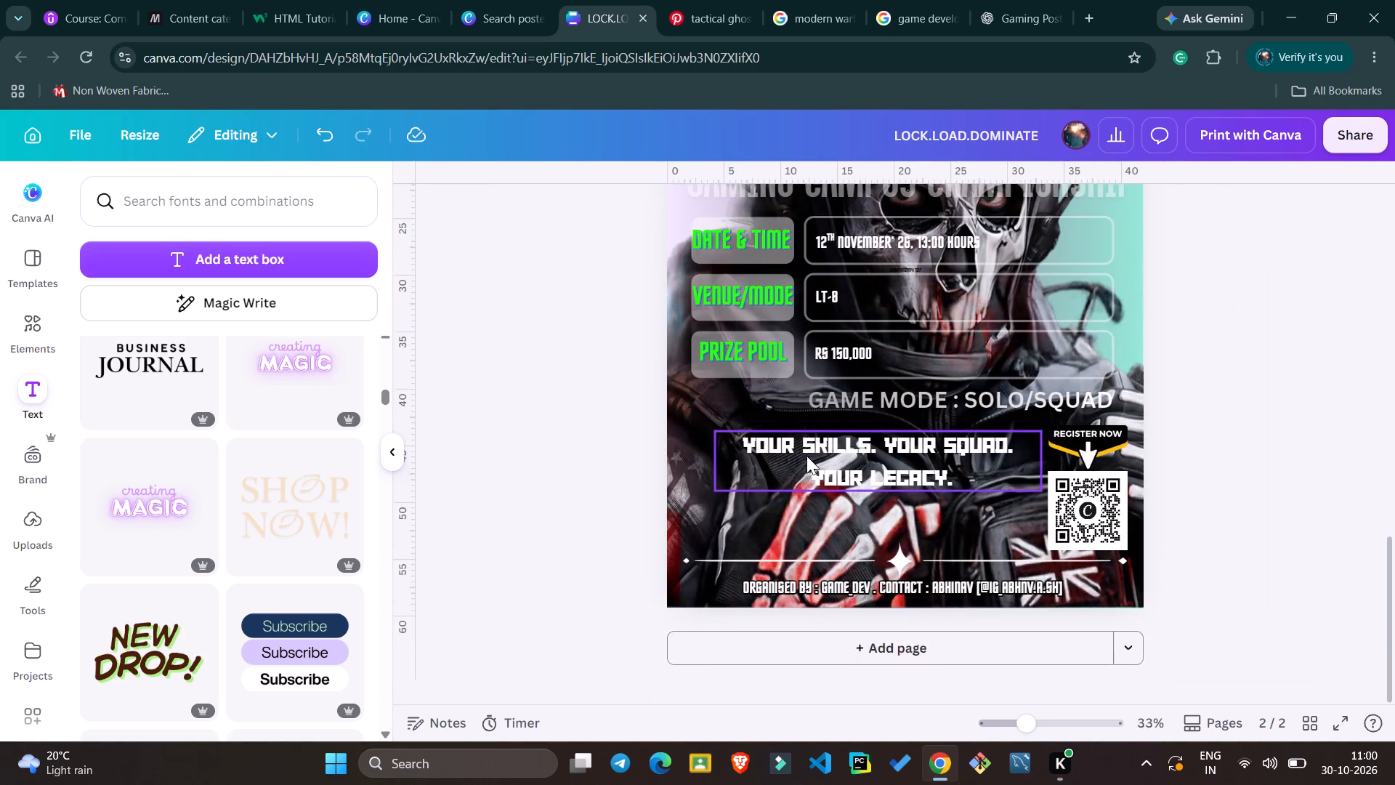
pyautogui.scroll(-1, 806, 456)
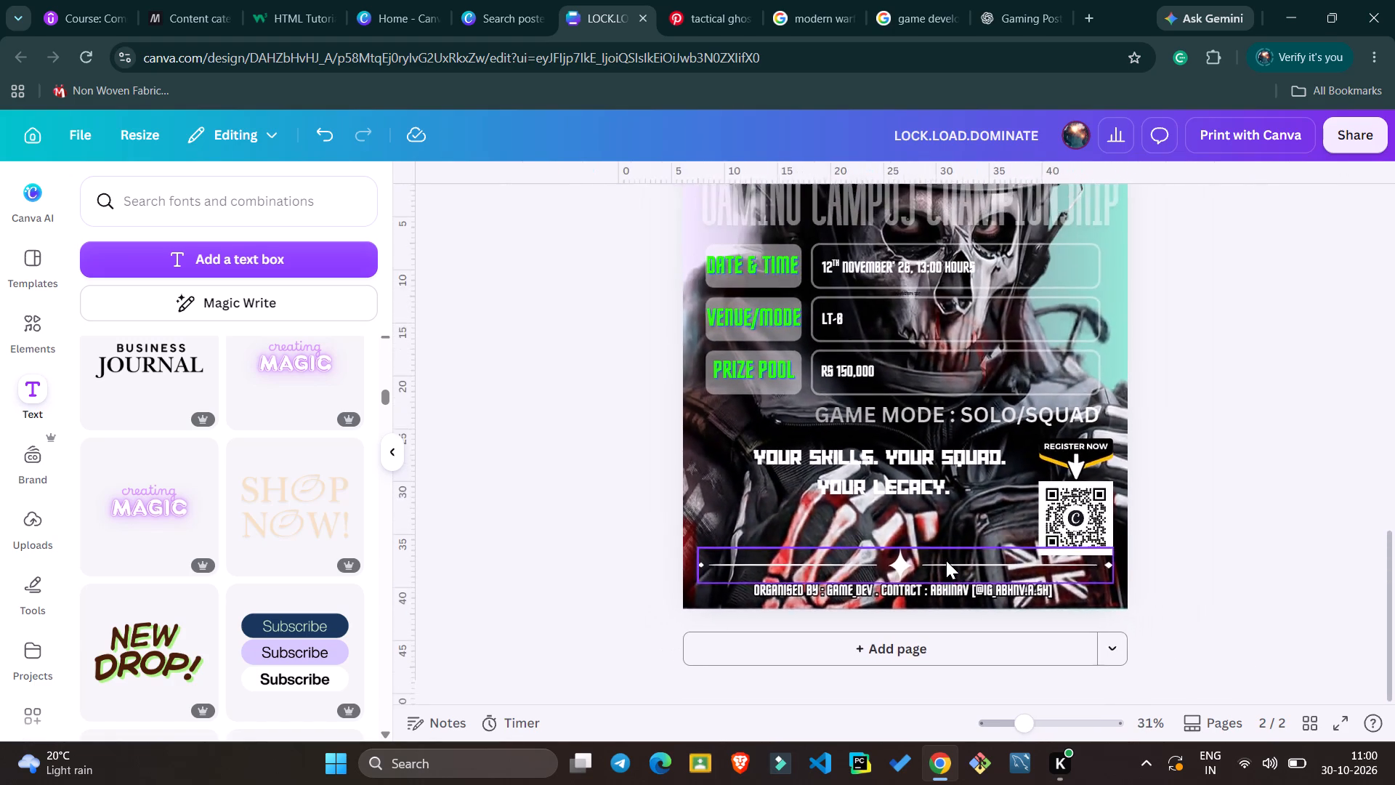
pyautogui.scroll(2, 946, 560)
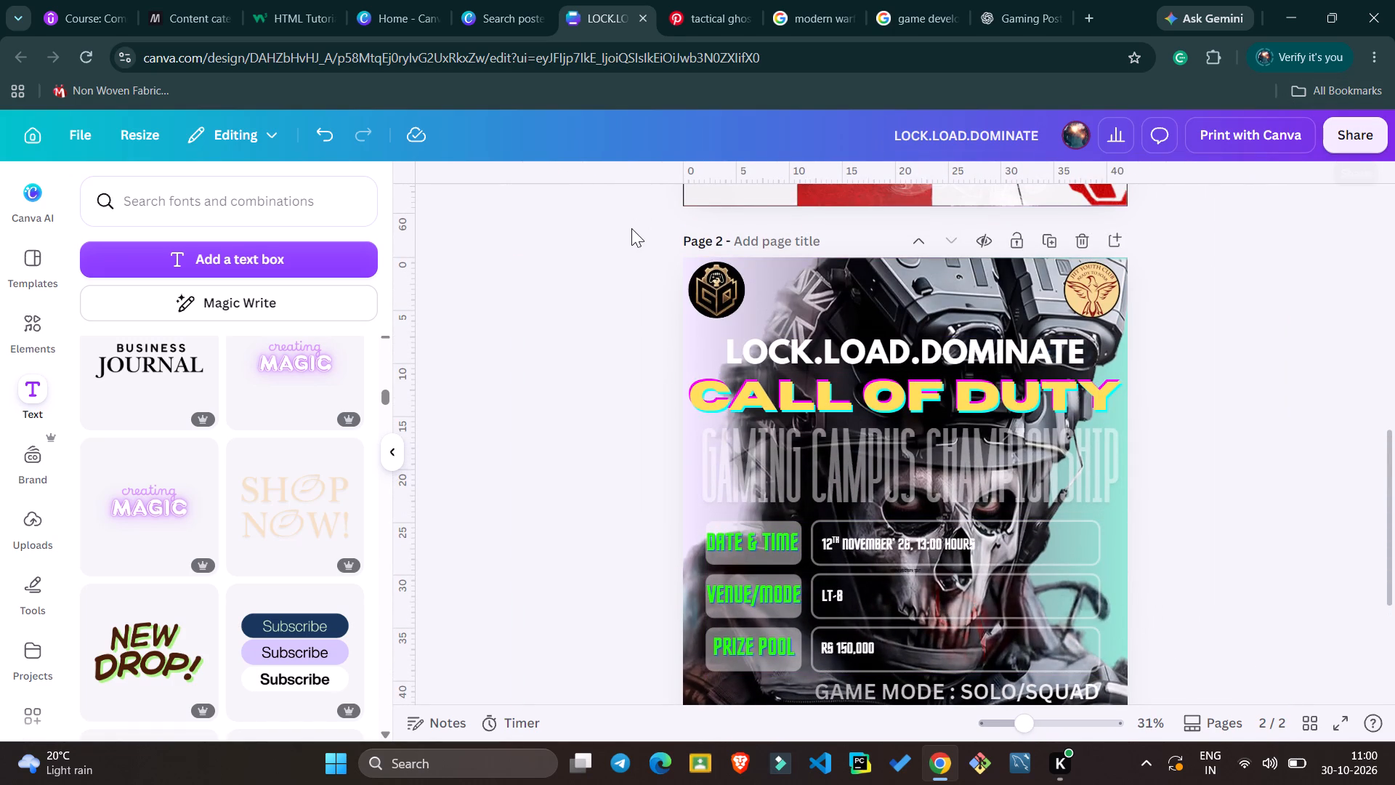
pyautogui.click(405, 145)
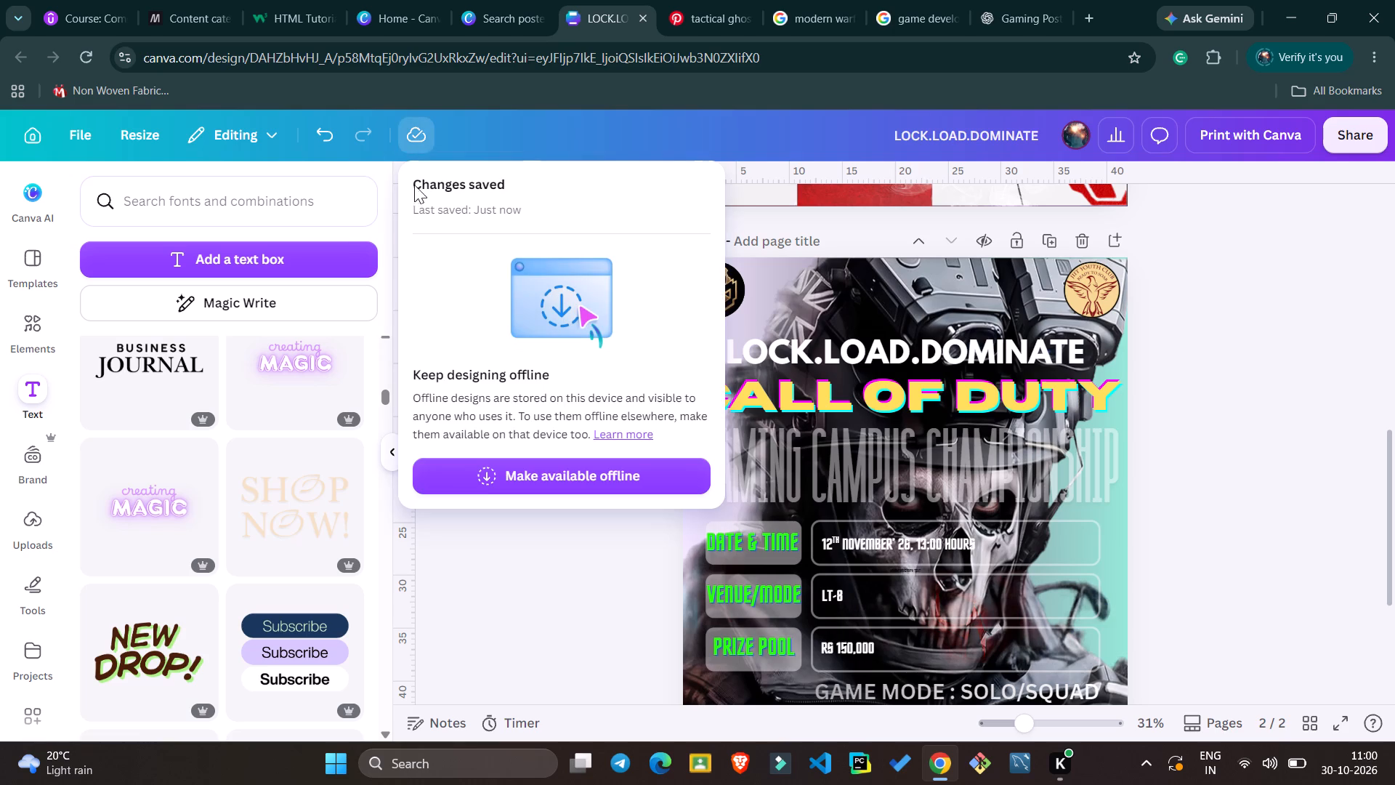
pyautogui.click(499, 483)
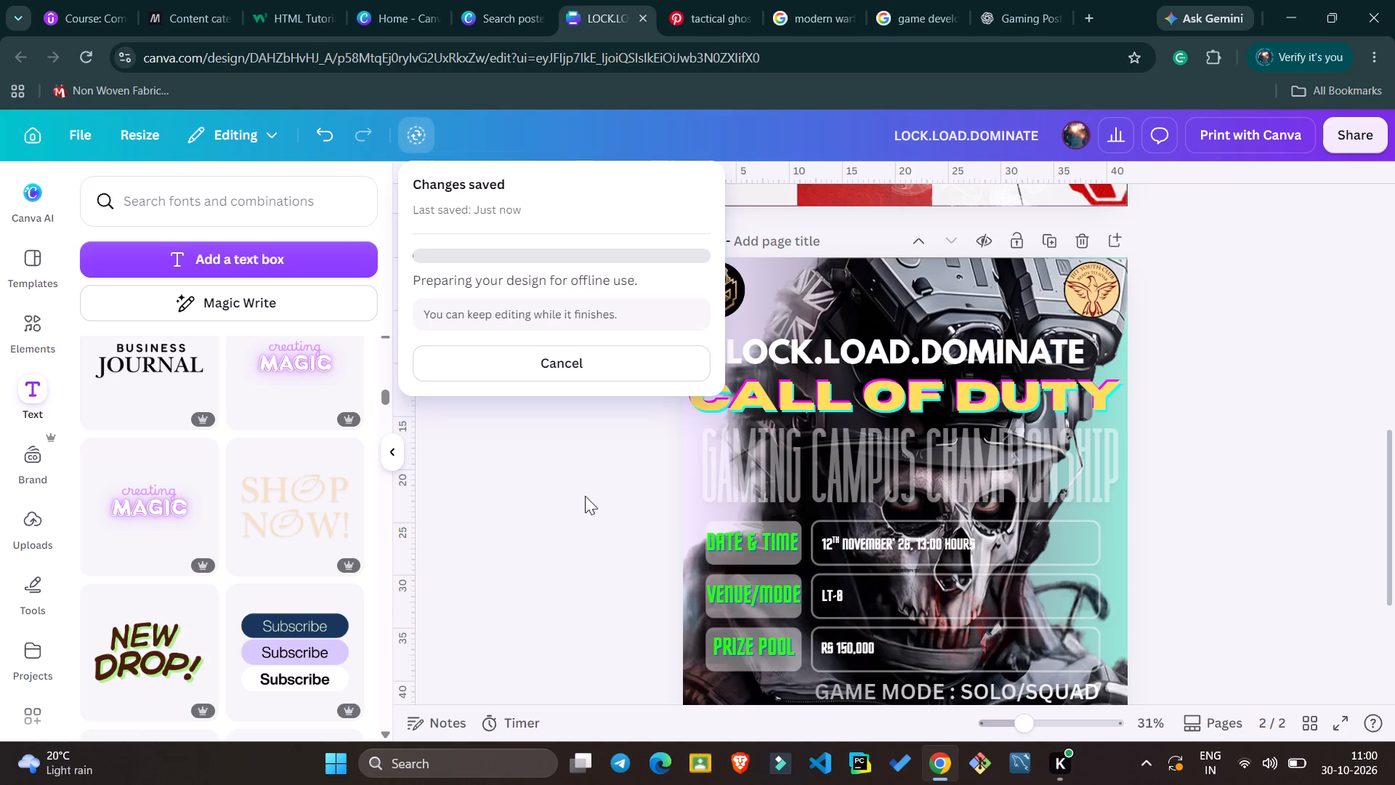
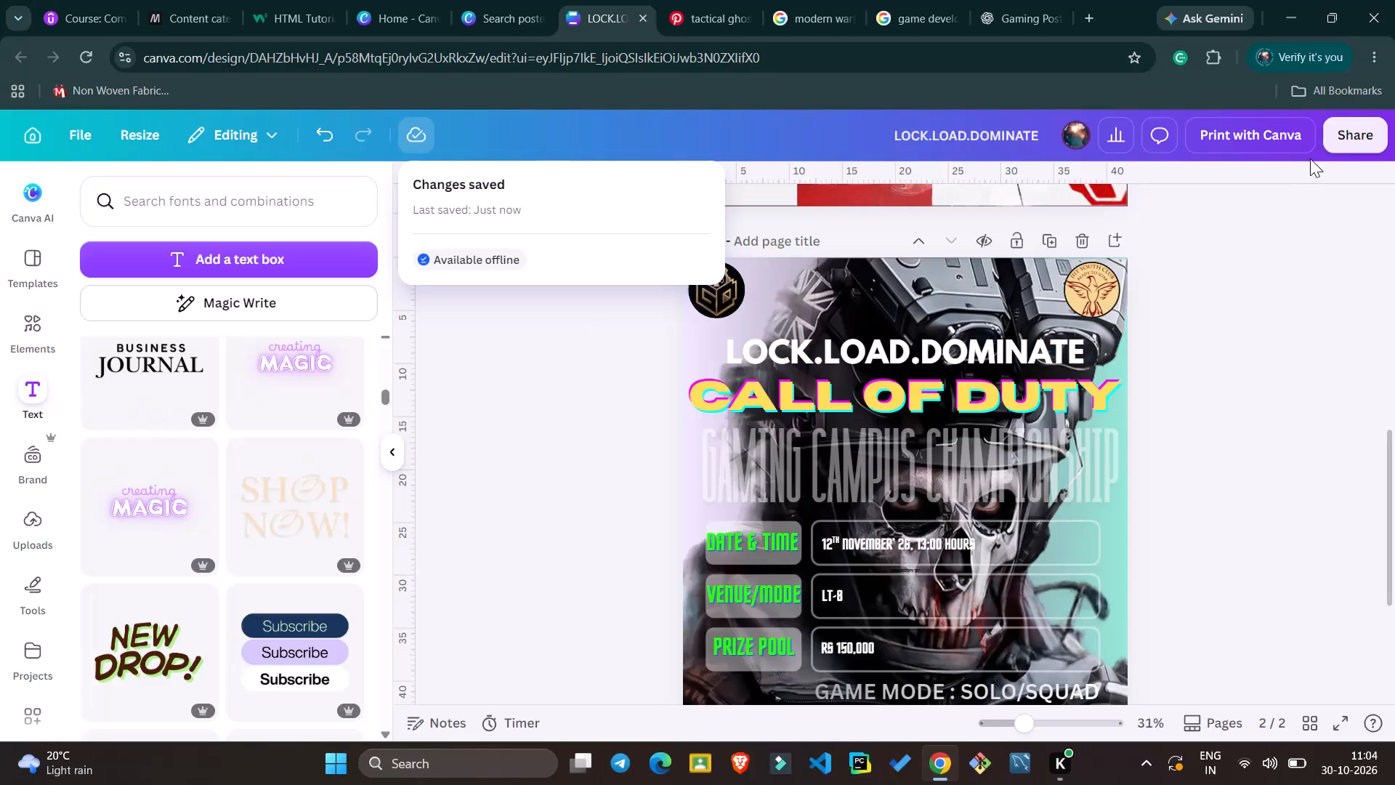
# Look through the browser's download history, preview game_dev.png, and return to the poster design.
pyautogui.click(1212, 68)
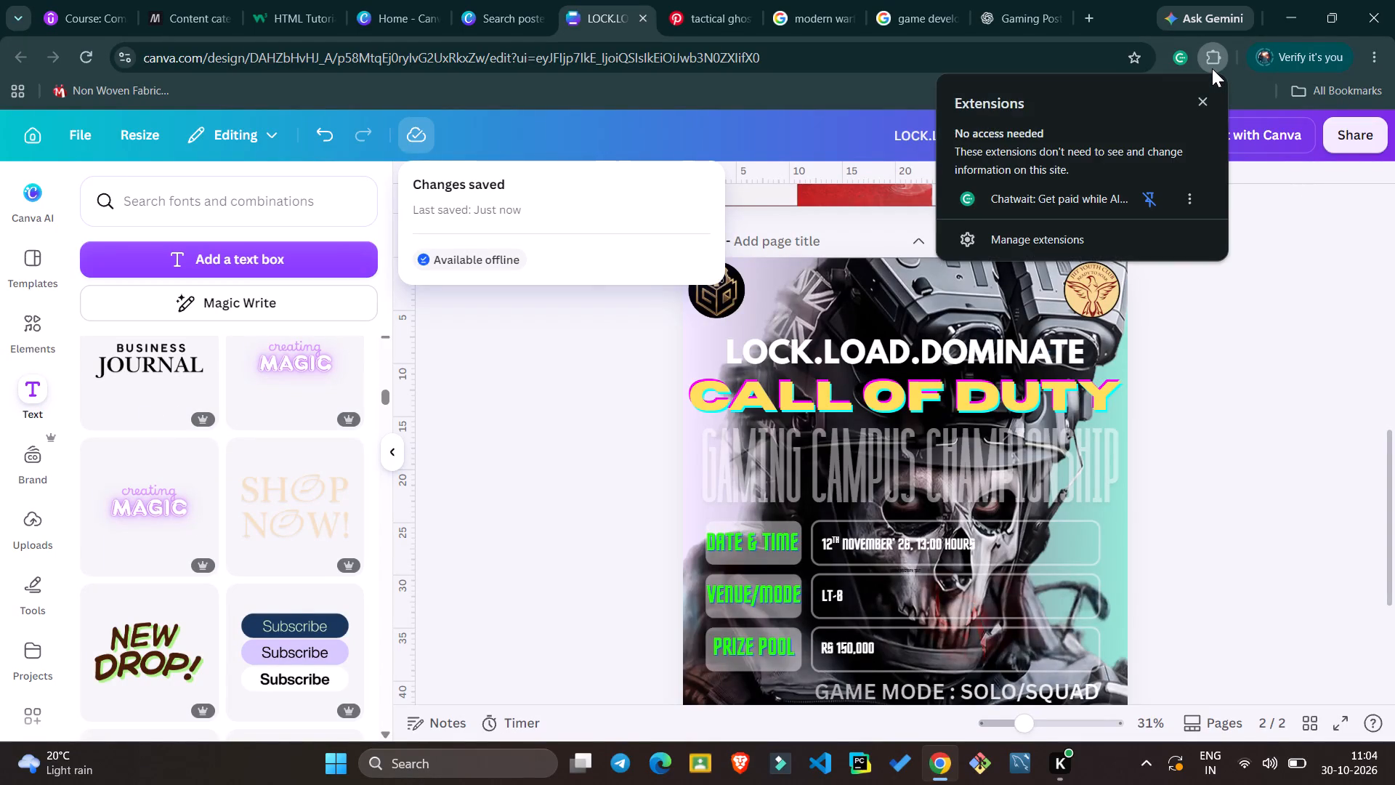
pyautogui.click(1212, 68)
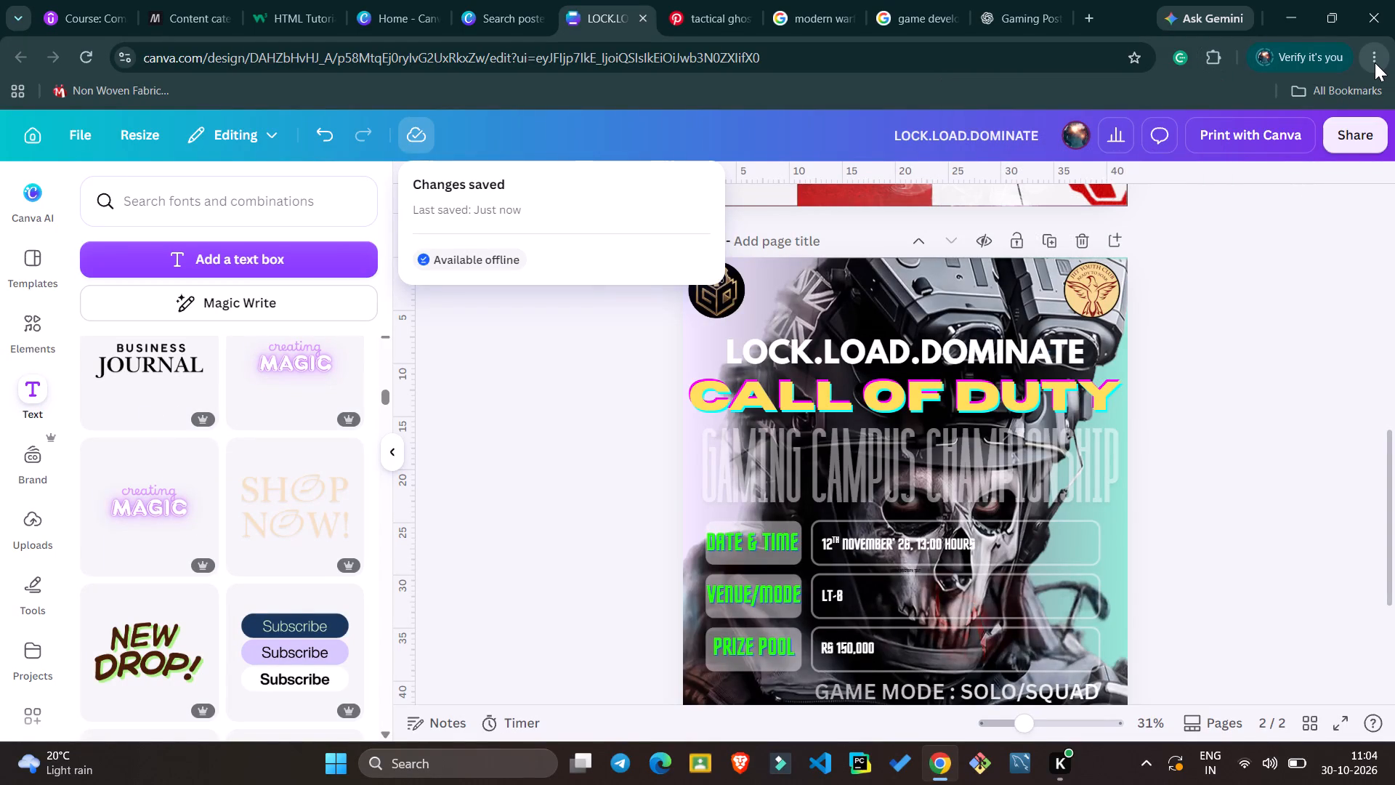
pyautogui.hotkey('ctrl', 'j')
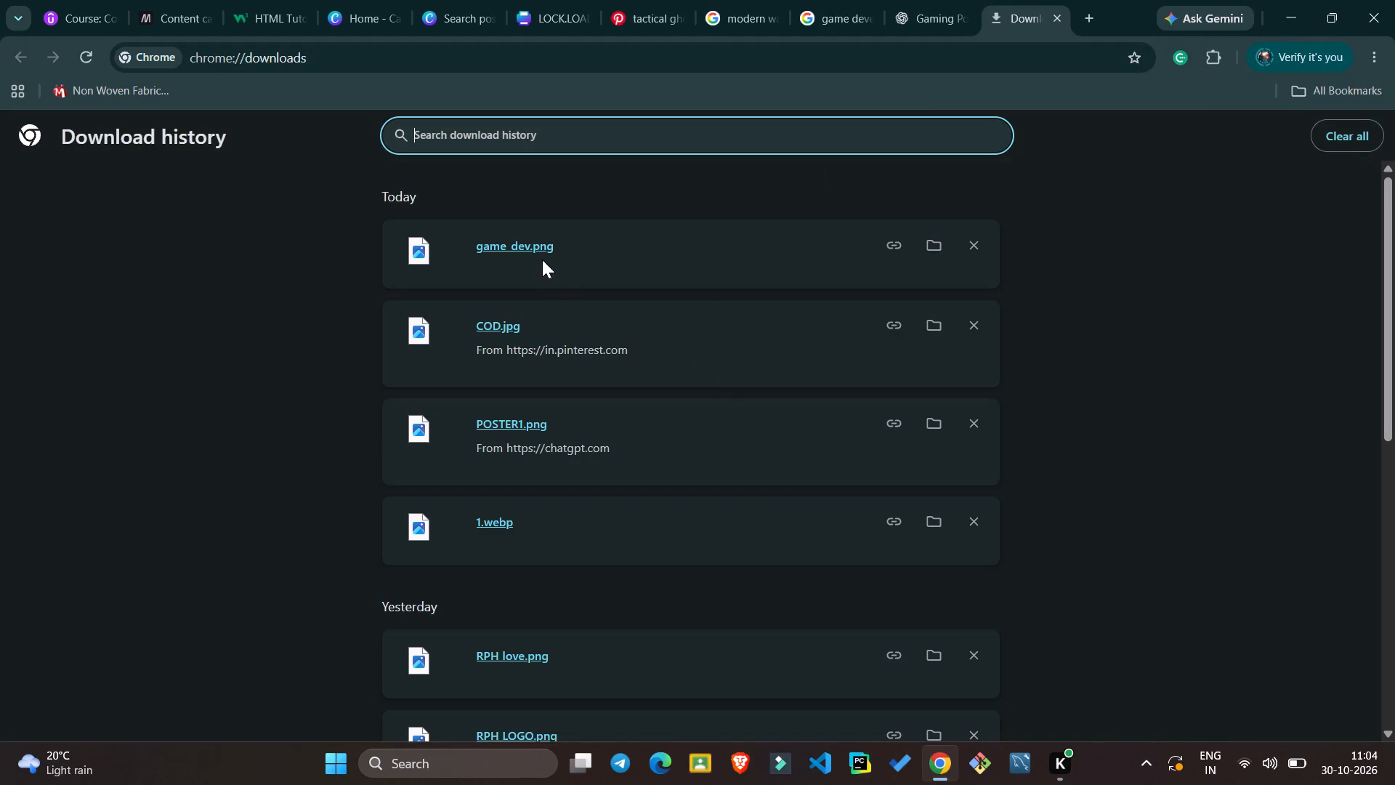
pyautogui.click(527, 244)
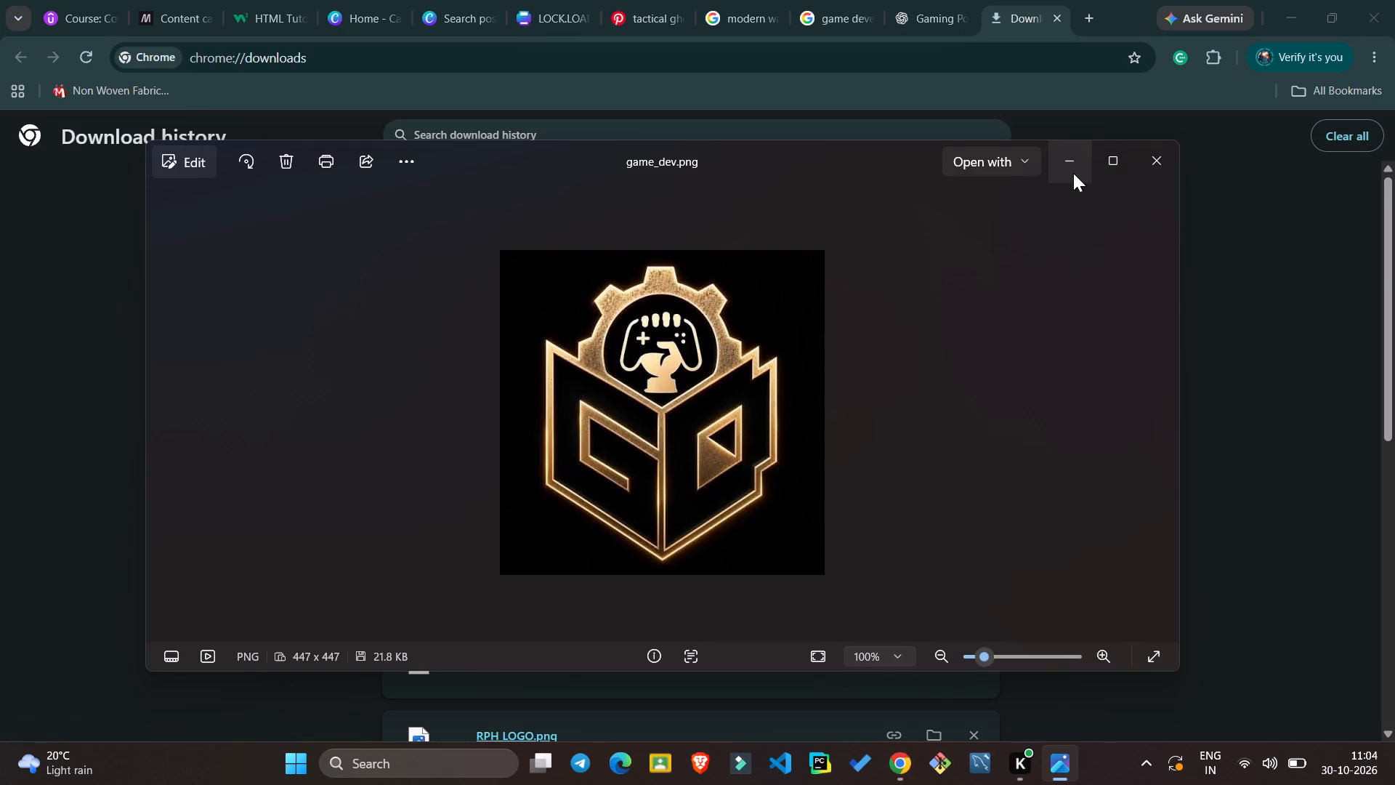
pyautogui.click(1145, 162)
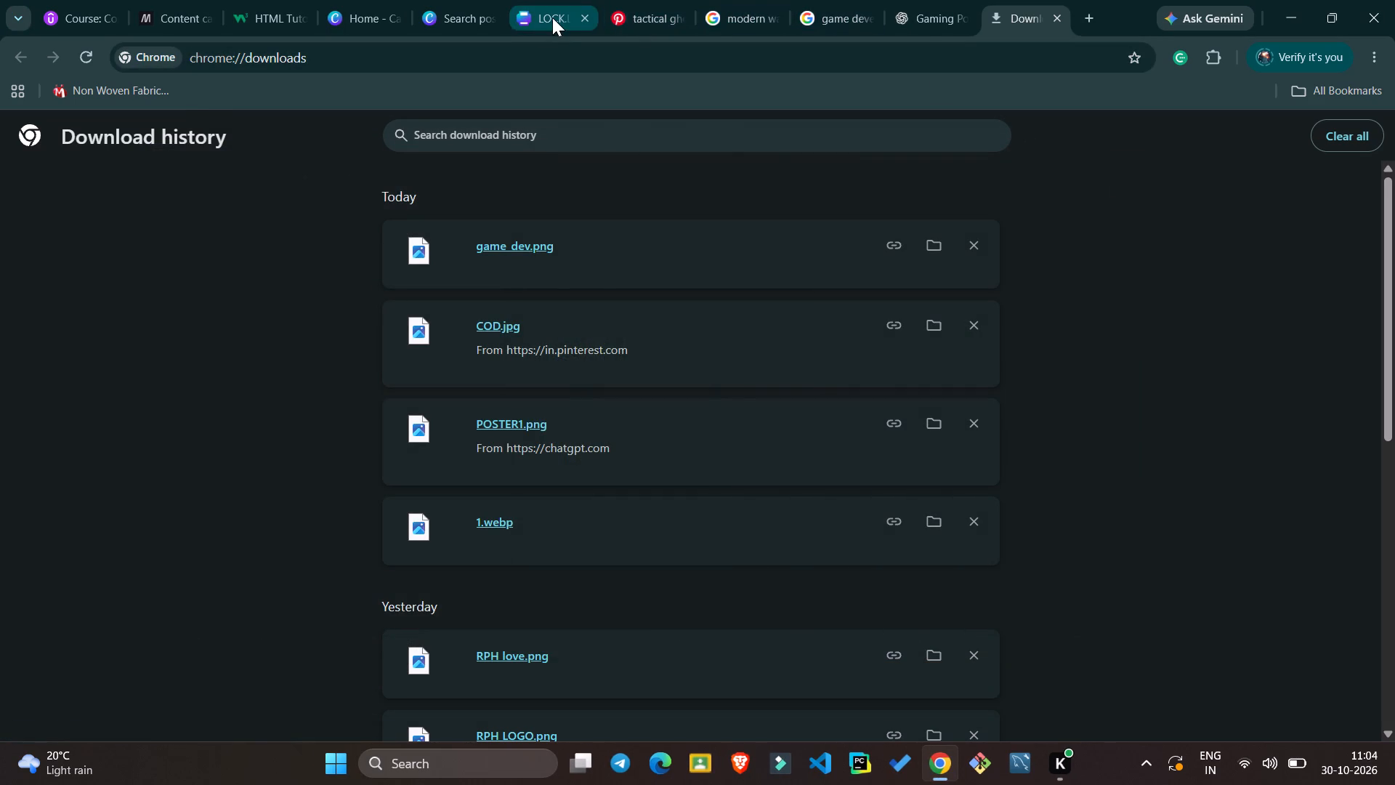
pyautogui.click(552, 17)
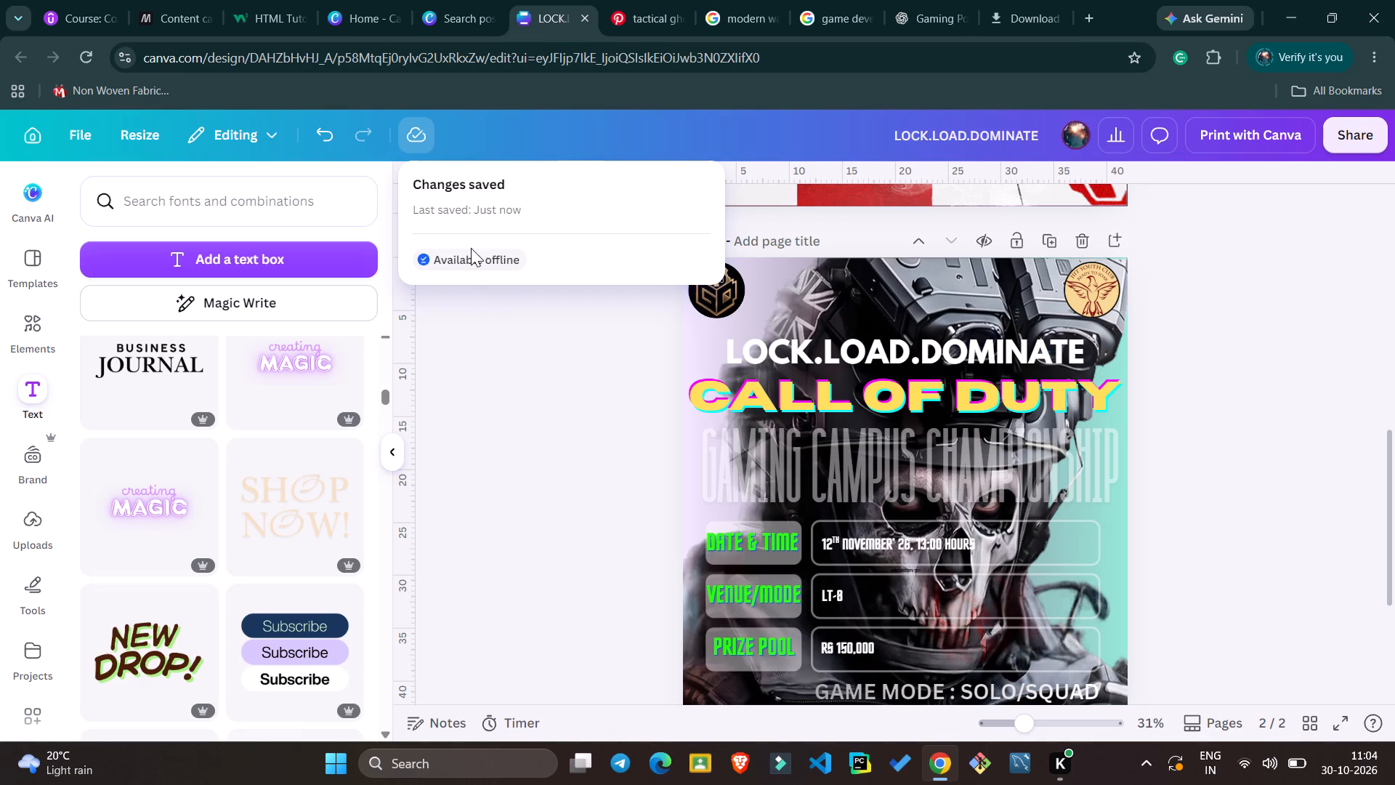
# Download all pages of the LOCK.LOAD.DOMINATE design as high-quality PNG at size 1.
pyautogui.click(530, 352)
pyautogui.scroll(1, 530, 352)
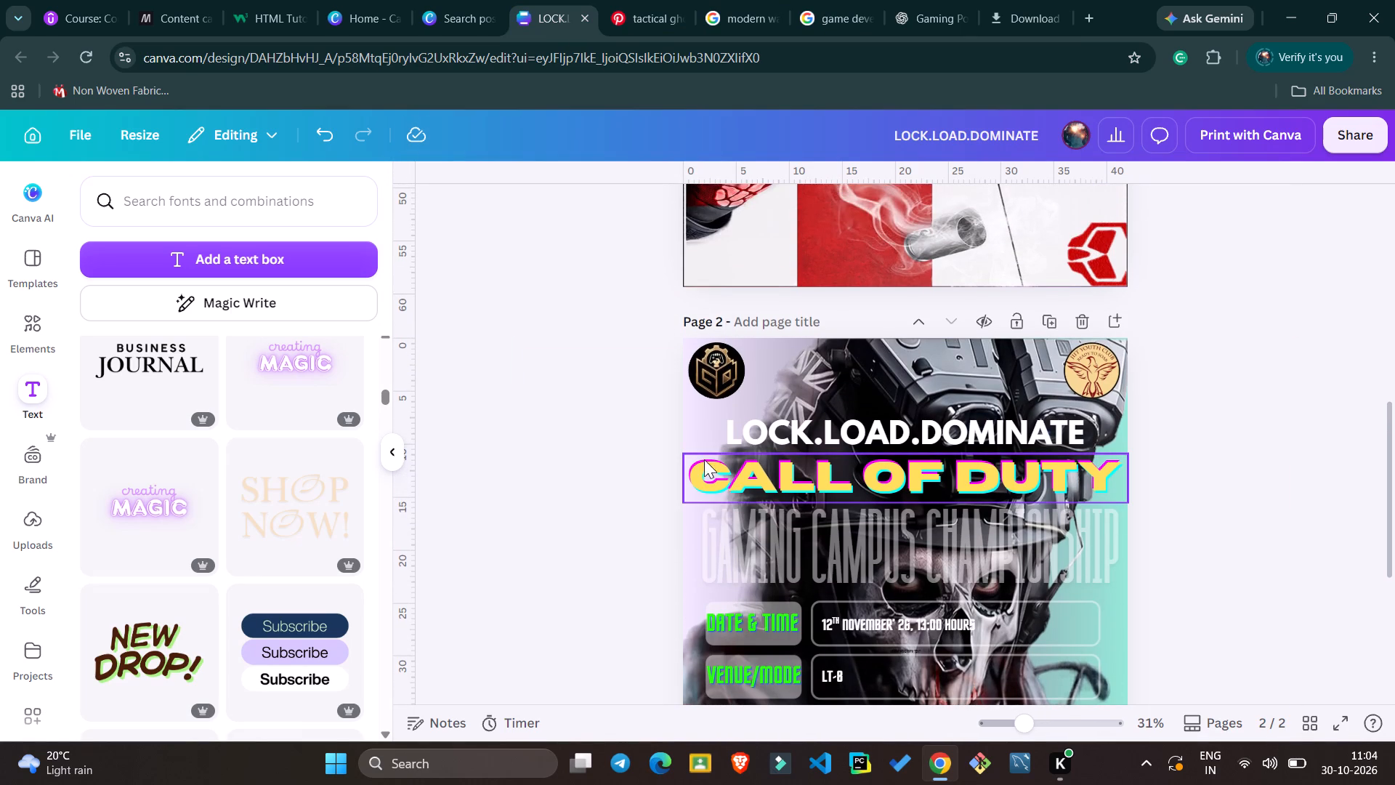
pyautogui.scroll(-1, 553, 409)
pyautogui.hscroll(-1, 1086, 374)
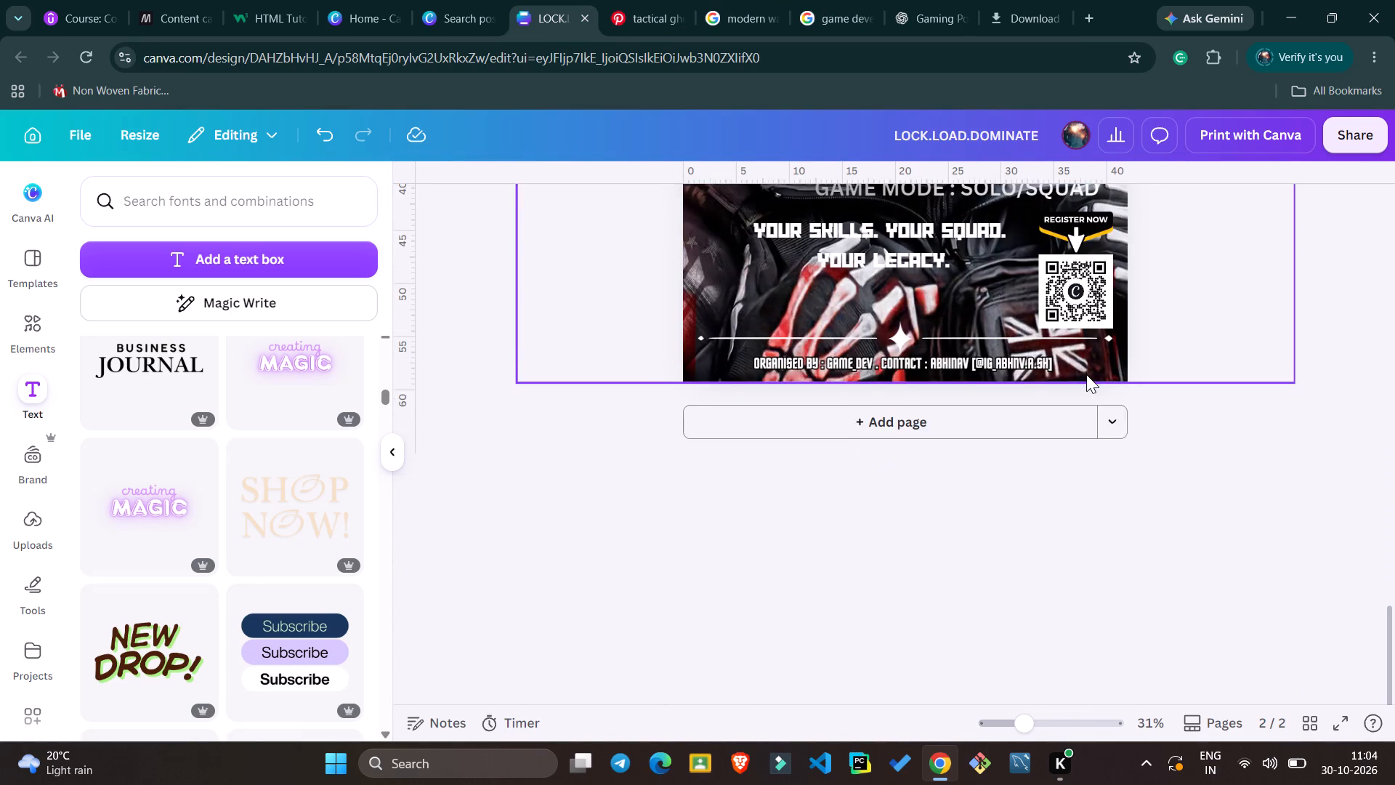
pyautogui.hscroll(-1, 1086, 374)
pyautogui.scroll(1, 1003, 318)
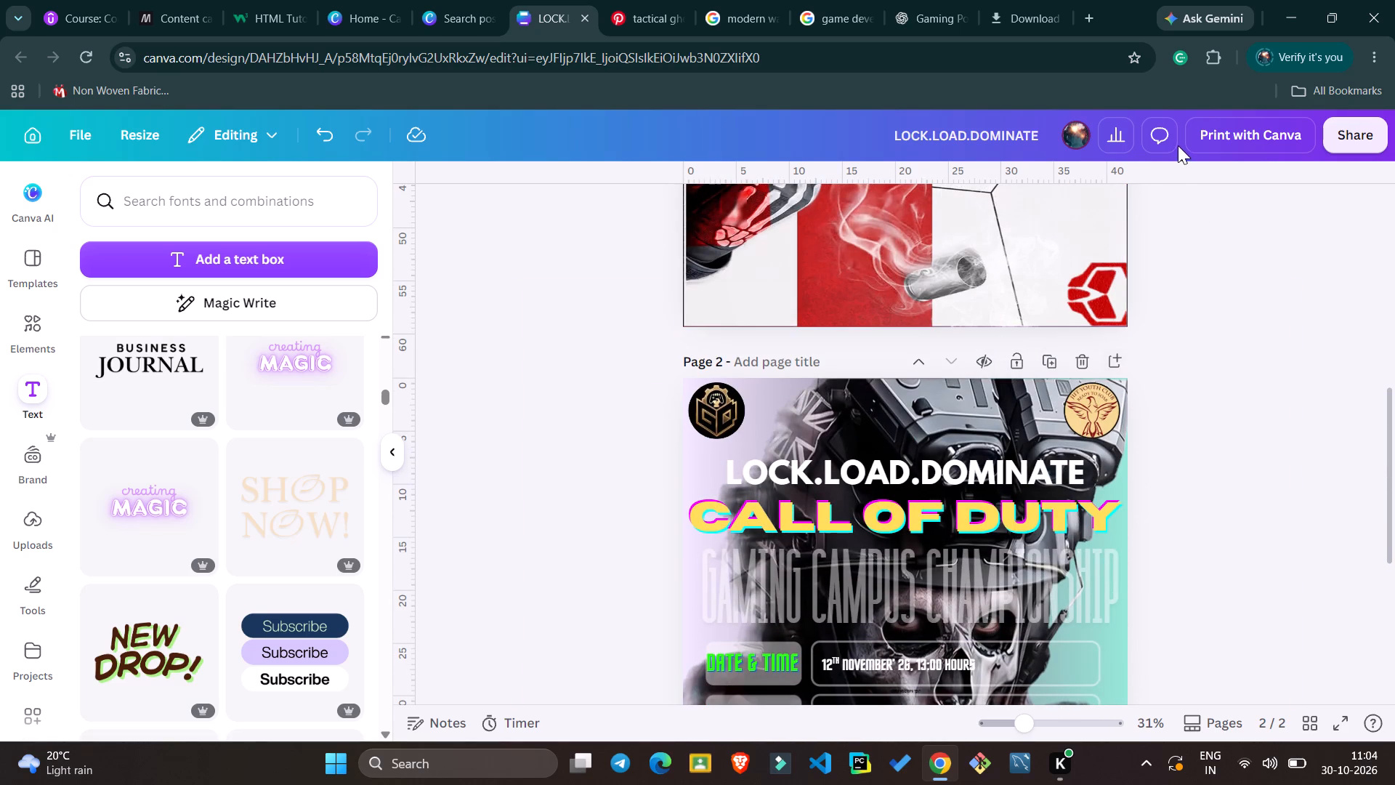
pyautogui.click(94, 143)
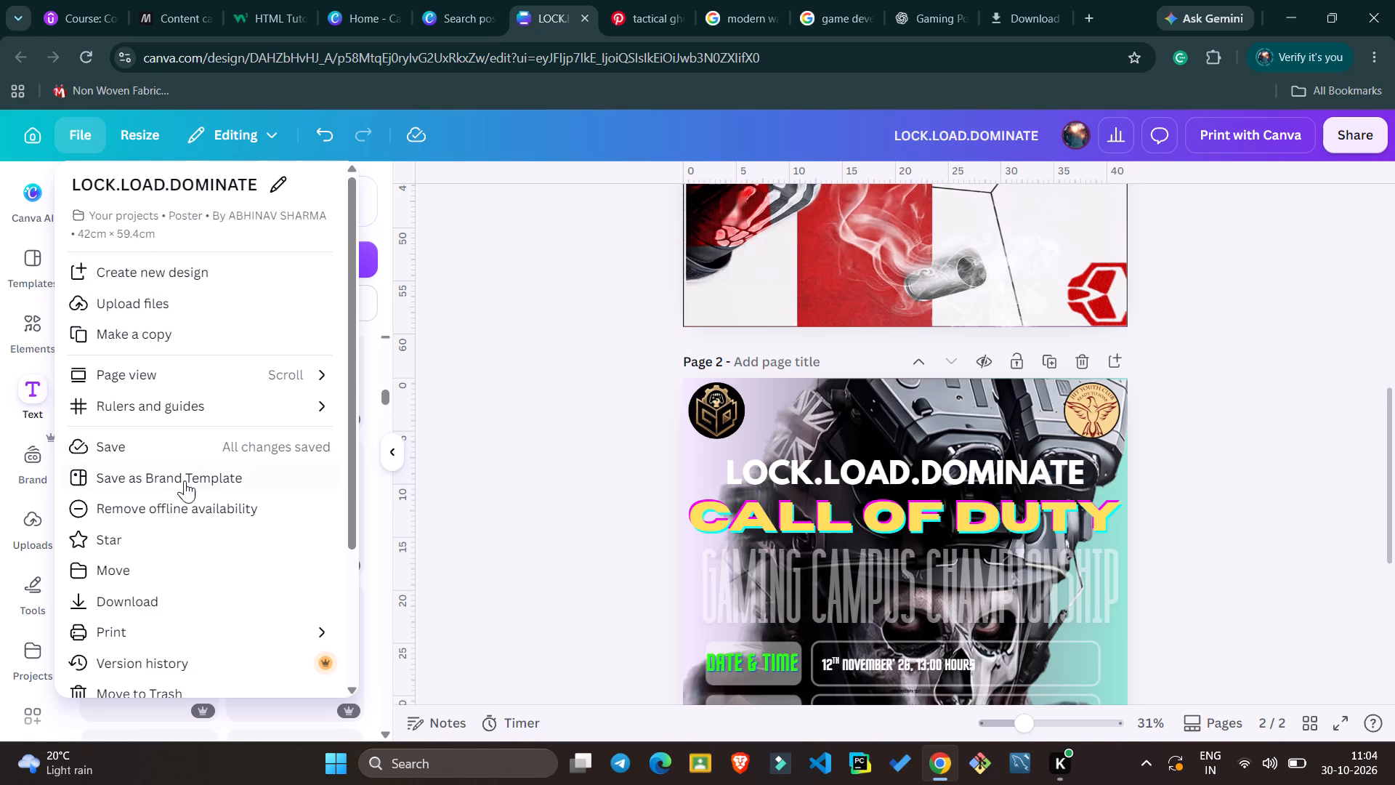
pyautogui.click(134, 591)
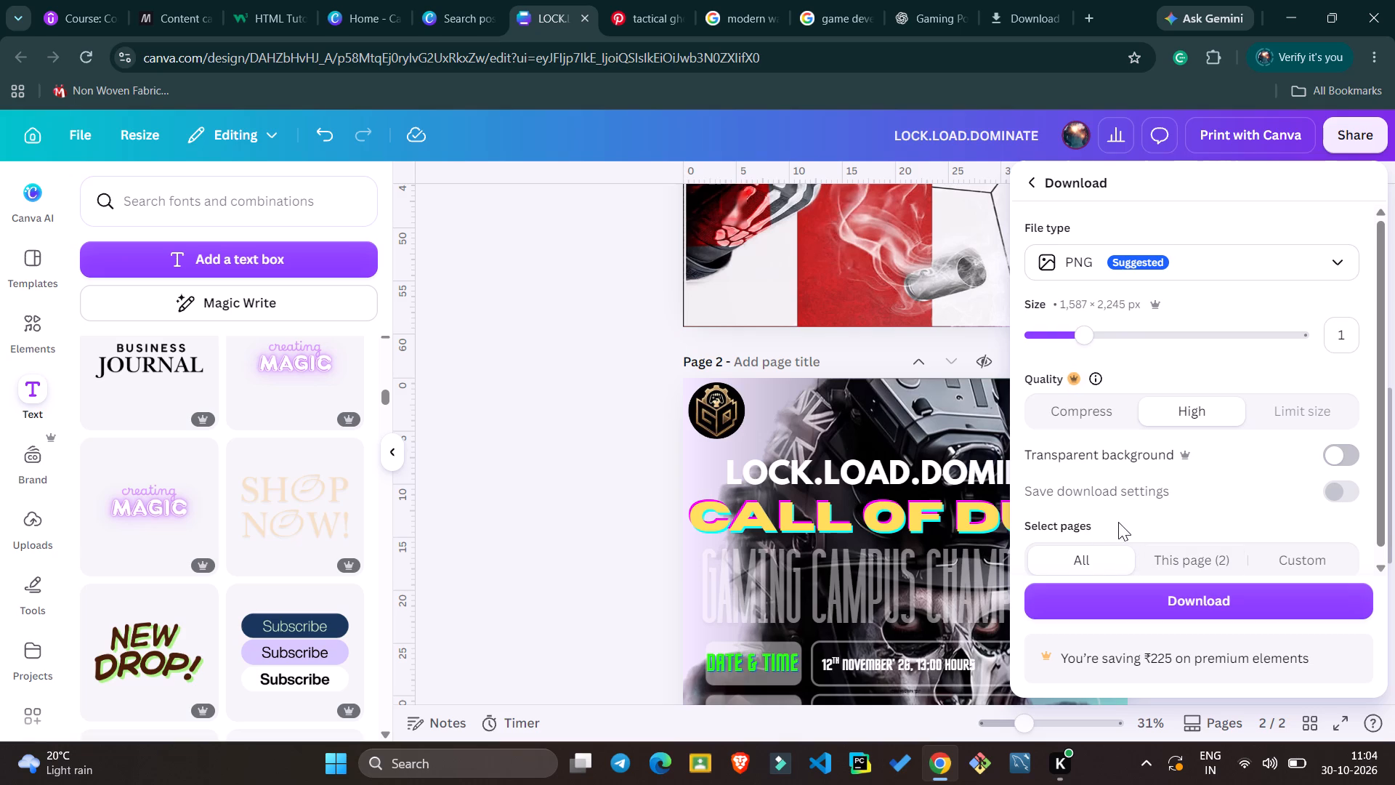
pyautogui.scroll(-2, 1124, 522)
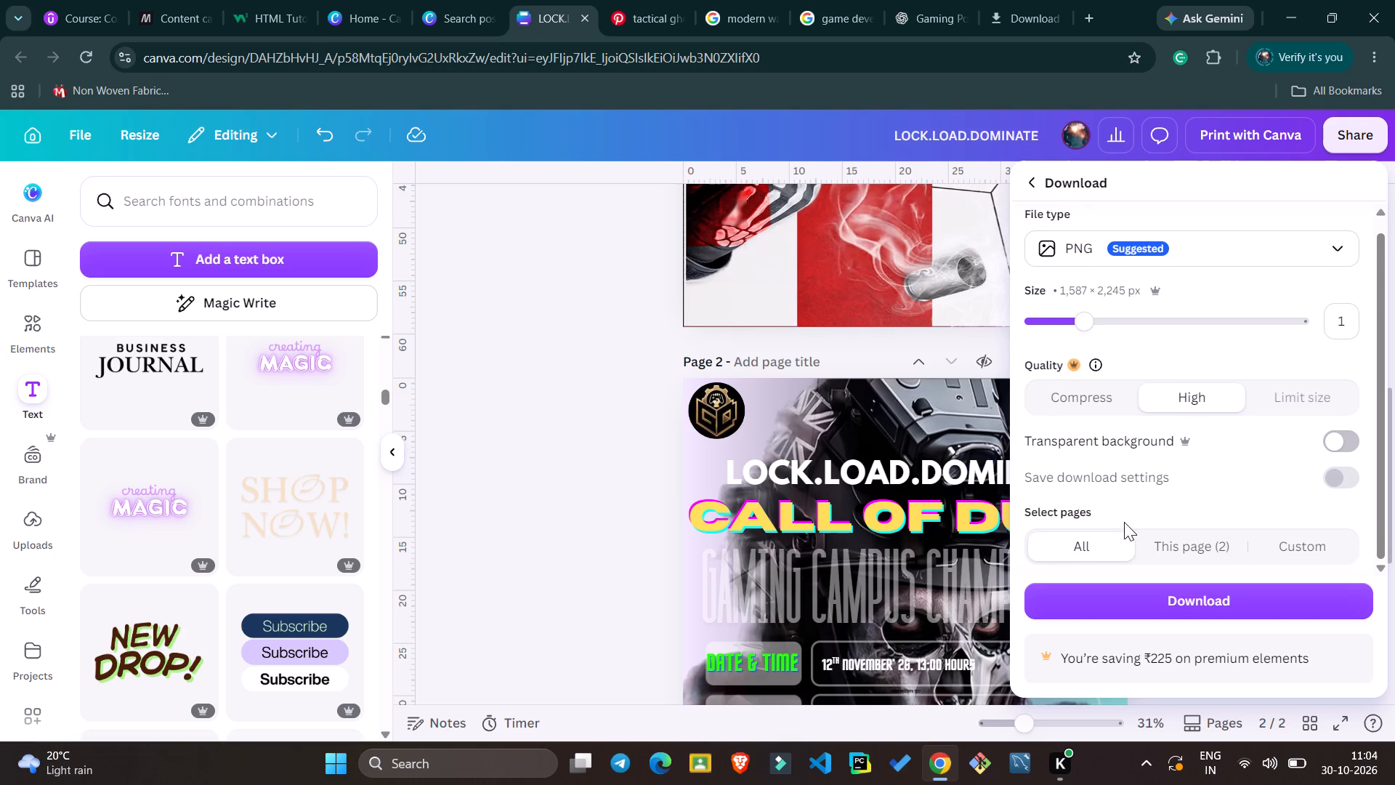
pyautogui.scroll(-1, 1124, 522)
pyautogui.click(1167, 590)
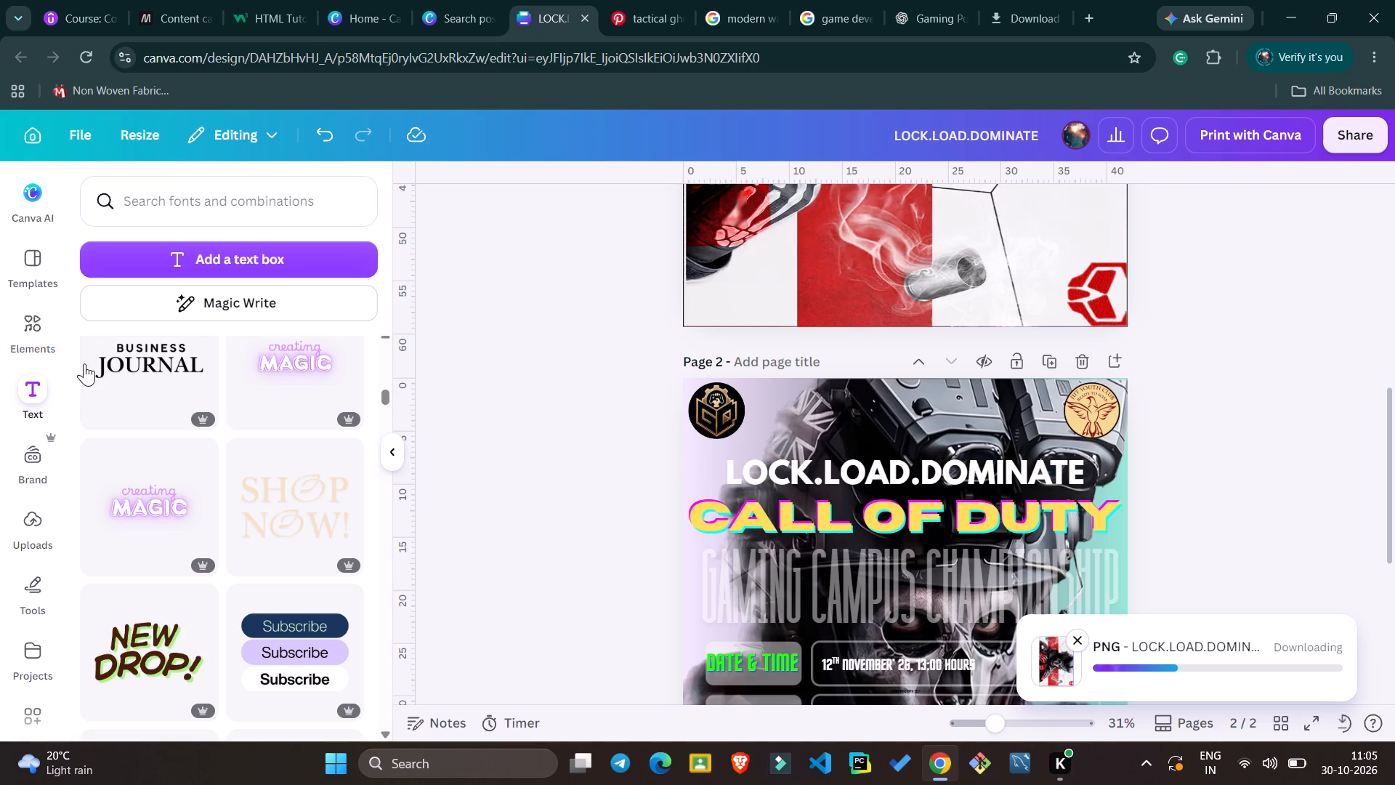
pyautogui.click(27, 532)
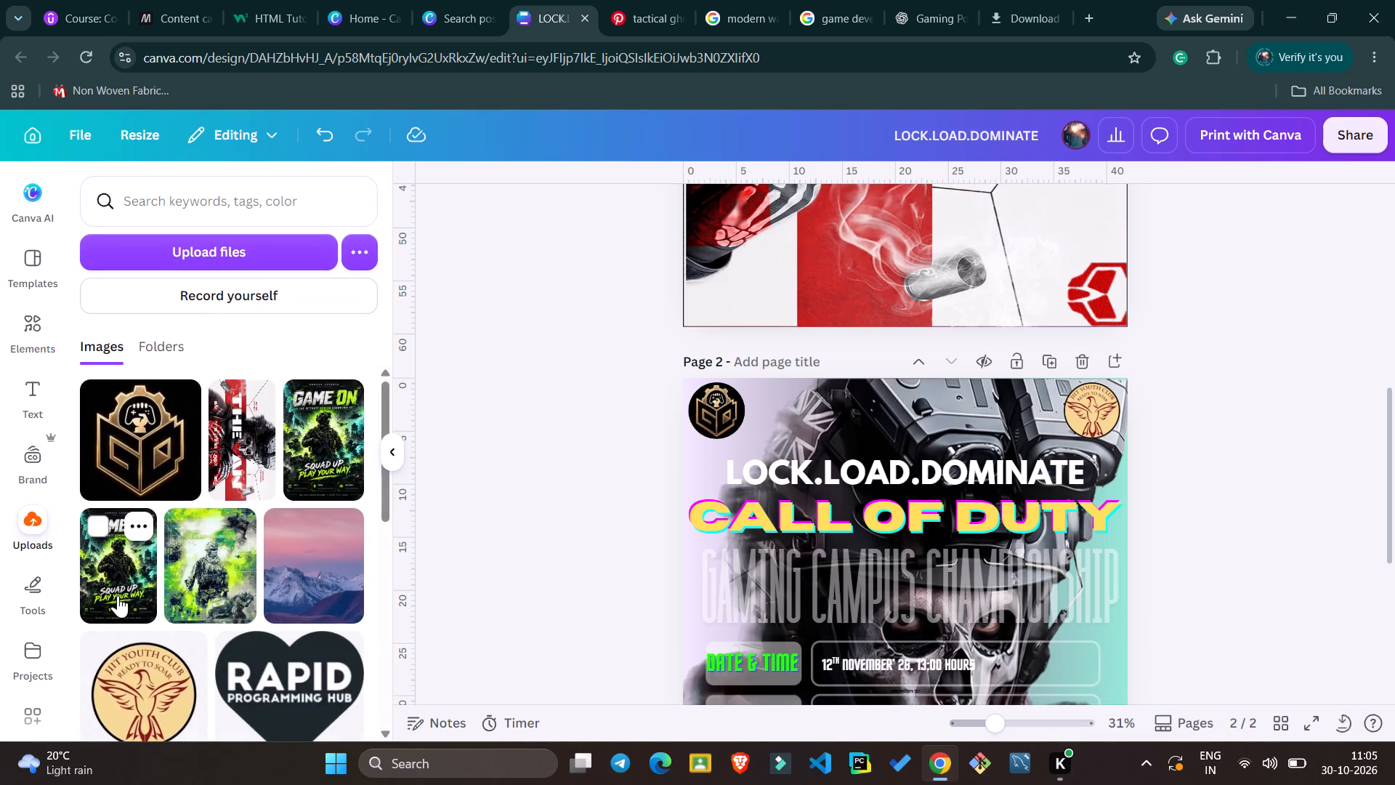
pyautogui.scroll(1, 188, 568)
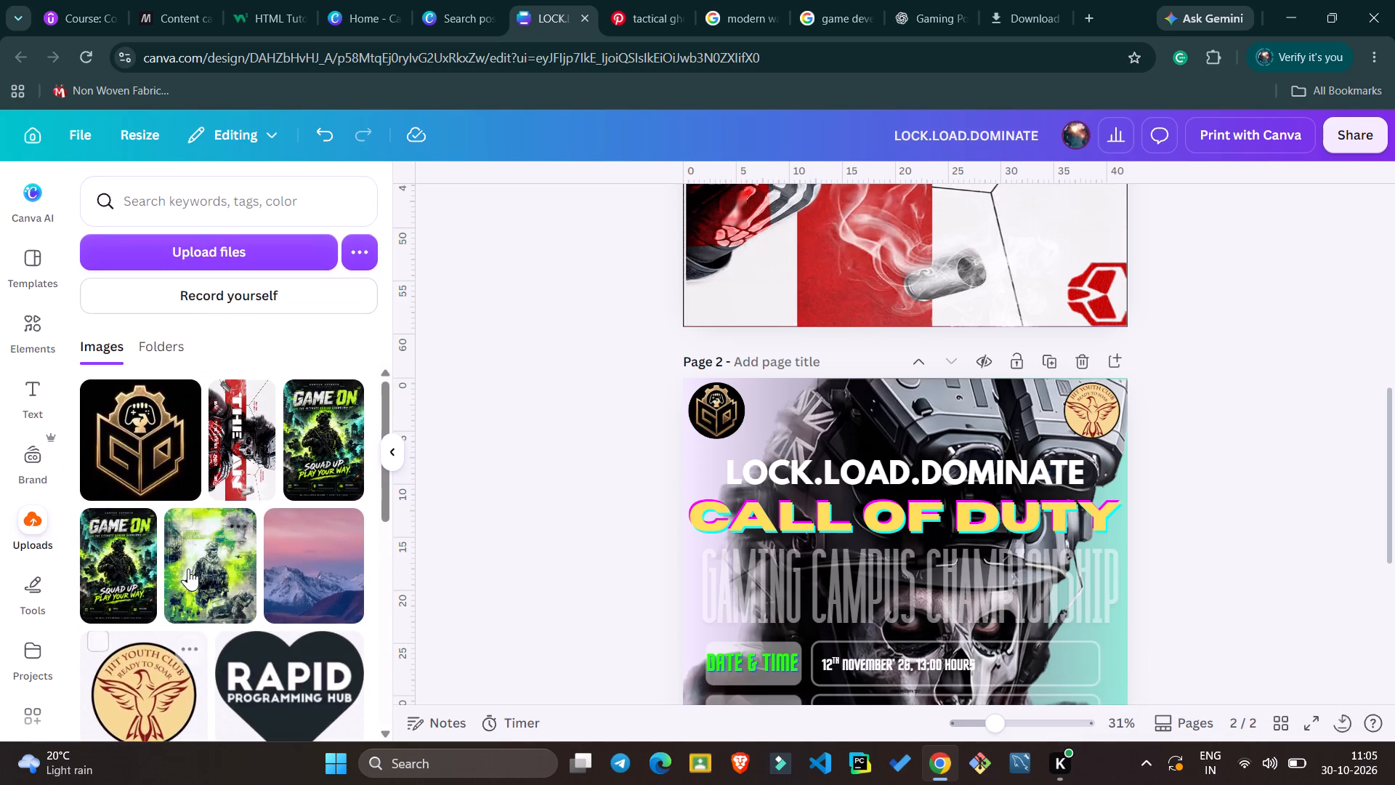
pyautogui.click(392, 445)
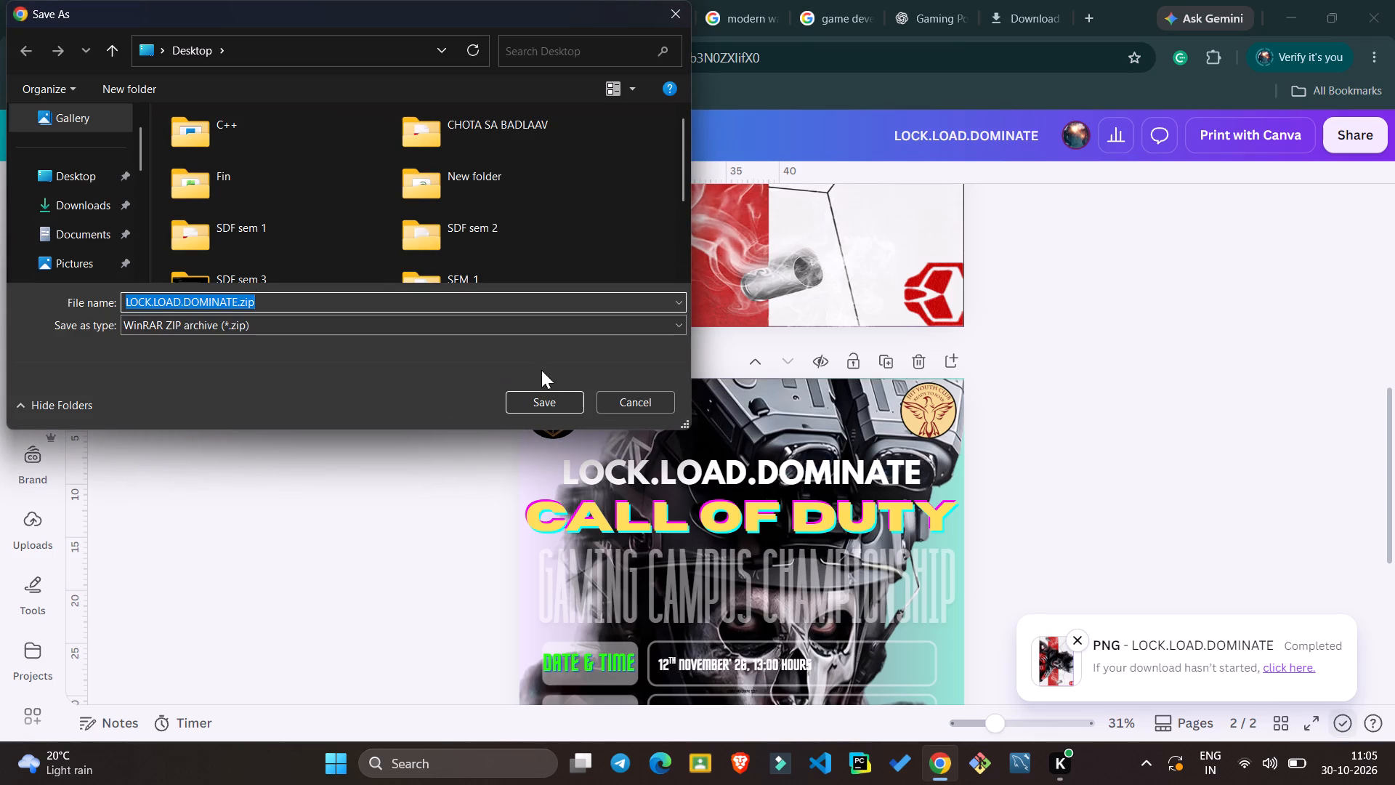
# Save the download as LOCK.LOAD.DOMINATE.zip in the Desktop folder.
pyautogui.click(92, 180)
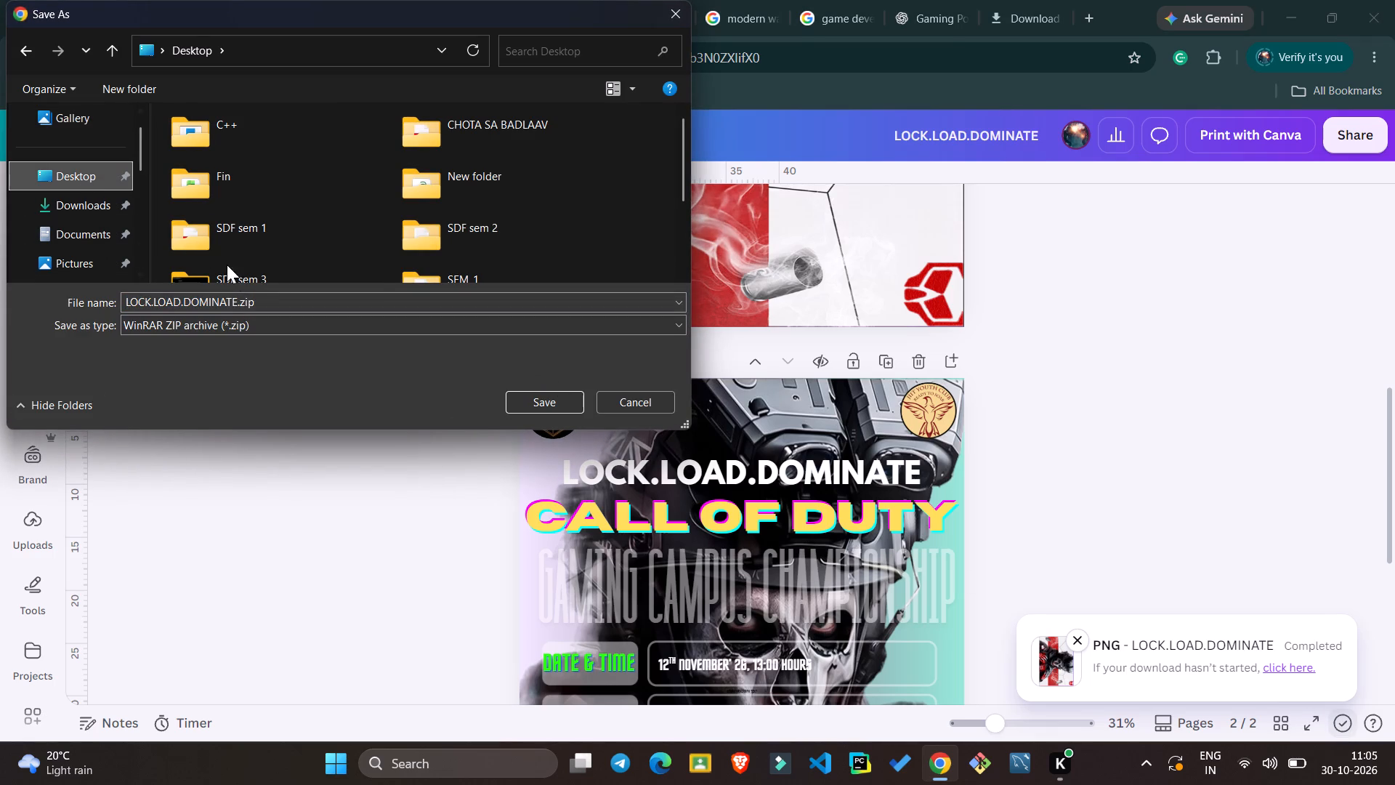
pyautogui.click(528, 401)
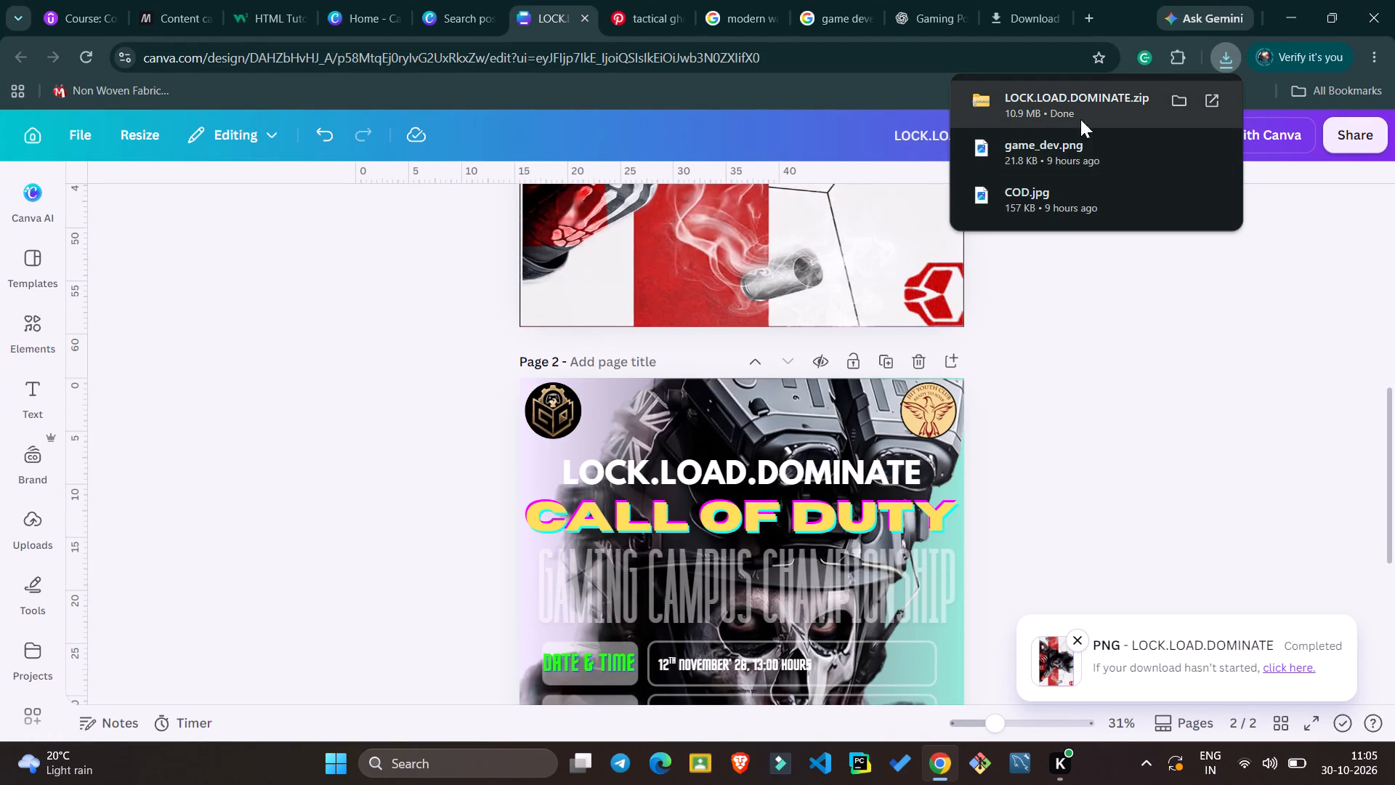
# Locate LOCK.LOAD.DOMINATE.zip in its folder and extract its contents there with WinRAR.
pyautogui.click(1176, 104)
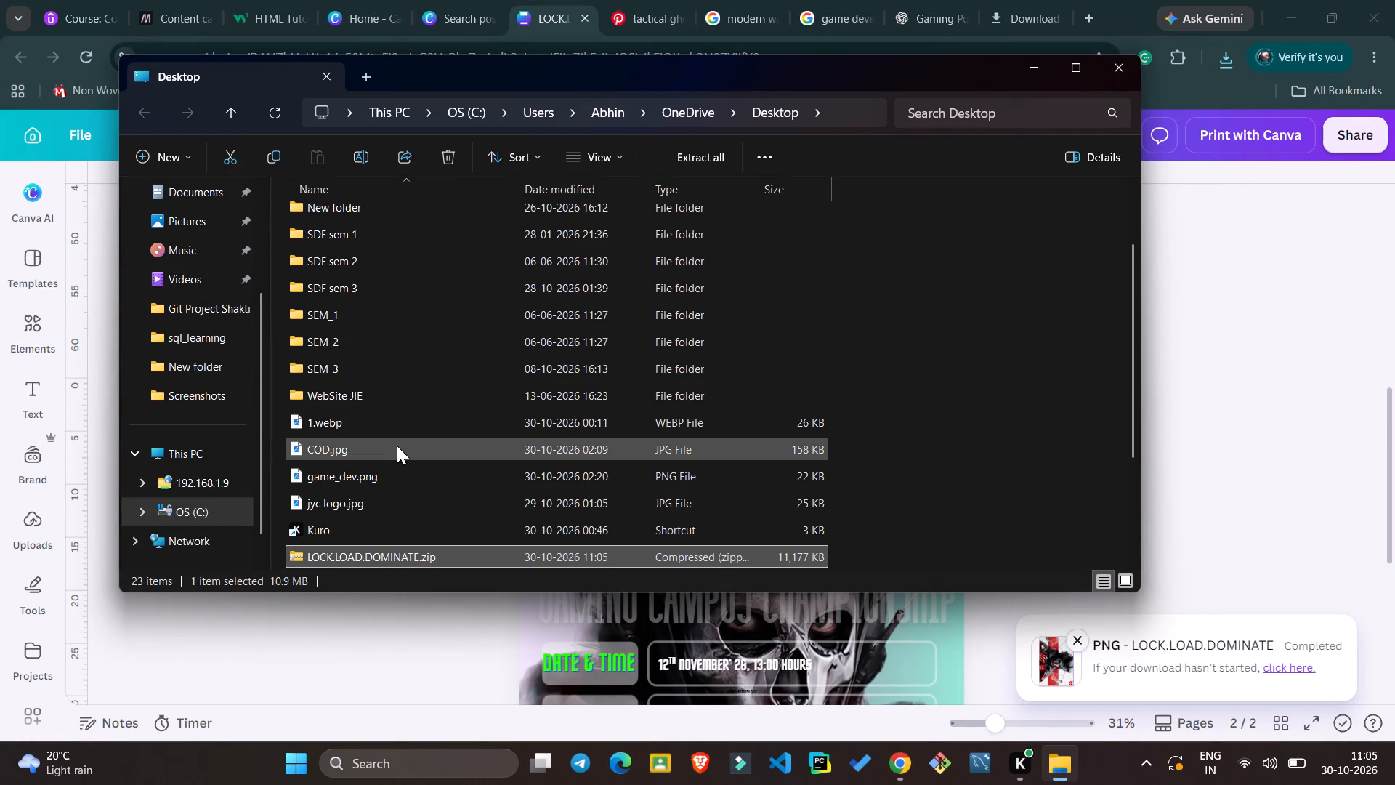
pyautogui.rightClick(408, 548)
pyautogui.rightClick(408, 548)
pyautogui.moveTo(408, 548); pyautogui.dragTo(426, 487)
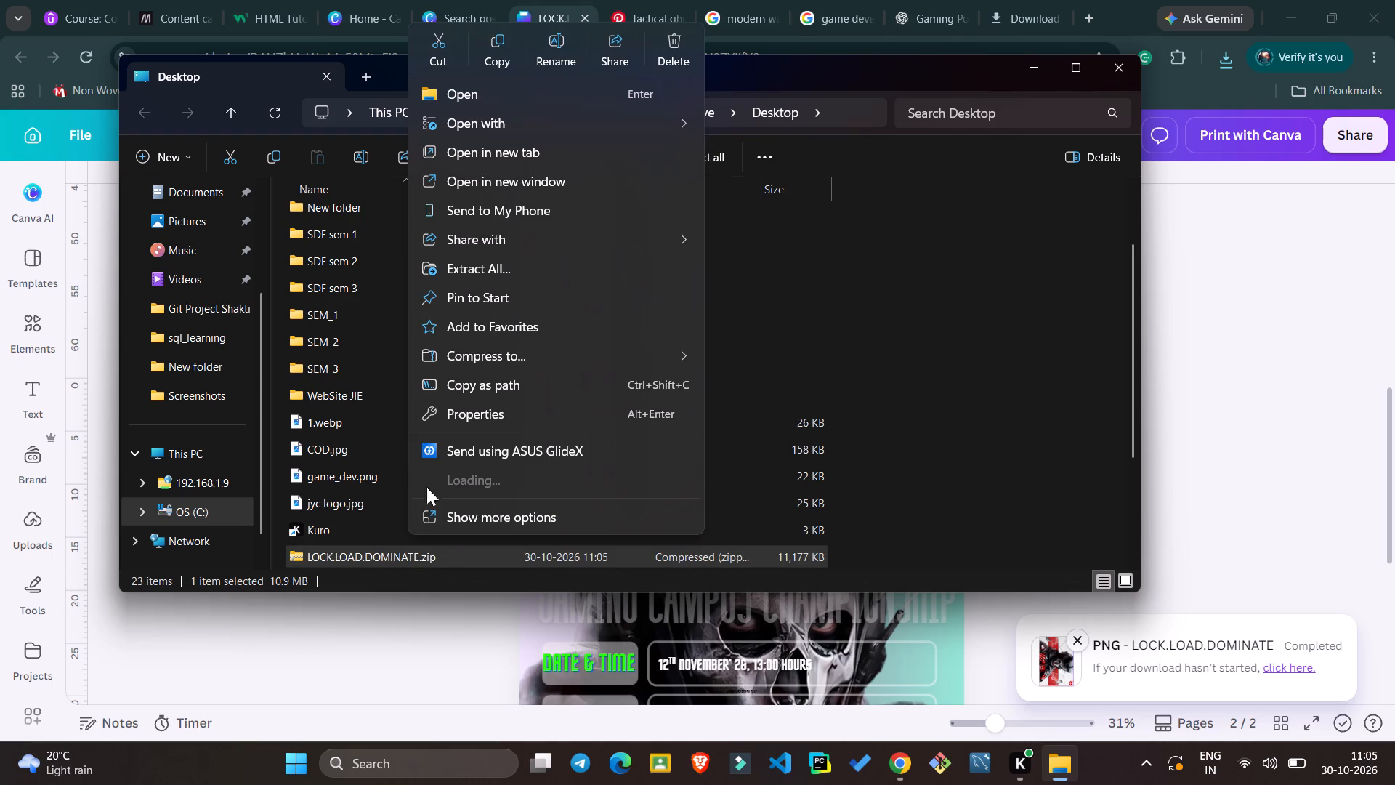
pyautogui.moveTo(426, 487); pyautogui.dragTo(443, 241)
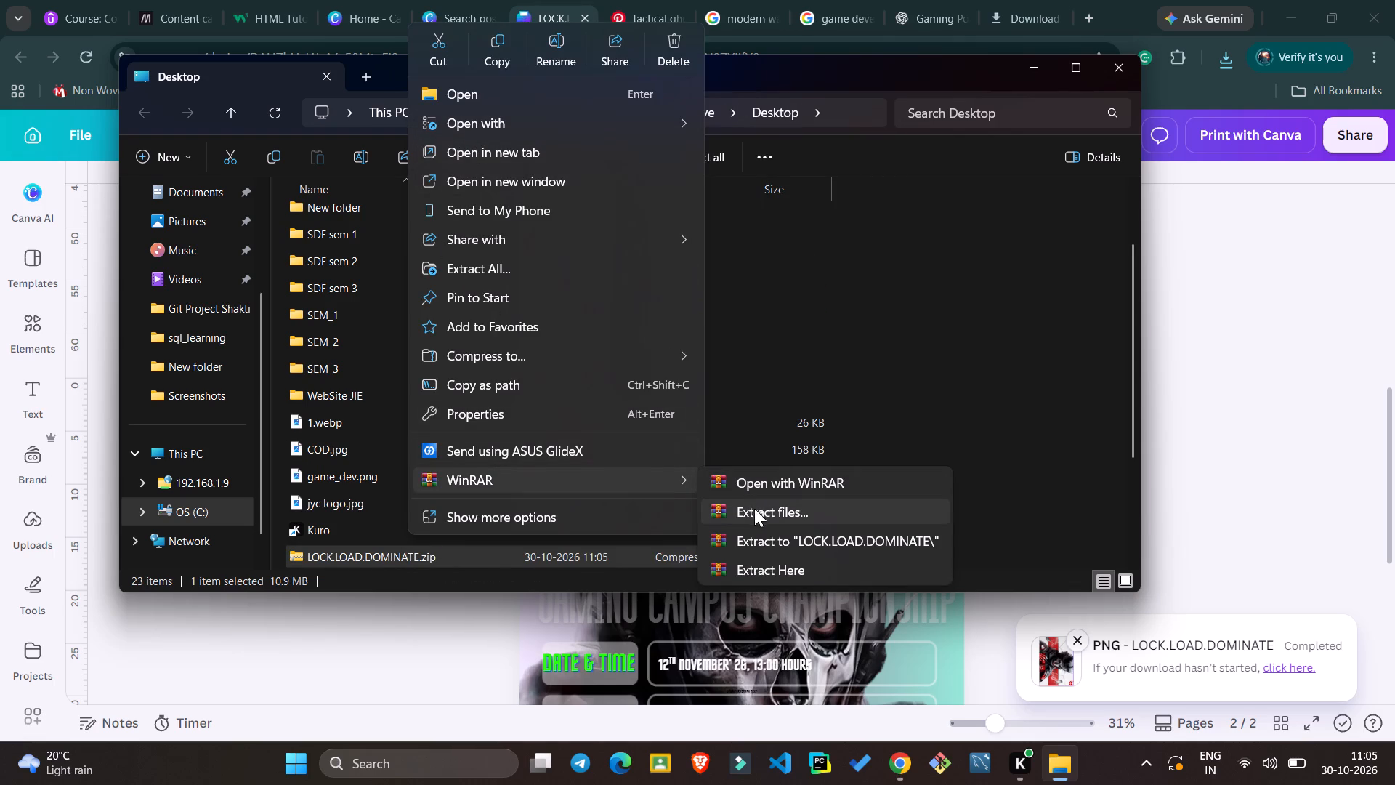
pyautogui.click(779, 566)
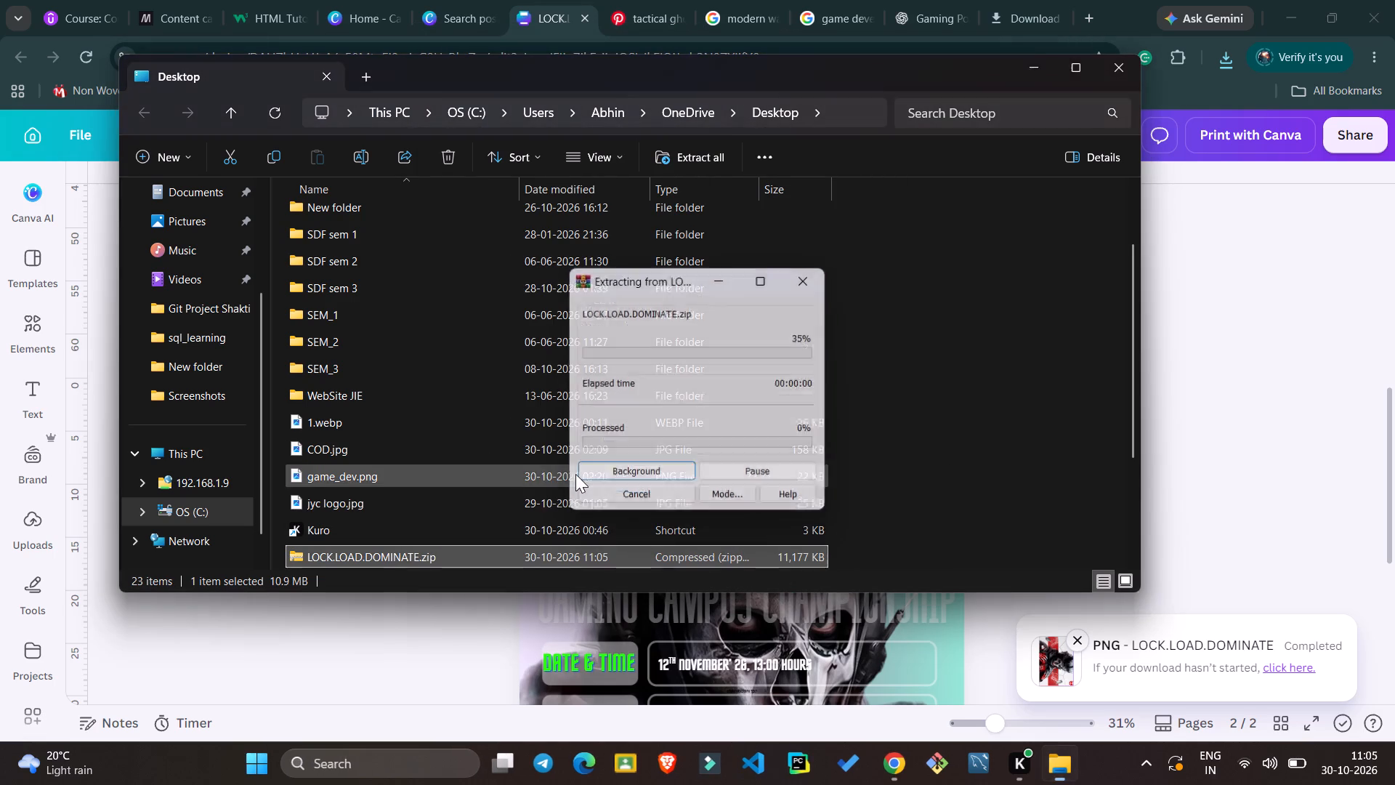
# Look through the Desktop folder for the extracted poster images, briefly open game_dev.png, and close the folder window.
pyautogui.scroll(-1, 688, 324)
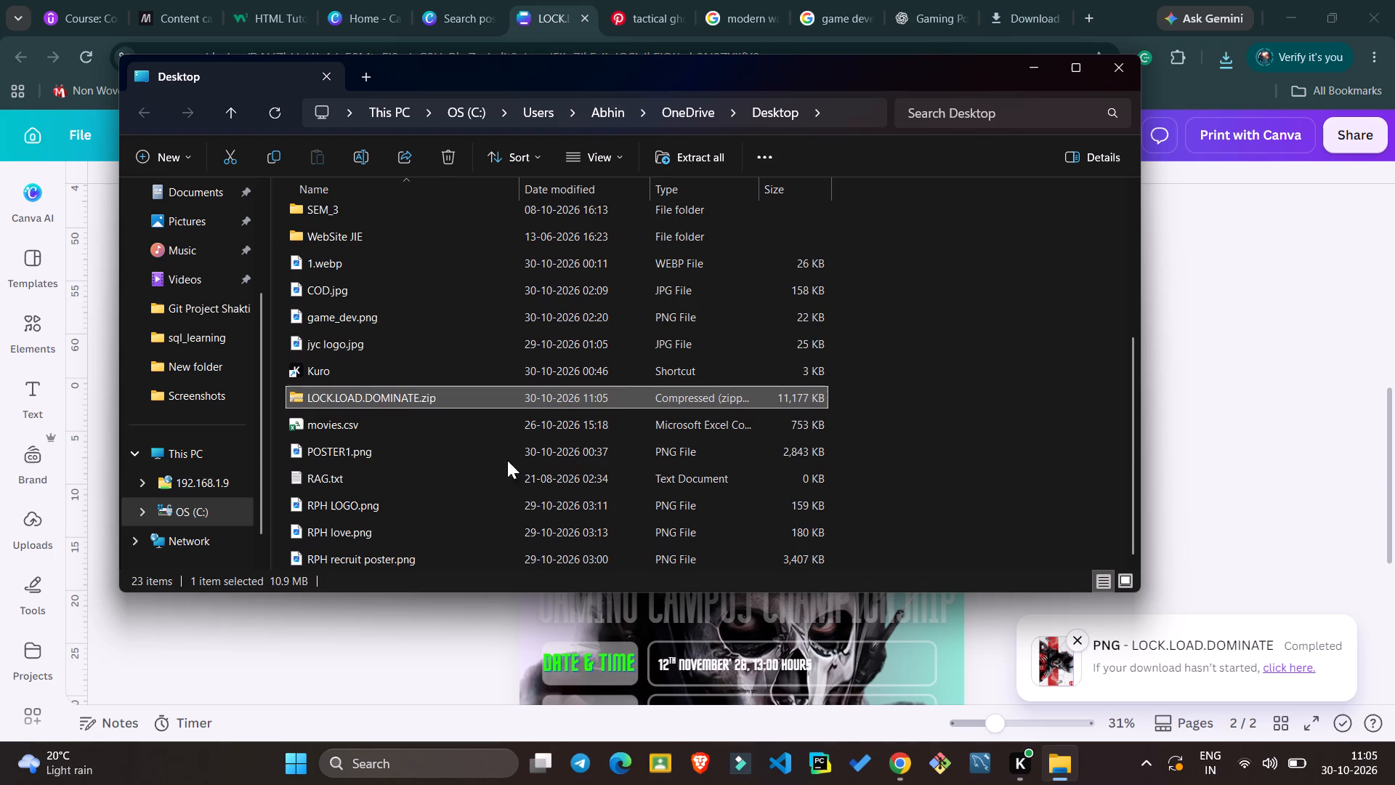
pyautogui.scroll(1, 488, 409)
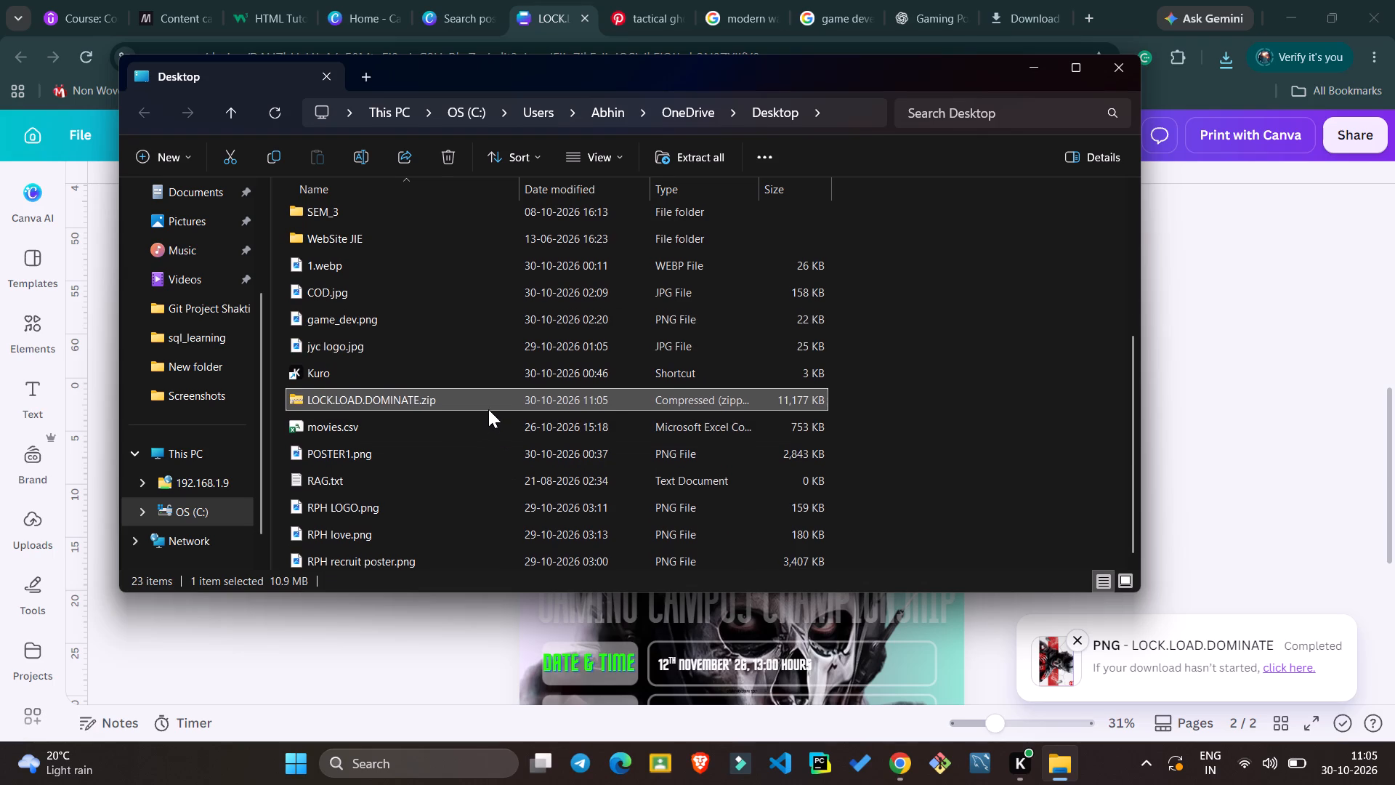
pyautogui.scroll(8, 488, 409)
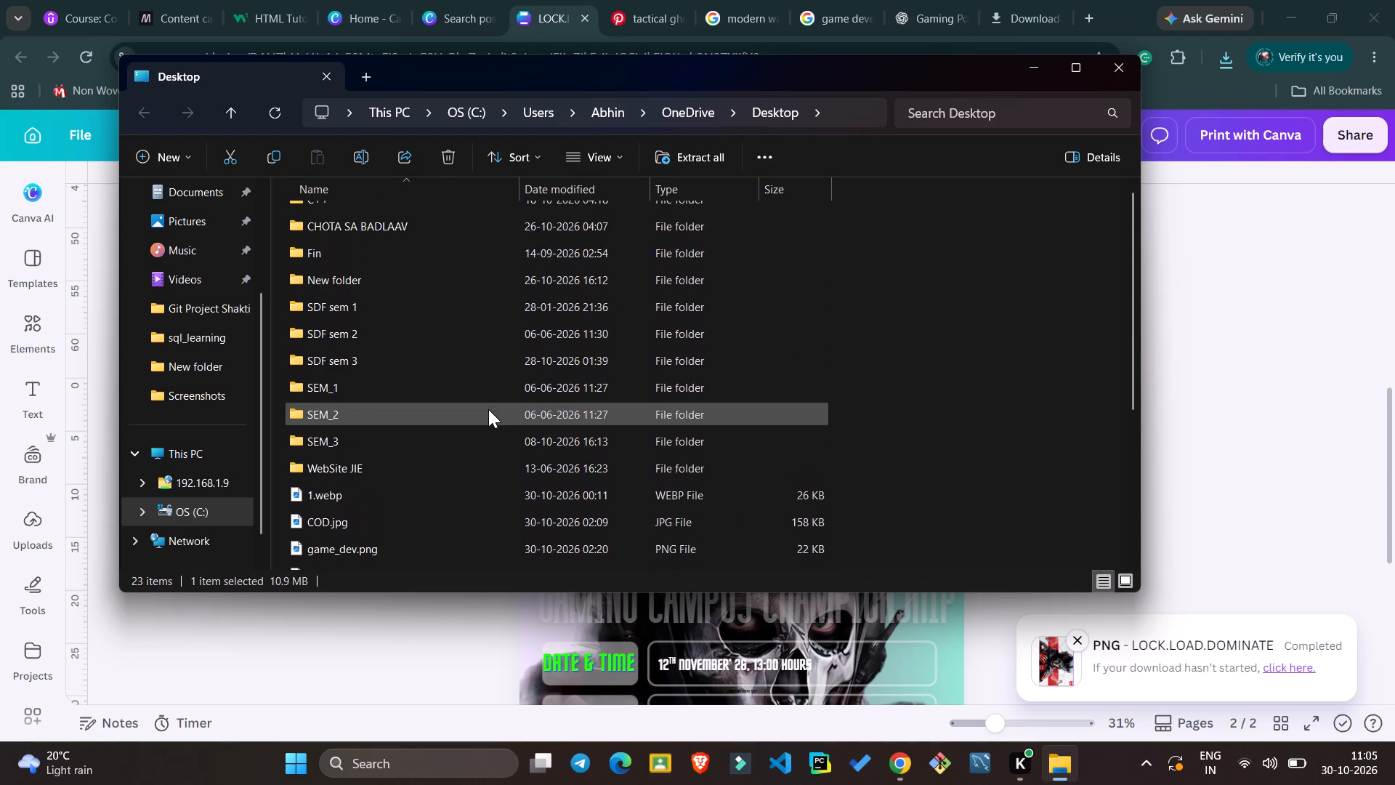
pyautogui.scroll(-5, 488, 409)
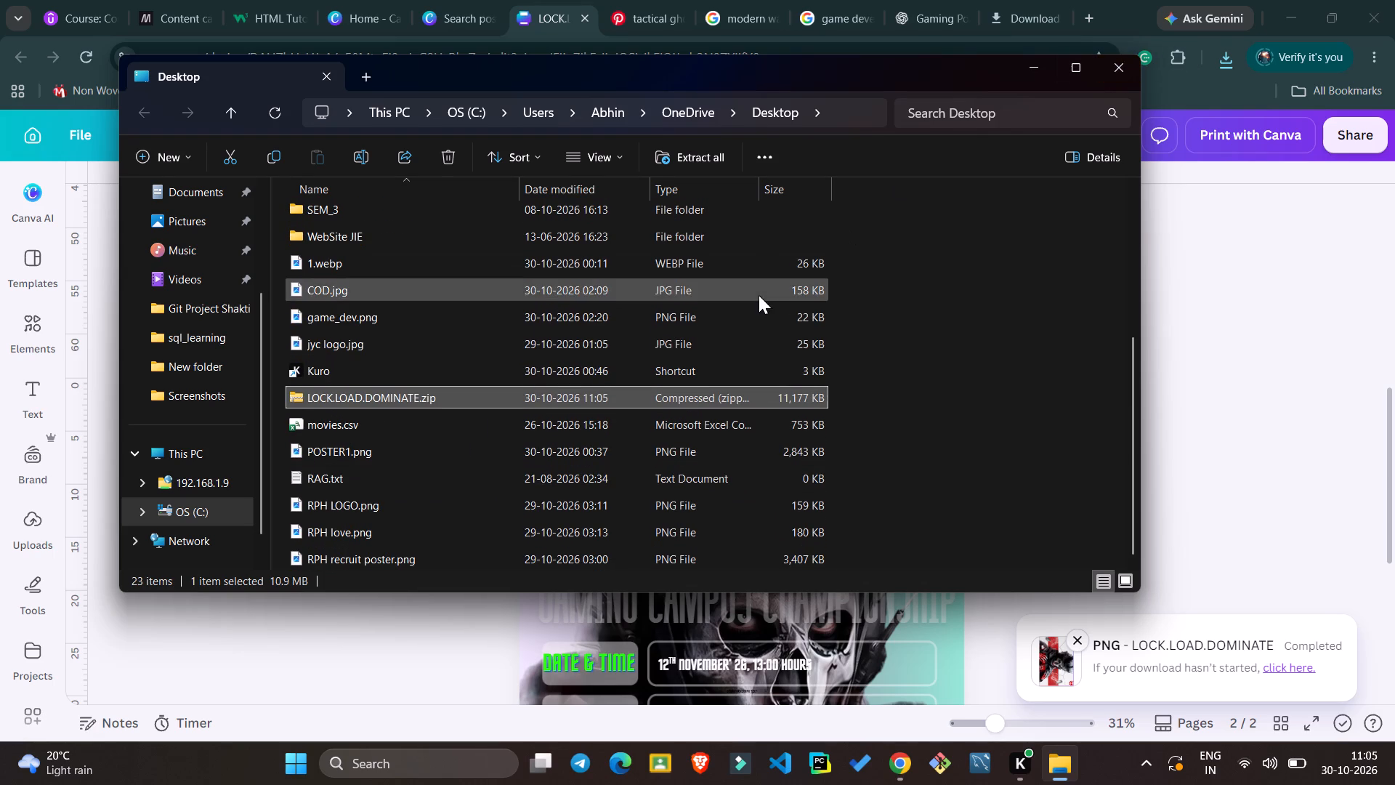
pyautogui.doubleClick(711, 321)
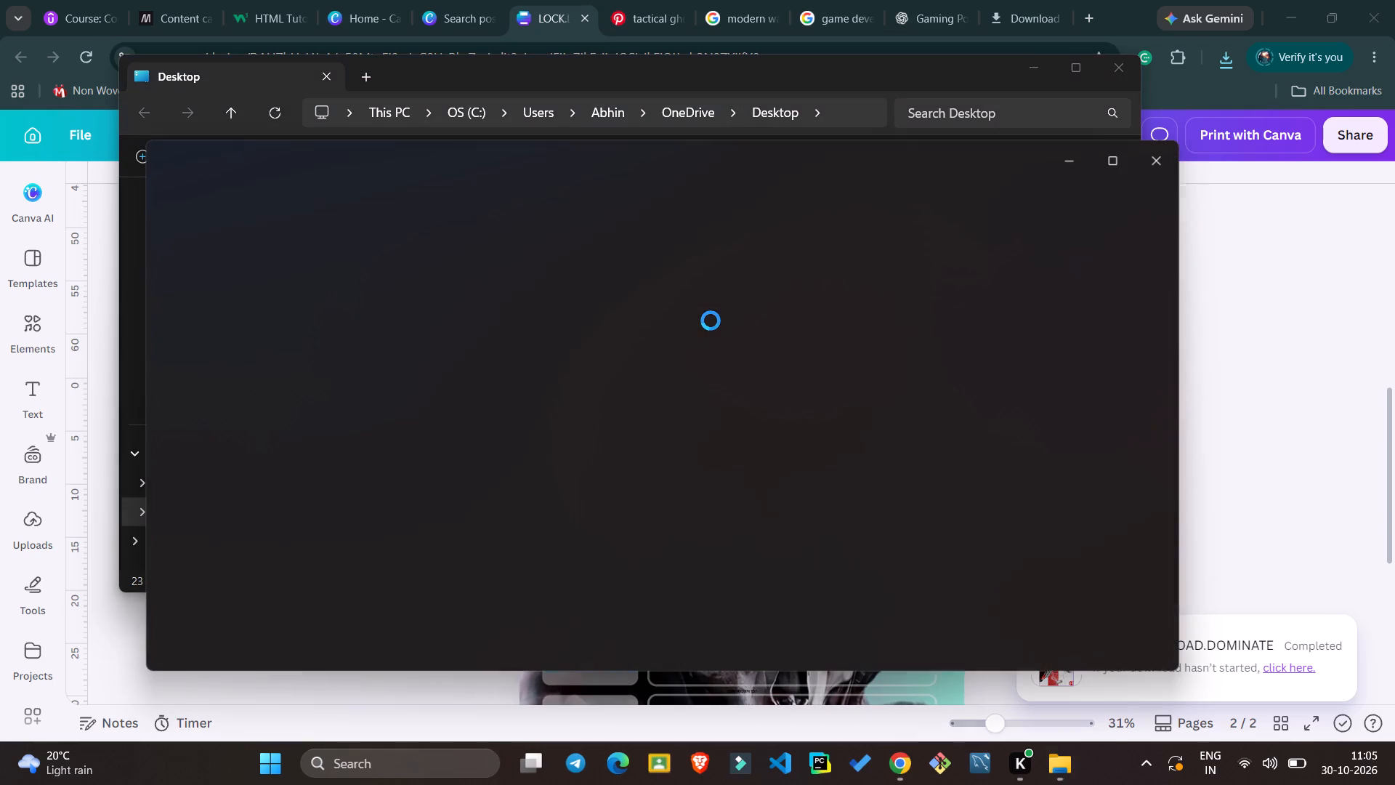
pyautogui.click(1157, 167)
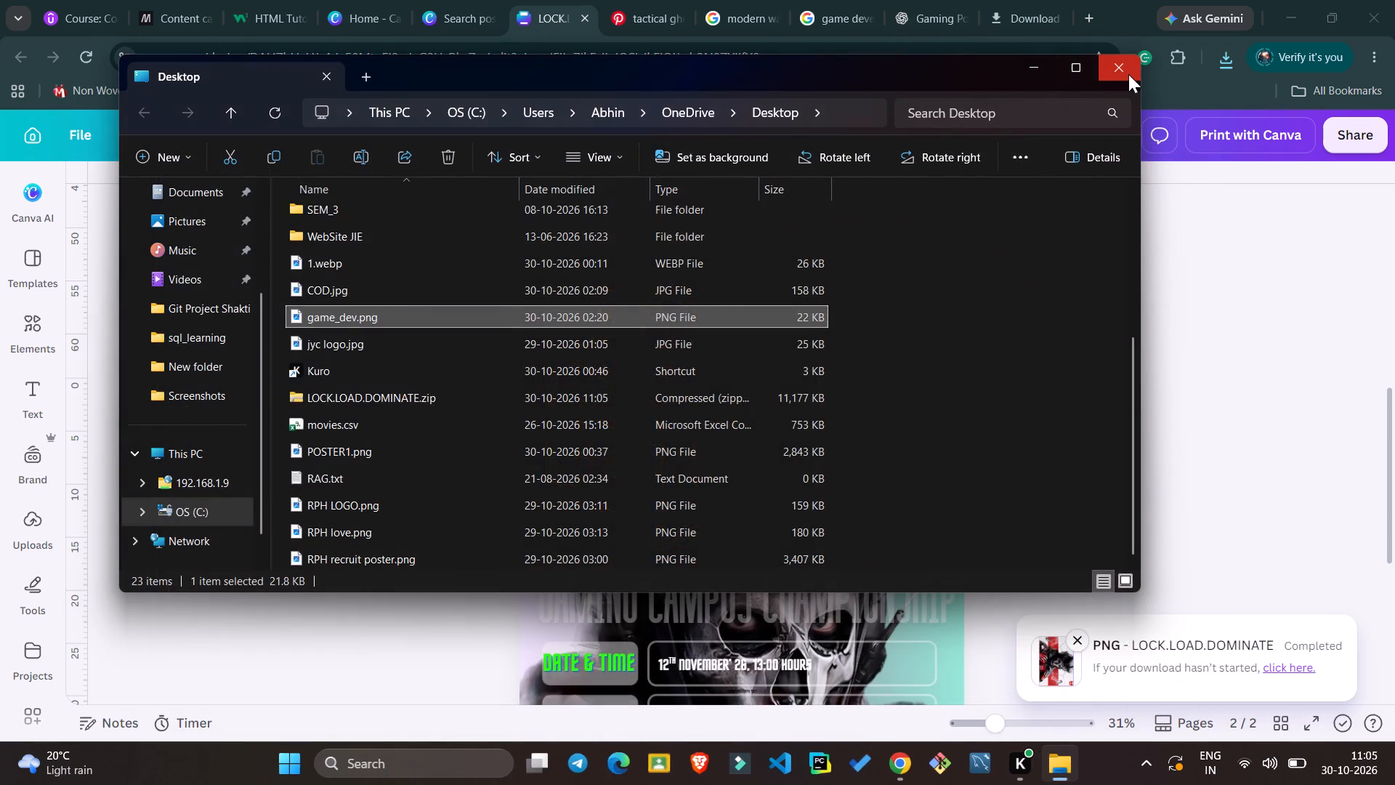
pyautogui.click(1128, 74)
# Go to the Windows desktop and refresh its icons.
pyautogui.click(764, 355)
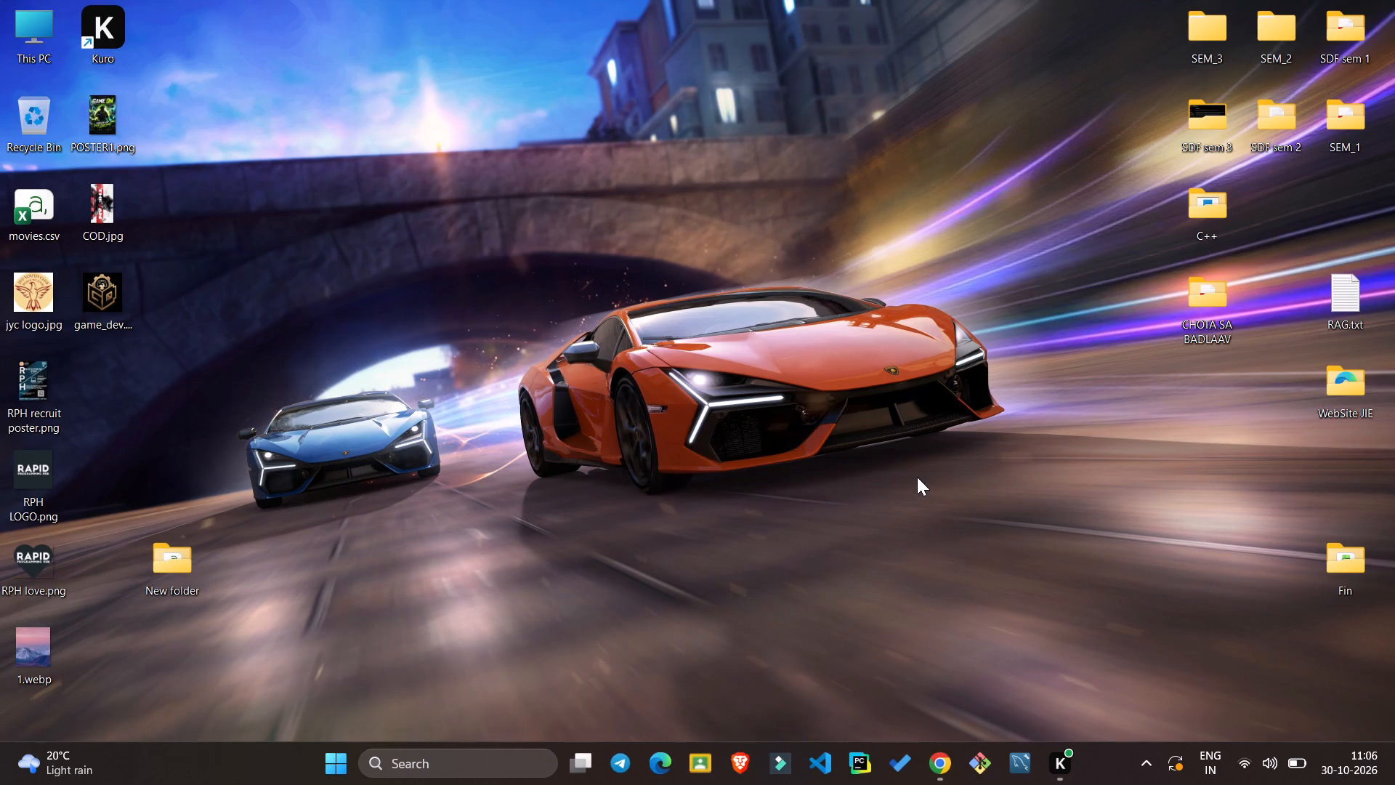
pyautogui.click(793, 371)
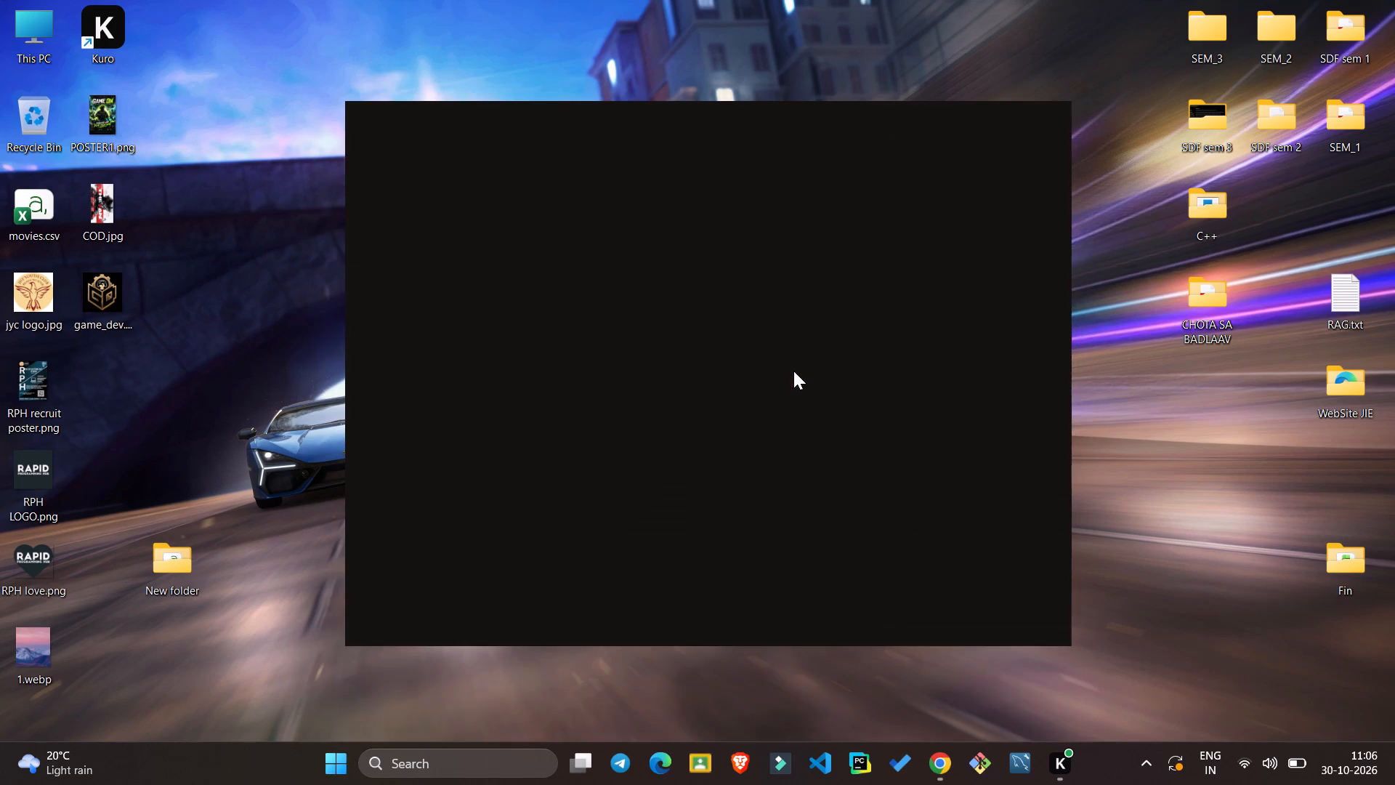
pyautogui.click(175, 322)
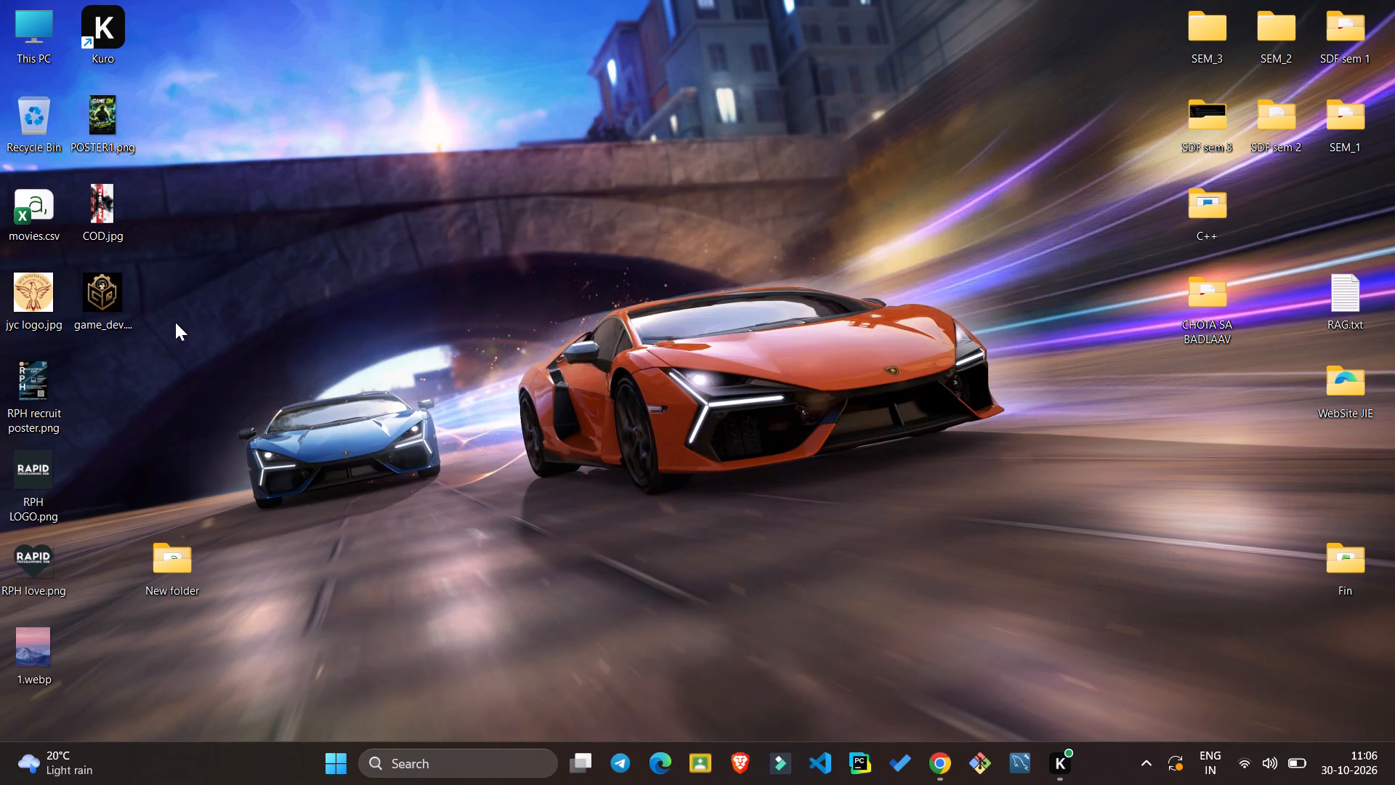
pyautogui.rightClick(175, 322)
pyautogui.scroll(3, 175, 322)
pyautogui.rightClick(175, 322)
pyautogui.click(219, 381)
# Open the extracted poster image 2.png from the desktop.
pyautogui.click(172, 554)
pyautogui.doubleClick(116, 457)
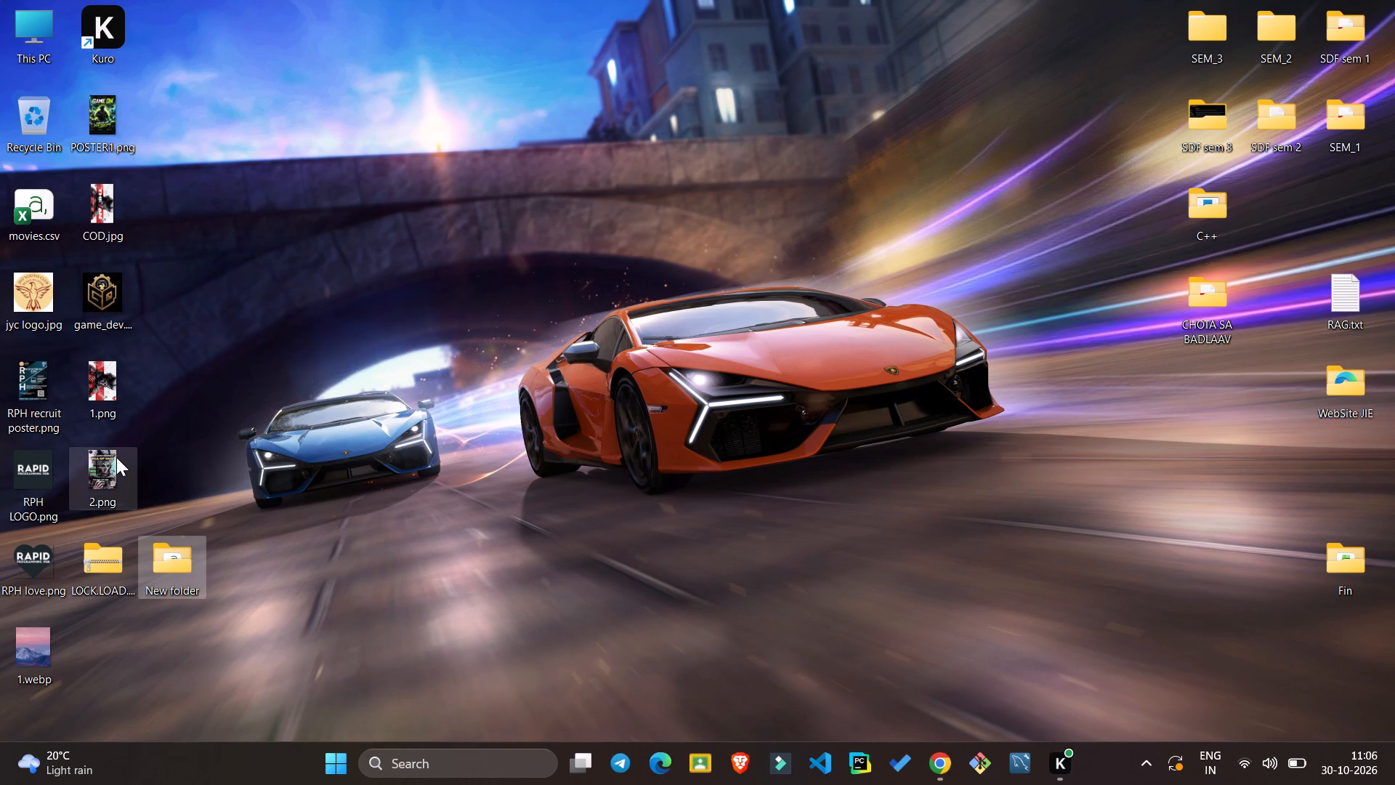
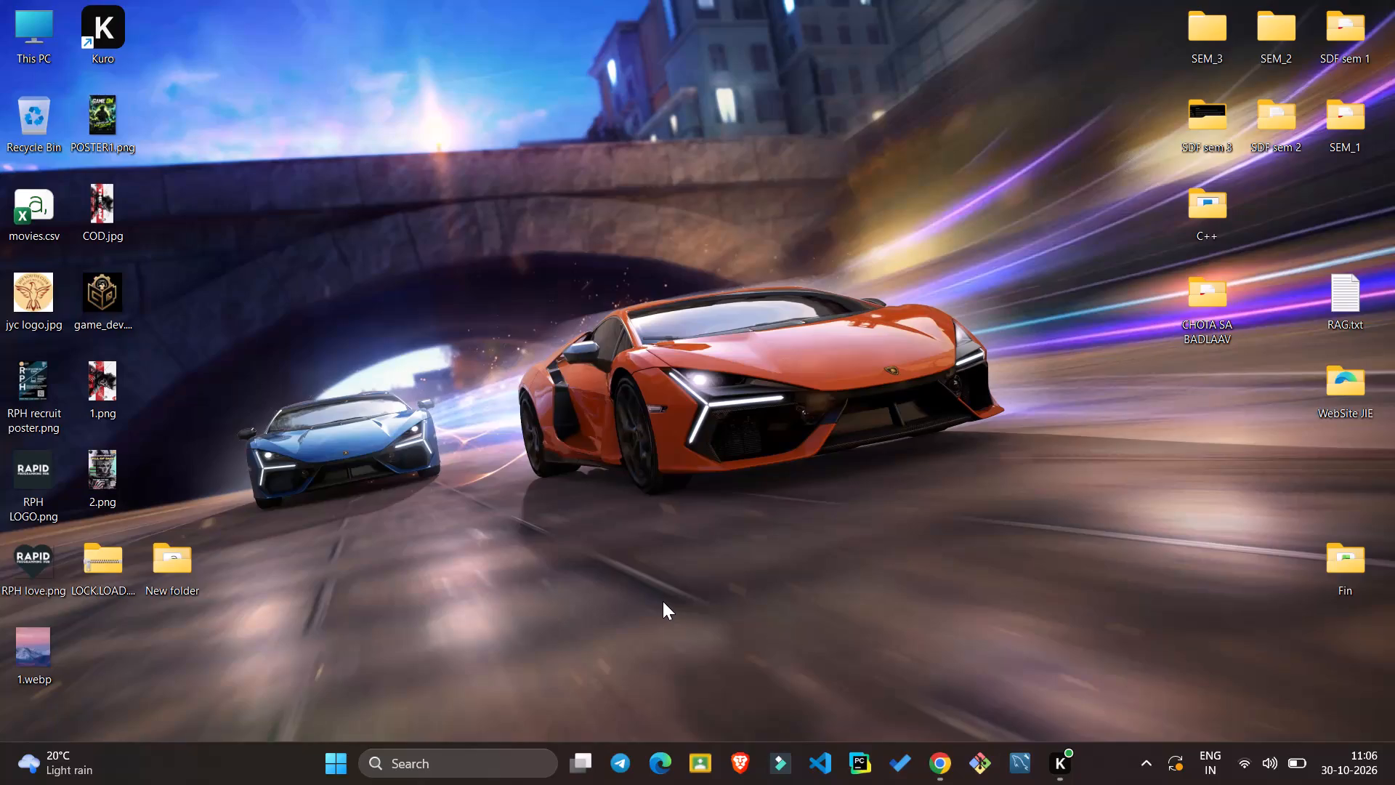
# Open the desktop folder named New folder to view its contents.
pyautogui.doubleClick(177, 562)
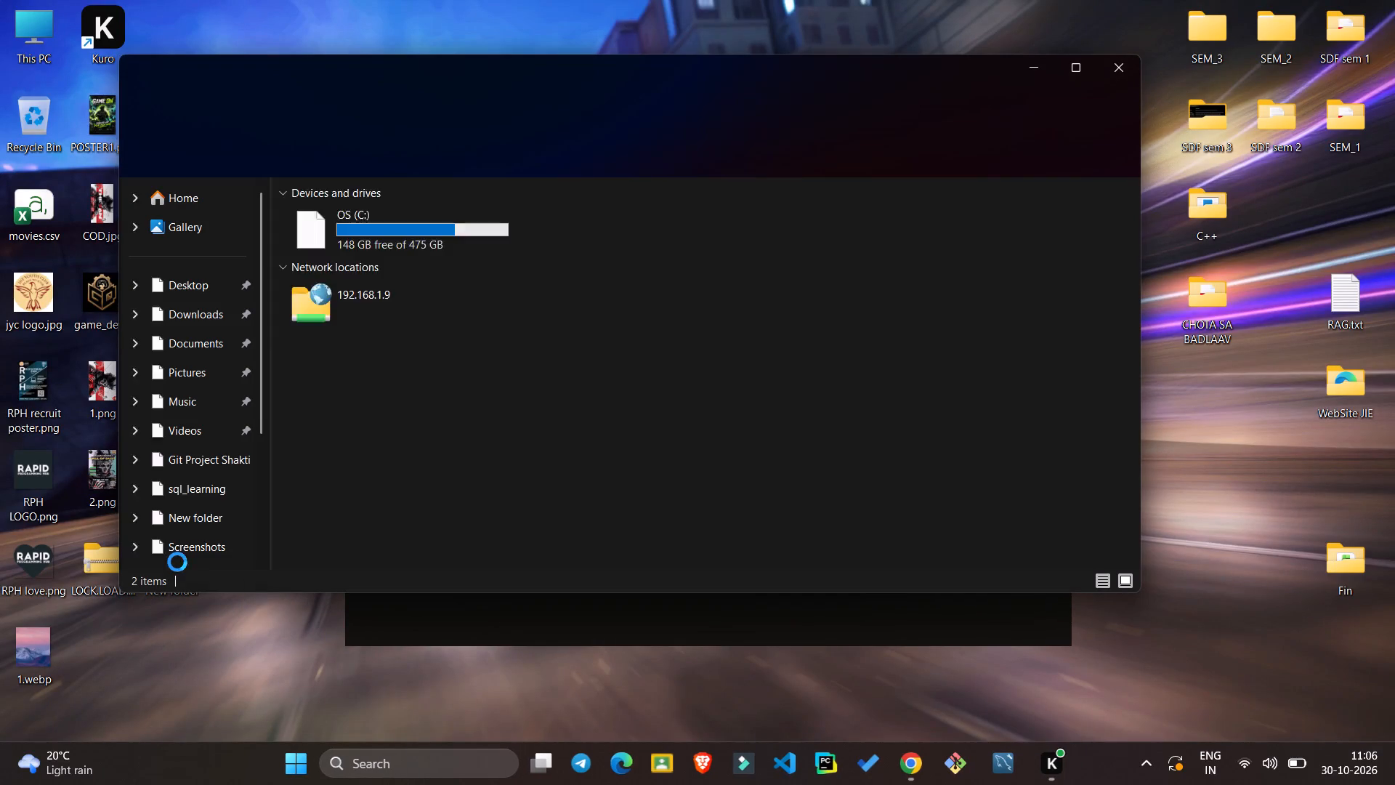
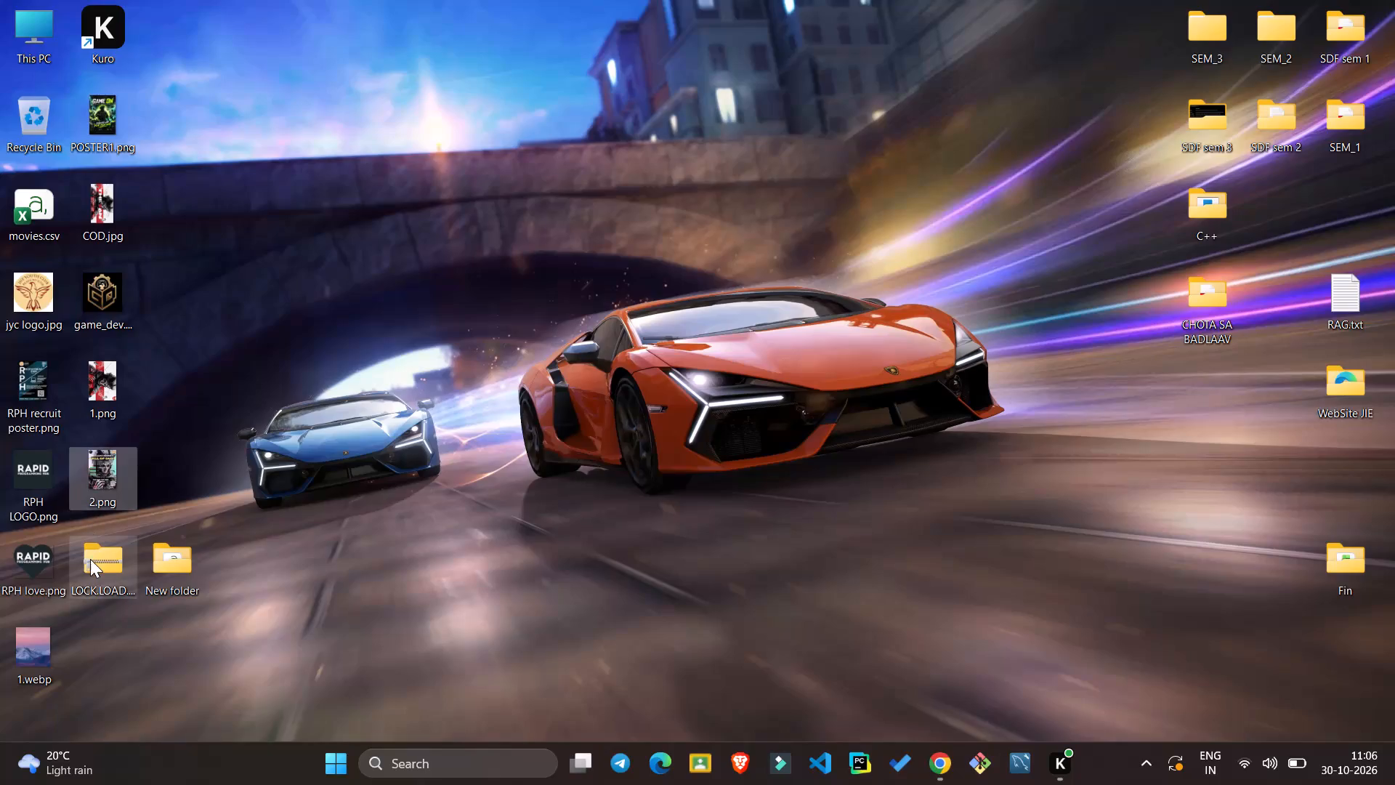
# Open the LOCK.LOAD.DOMINATE.zip archive on the desktop and show its files as larger icons.
pyautogui.doubleClick(90, 559)
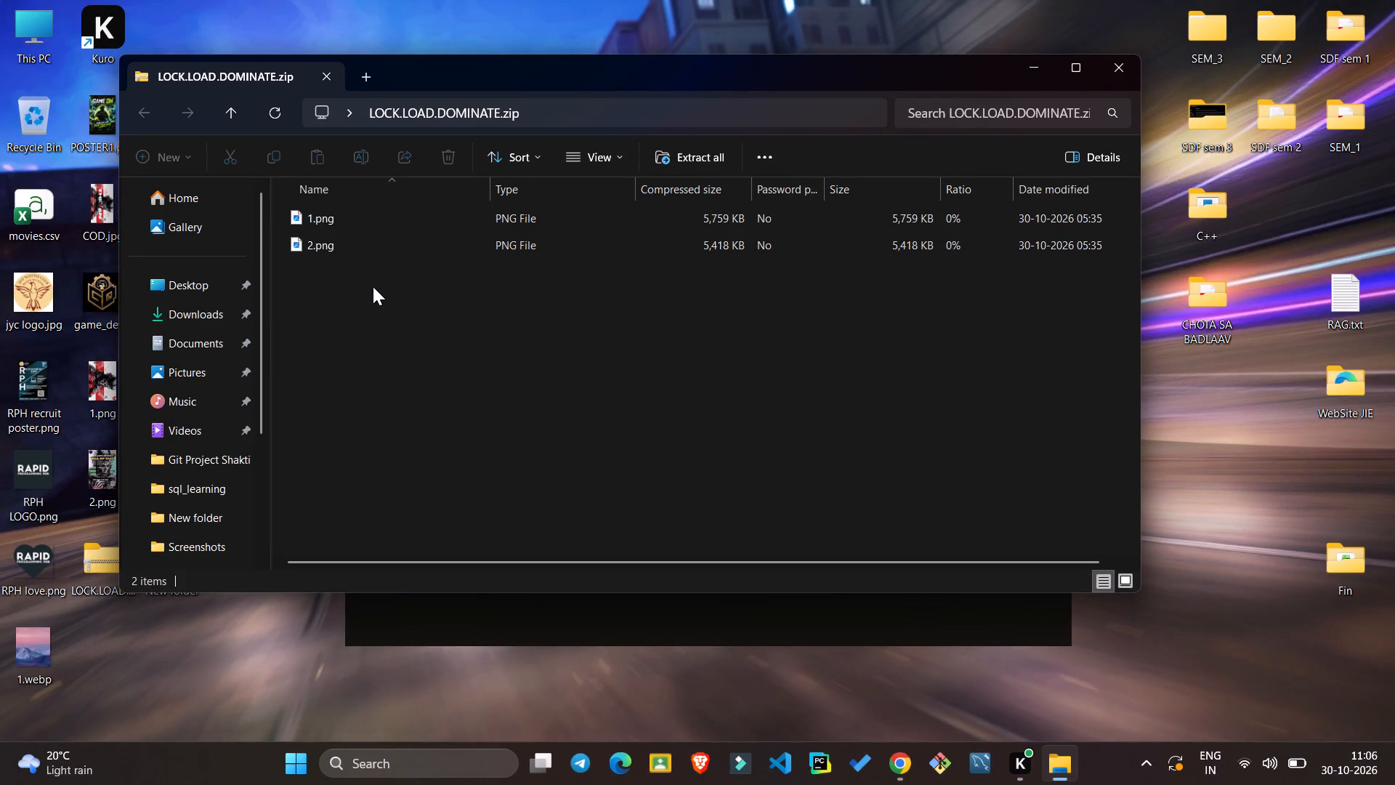
pyautogui.keyDown('ctrl'); pyautogui.scroll(5, 351, 297); pyautogui.keyUp('ctrl')
pyautogui.hscroll(1, 351, 297)
pyautogui.keyDown('ctrl'); pyautogui.scroll(1, 351, 297); pyautogui.keyUp('ctrl')
pyautogui.keyDown('ctrl'); pyautogui.hscroll(1, 351, 297); pyautogui.keyUp('ctrl')
pyautogui.keyDown('ctrl'); pyautogui.scroll(1, 351, 297); pyautogui.keyUp('ctrl')
pyautogui.keyDown('ctrl'); pyautogui.hscroll(1, 351, 297); pyautogui.keyUp('ctrl')
pyautogui.keyDown('ctrl'); pyautogui.scroll(10, 351, 297); pyautogui.keyUp('ctrl')
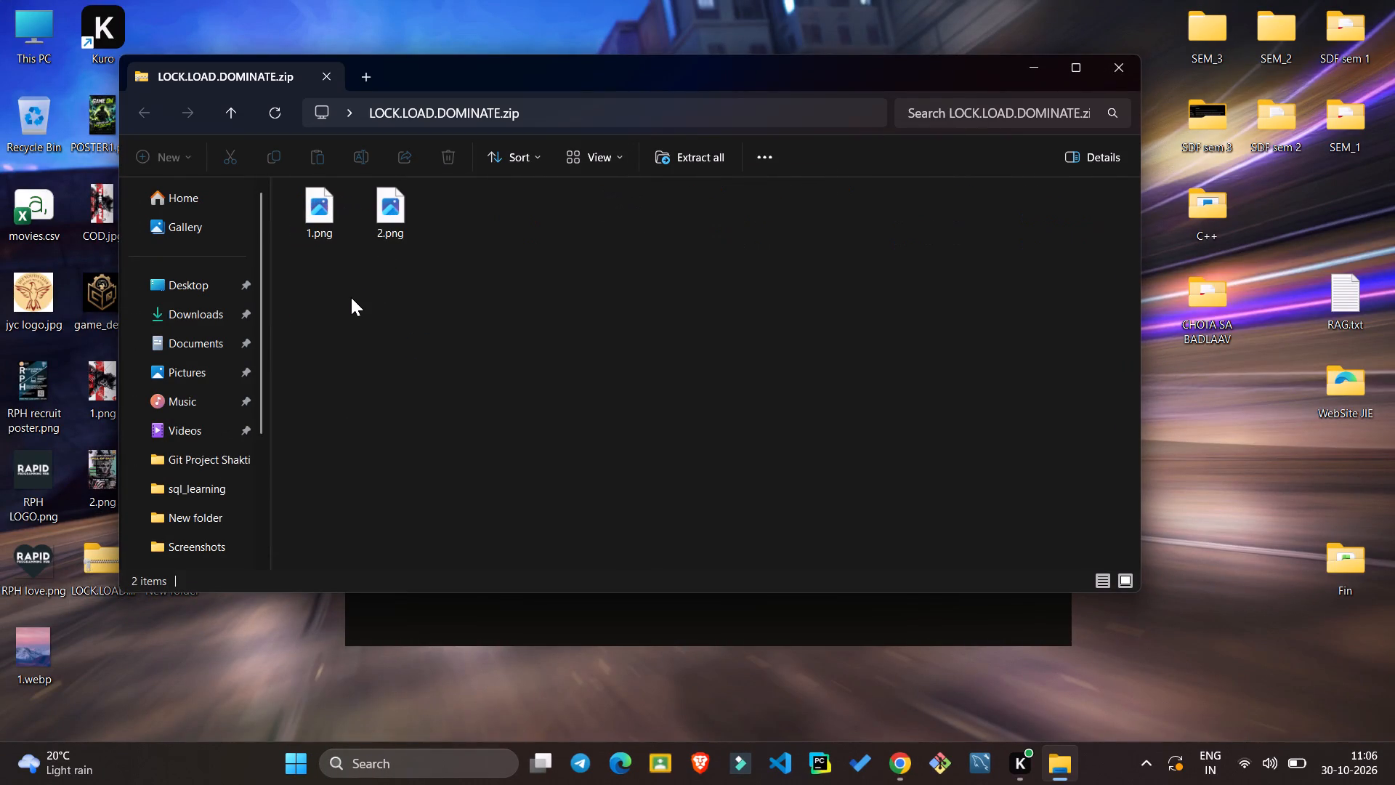
pyautogui.hscroll(1, 351, 297)
pyautogui.keyDown('ctrl'); pyautogui.scroll(5, 351, 297); pyautogui.keyUp('ctrl')
# Open 1.png from the archive to check the exported image, and close the image viewer.
pyautogui.doubleClick(333, 254)
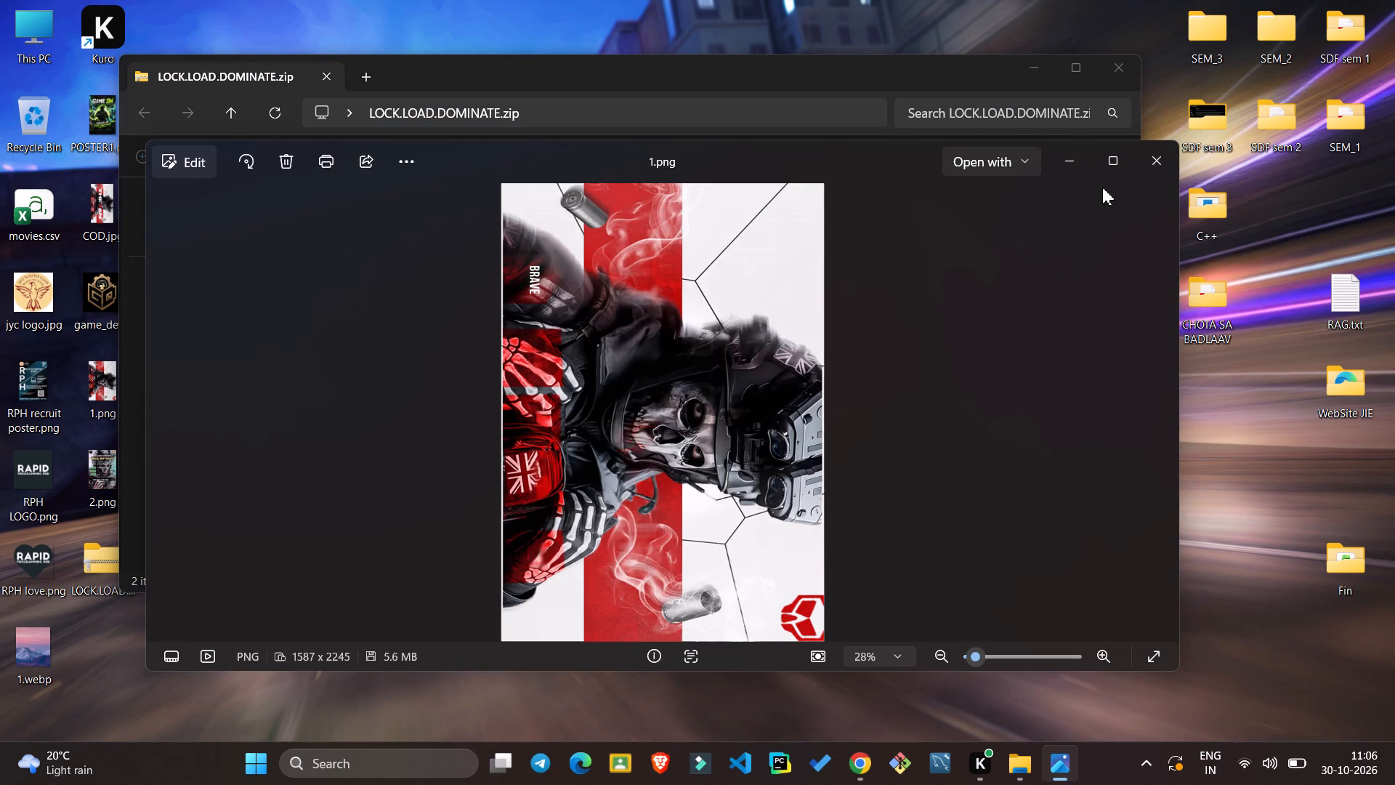
pyautogui.press('Right')
pyautogui.click(1148, 166)
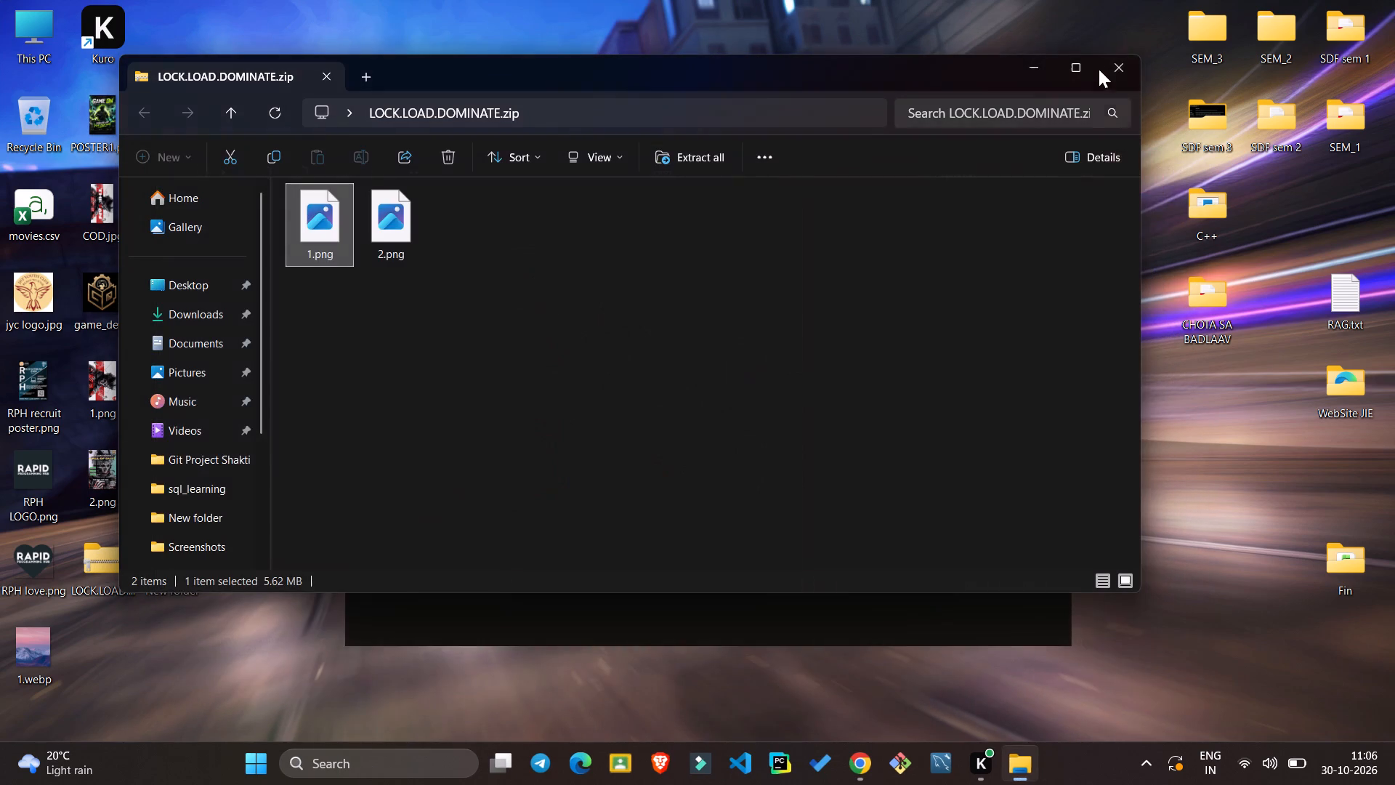
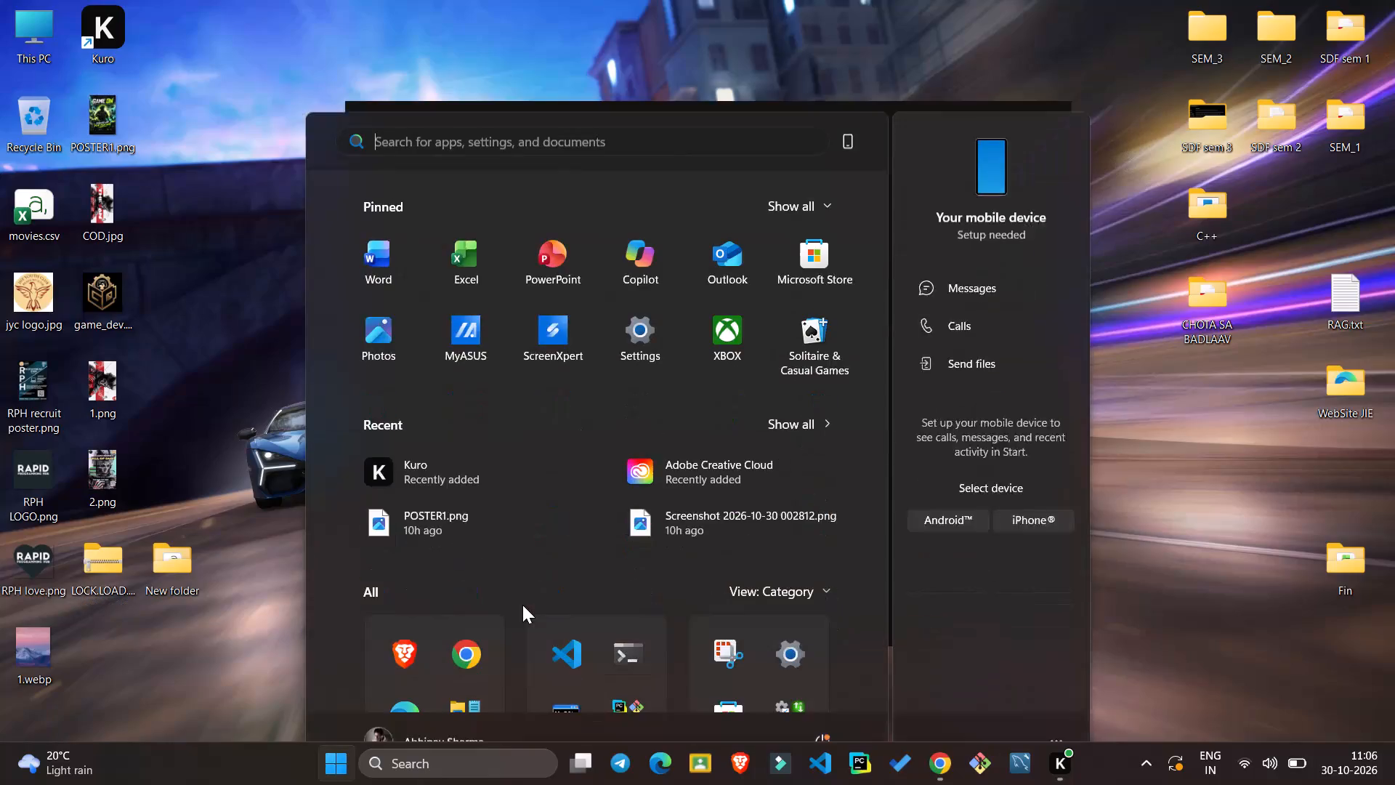
# Search the computer for the WhatsApp app with the letters WH.
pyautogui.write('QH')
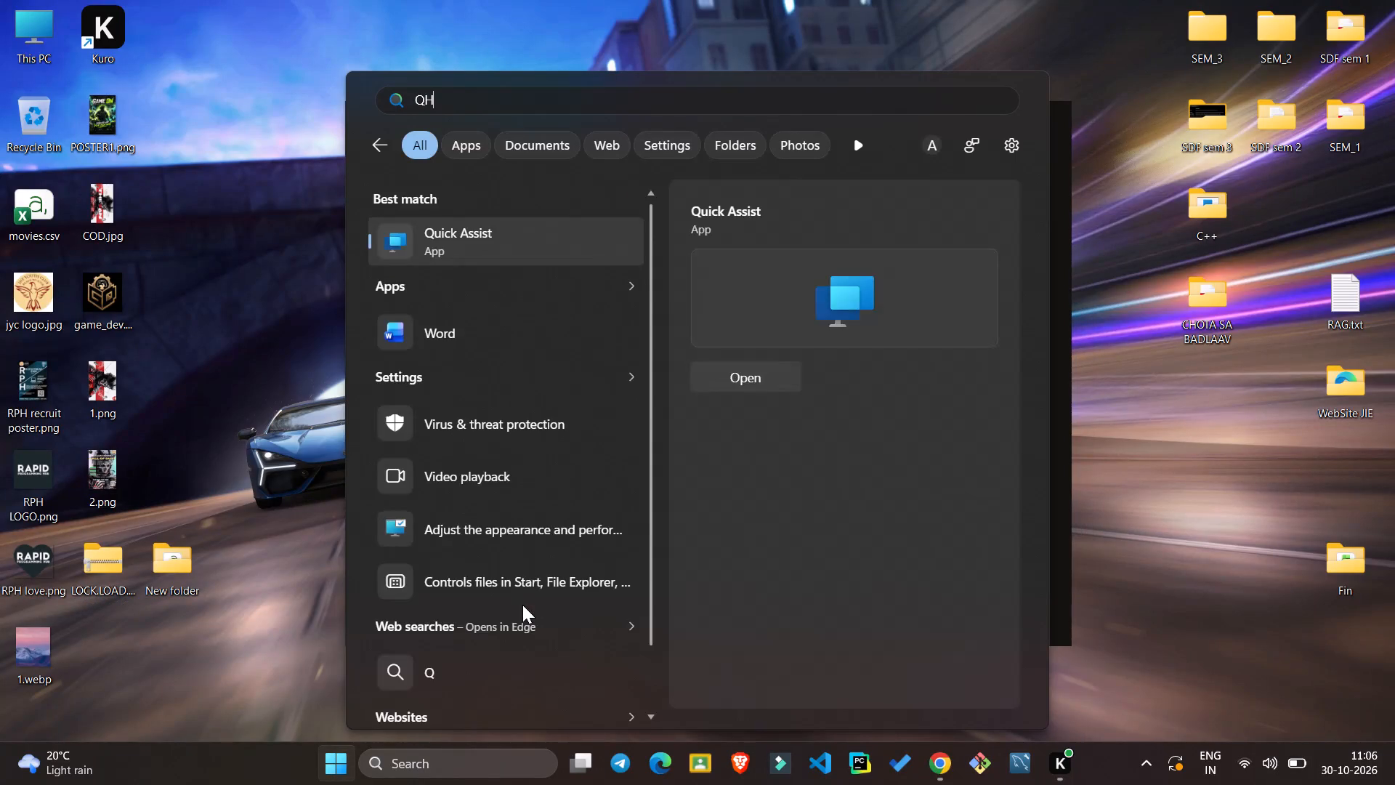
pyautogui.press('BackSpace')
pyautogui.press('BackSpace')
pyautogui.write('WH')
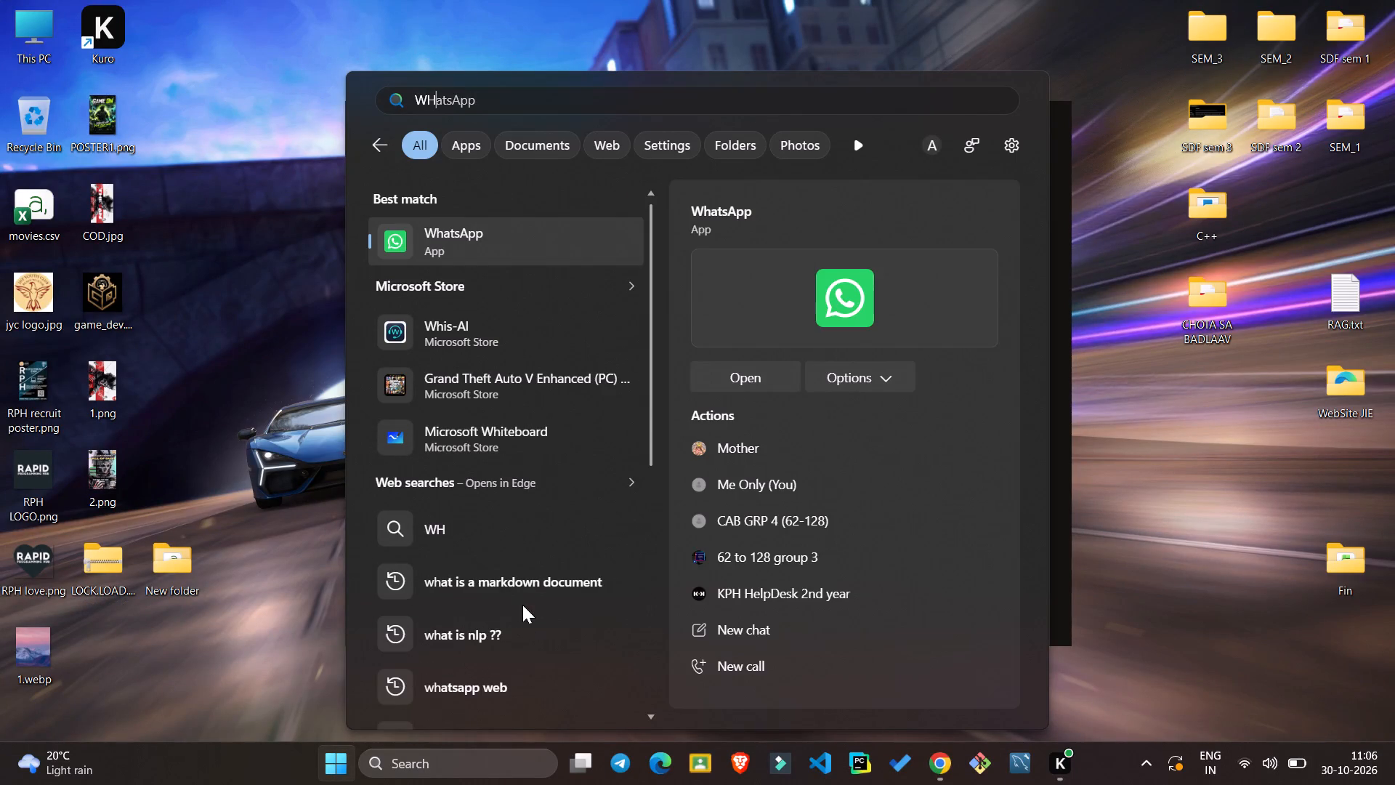